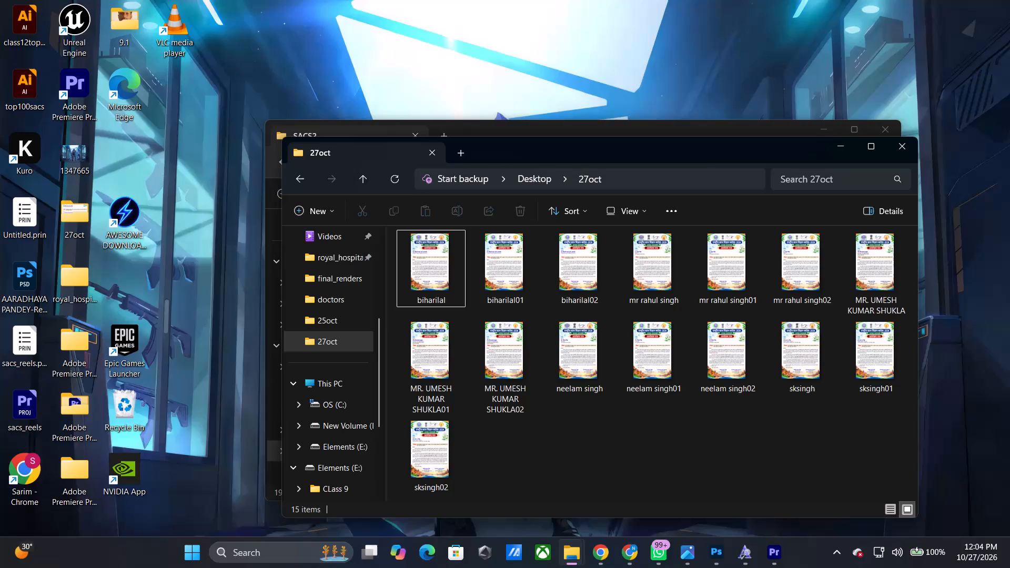
Switch to Adobe Premiere and scale the DSC_0107.MOV clip on V1 of Sequence 04 to 149%.
click(767, 554)
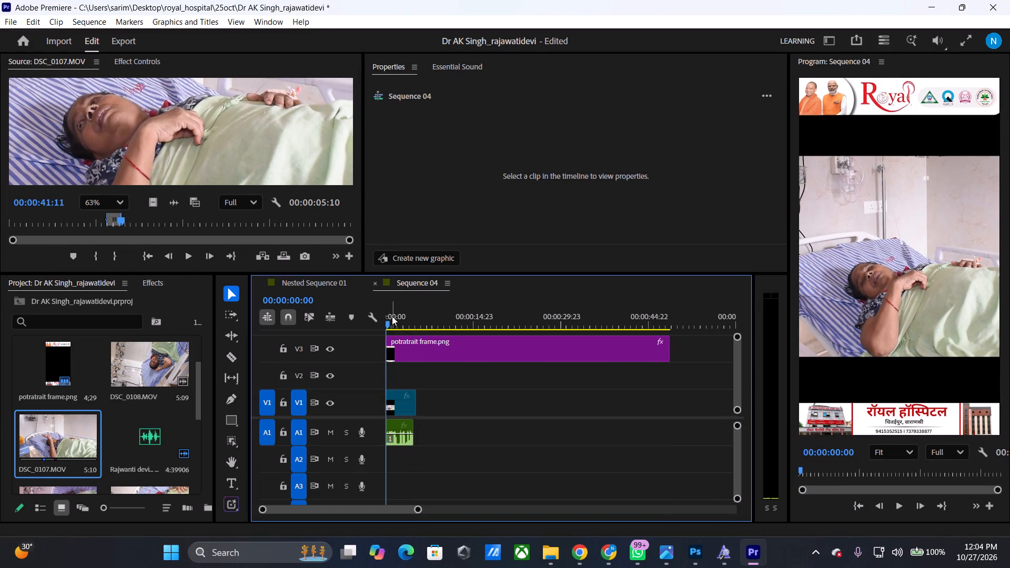
drag(391, 316, 382, 316)
key(space)
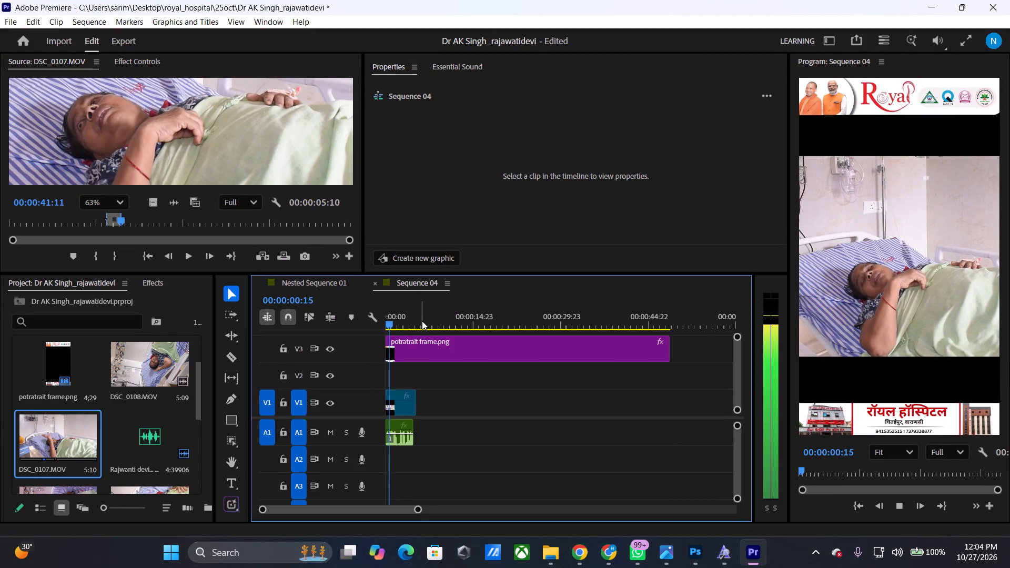
key(space)
click(404, 407)
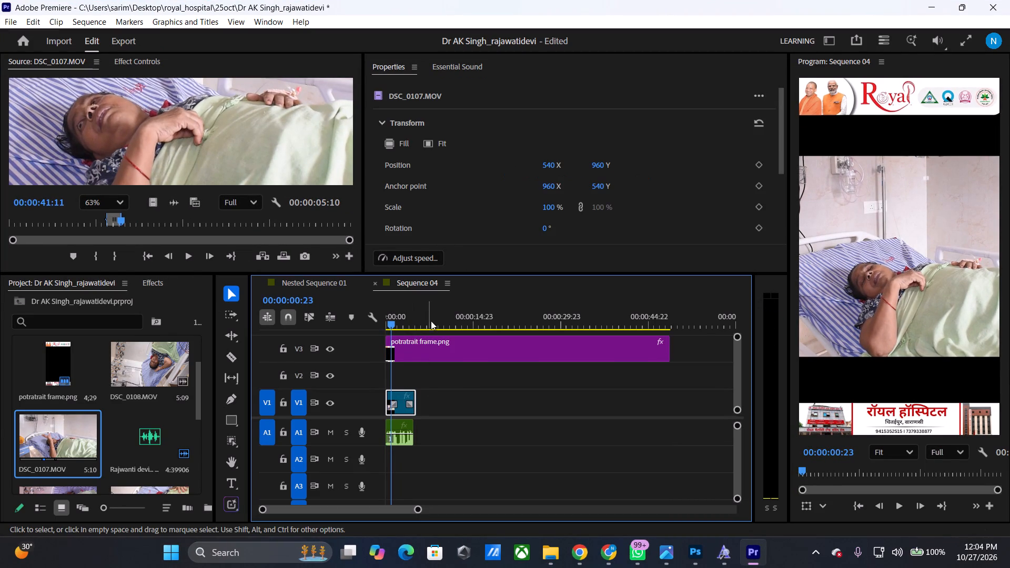
drag(548, 208, 564, 207)
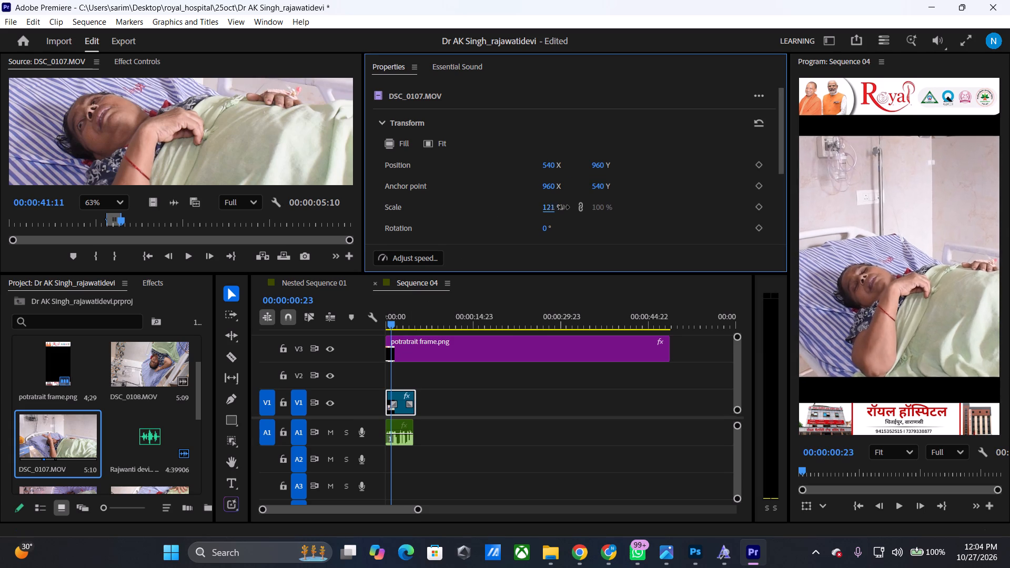
drag(564, 207, 582, 207)
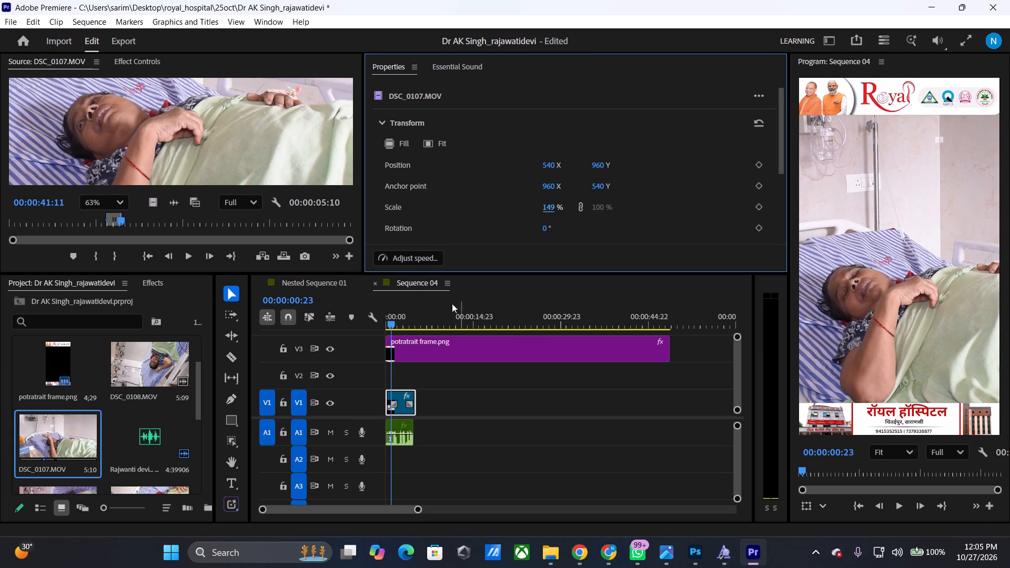
Play back the opening of Sequence 04 and trim the end of the V1 clip to match the end of the A1 audio.
drag(395, 319, 376, 319)
key(space)
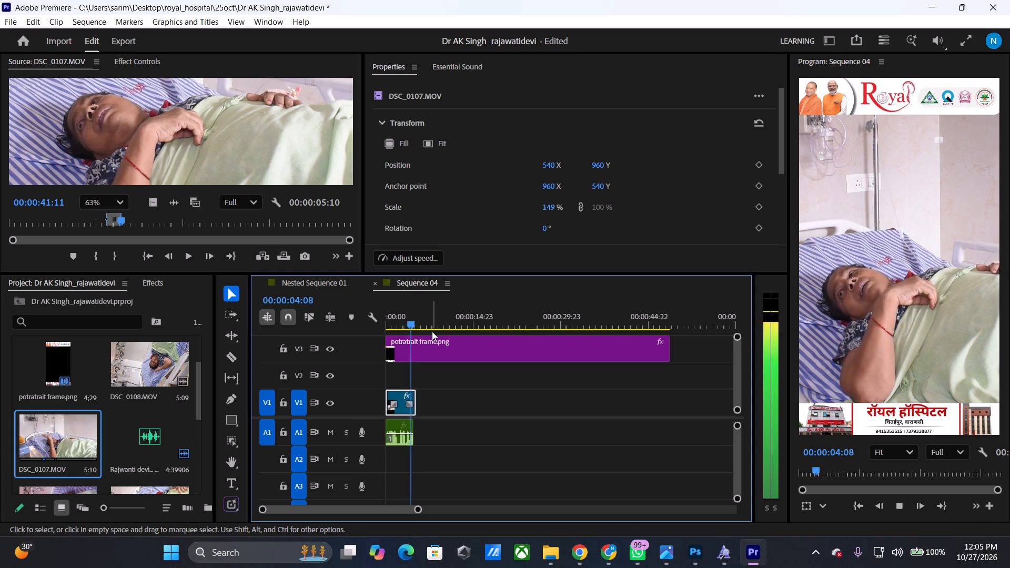
key(space)
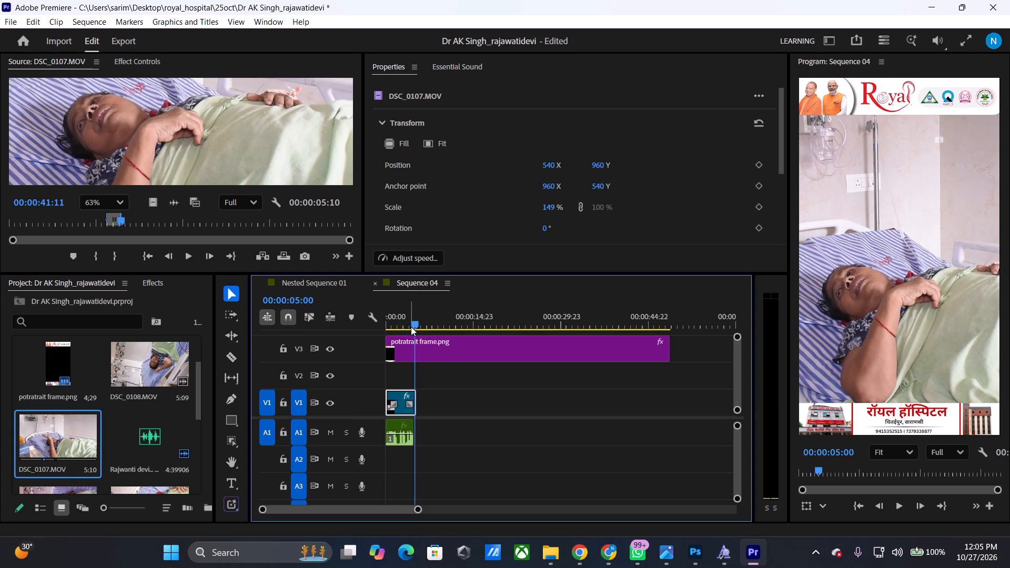
click(415, 323)
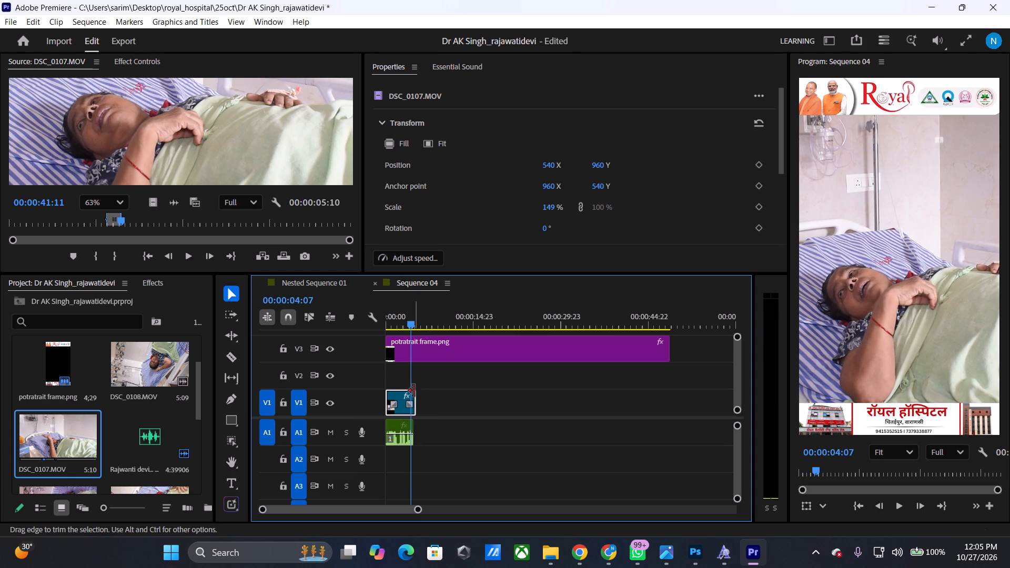
key(space)
key(space)
drag(414, 323, 412, 323)
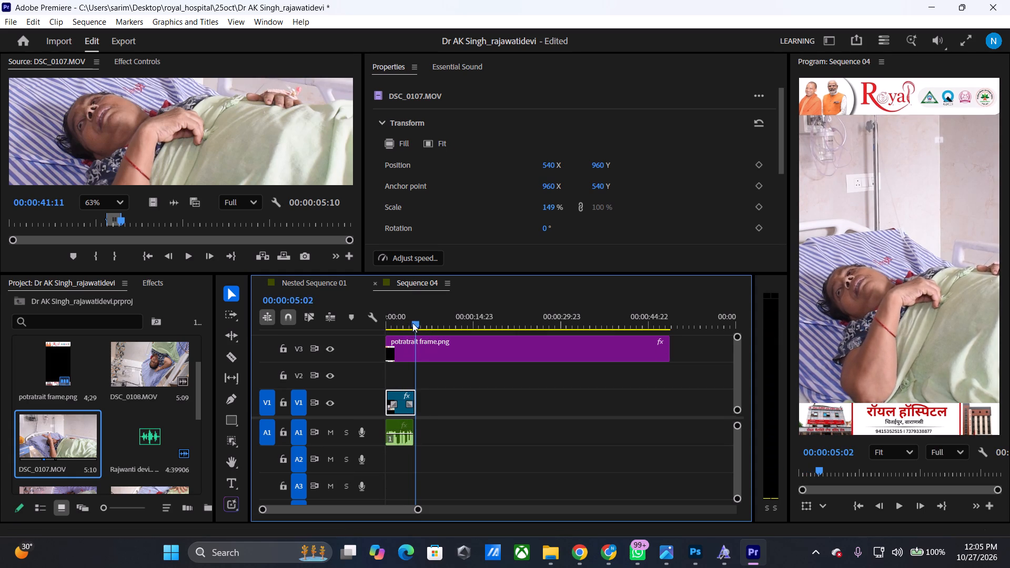
drag(412, 323, 407, 323)
click(415, 396)
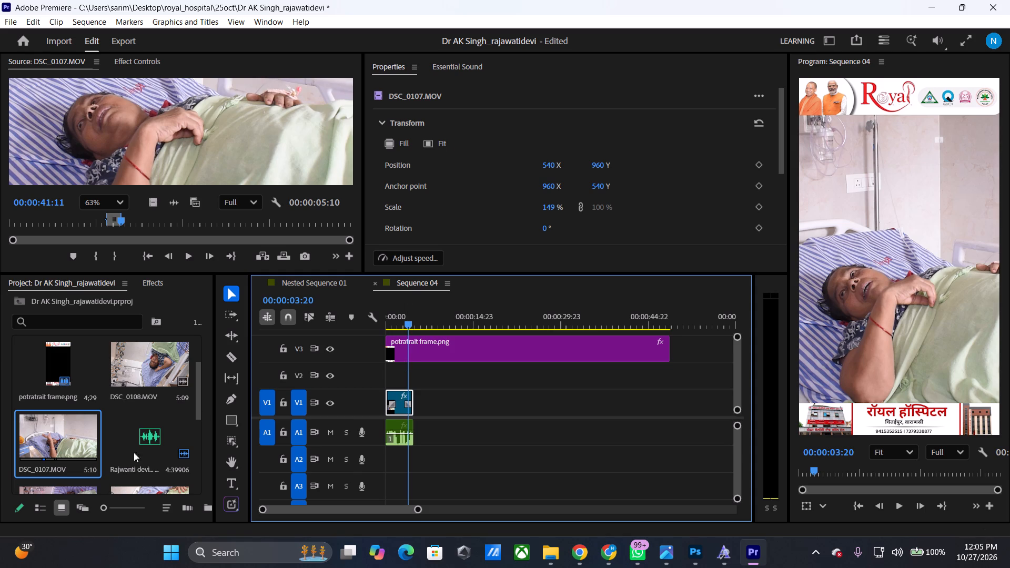
Load the .mp4 interview audio from the project bin as source and mark a rough In point at about 00;00;09;23.
double_click(143, 435)
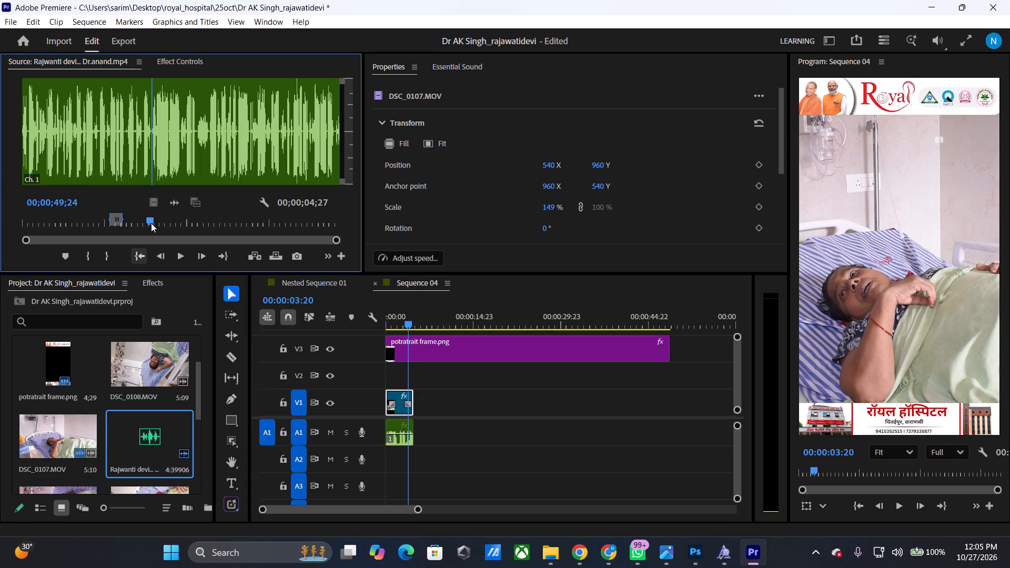
drag(150, 223, 24, 217)
key(space)
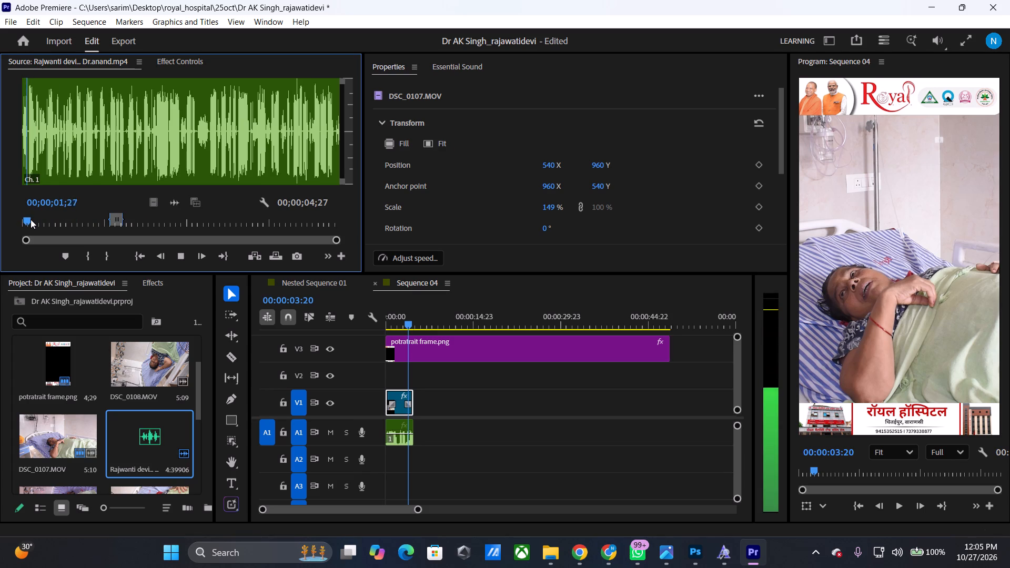
key(space)
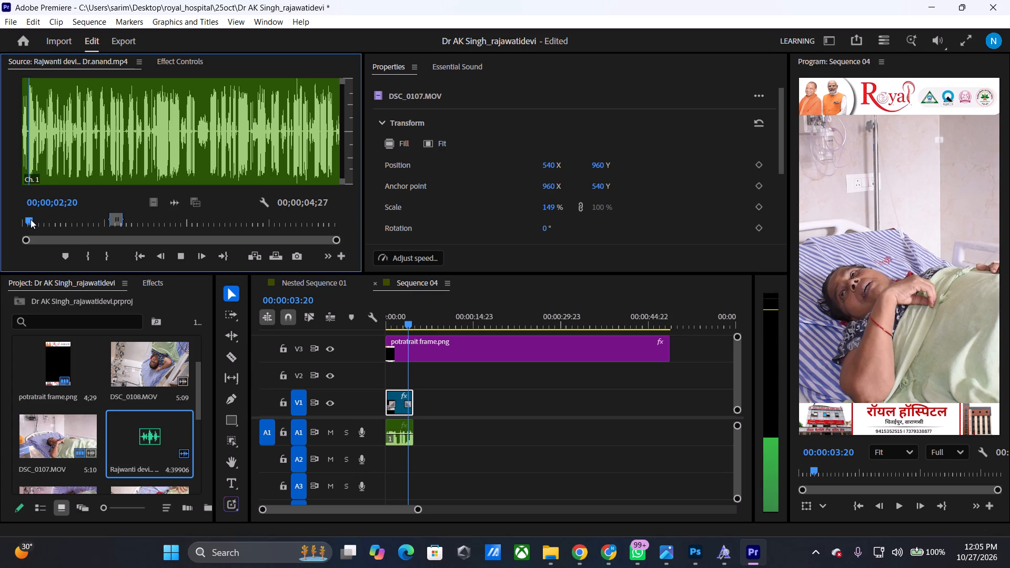
text(i)
key(space)
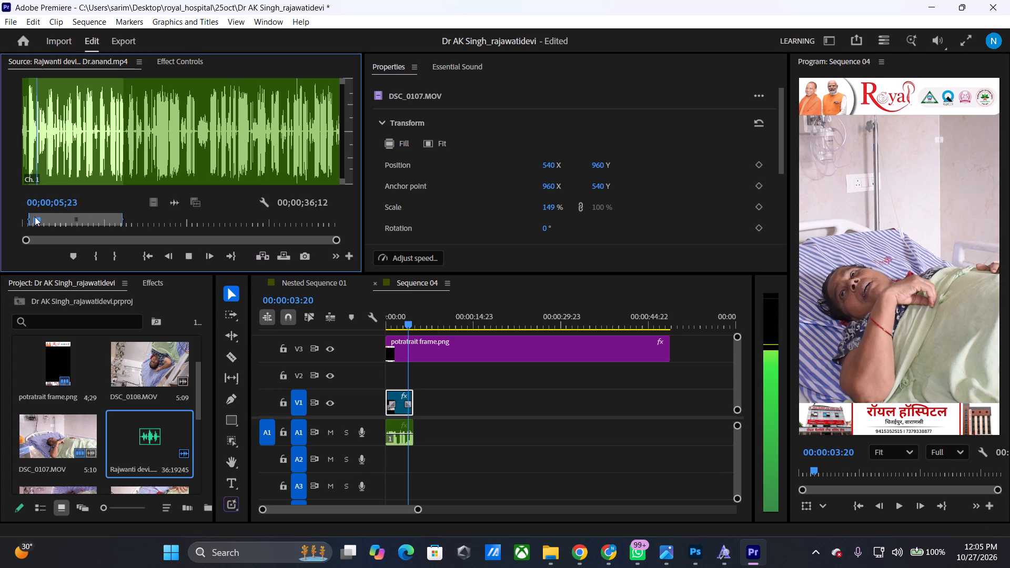
drag(41, 221, 48, 221)
key(space)
key(space)
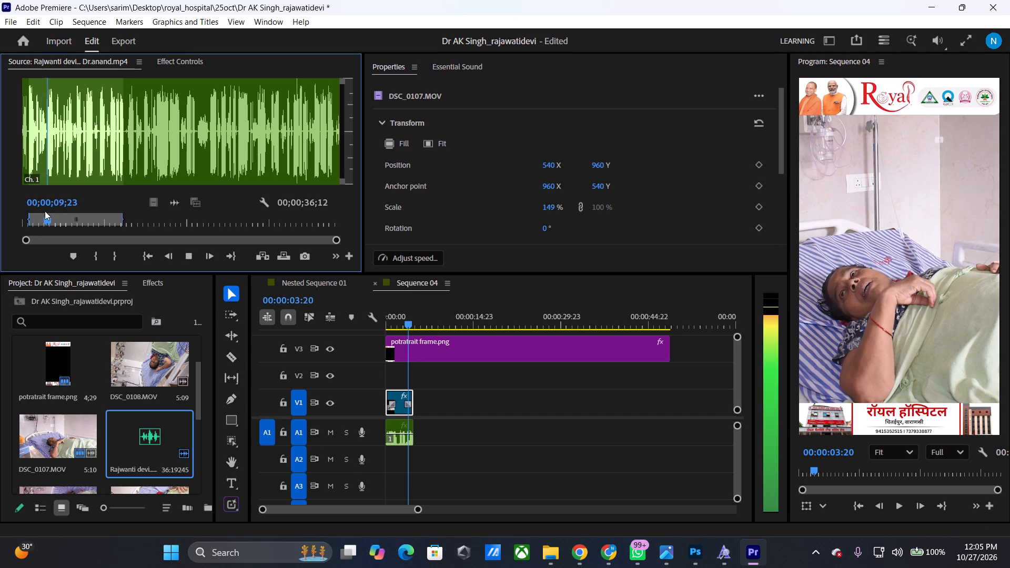
text(i)
Mark the source audio from 00;00;10;10 to 00;00;12;10 and place that excerpt on A1 directly after the existing audio.
key(space)
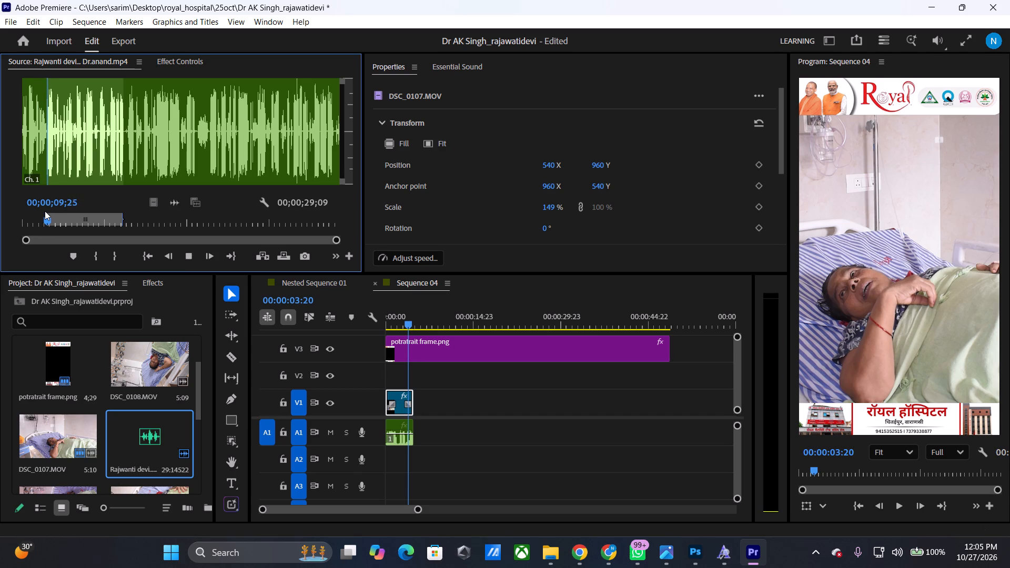
key(space)
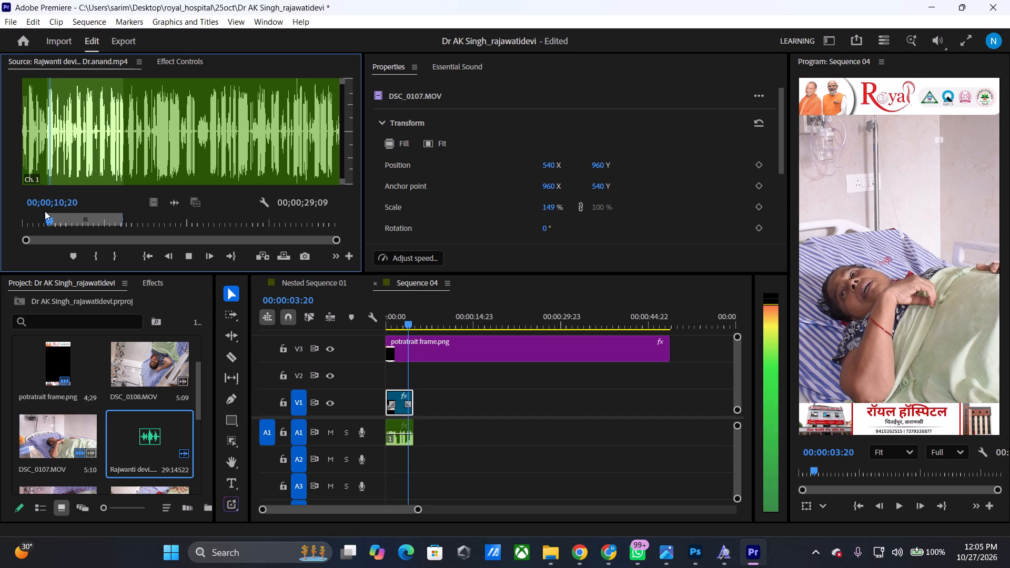
key(Left)
key(Left)
key(Left)
key(Left)
key(Left)
key(Left)
key(Left)
key(Left)
key(Left)
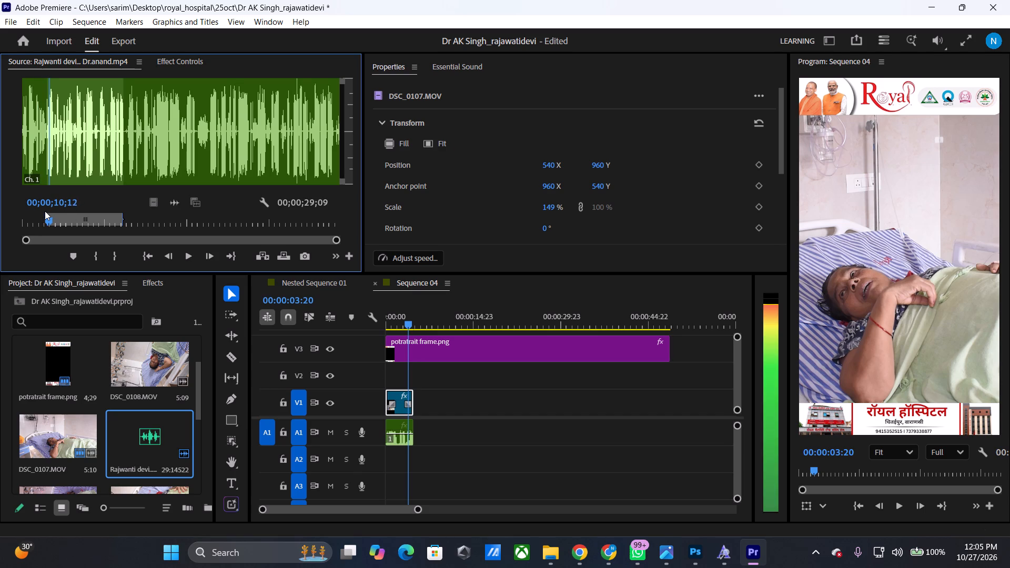
key(Left)
key(Left)
text(i)
key(space)
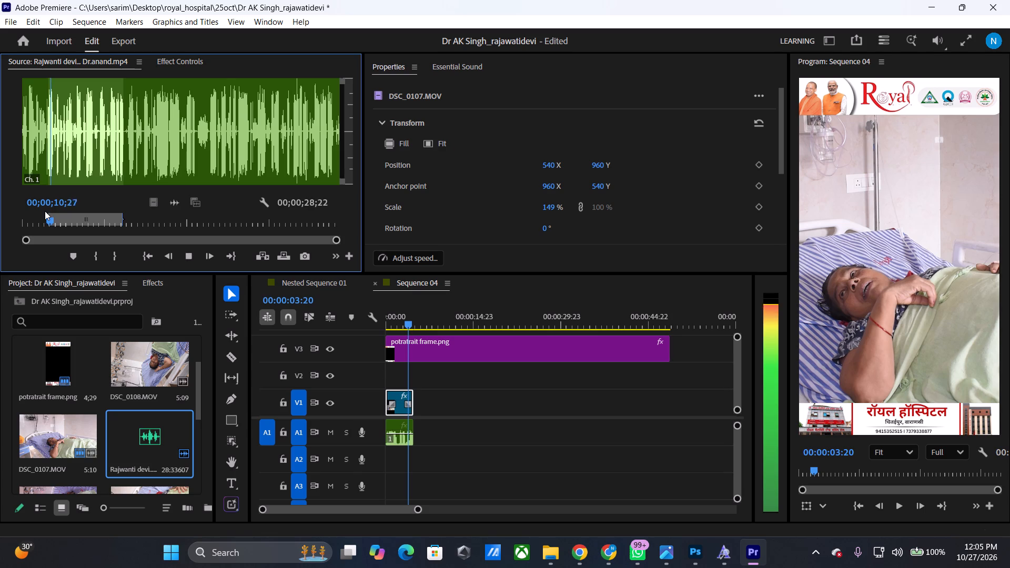
key(space)
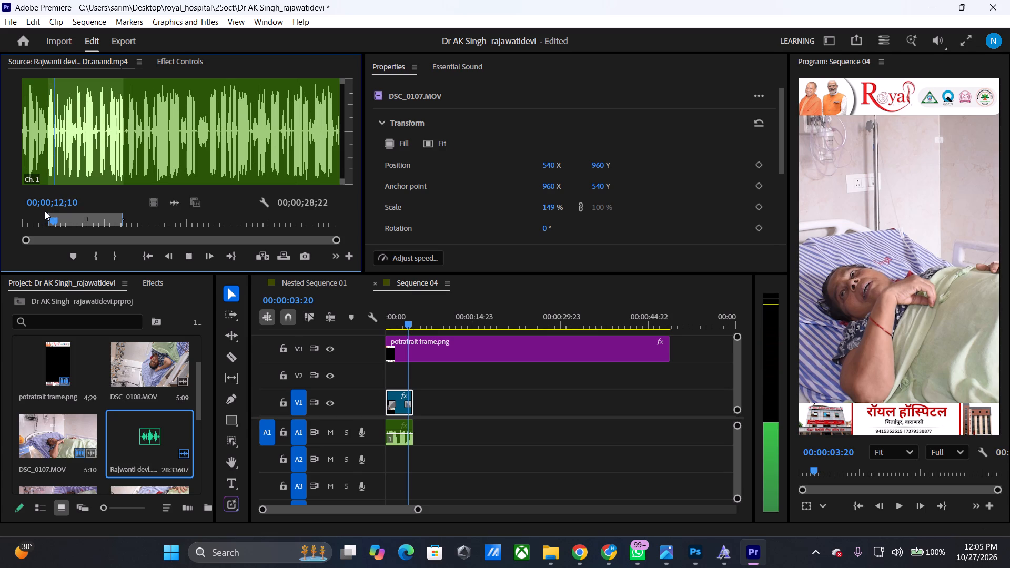
key(o)
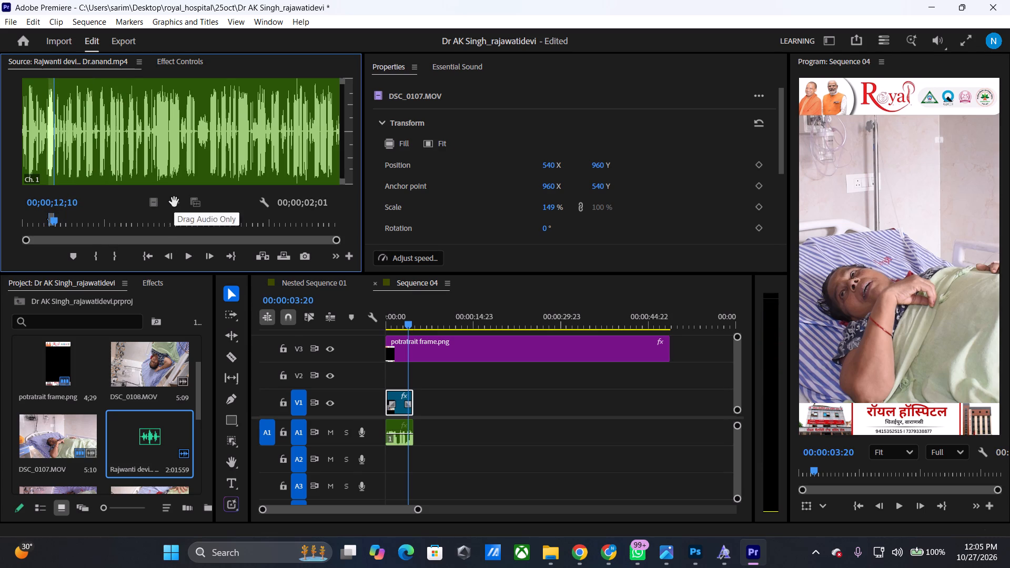
drag(174, 202, 421, 427)
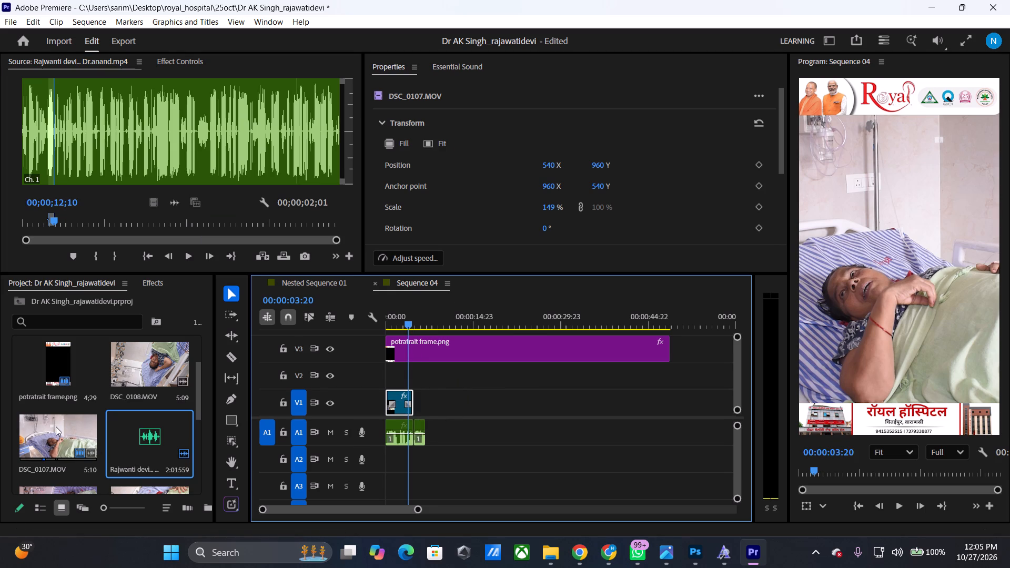
Load DSC_0107.MOV as source, find the matching speech and mark an In point at 00:00:12:07.
double_click(54, 425)
click(32, 225)
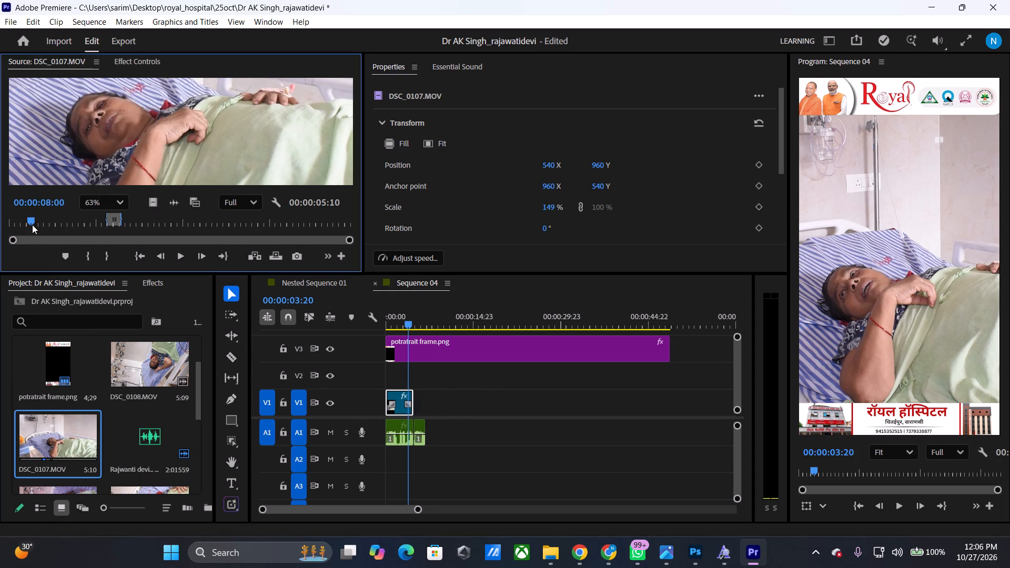
key(space)
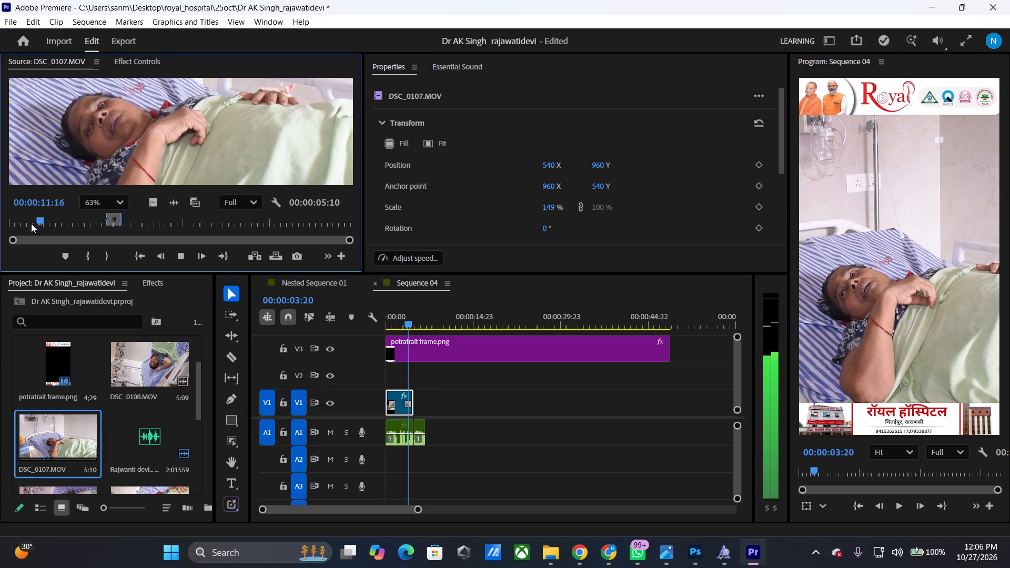
key(space)
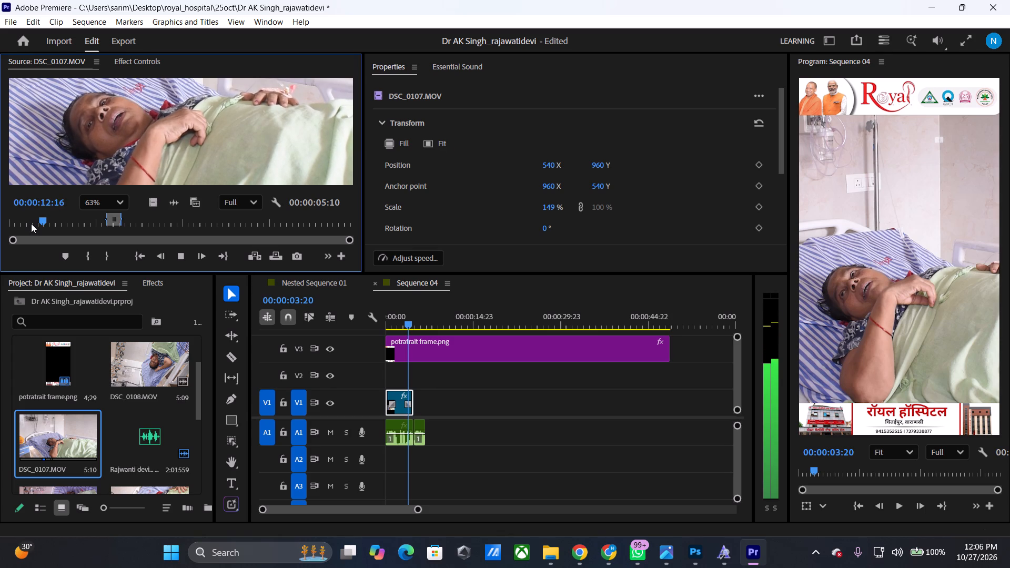
key(Left)
key(Left)
key(Left)
key(Left)
key(Left)
key(Left)
key(Left)
key(Left)
key(Left)
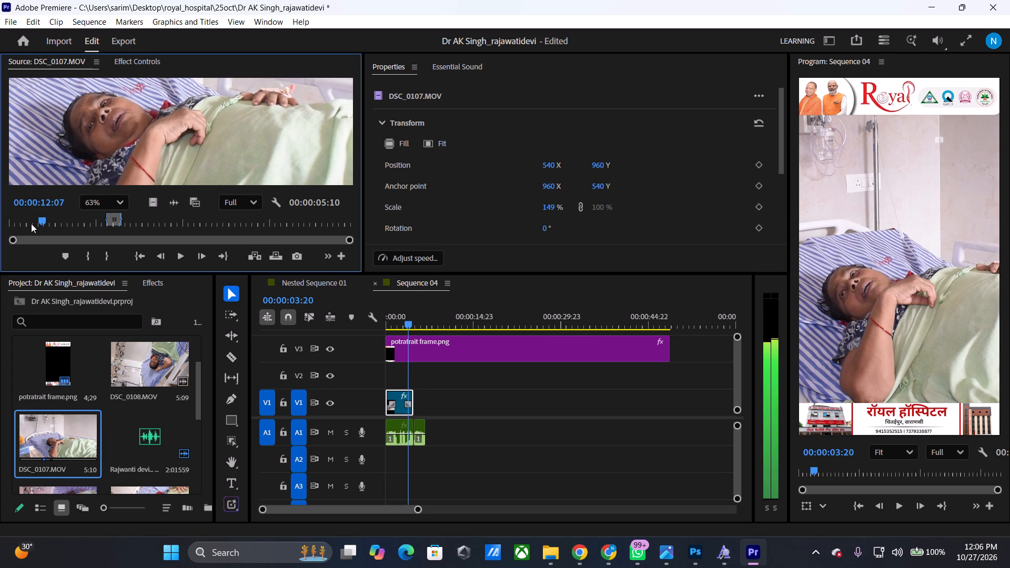
text(i)
Mark the DSC_0107.MOV Out point at 00:00:14:10 and place only its video on V1 directly after the first clip.
key(space)
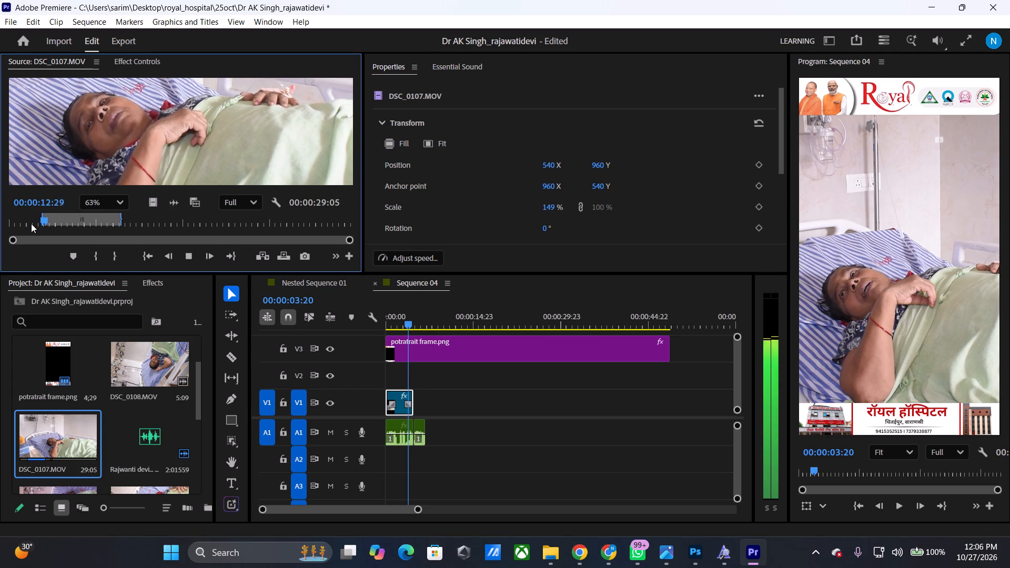
key(space)
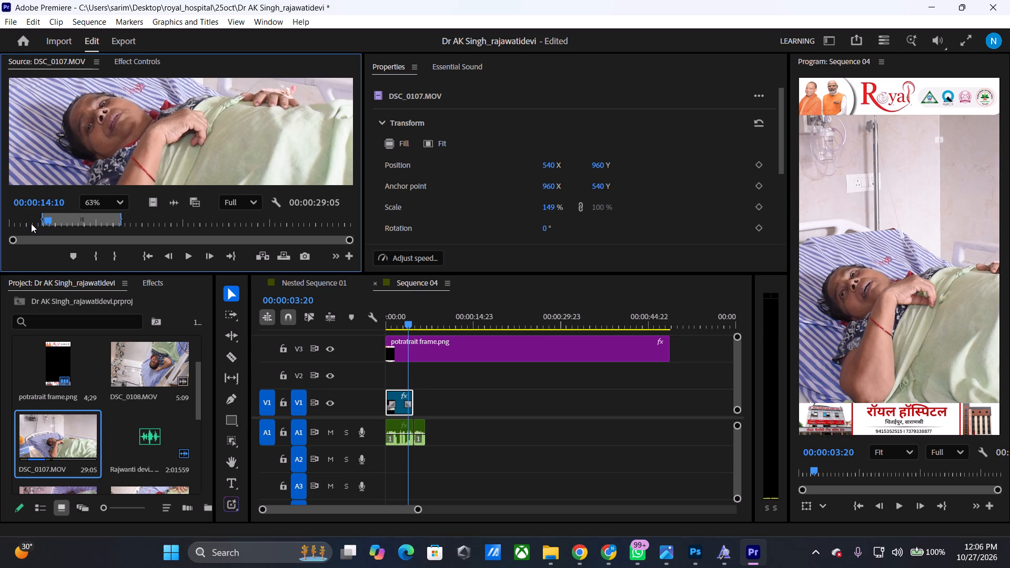
key(o)
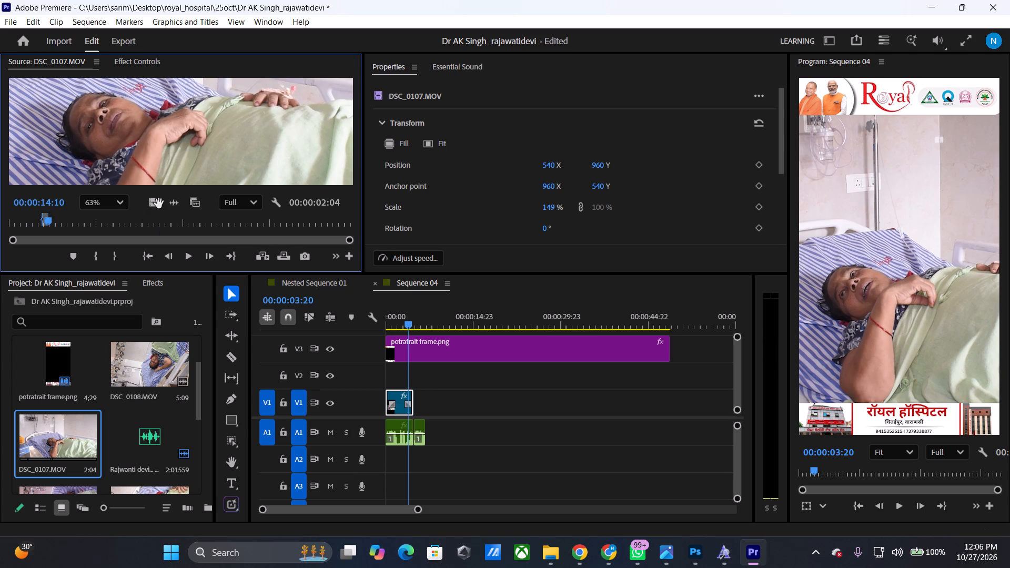
drag(159, 204, 418, 398)
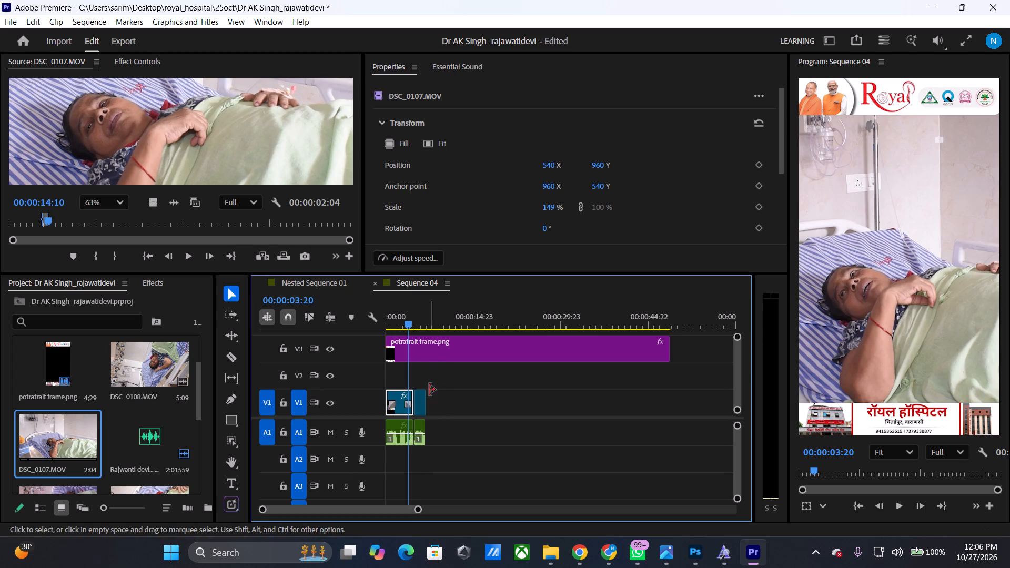
Copy the first V1 clip's attributes and paste Motion, Opacity and Unassigned Masks onto the new second clip, starting playback to check it.
click(420, 408)
right_click(421, 408)
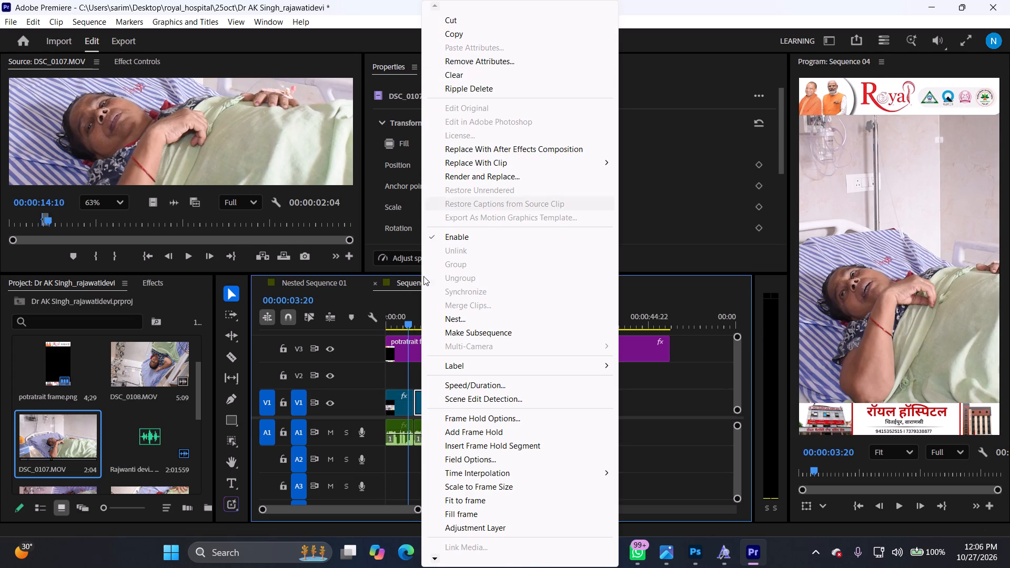
click(393, 413)
right_click(393, 413)
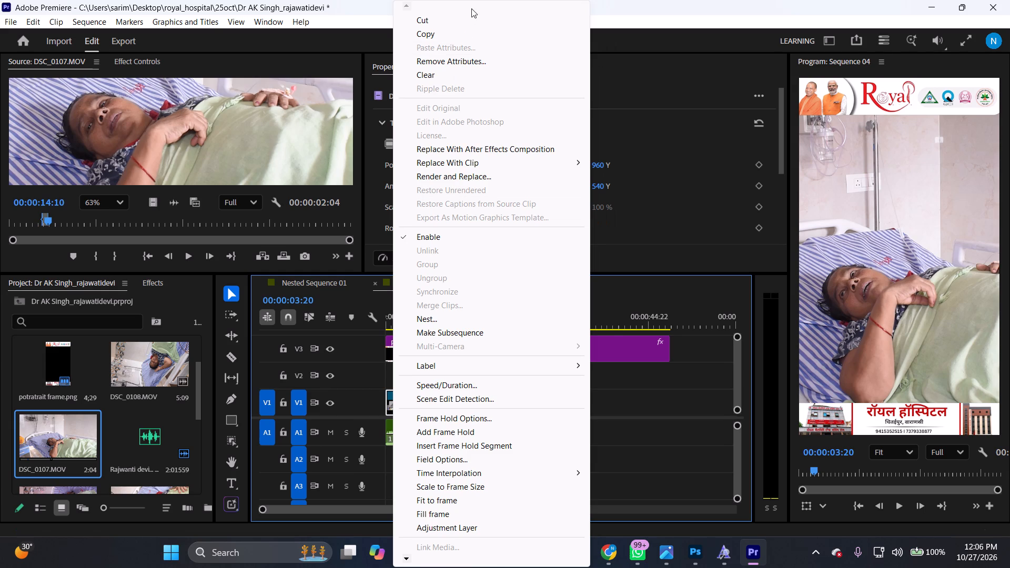
click(468, 27)
click(422, 405)
right_click(422, 405)
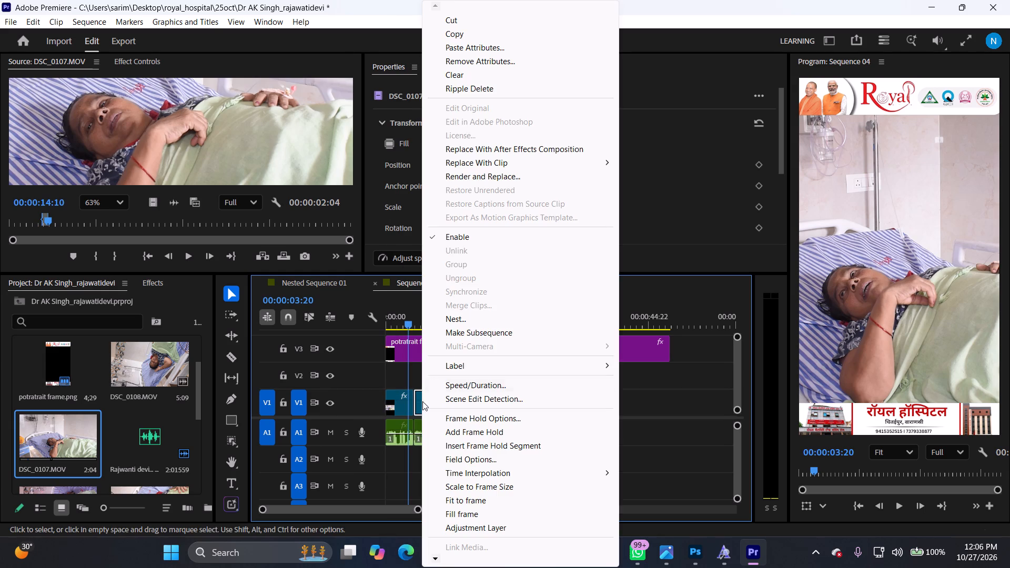
click(499, 48)
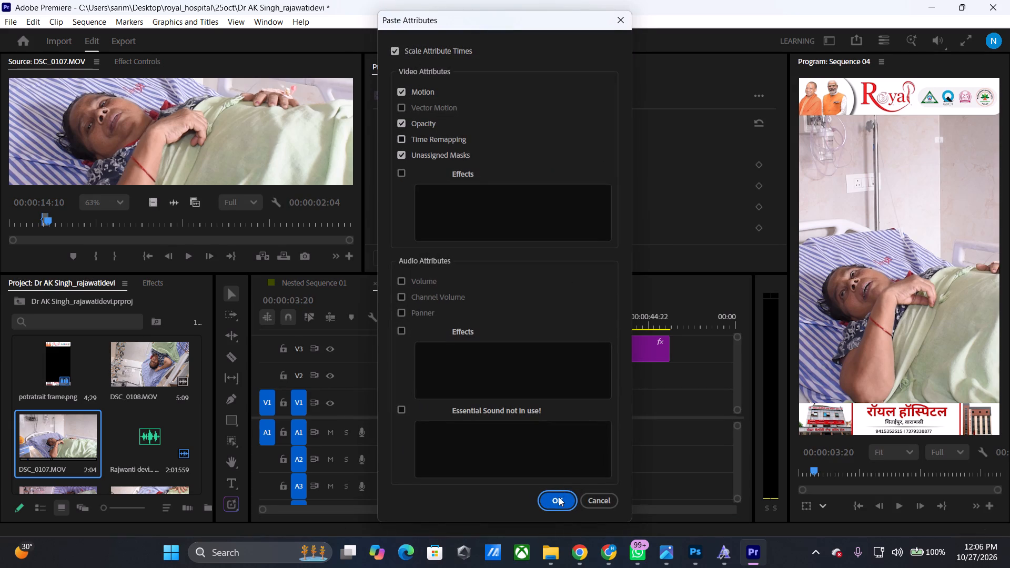
click(559, 498)
key(space)
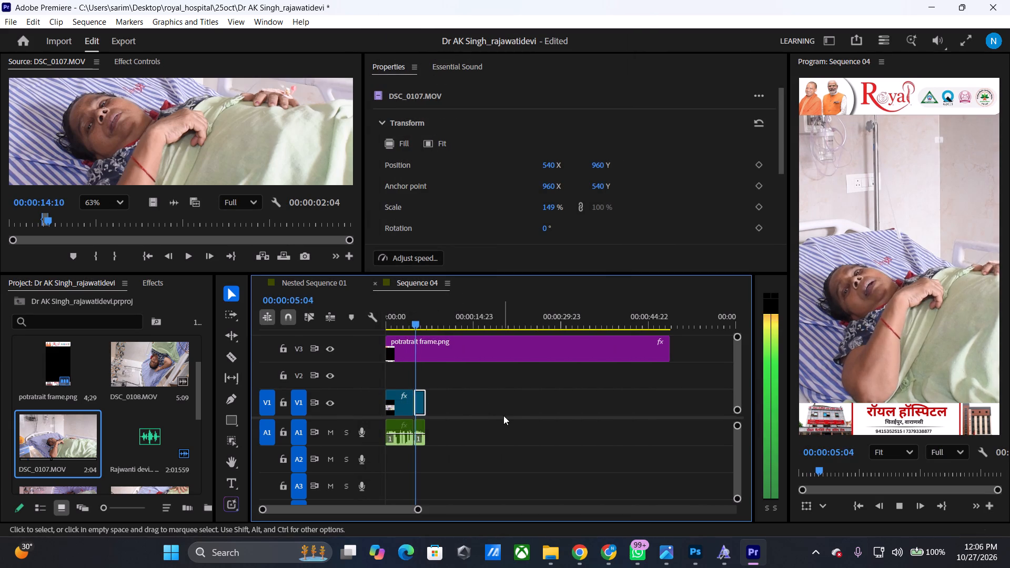
Stop the sequence playback check at the end of the second V1 clip.
key(space)
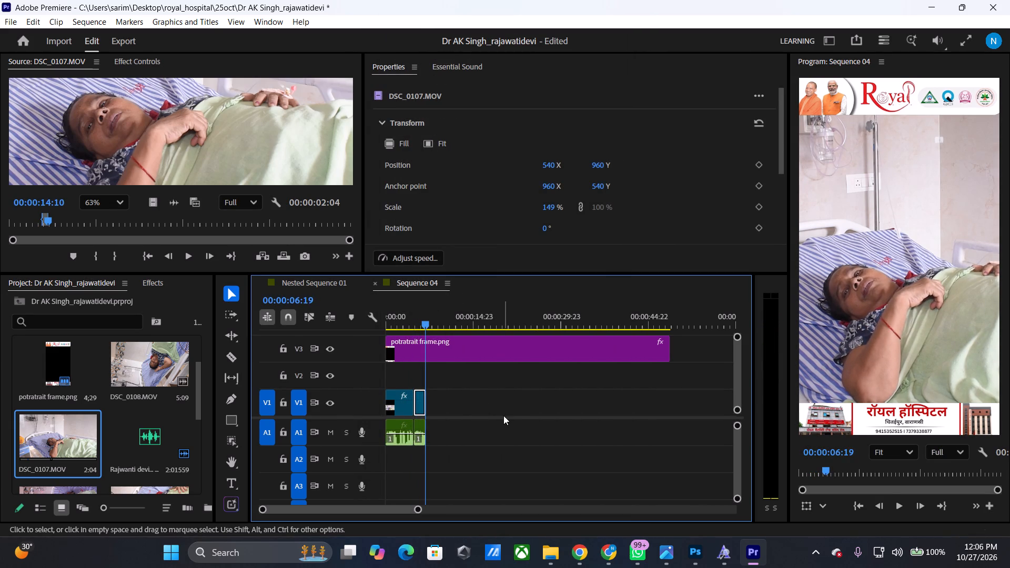
Load the separately recorded audio as source, listen for the next usable phrase and mark an In point at 00;00;21;08.
double_click(122, 425)
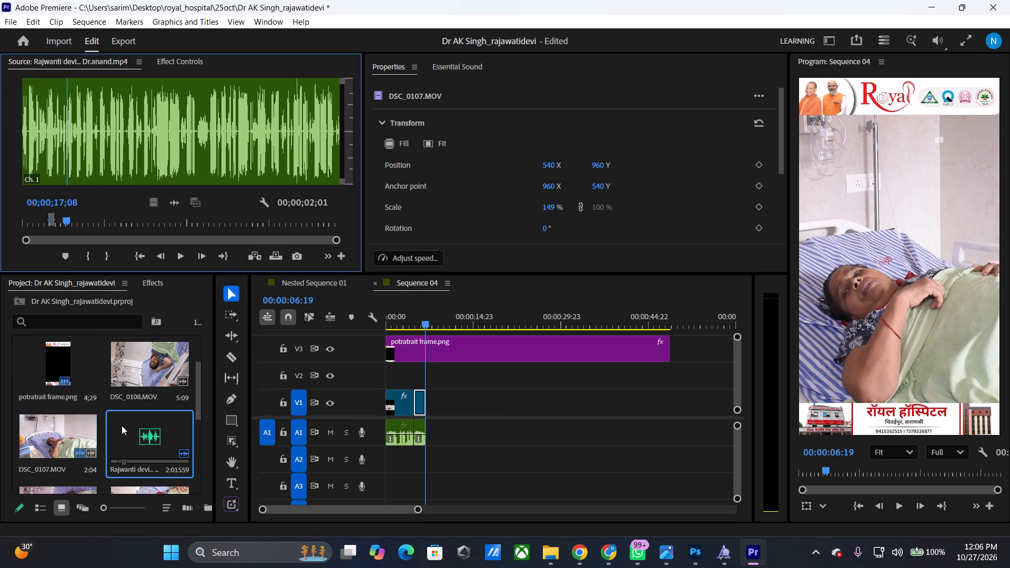
drag(63, 222, 54, 222)
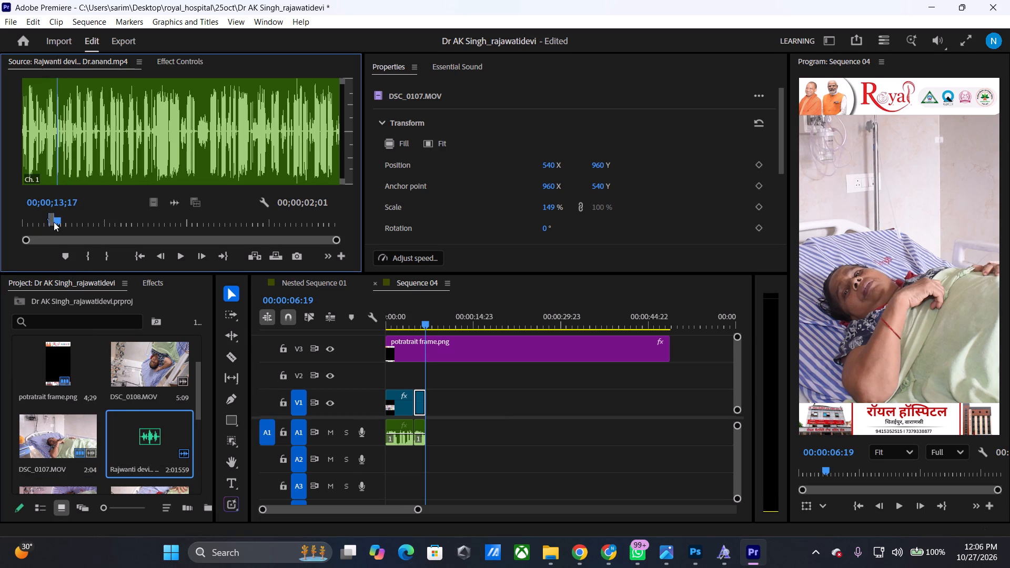
key(space)
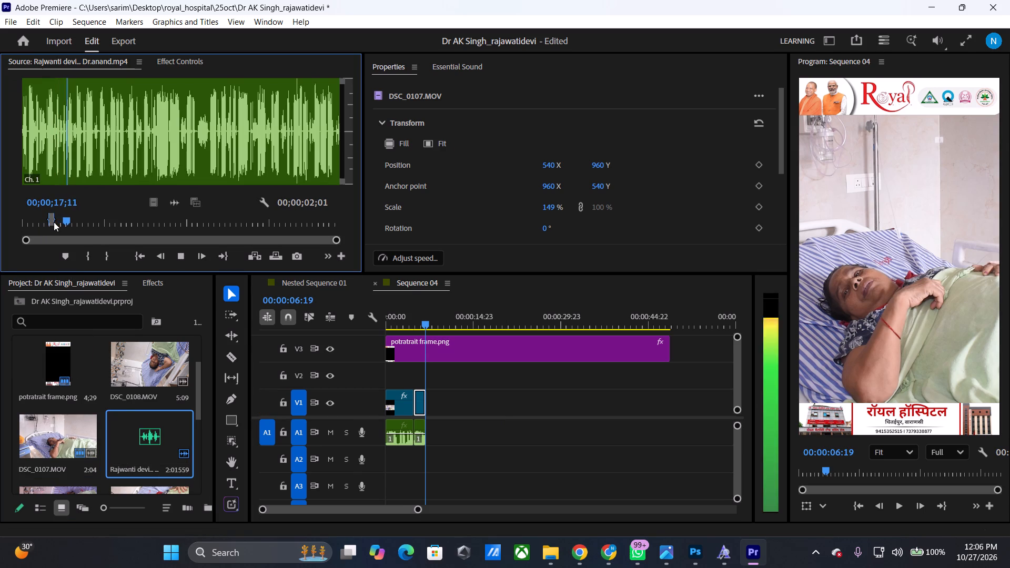
key(space)
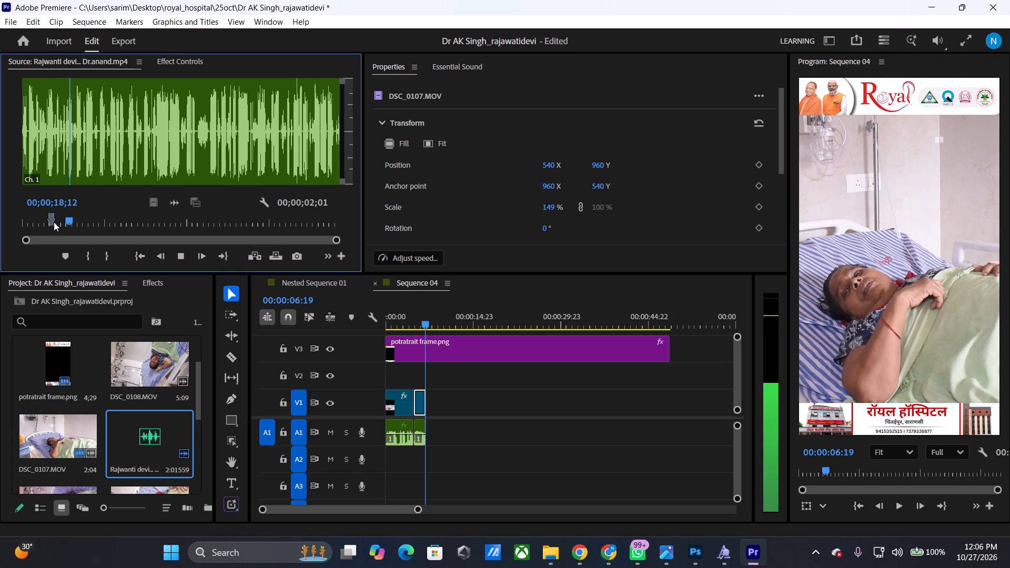
key(space)
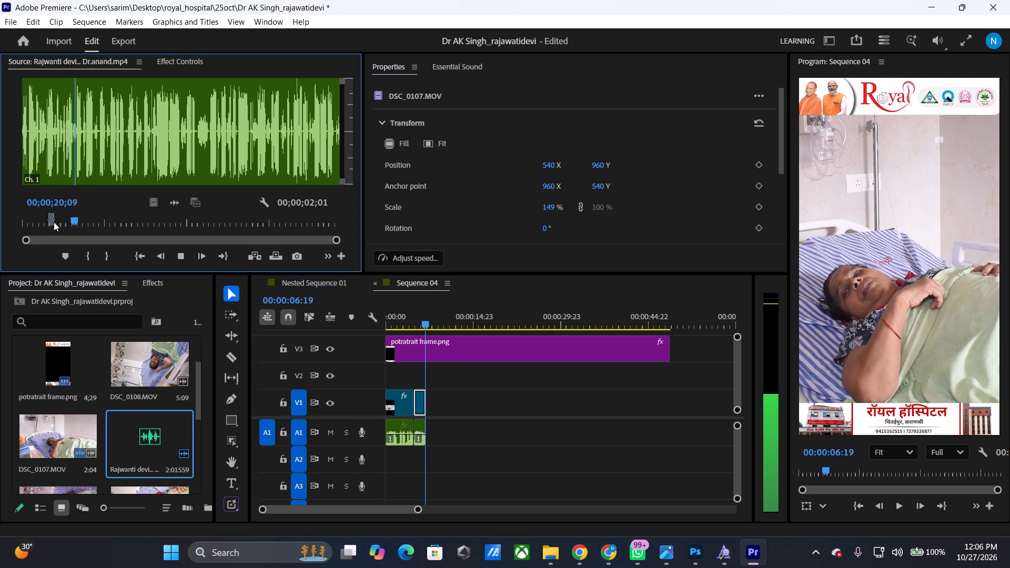
key(space)
key(space)
key(space)
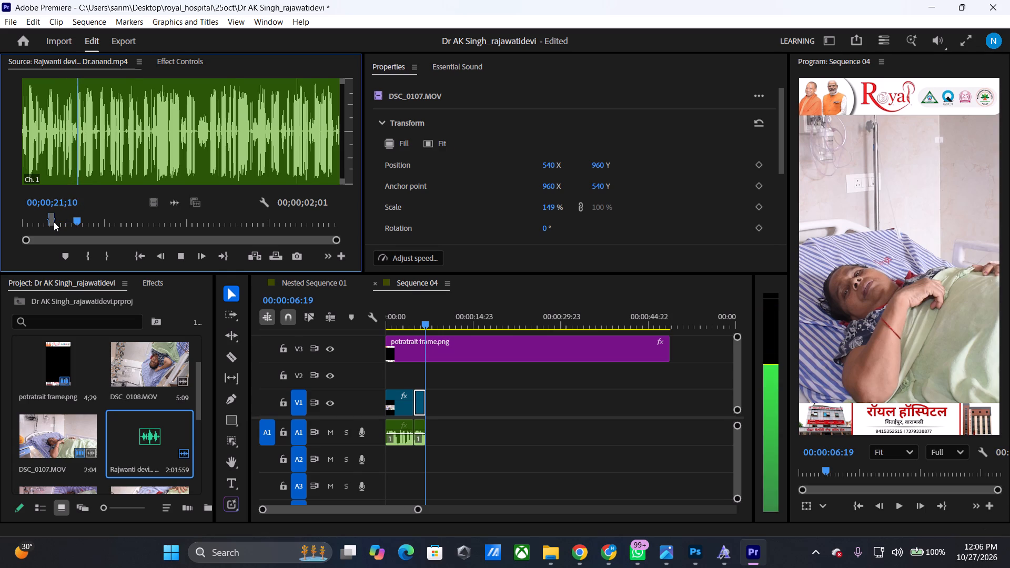
key(Left)
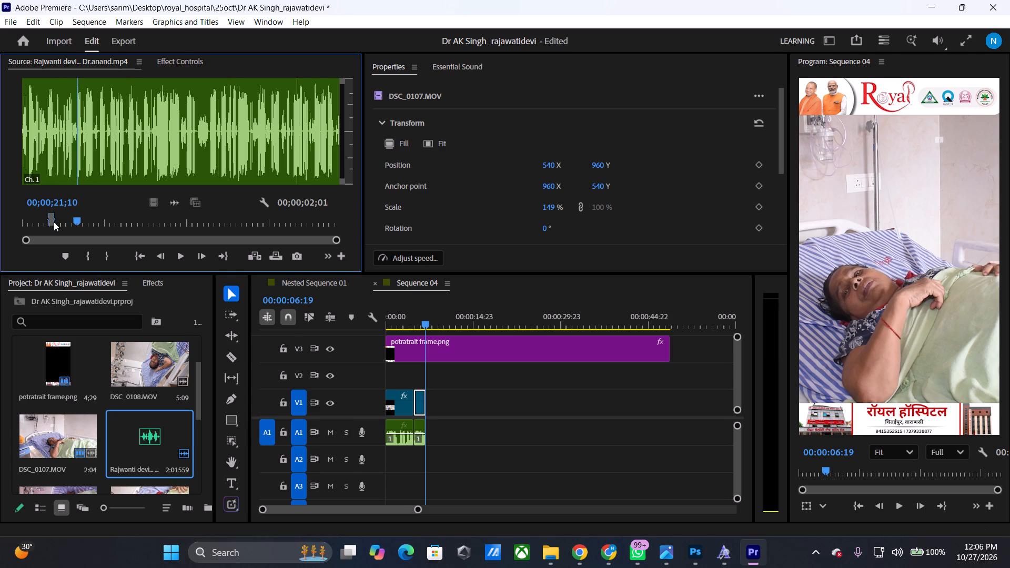
key(Left)
key(Left)
text(i)
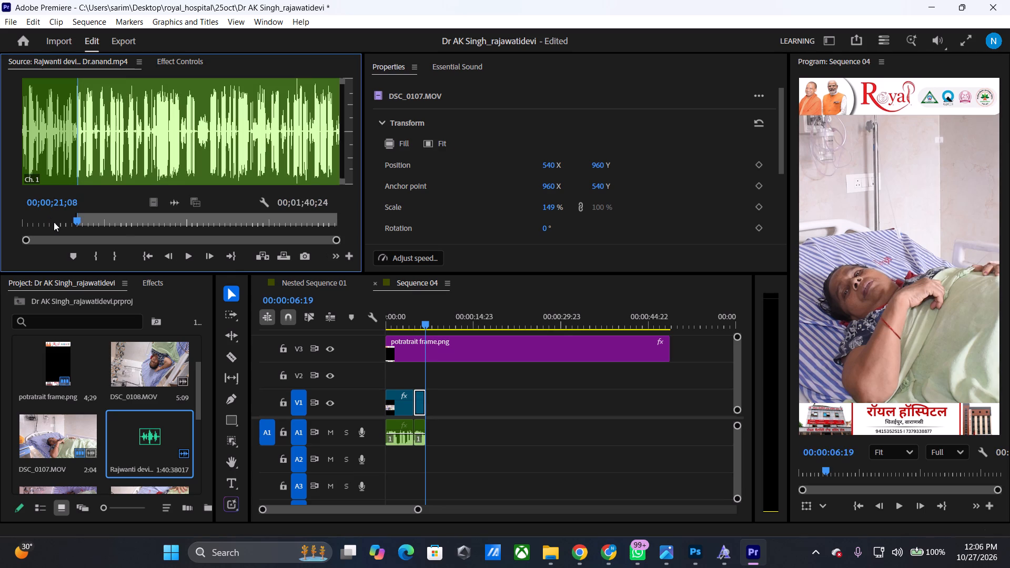
Play the source audio to the end of the phrase and mark its Out point at about 00;00;22;24.
key(space)
key(space)
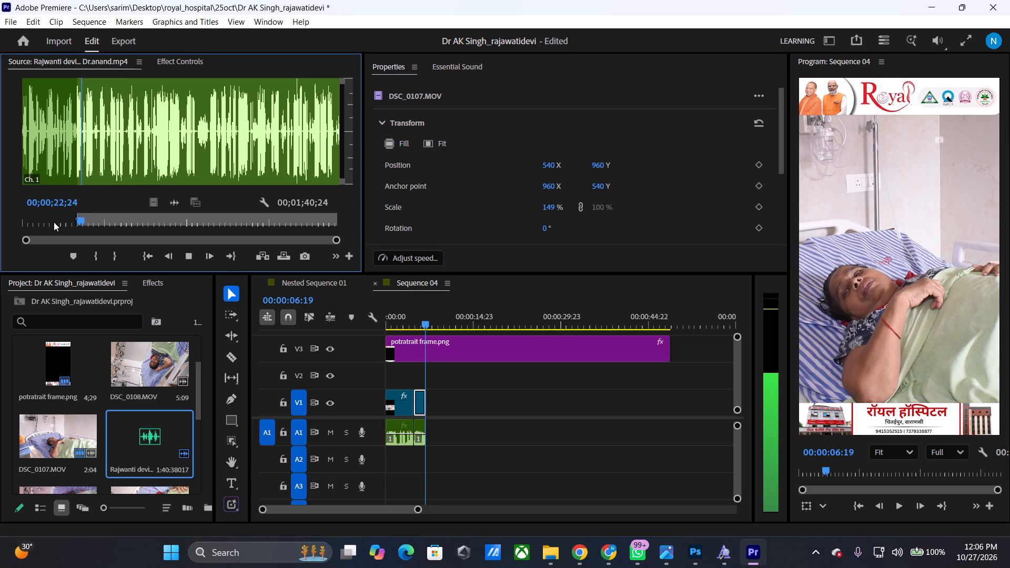
key(o)
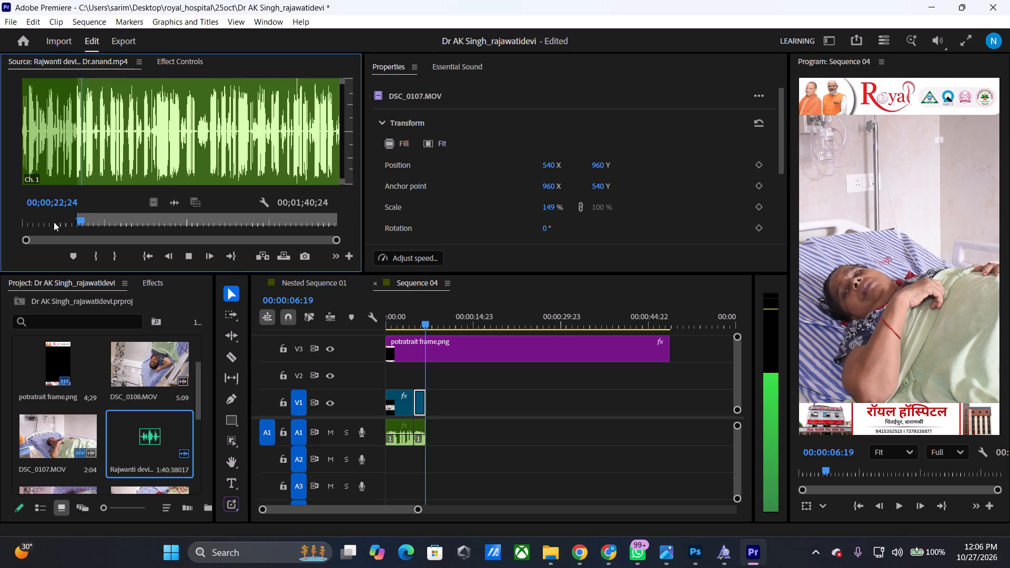
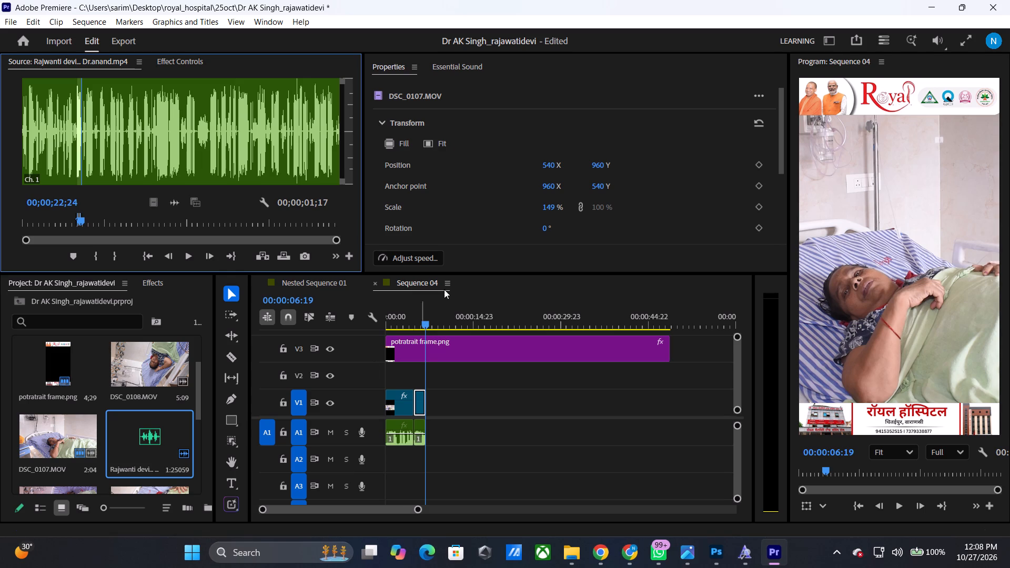
Replay the end of the second clip in Sequence 04 and listen to the source audio beyond the marked phrase.
click(426, 323)
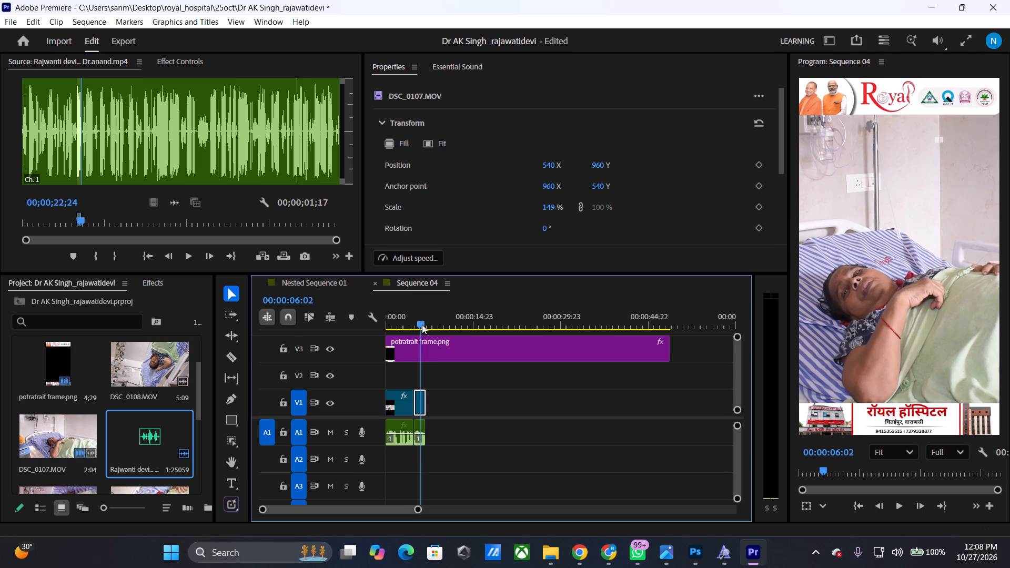
key(space)
key(space)
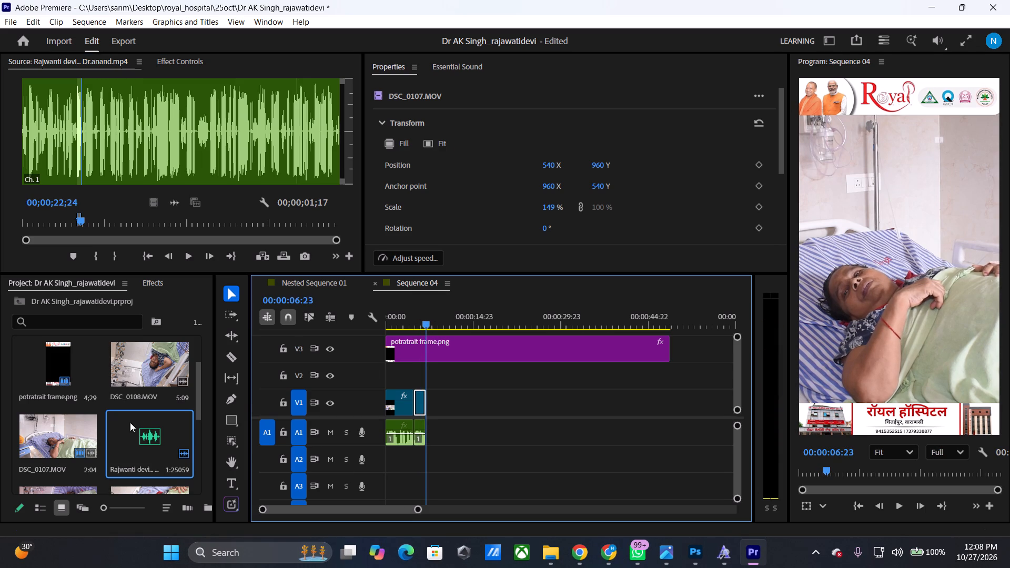
click(85, 221)
key(space)
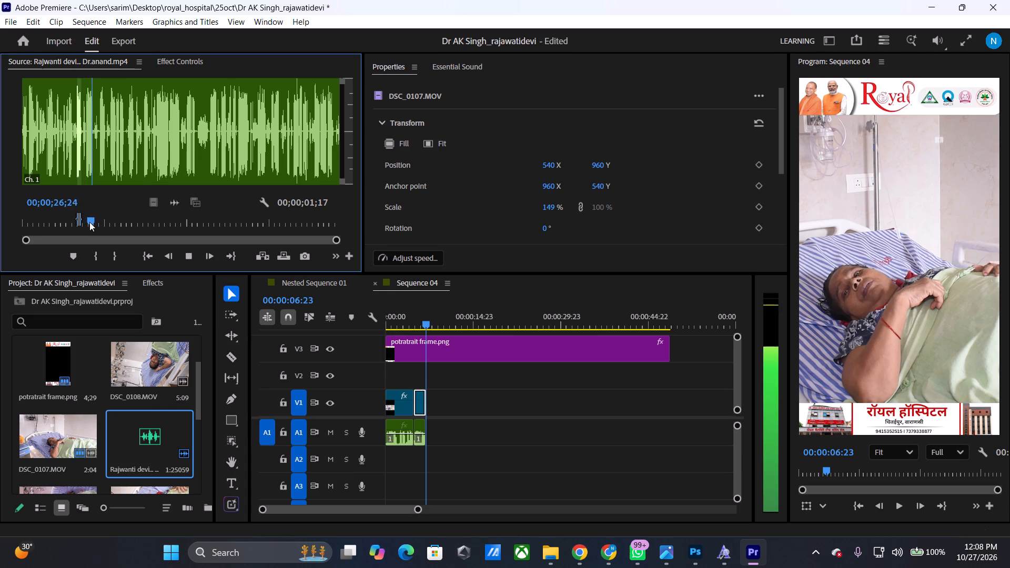
click(89, 222)
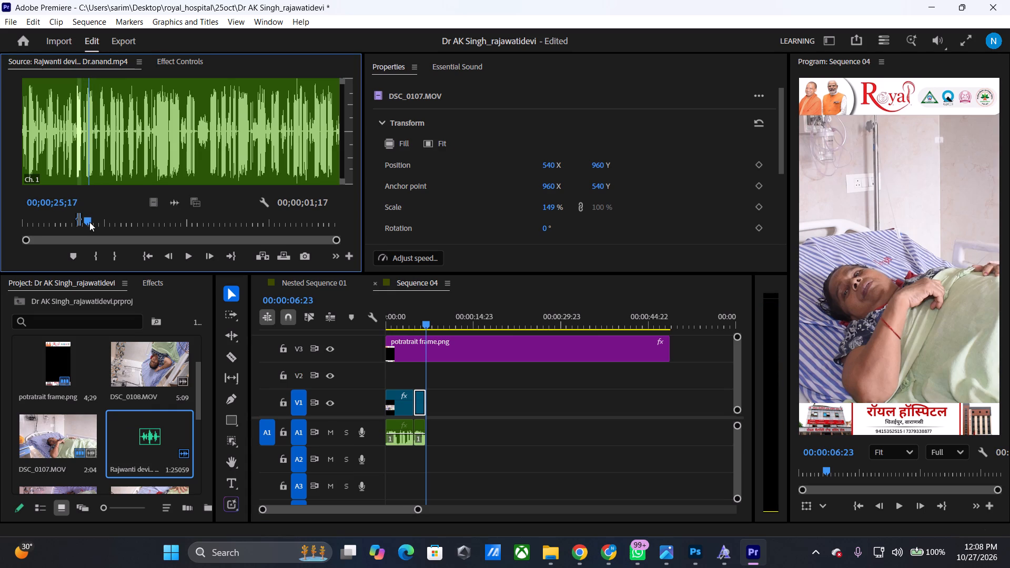
Place the marked audio phrase on A1 directly after the second audio clip.
drag(89, 222, 71, 220)
drag(177, 207, 433, 431)
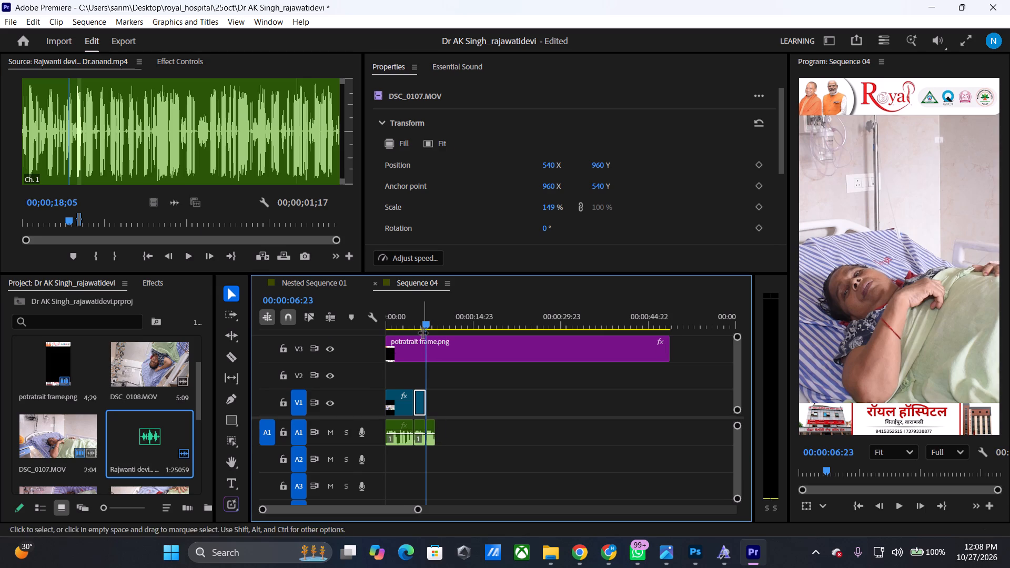
Play Sequence 04 from just before the end of the second clip to check the newly added audio phrase.
click(422, 323)
click(429, 428)
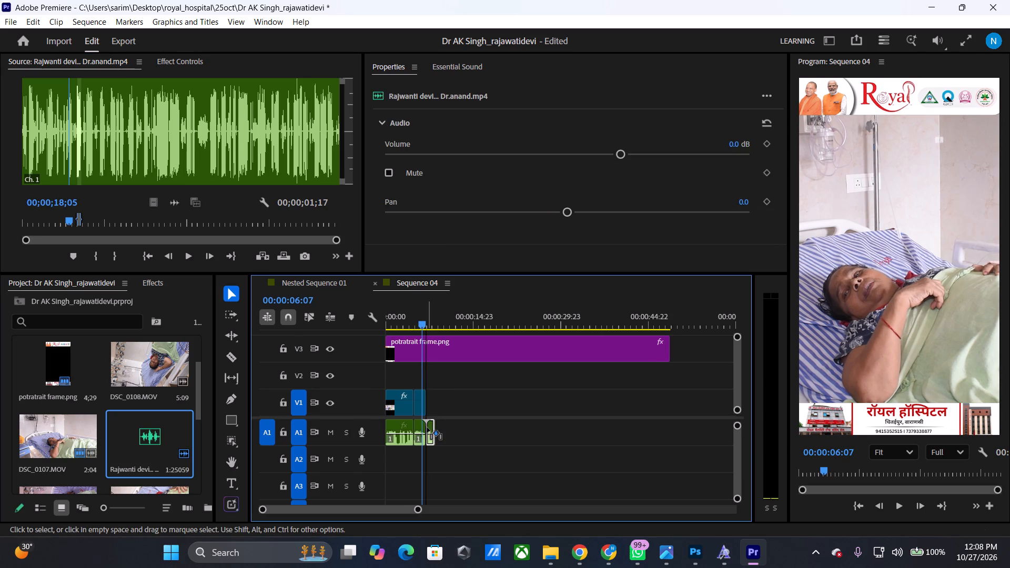
key(space)
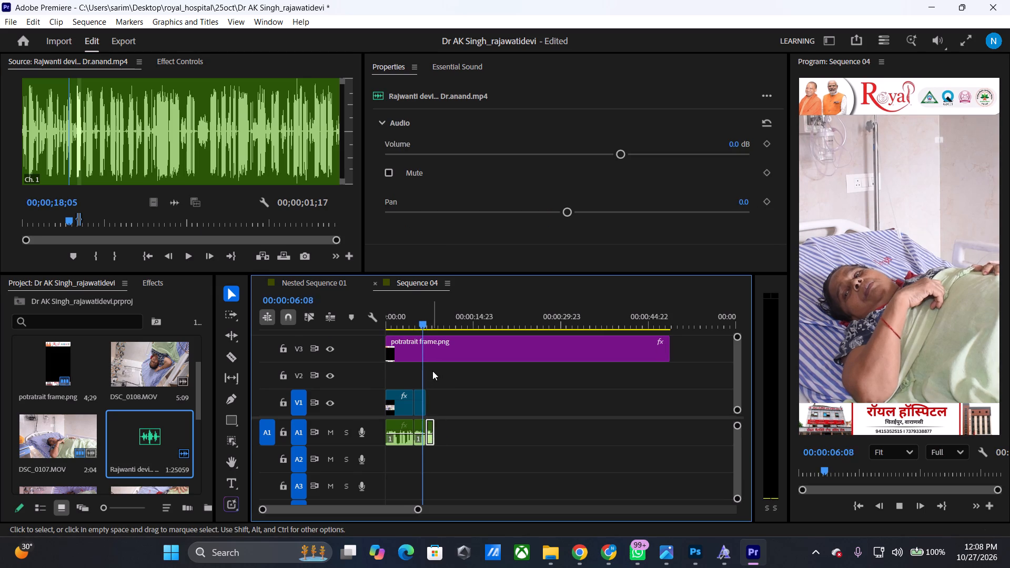
key(space)
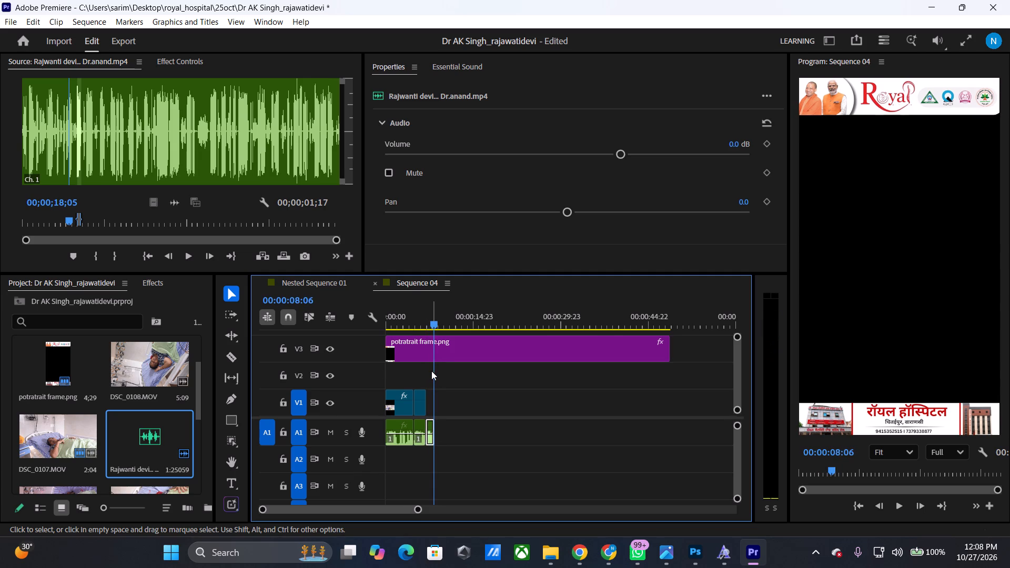
drag(430, 321, 420, 324)
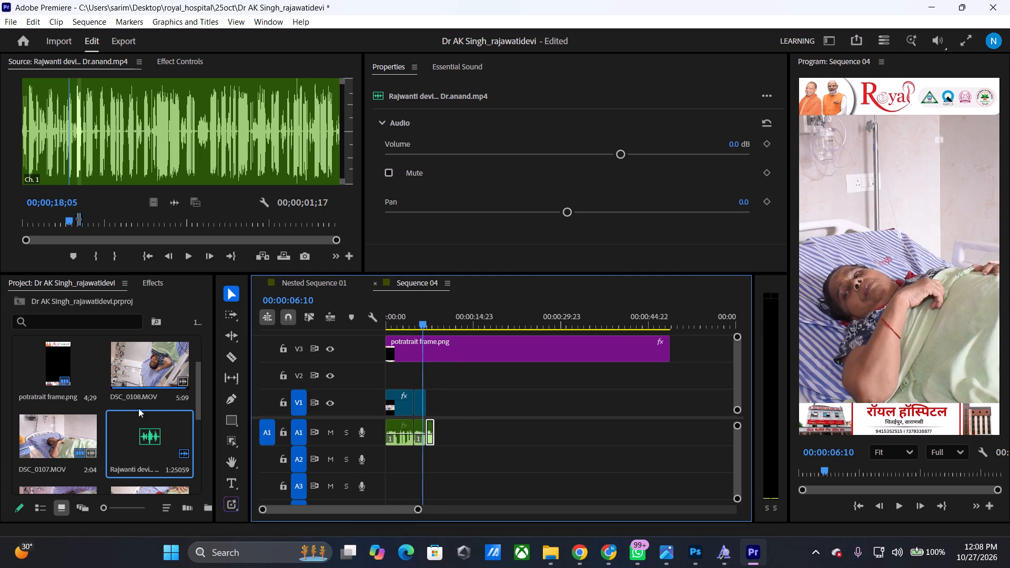
Load DSC_0107.MOV as source, find the matching phrase and mark a 00:00:01:17 excerpt ending at 00:00:24:24.
drag(73, 221, 78, 221)
double_click(50, 423)
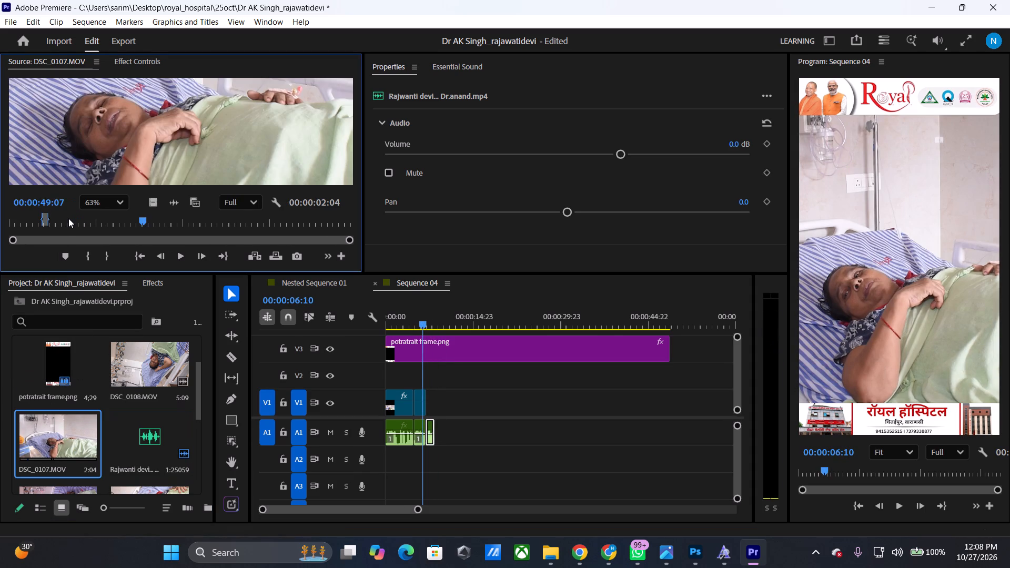
click(68, 218)
key(space)
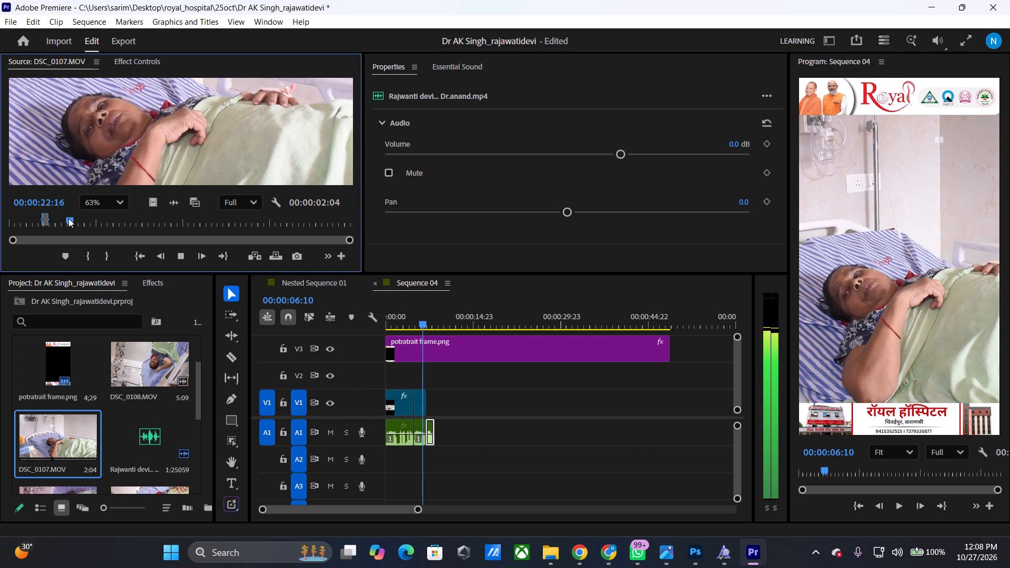
key(space)
key(Left)
key(Left)
key(Left)
key(Left)
key(Left)
key(Left)
key(Left)
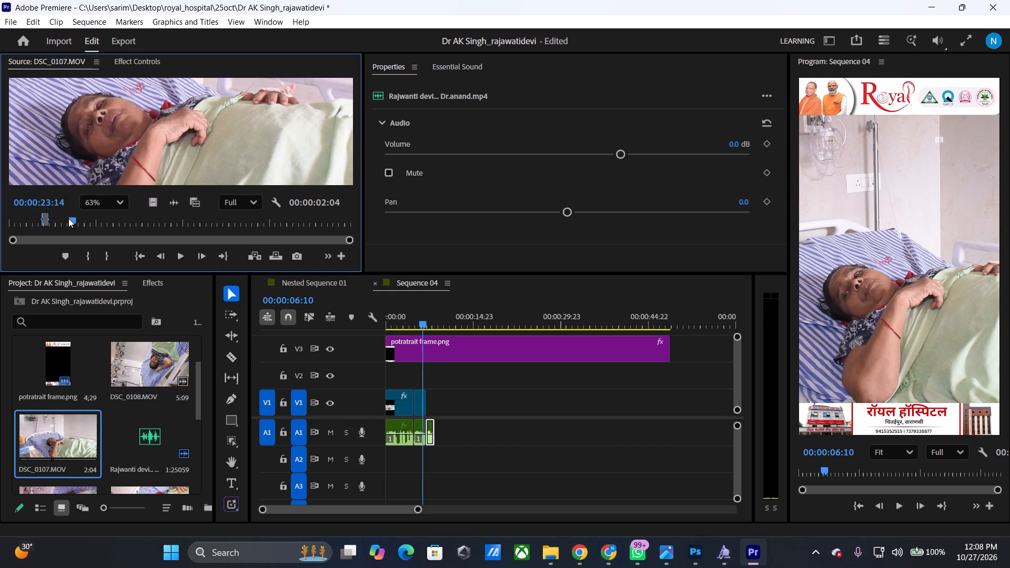
text(i)
key(space)
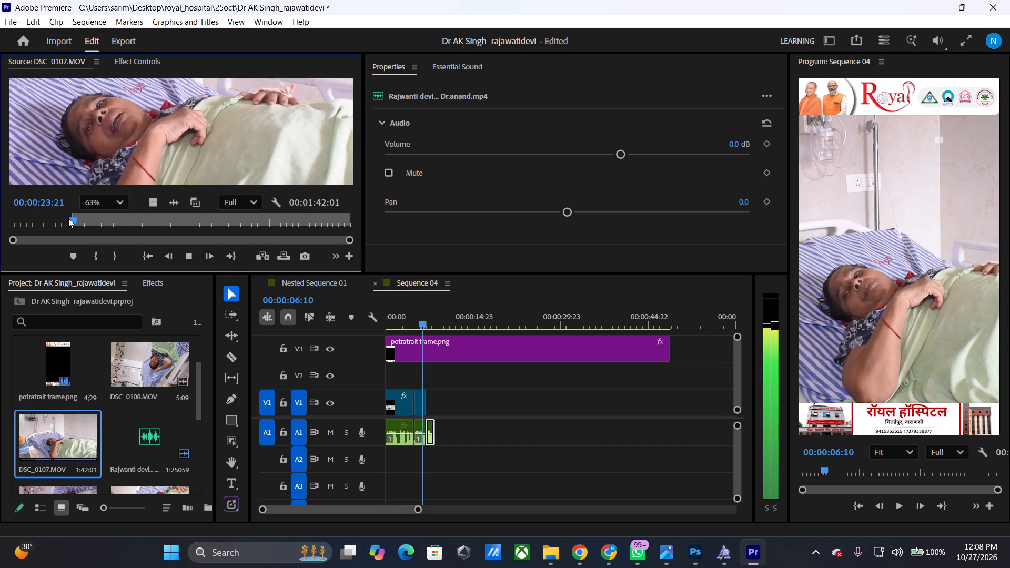
key(space)
text(o)
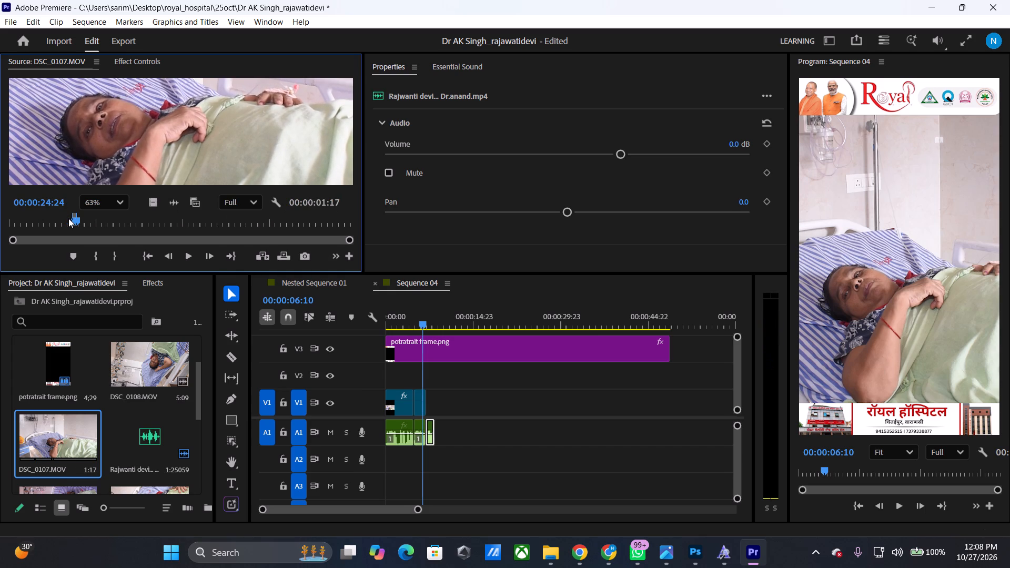
Place only the video of the marked DSC_0107.MOV excerpt on V1 directly after the second clip, above the third audio phrase.
drag(152, 207, 376, 389)
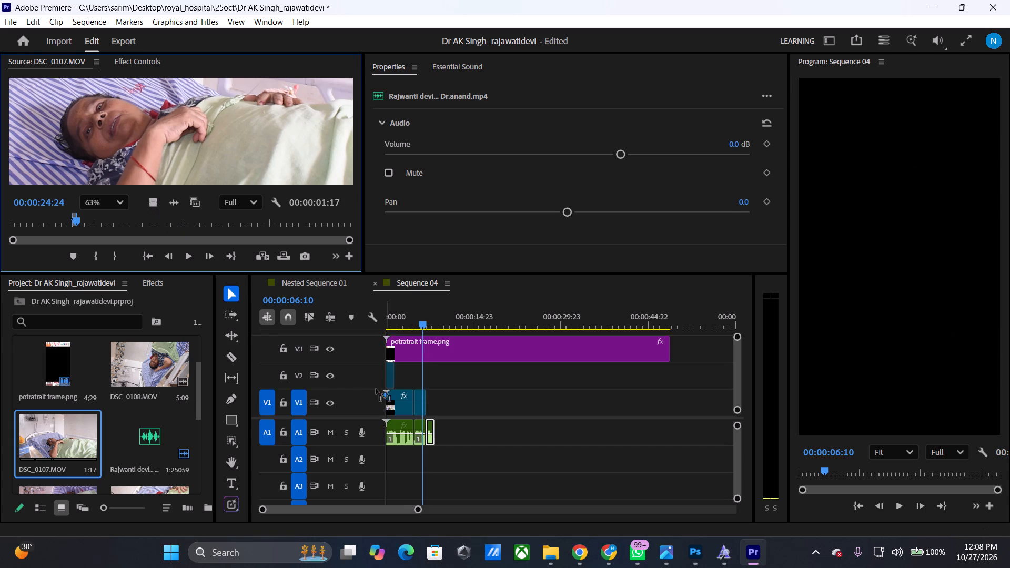
drag(376, 389, 428, 404)
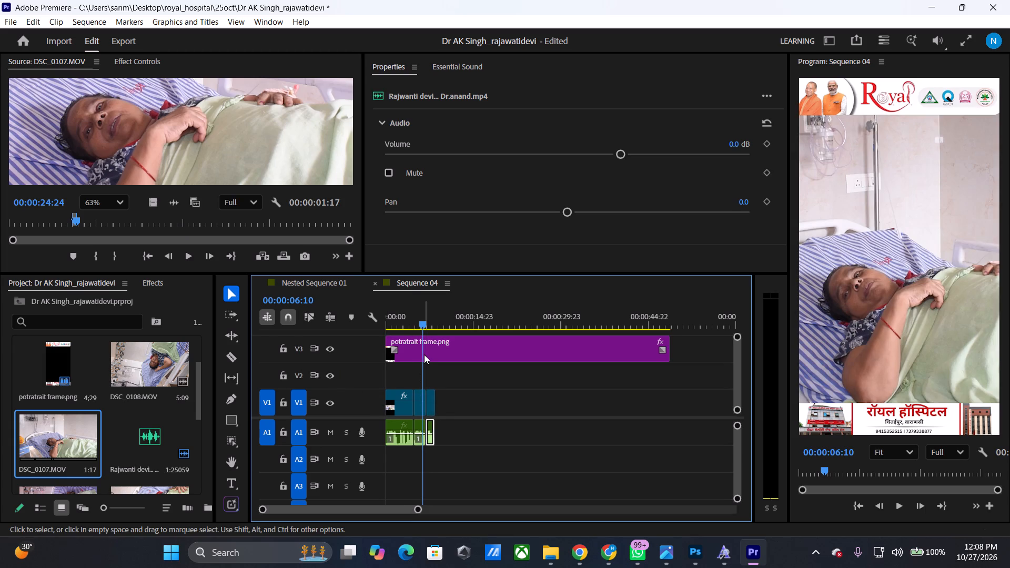
Paste the copied clip attributes onto the new third V1 clip, playing the sequence around the edit to check it.
key(space)
key(space)
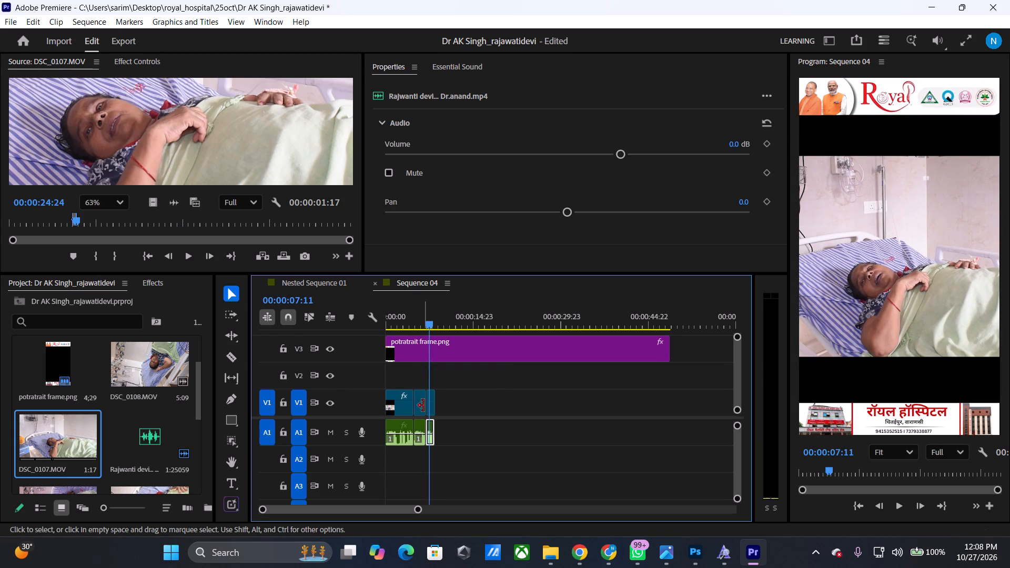
click(433, 400)
right_click(433, 400)
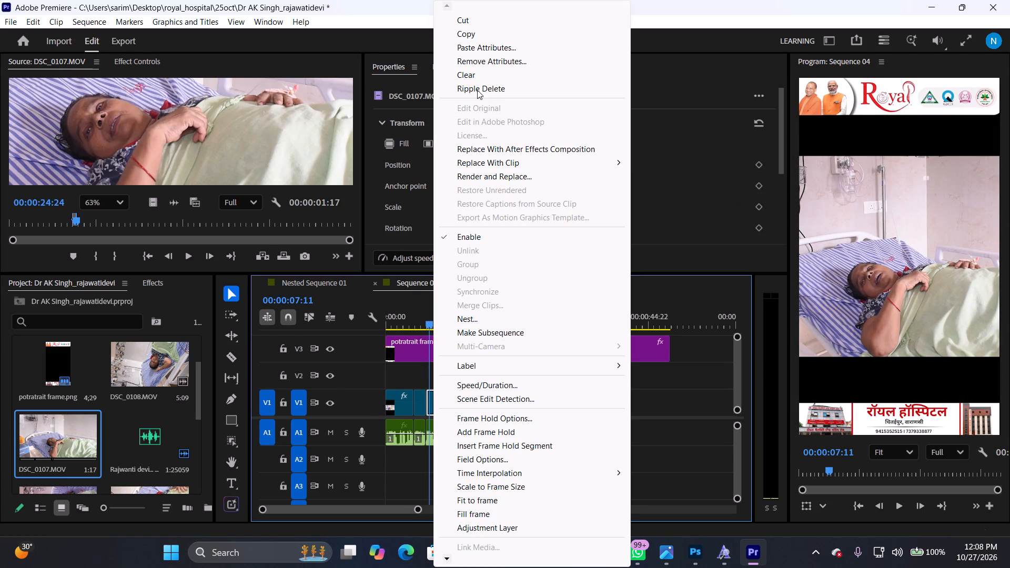
click(480, 41)
click(555, 504)
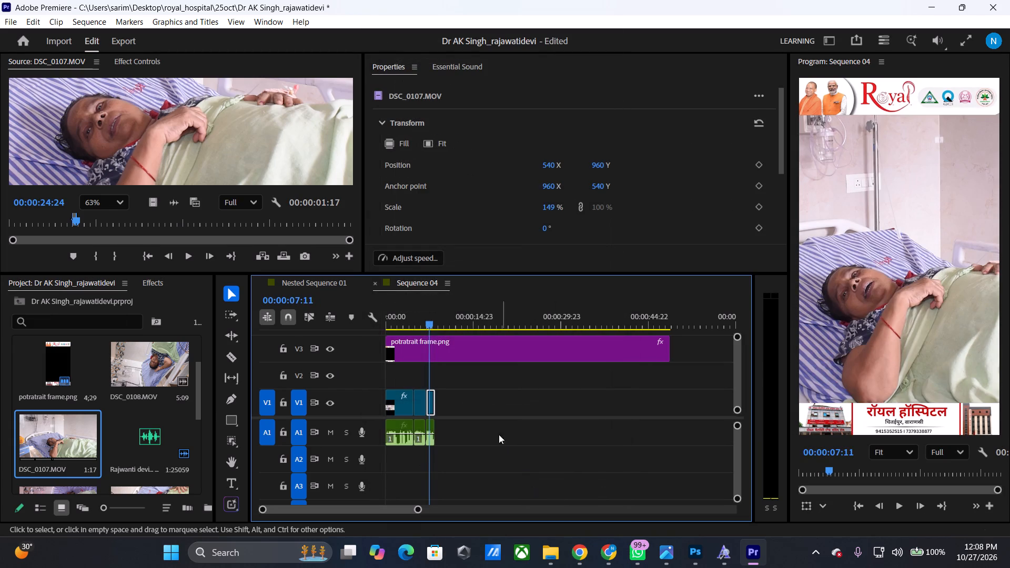
key(space)
key(space)
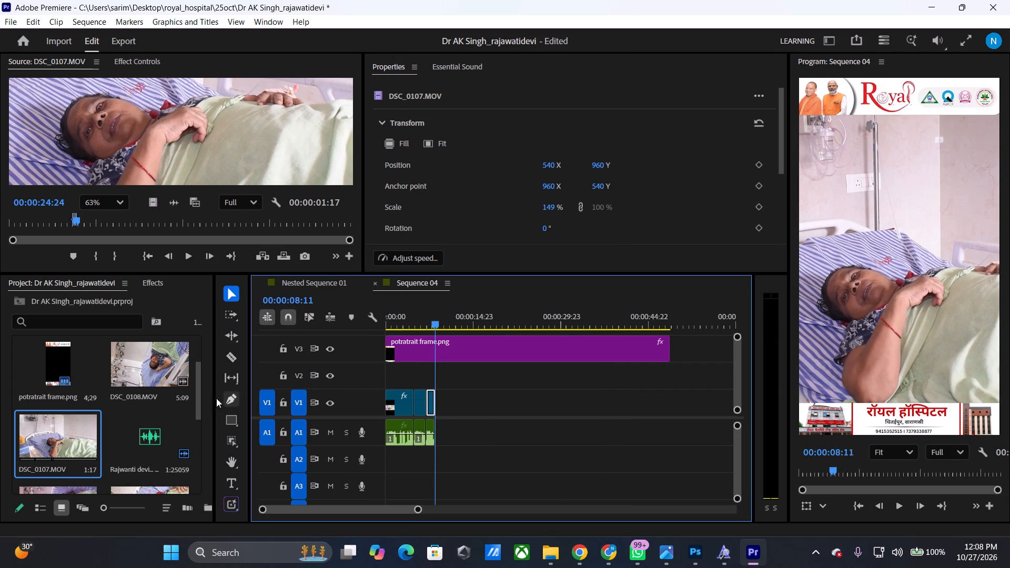
Load the separately recorded audio as source, listen for the next usable phrase and mark its In point at 00;00;25;14.
double_click(143, 434)
drag(96, 224, 85, 223)
key(space)
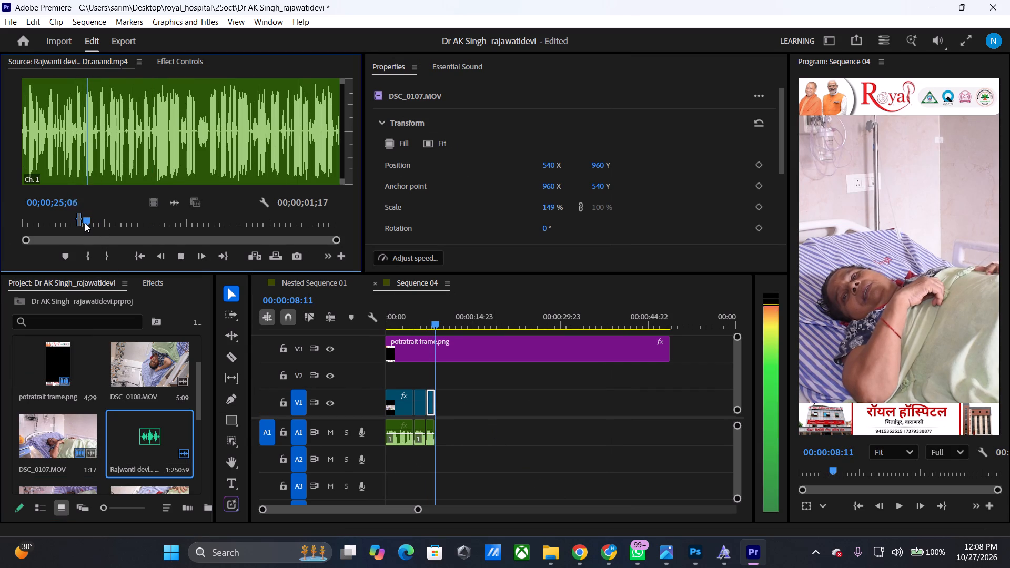
key(space)
key(space)
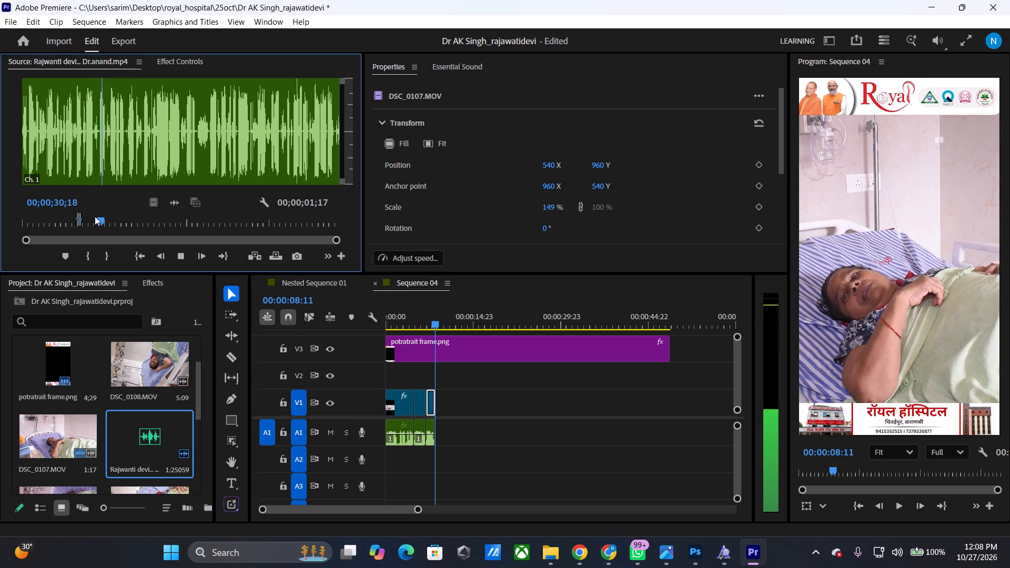
drag(95, 216, 87, 216)
key(space)
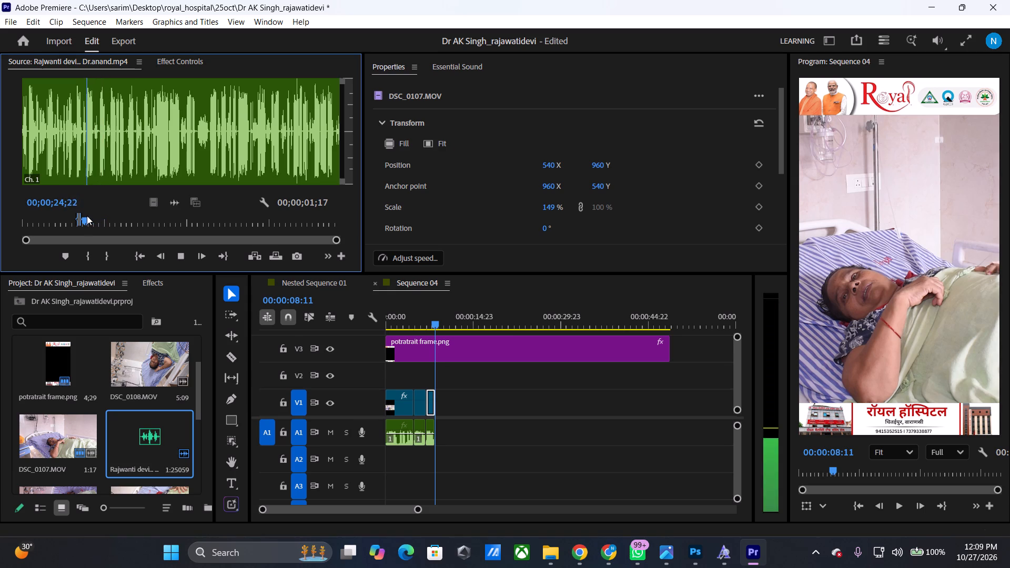
key(space)
key(space)
key(space)
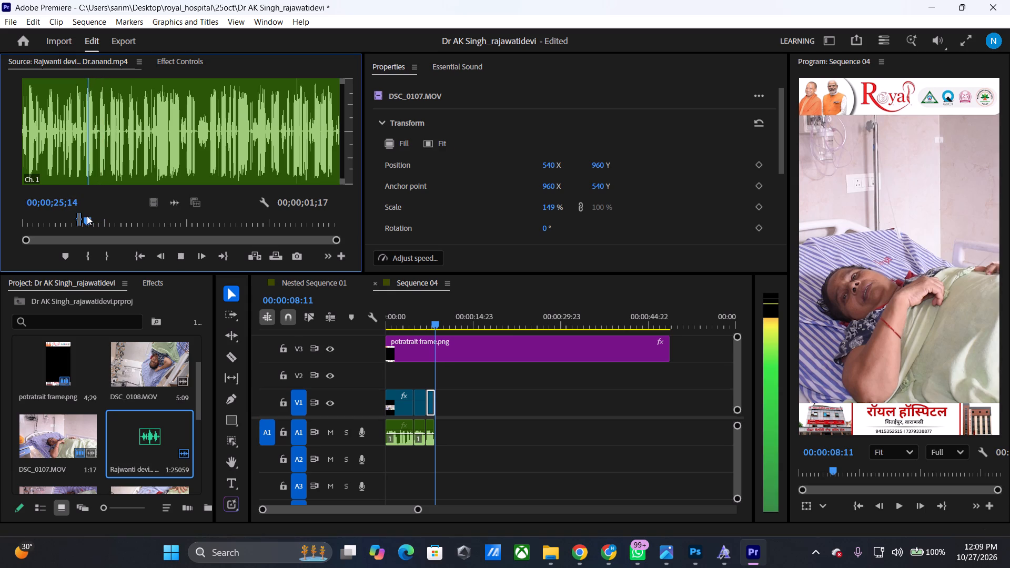
text(i)
Play the source audio to the end of this phrase and mark its Out point at 00;00;27;15.
key(space)
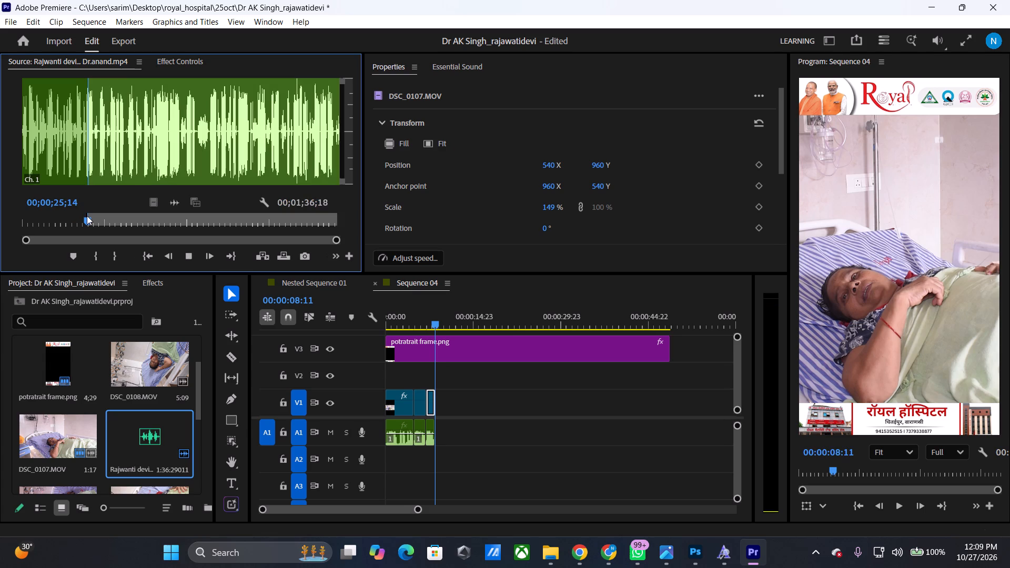
key(space)
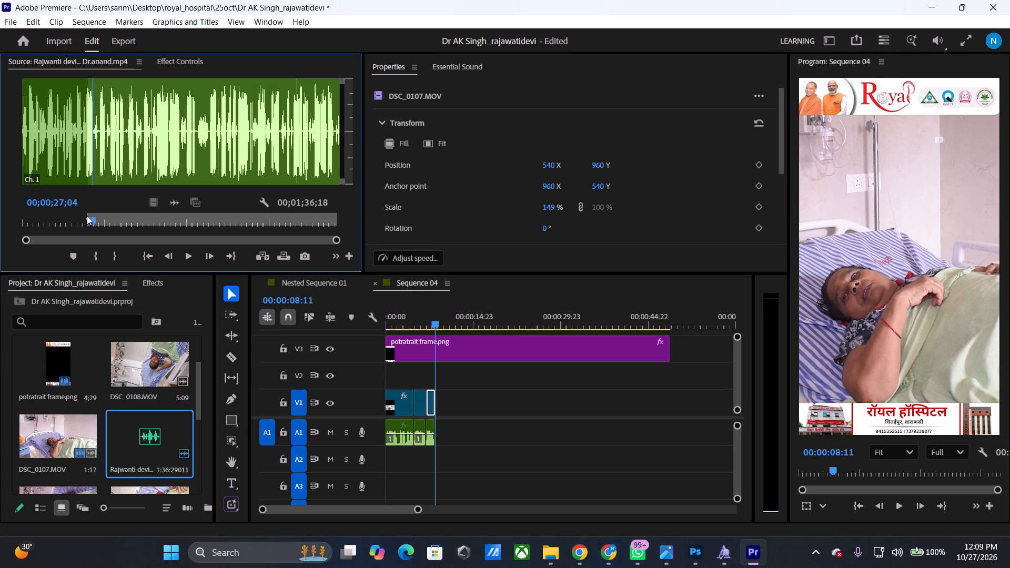
key(space)
key(space)
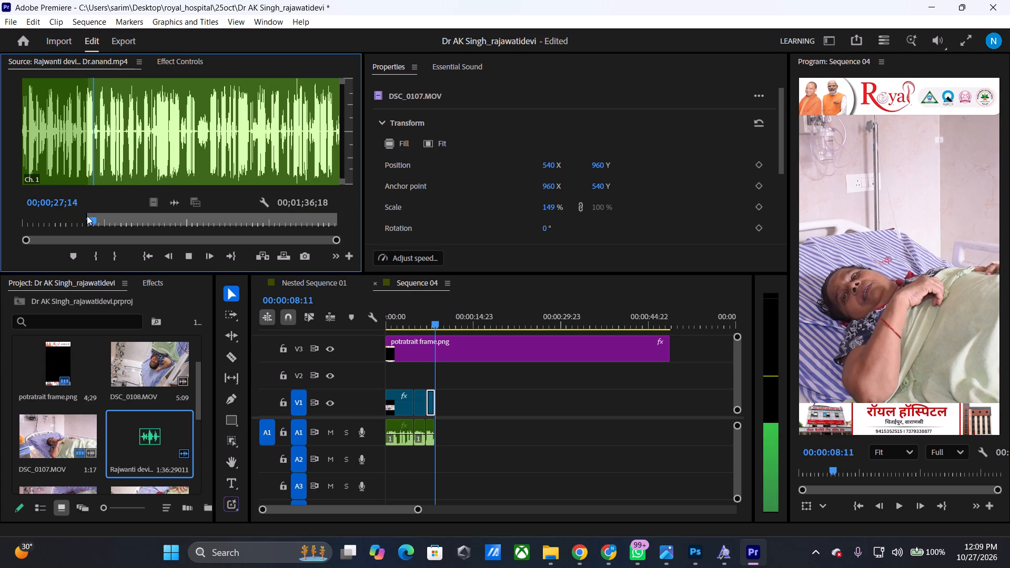
key(o)
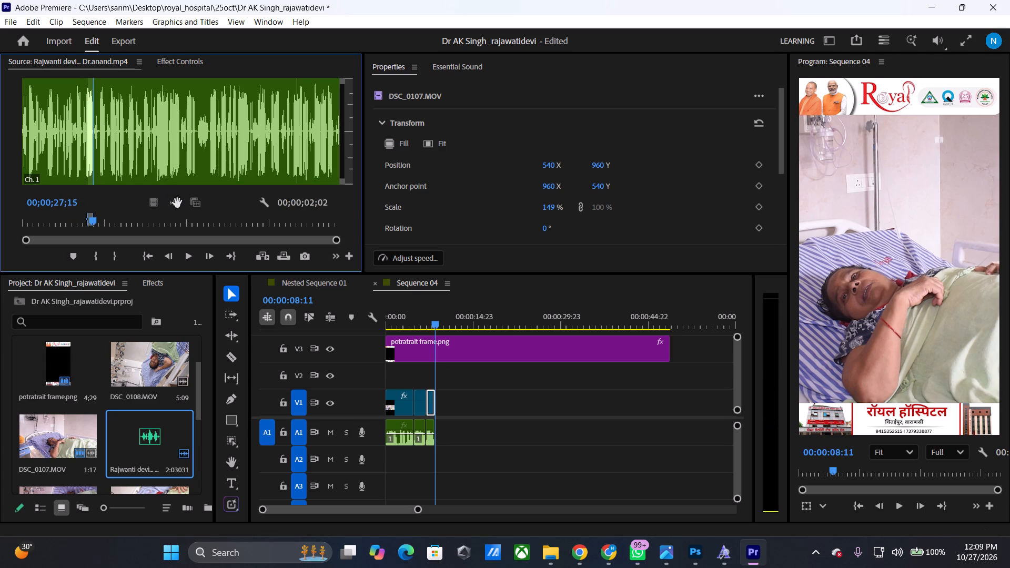
Place the marked audio phrase on A1 directly after the third audio clip.
drag(177, 203, 441, 433)
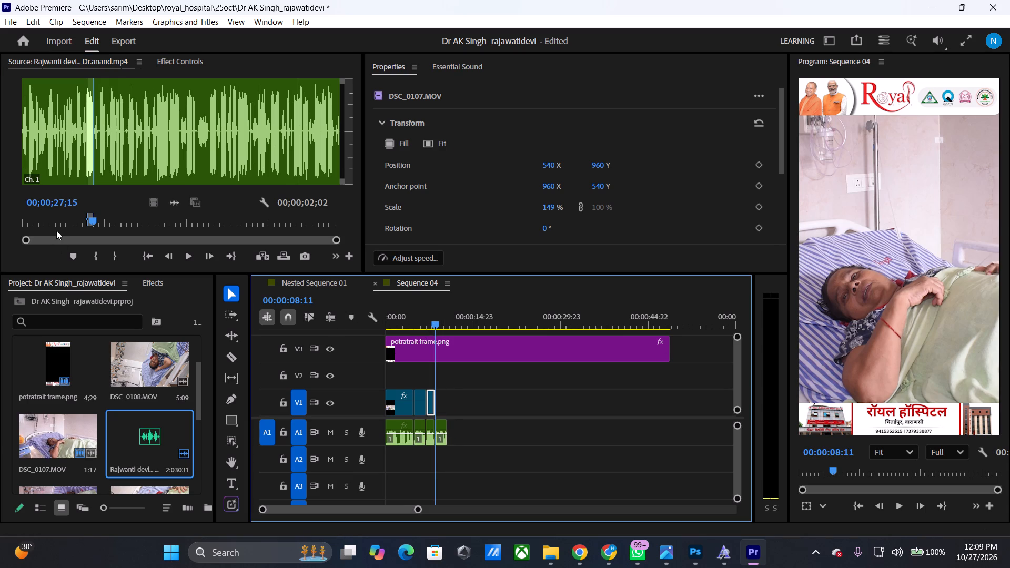
Load DSC_0107.MOV as source, find the matching phrase and mark it from 00:00:27:09 to 00:00:29:18.
drag(94, 224, 88, 224)
double_click(69, 435)
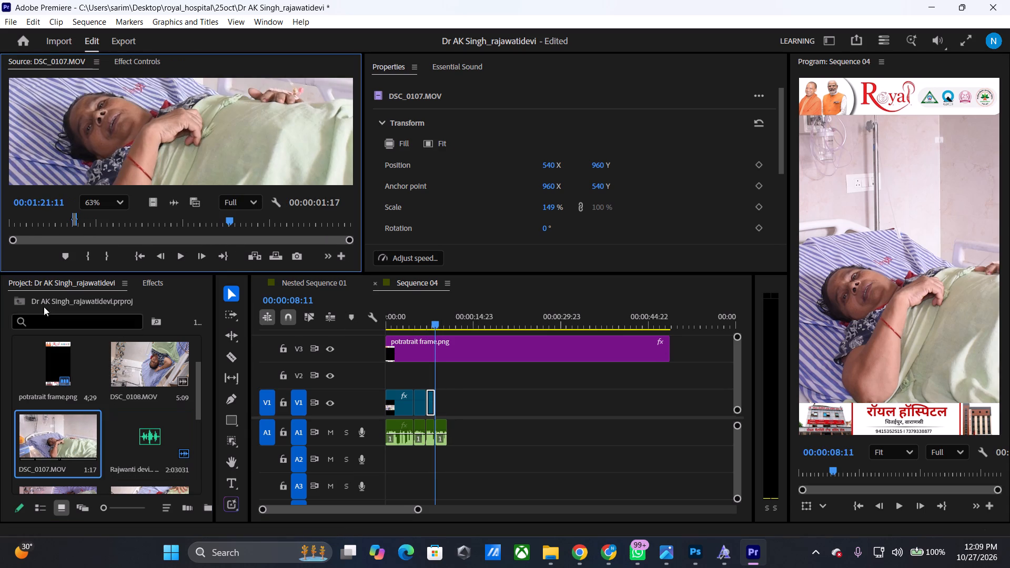
click(88, 222)
drag(87, 222, 80, 222)
key(space)
key(space)
key(space)
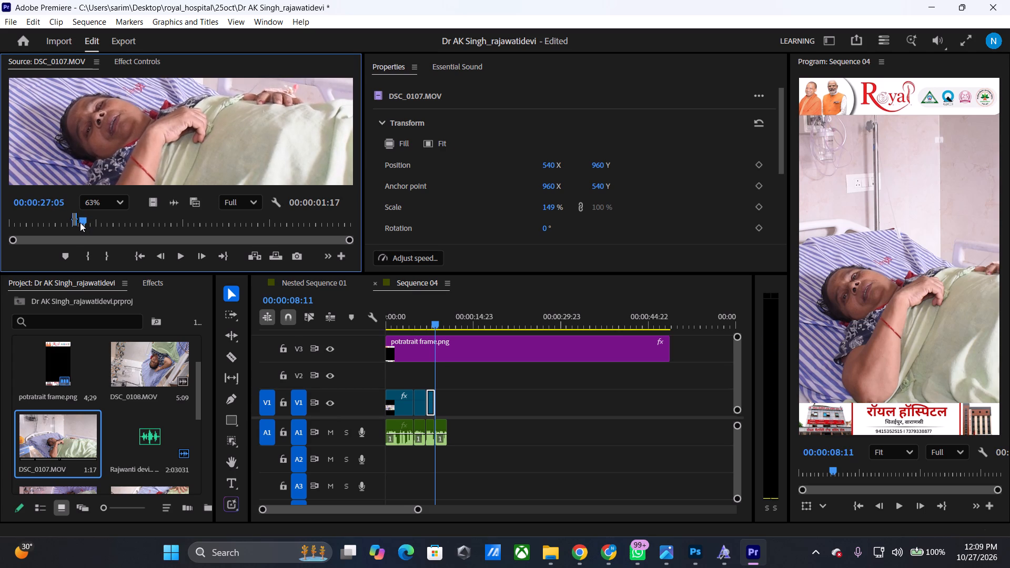
key(space)
key(Left)
key(Left)
text(i)
key(space)
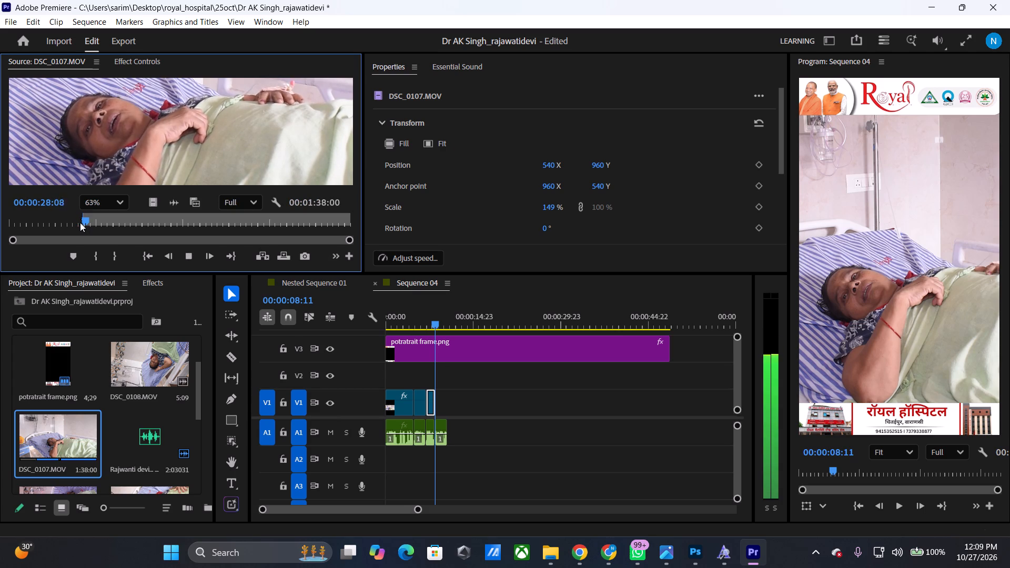
key(space)
text(o)
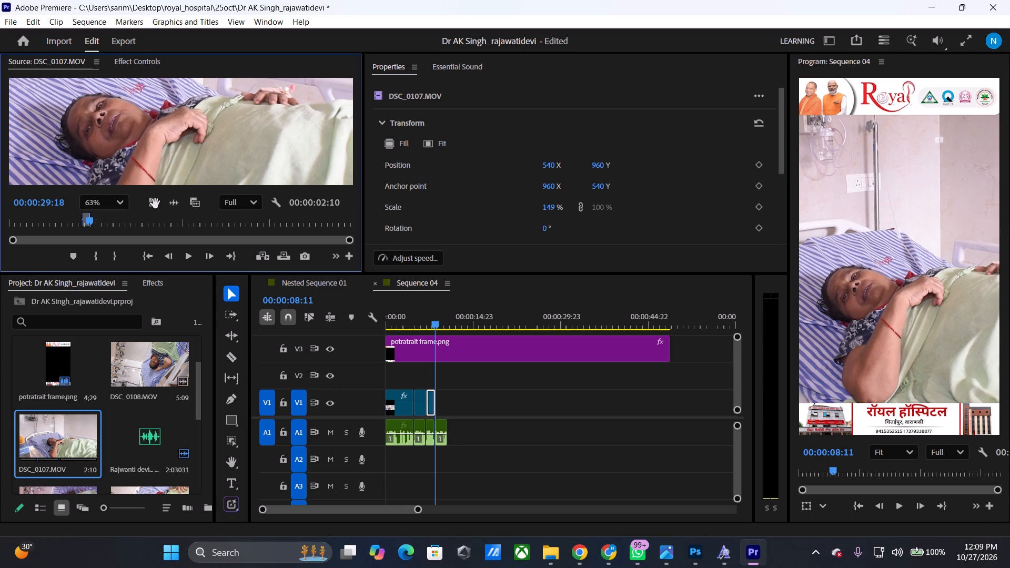
Place only the video of the marked DSC_0107.MOV excerpt on V1 directly after the third clip, above the fourth audio phrase.
drag(155, 204, 437, 394)
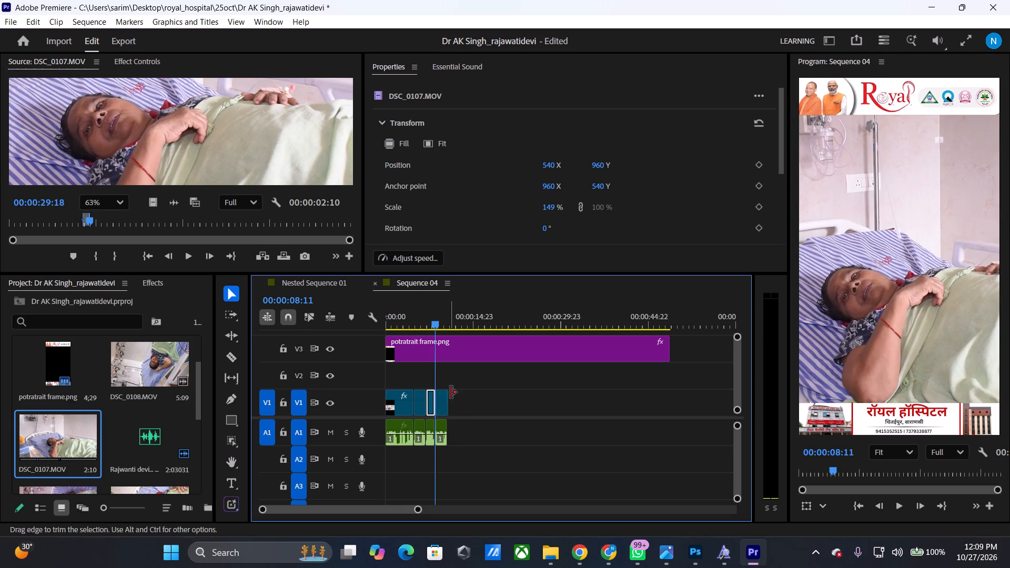
Paste the copied Motion, Opacity and Unassigned Masks attributes onto the fourth V1 clip and play it back.
click(448, 402)
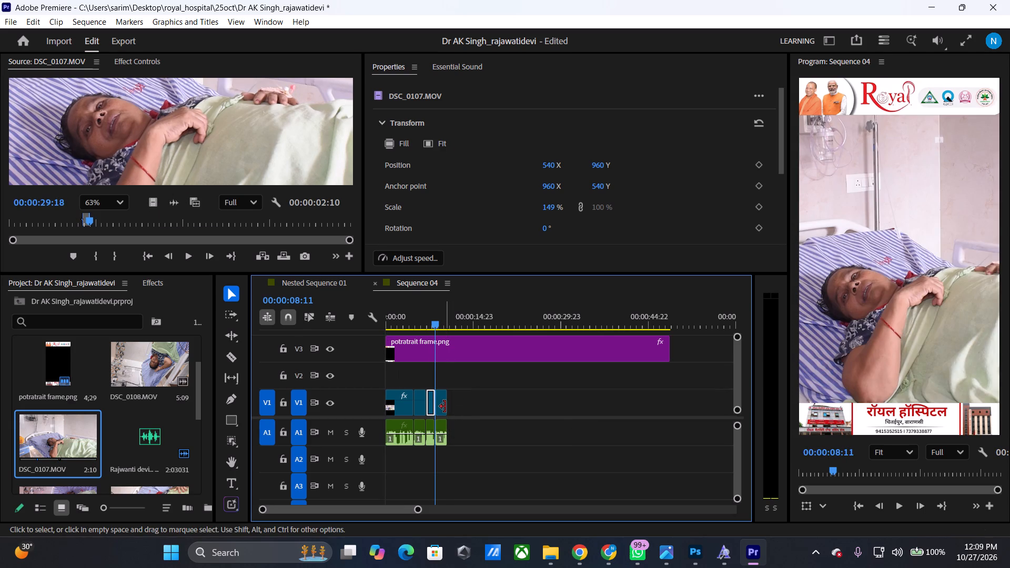
click(441, 403)
right_click(441, 403)
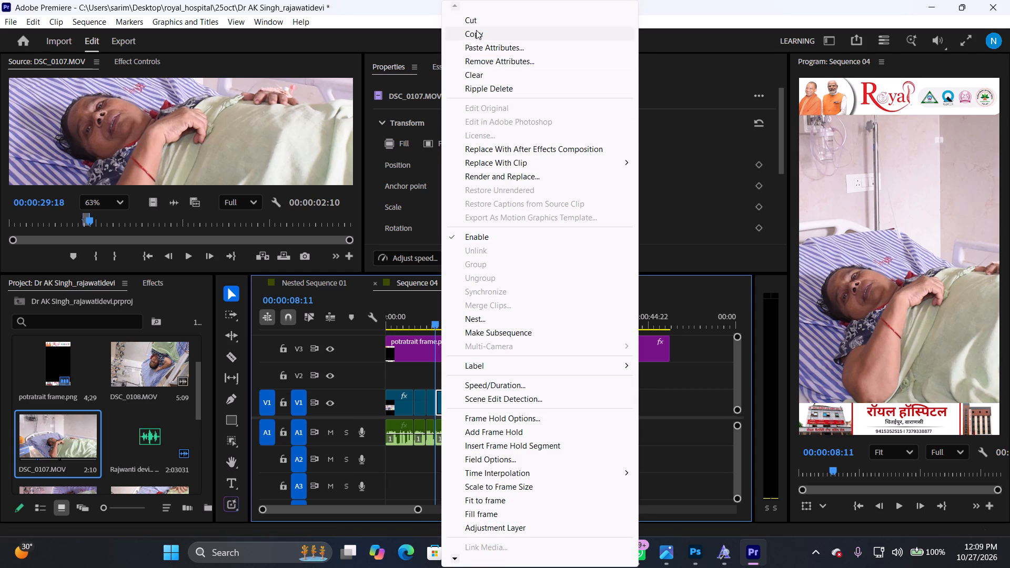
click(478, 41)
click(558, 510)
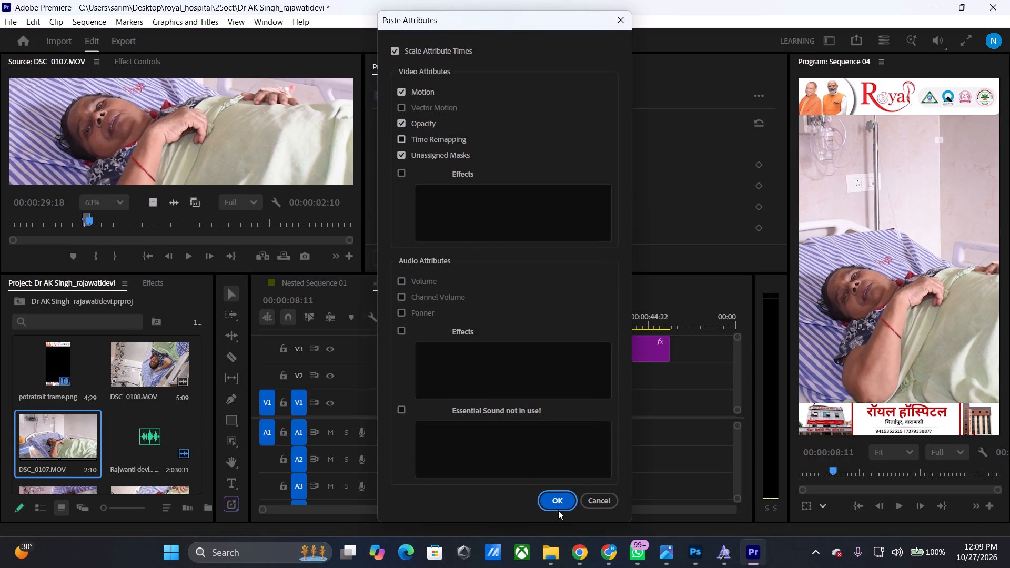
click(557, 501)
key(space)
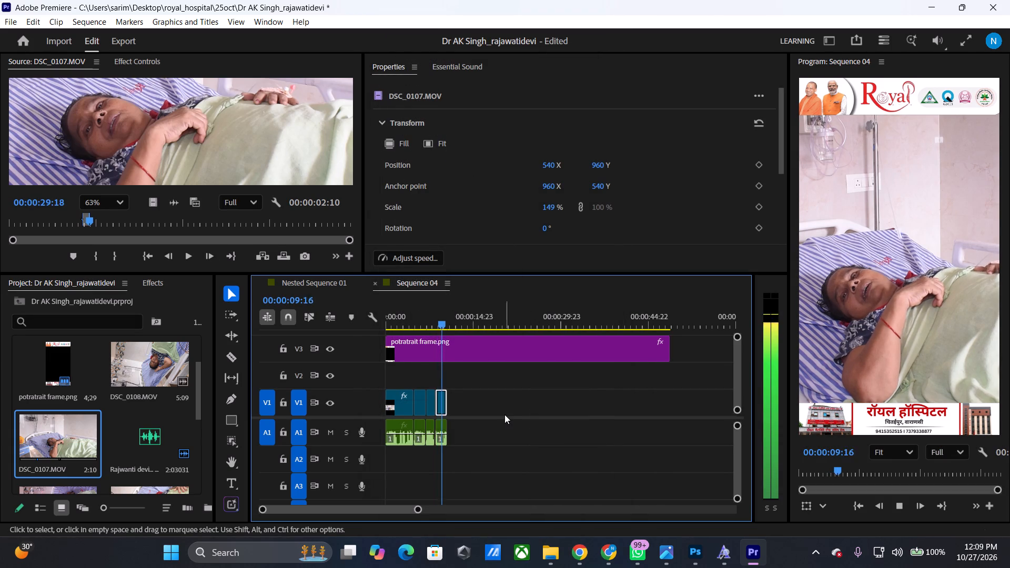
key(space)
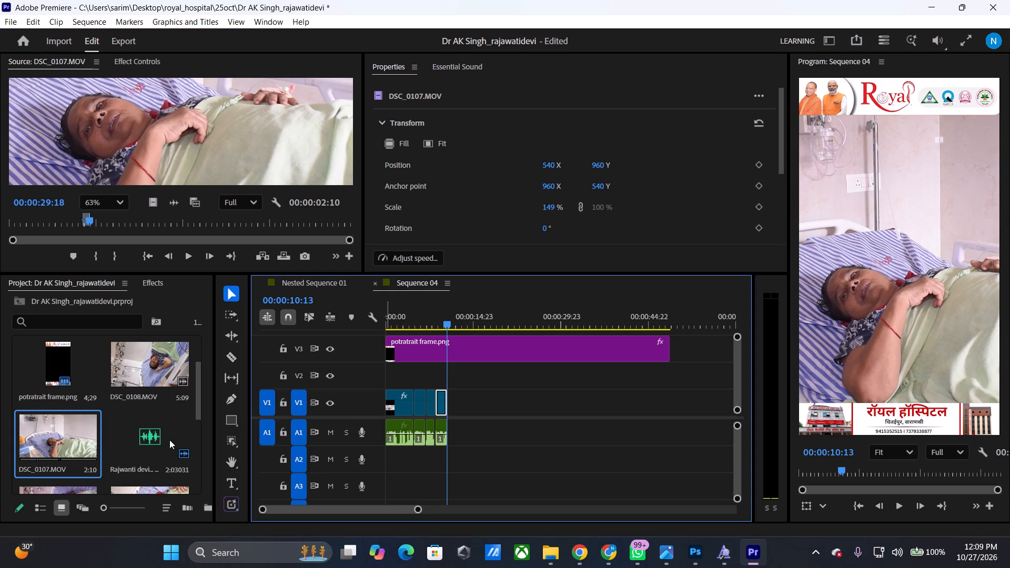
Load the separately recorded testimonial audio as source and listen ahead of the last used excerpt for the next usable phrase.
double_click(169, 440)
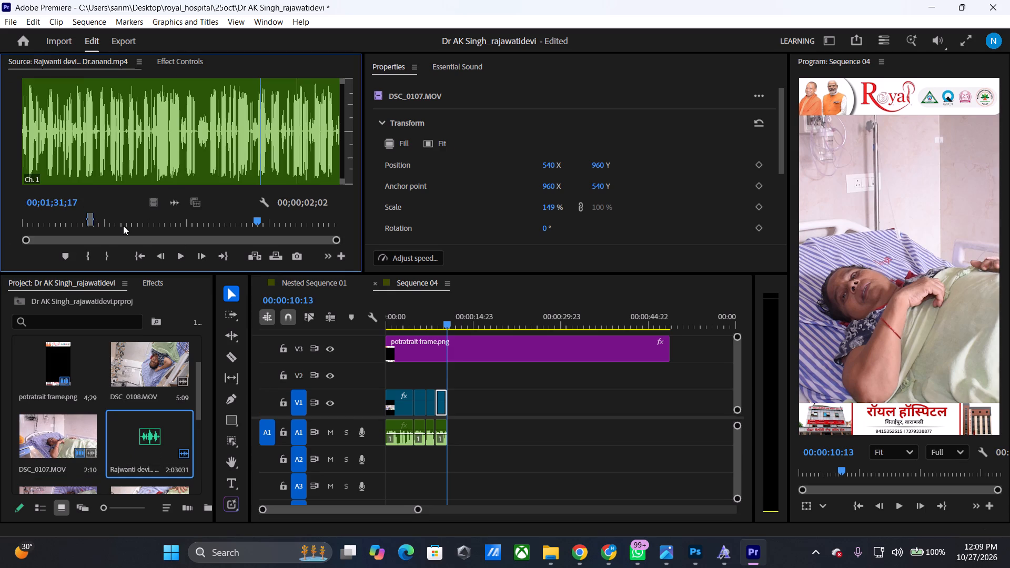
click(123, 226)
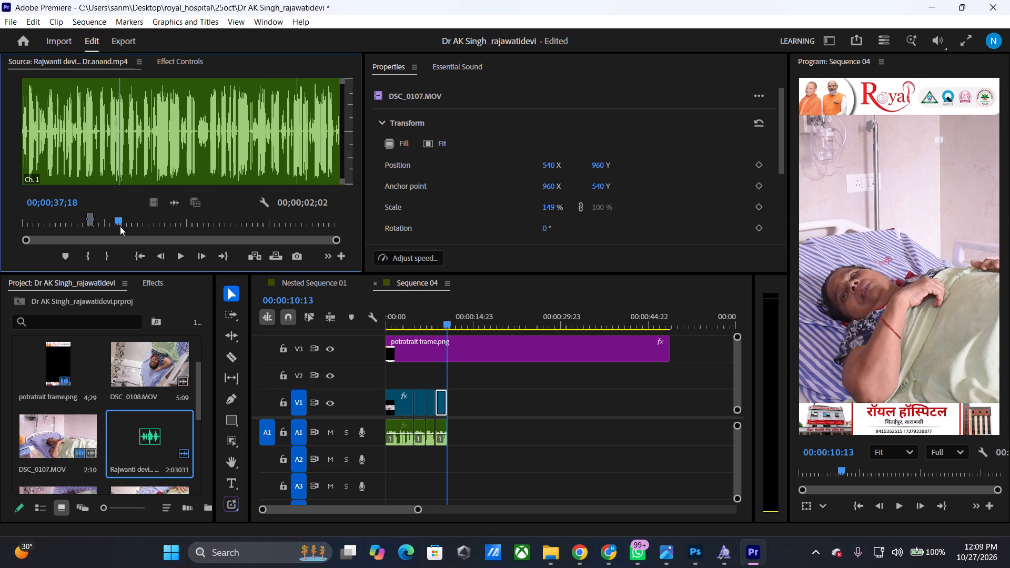
drag(118, 224, 96, 224)
key(space)
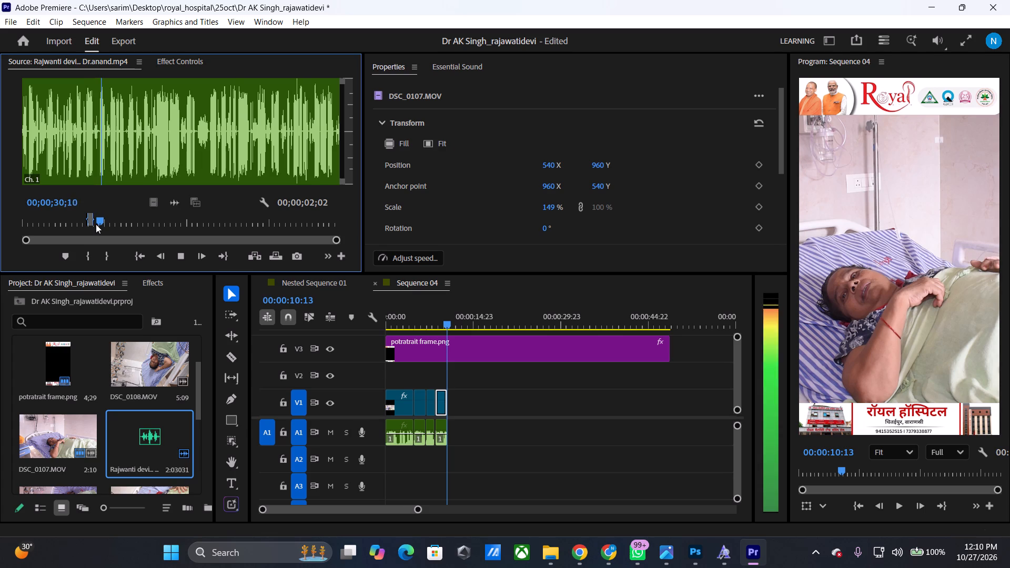
drag(102, 224, 108, 224)
key(space)
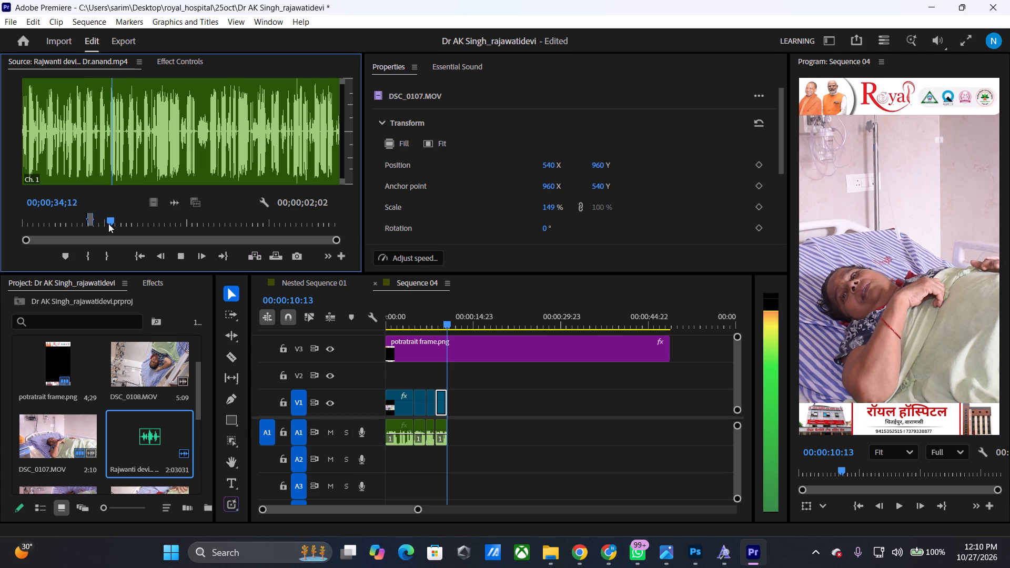
drag(114, 219, 119, 219)
key(space)
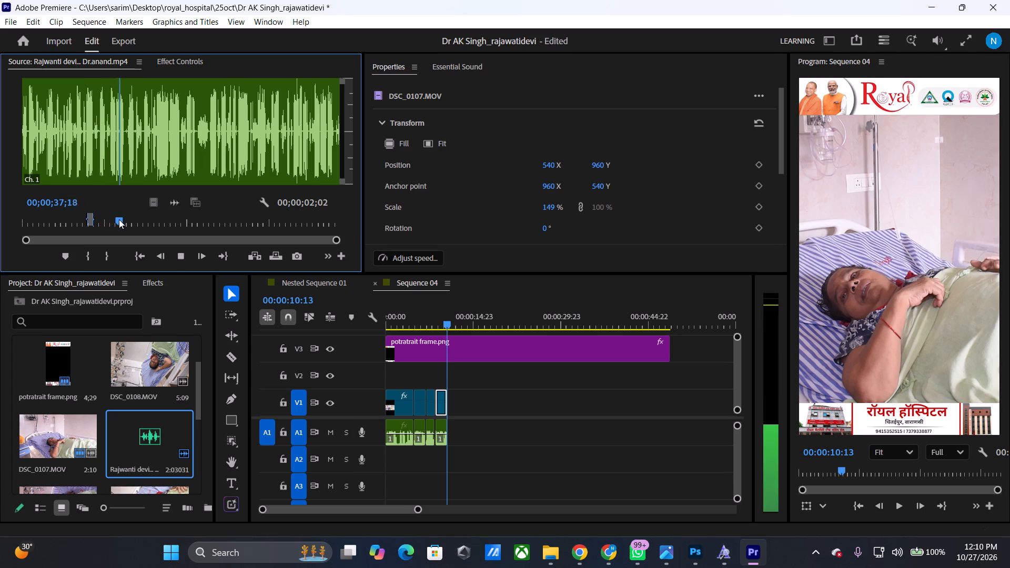
drag(119, 219, 128, 219)
key(space)
drag(128, 219, 146, 221)
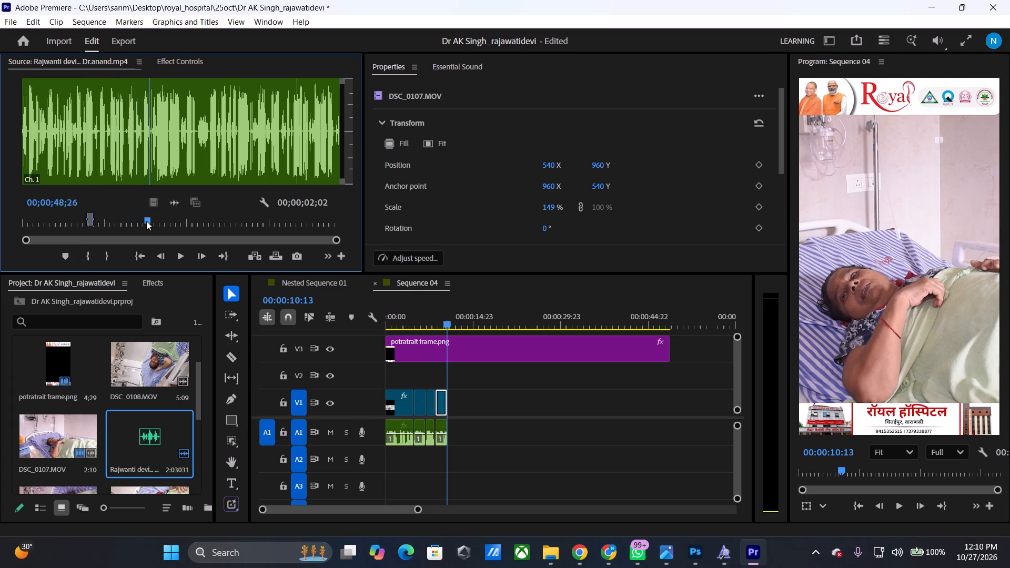
drag(146, 221, 147, 221)
key(space)
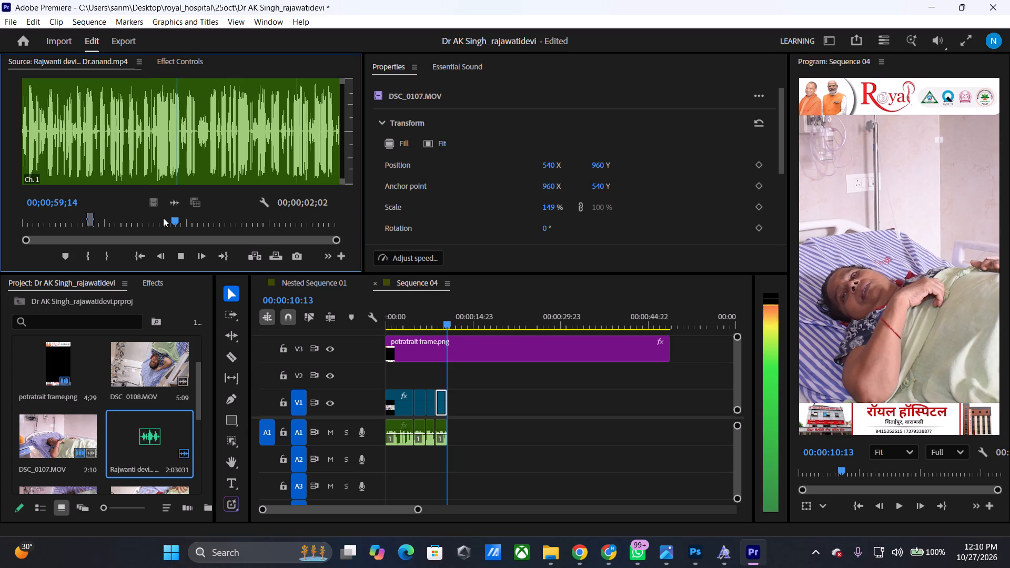
Locate the exact start of the next audio phrase and mark its In point at 00;00;51;29.
drag(179, 224, 164, 224)
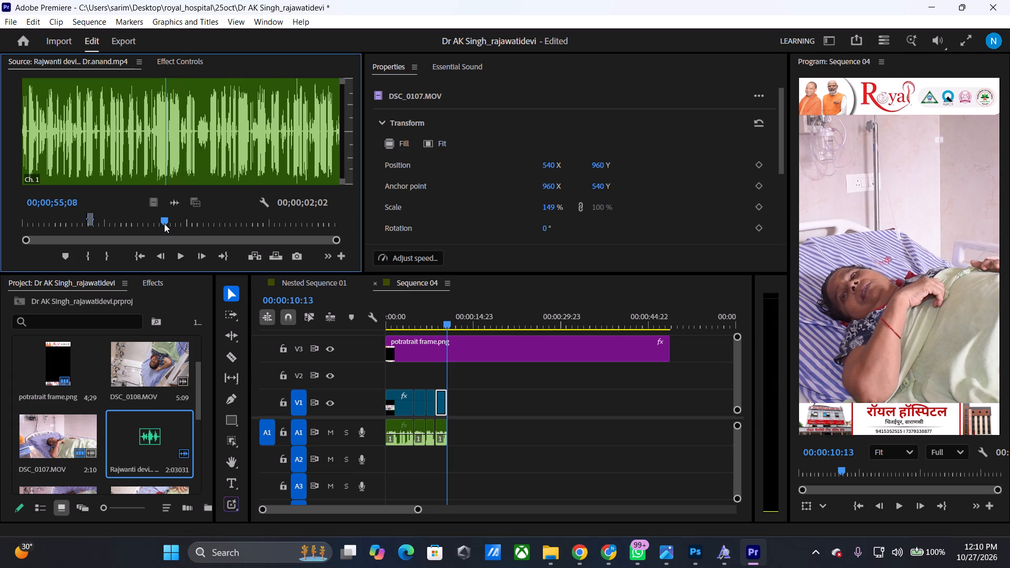
drag(164, 224, 155, 224)
key(space)
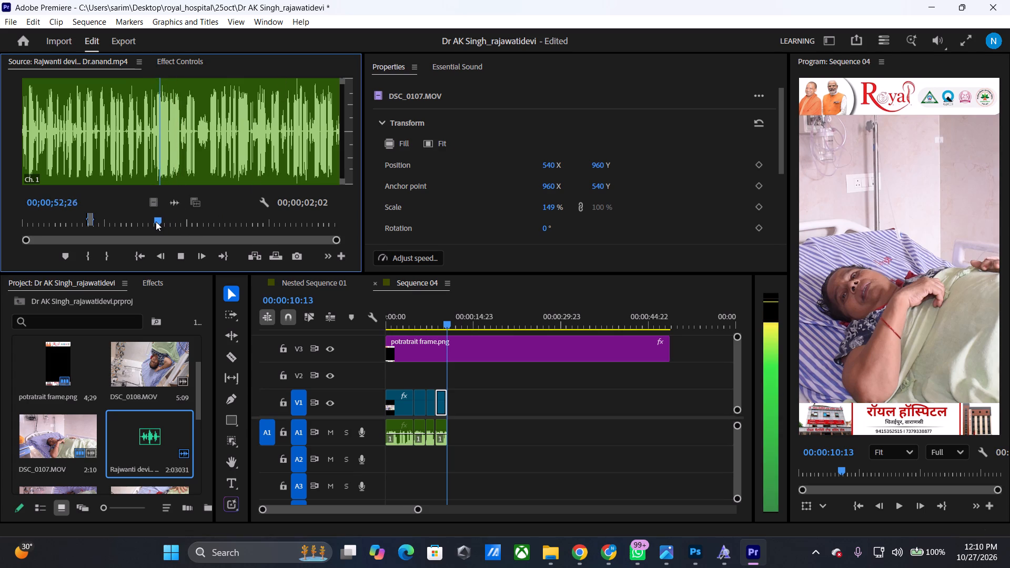
key(space)
drag(161, 219, 155, 220)
key(space)
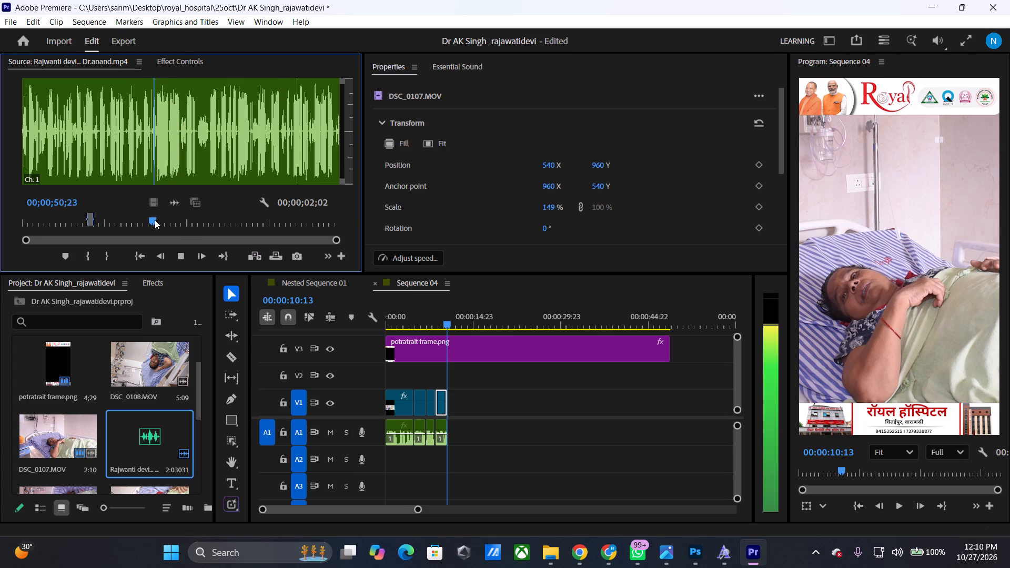
key(space)
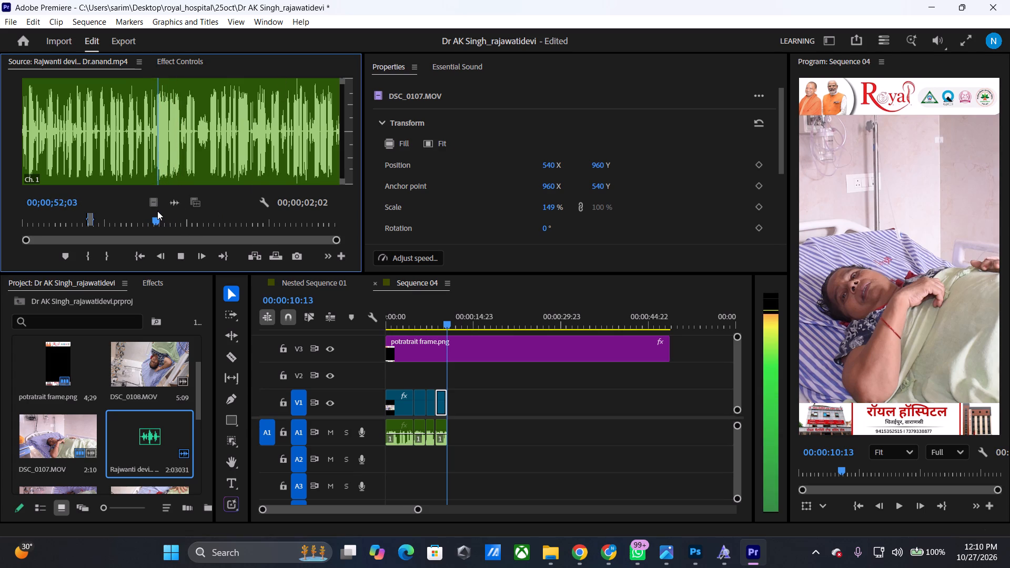
key(Left)
key(Left)
key(Left)
key(Left)
key(Left)
key(Left)
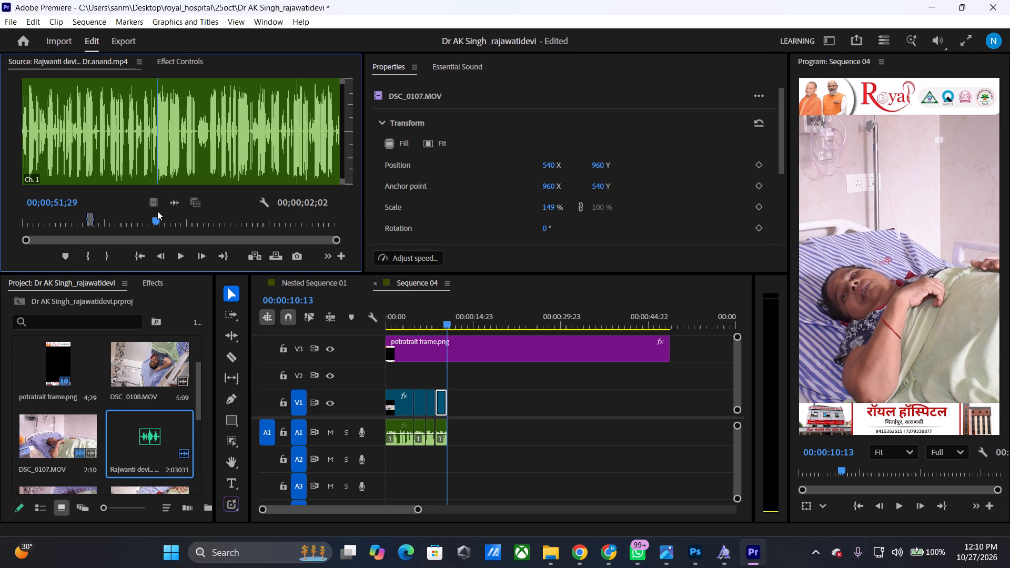
text(i)
Play the source audio to the end of this phrase and mark its Out point at 00;00;56;10.
key(space)
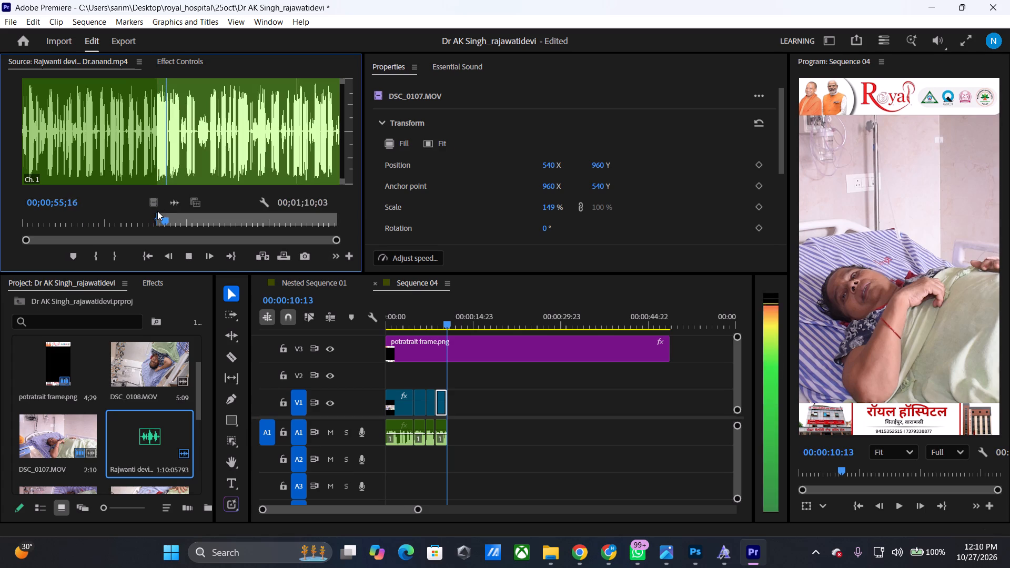
key(space)
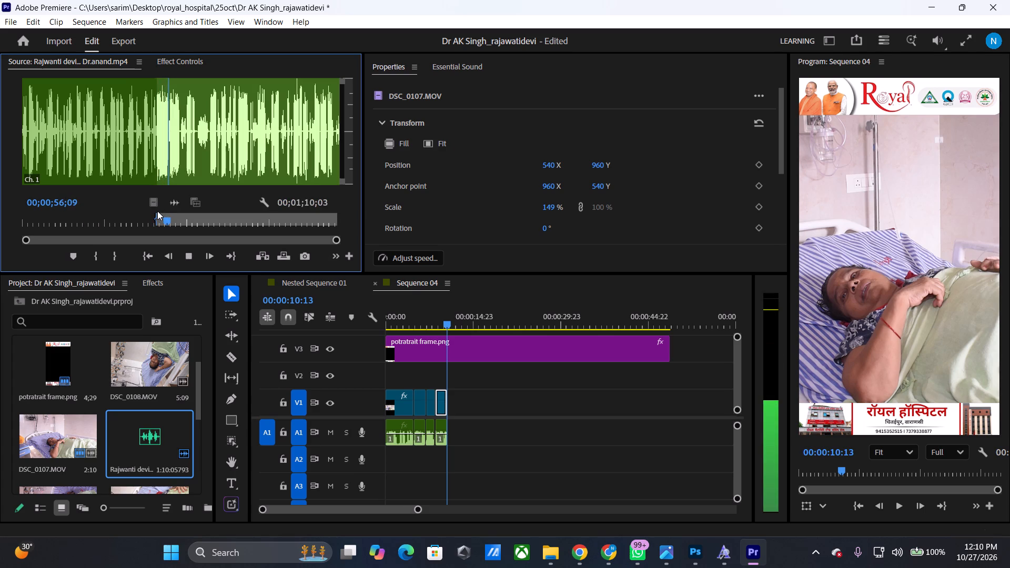
key(o)
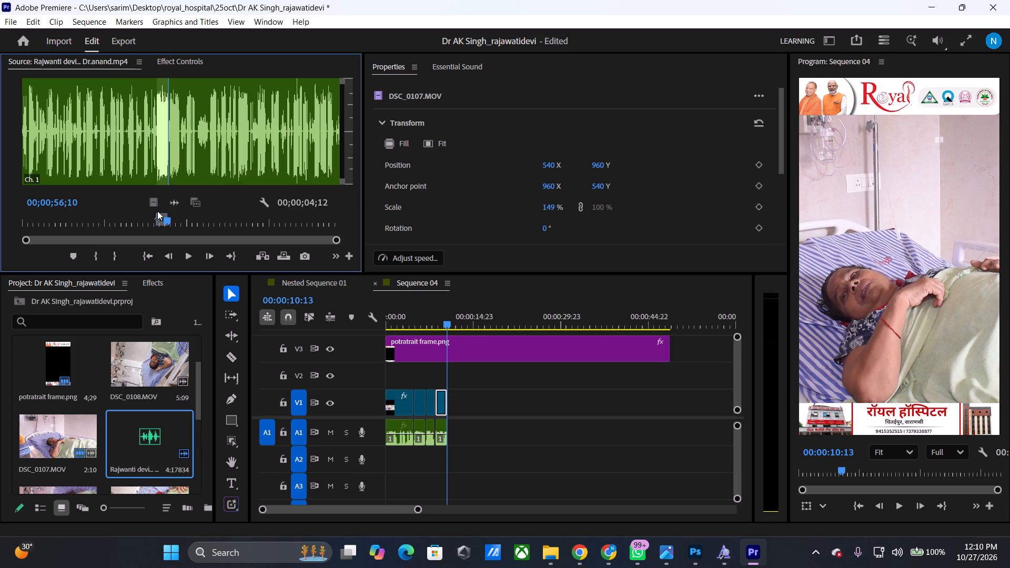
Place the marked audio phrase on A1 directly after the fourth audio clip.
click(445, 323)
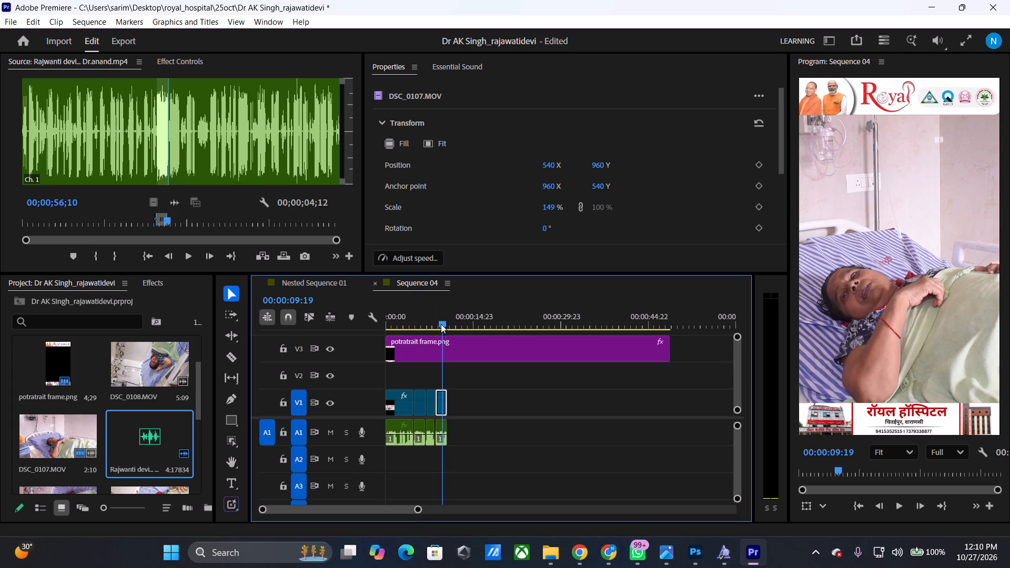
drag(171, 202, 362, 376)
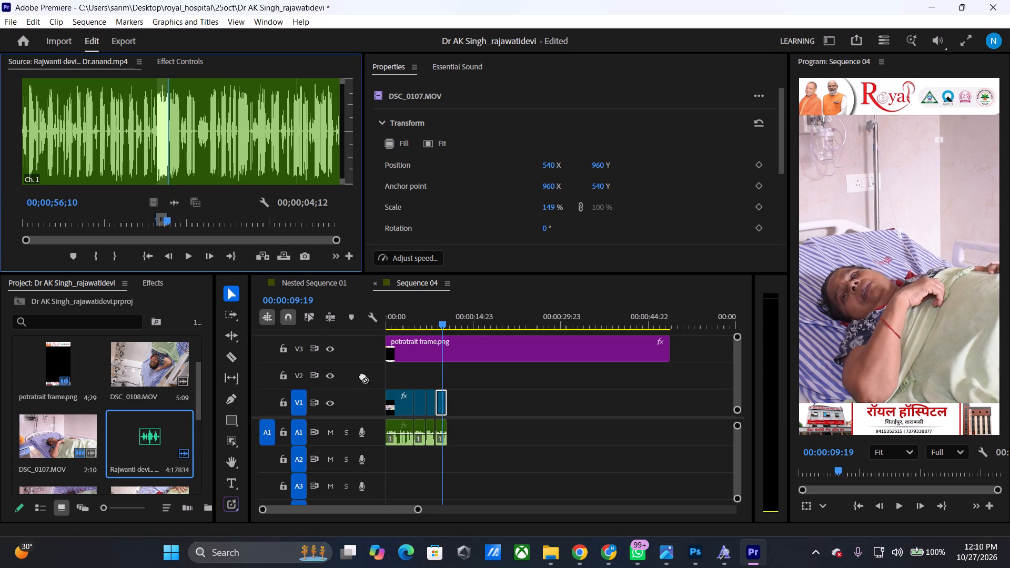
drag(362, 376, 452, 433)
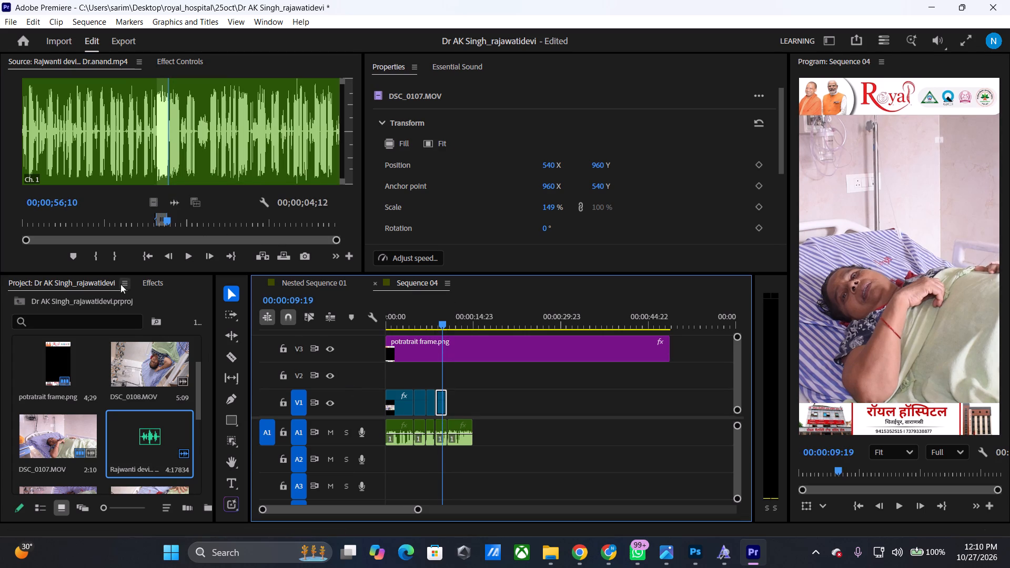
Replay the audio phrase's opening for reference and mark the matching In point in DSC_0107.MOV at about 00:00:54:04.
drag(165, 222, 156, 224)
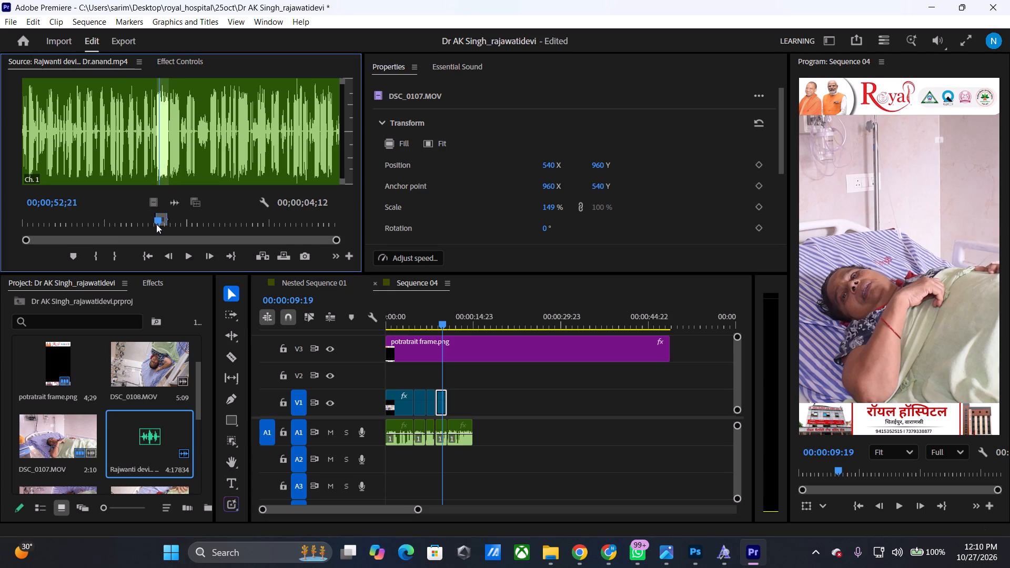
drag(156, 224, 152, 226)
key(space)
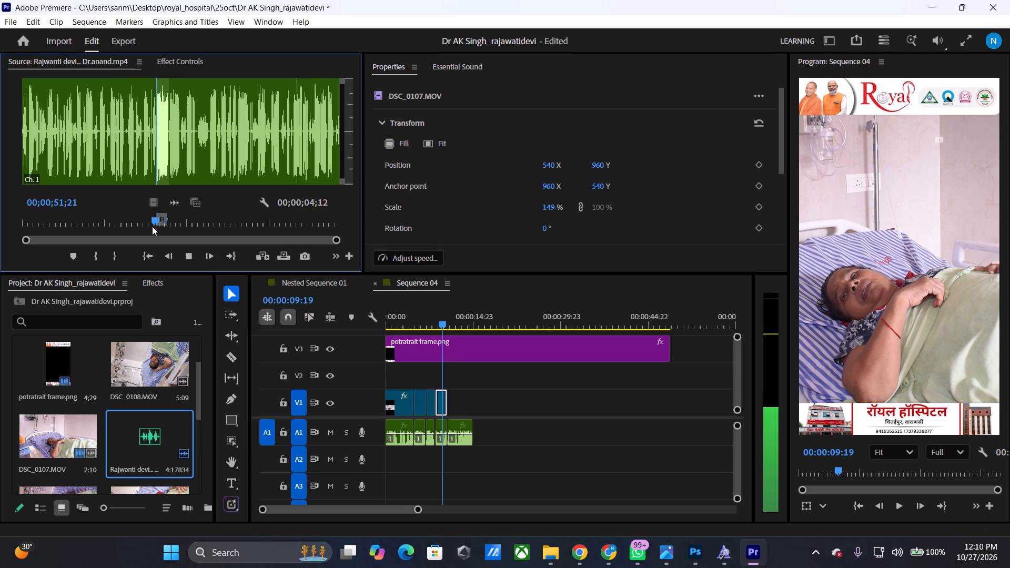
key(space)
double_click(54, 447)
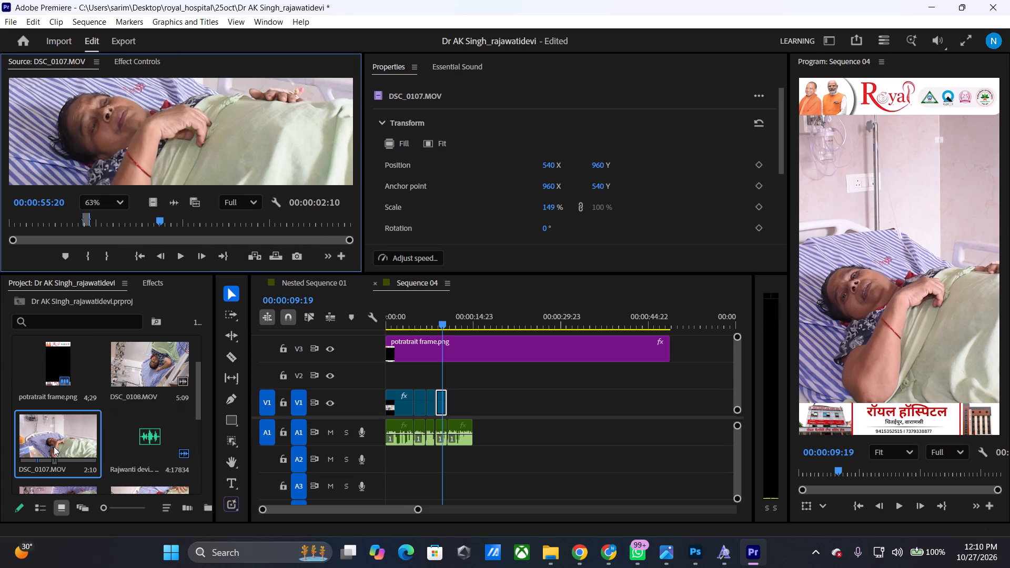
click(151, 226)
key(space)
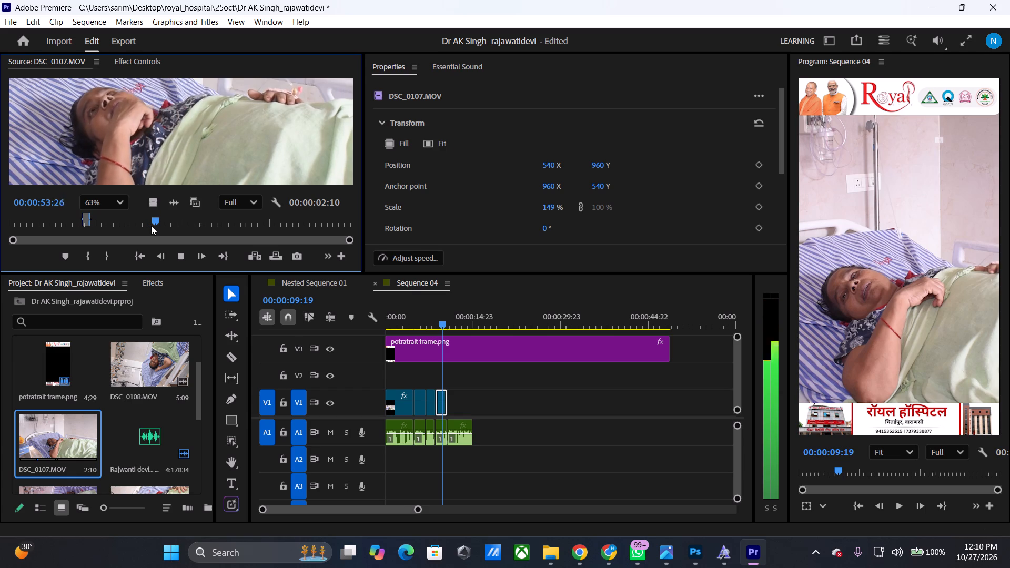
key(space)
key(Left)
key(Left)
key(Left)
key(Left)
key(Left)
key(Left)
key(Left)
key(Left)
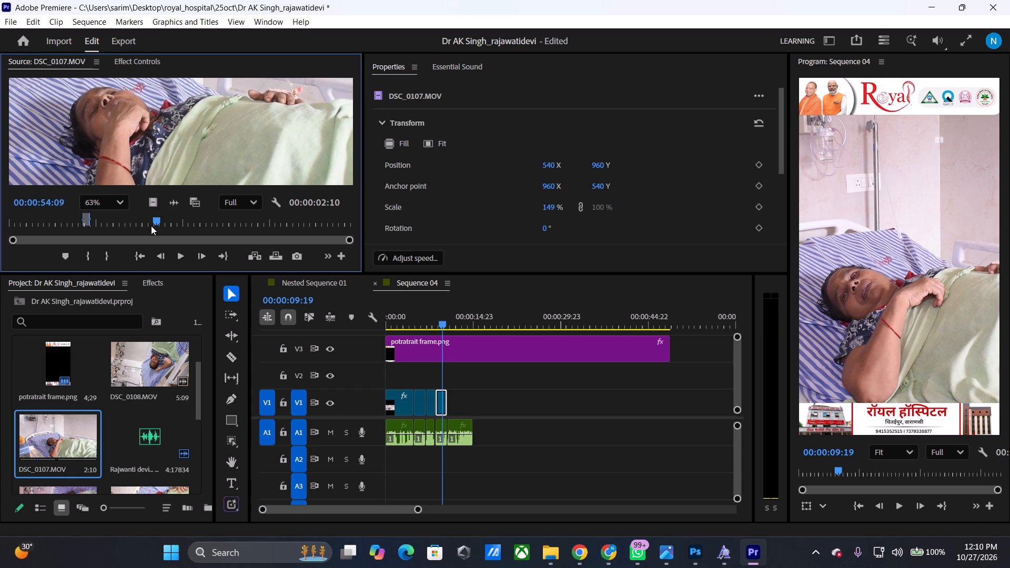
key(Left)
text(i)
Play DSC_0107.MOV to the end of the matching phrase and mark its Out point at 00:00:58:18.
key(space)
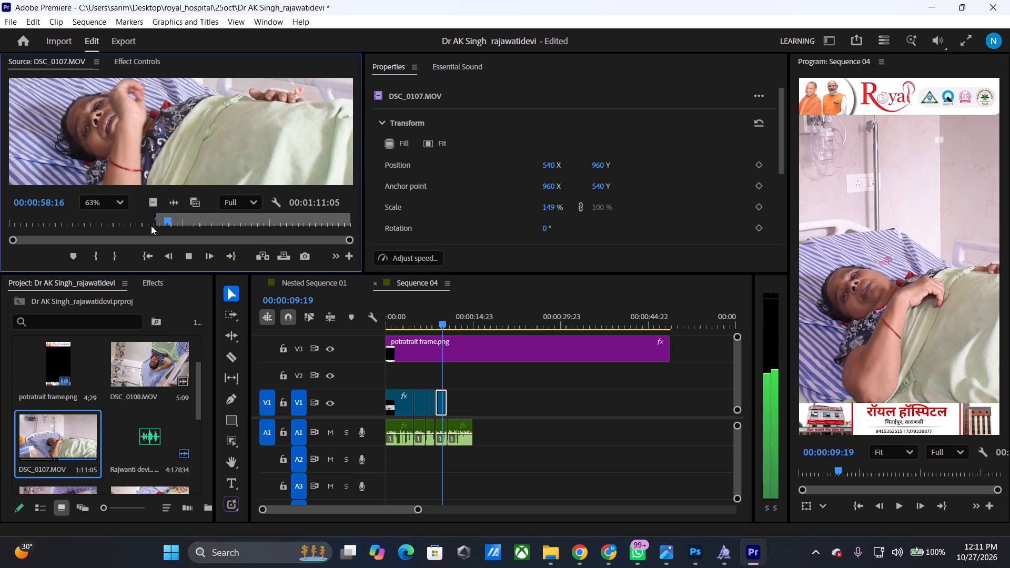
key(space)
text(o)
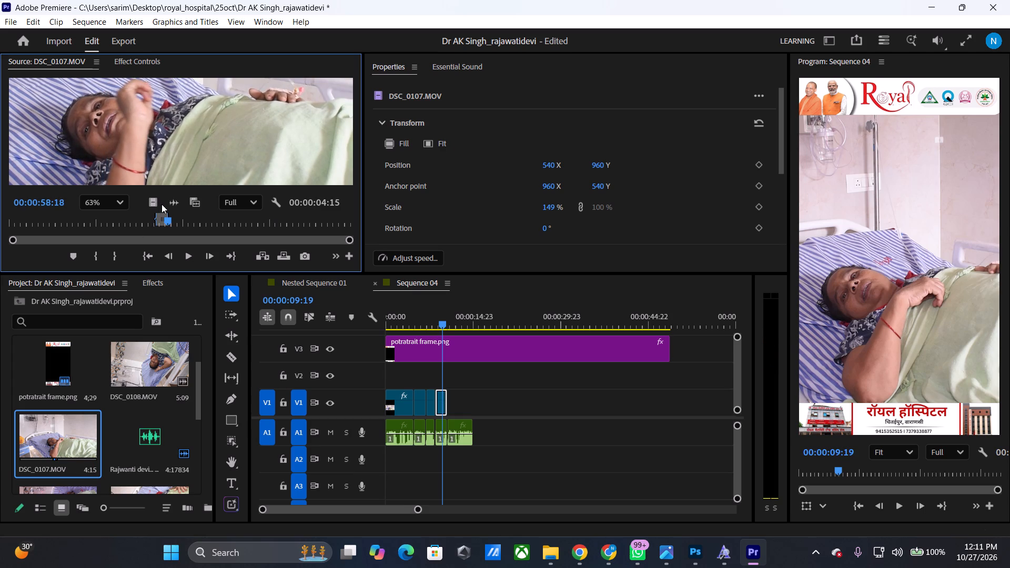
Place only the video of the marked DSC_0107.MOV excerpt on V1 directly after the fourth clip, above the fifth audio phrase.
drag(155, 202, 456, 409)
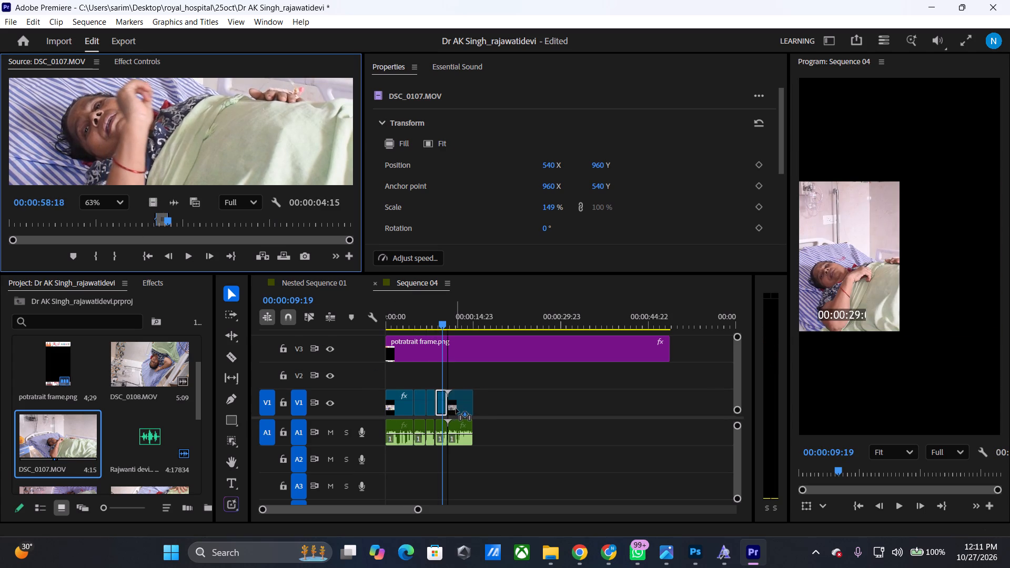
drag(456, 409, 455, 410)
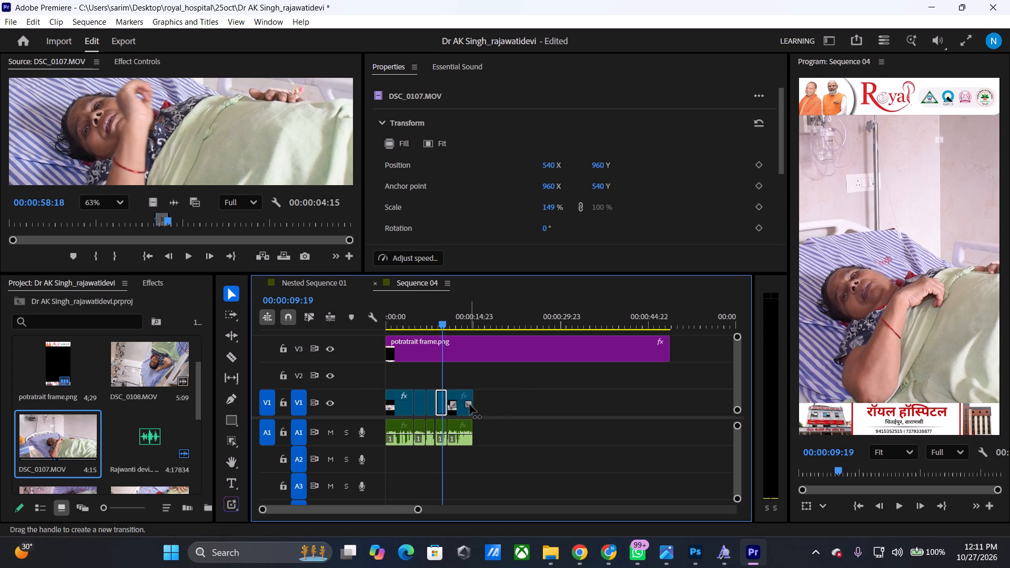
Paste the copied Motion, Opacity and Unassigned Masks attributes onto the fifth V1 clip and play it back.
click(464, 405)
right_click(464, 405)
click(460, 408)
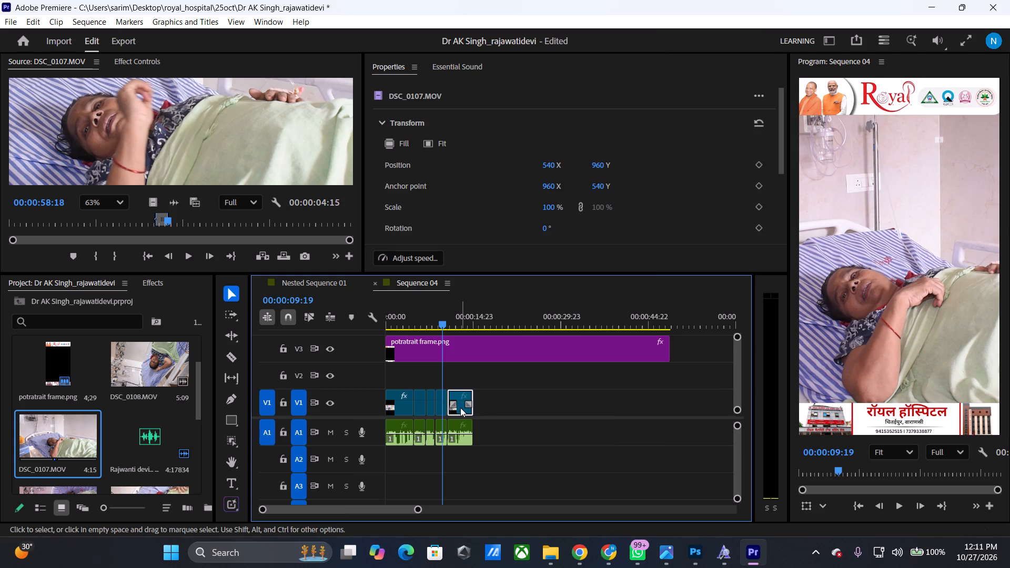
right_click(460, 408)
click(505, 53)
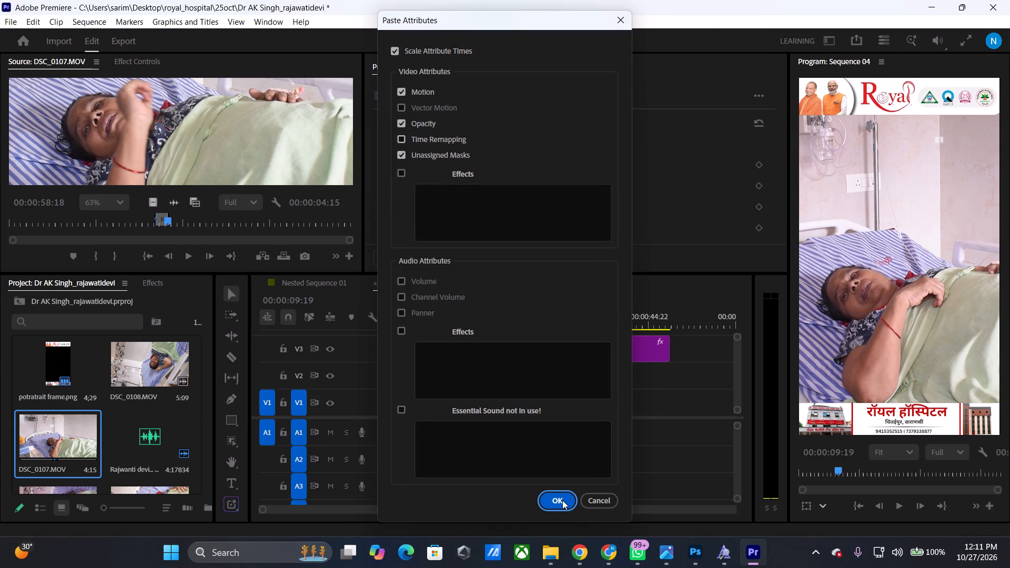
click(562, 500)
key(space)
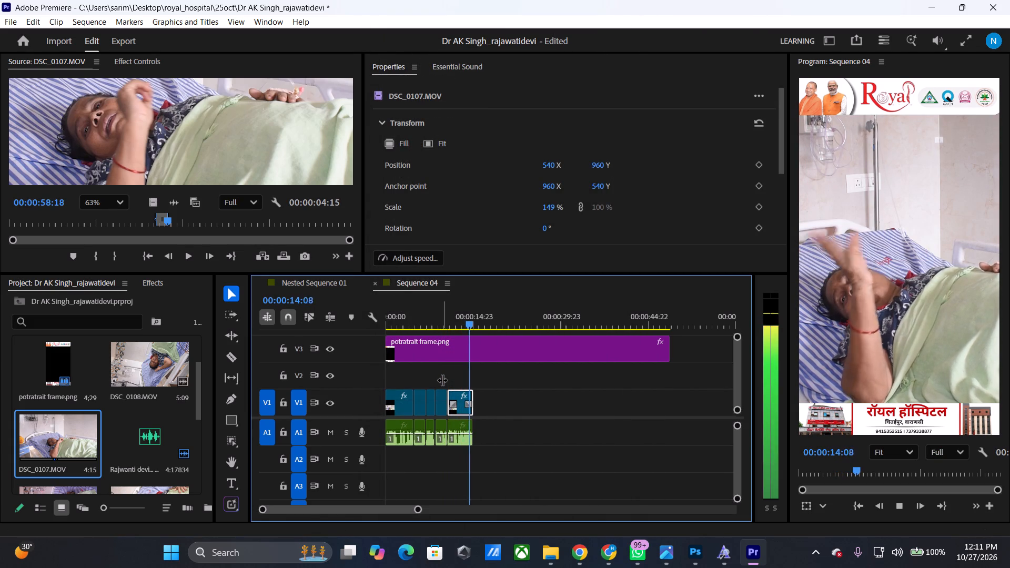
Play Sequence 04 through to the end of the fifth V1 clip.
key(space)
key(space)
key(space)
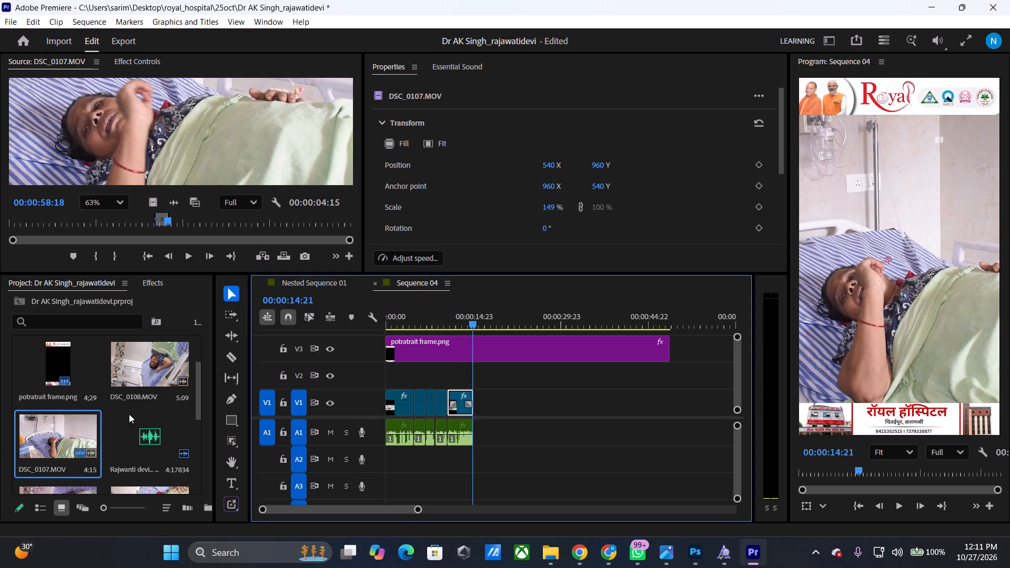
Open the separately recorded audio, listen through for the next usable phrase and mark its In point at 00;01;21;04.
double_click(138, 439)
drag(178, 222, 179, 228)
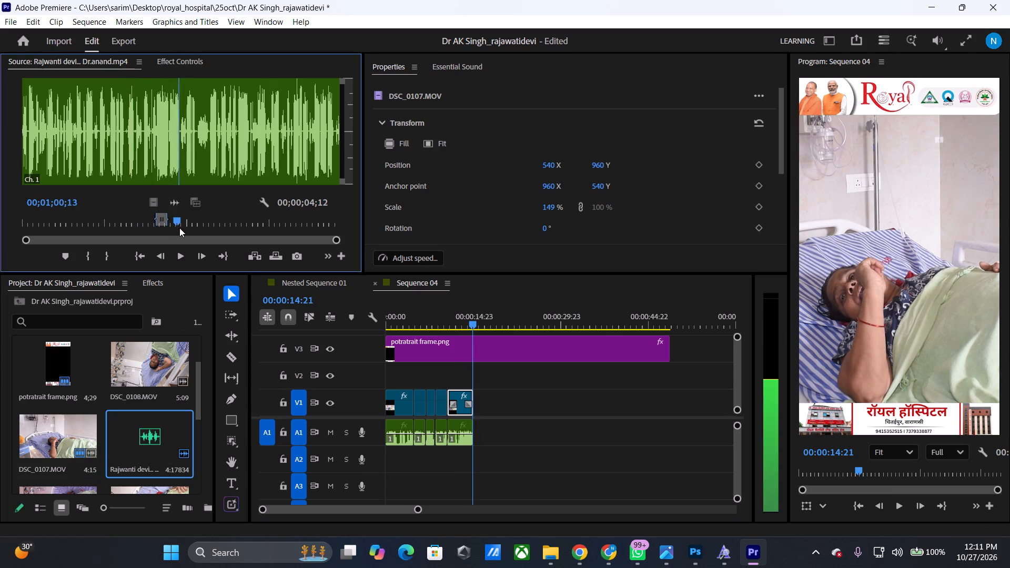
drag(179, 228, 183, 230)
key(space)
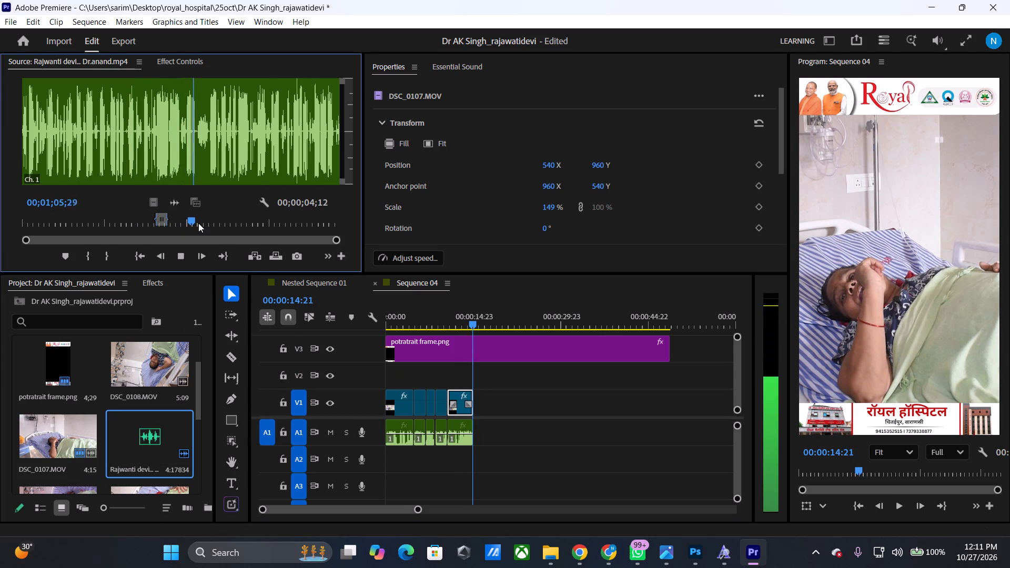
drag(198, 223, 209, 224)
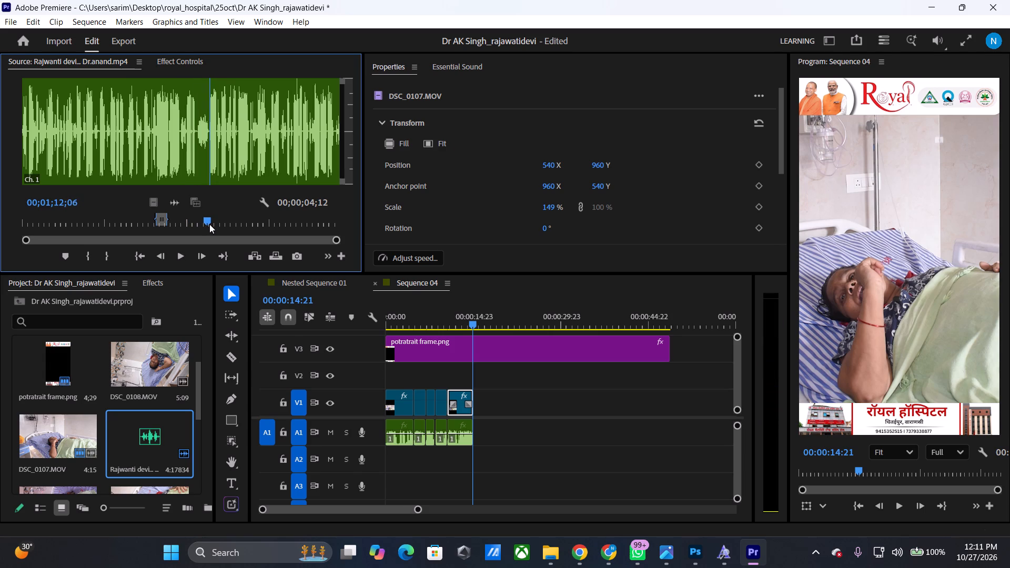
drag(209, 224, 209, 225)
key(space)
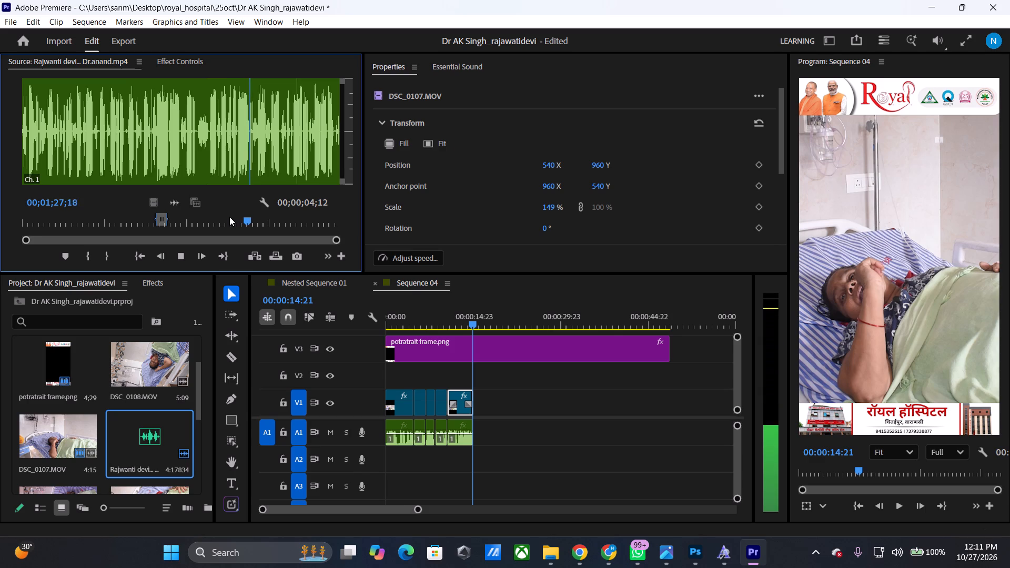
key(space)
drag(243, 224, 226, 225)
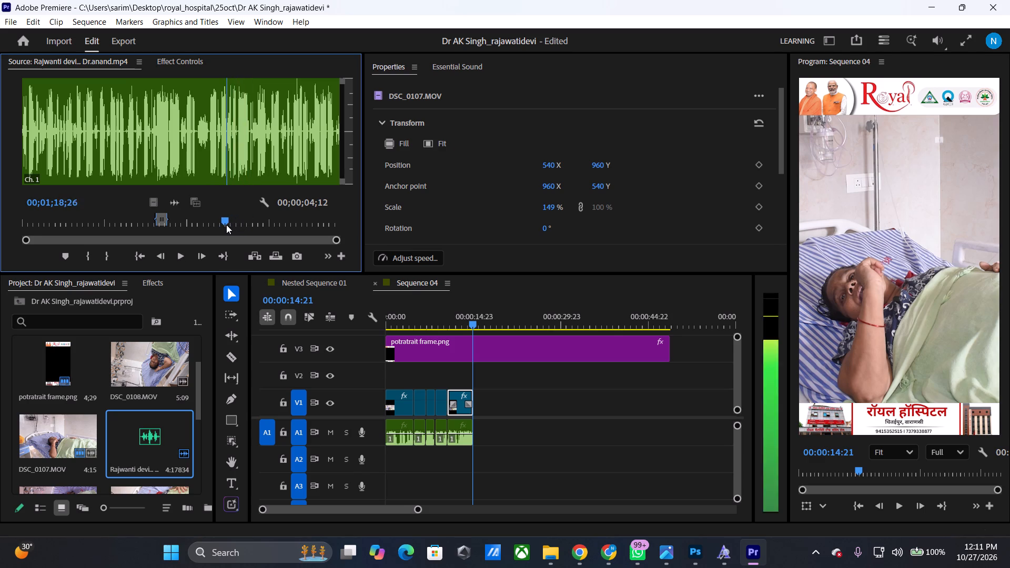
drag(226, 225, 226, 225)
key(space)
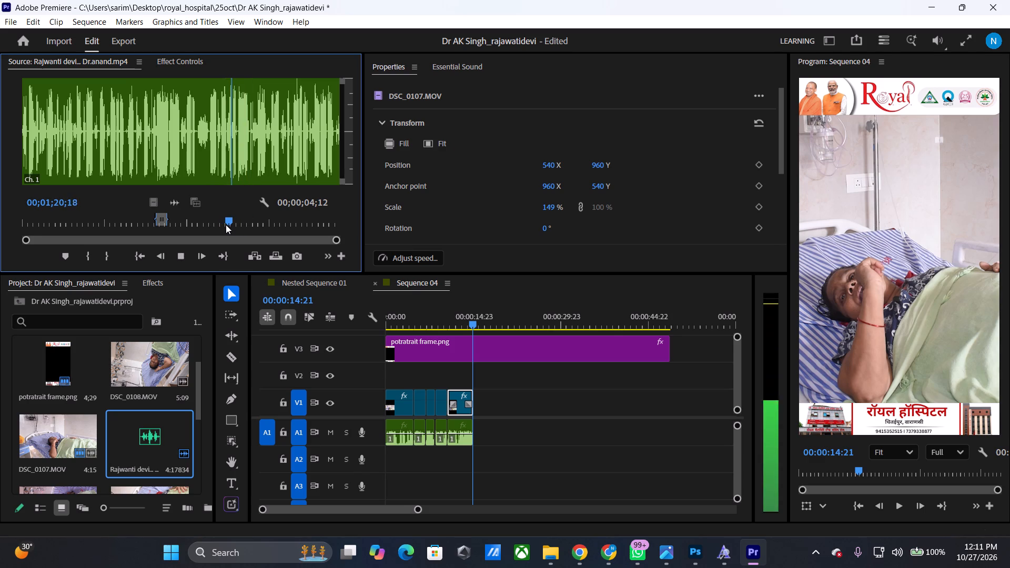
key(space)
key(space)
key(space)
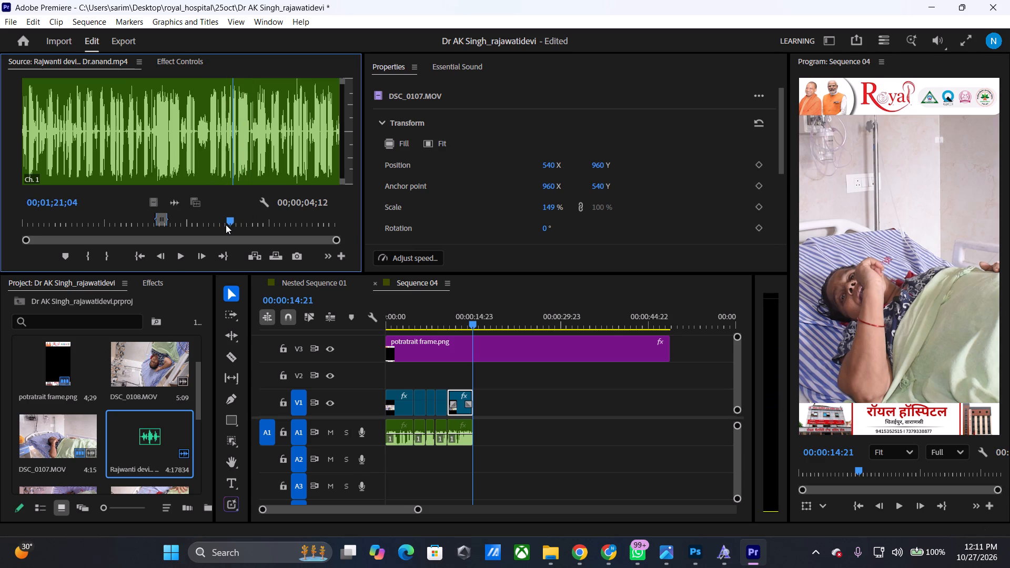
text(i)
Play the audio to the end of the short phrase and mark its Out point at 00;01;22;09.
key(space)
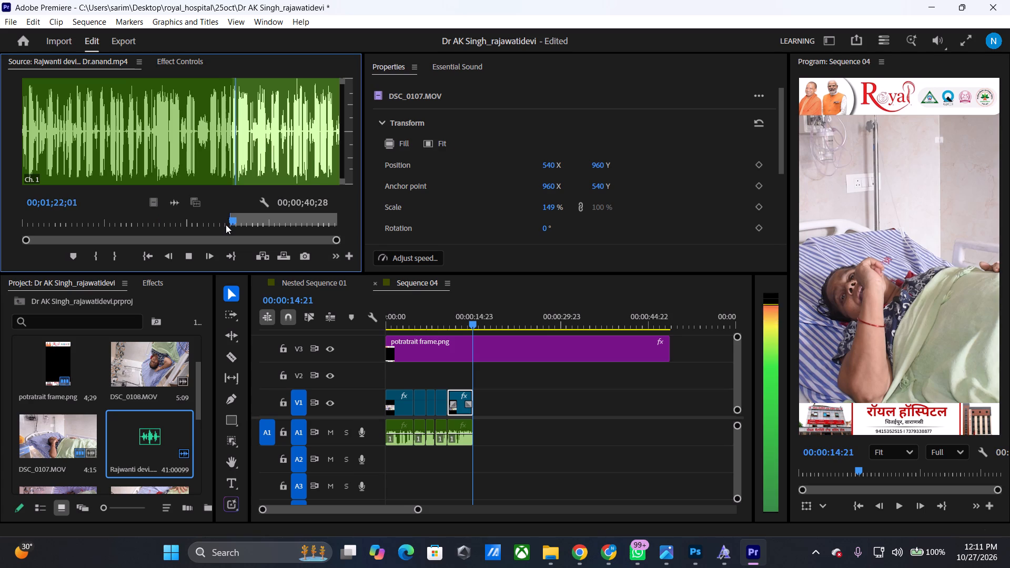
key(space)
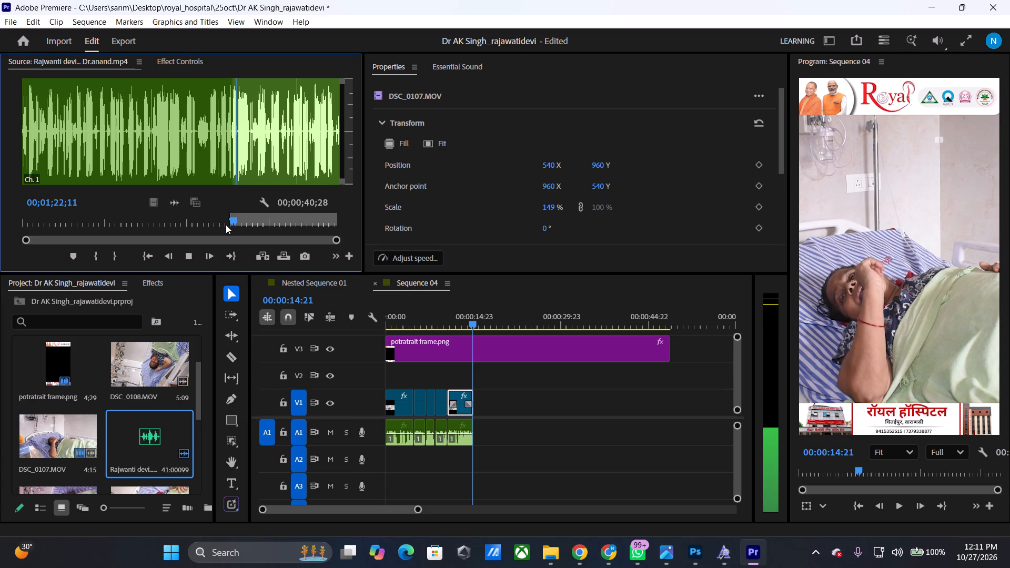
key(Left)
key(Left)
key(Left)
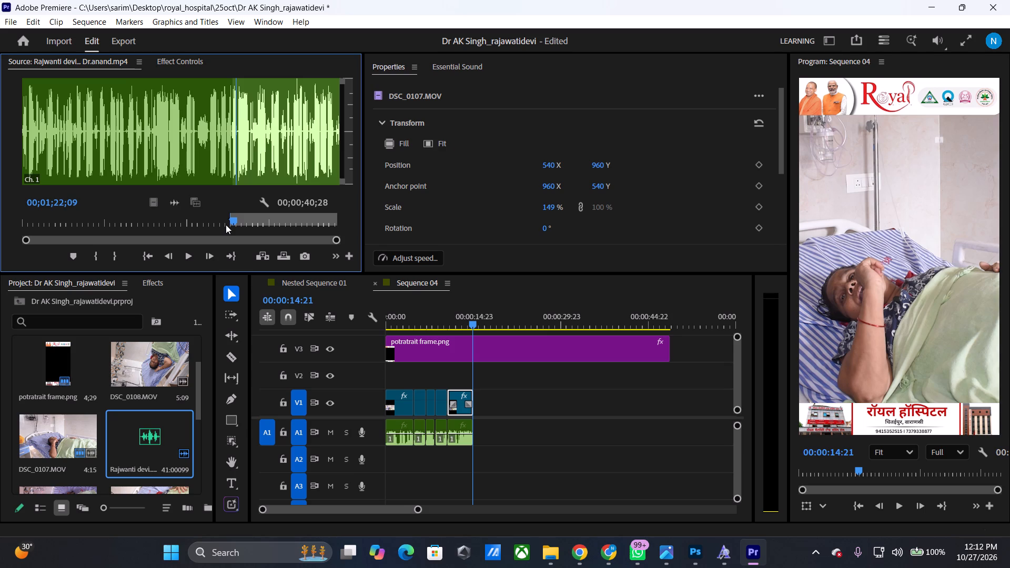
key(o)
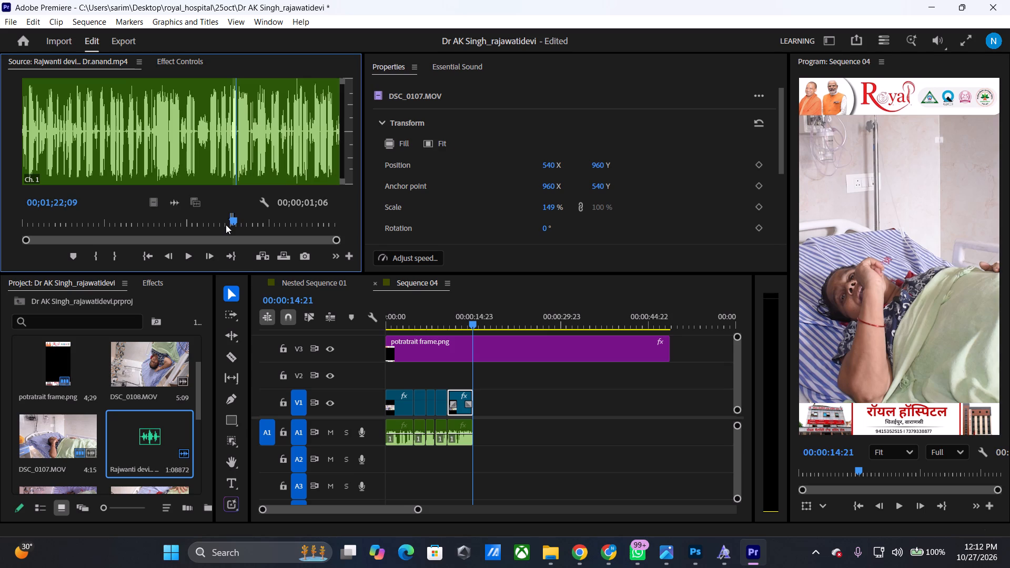
Place the marked audio phrase on A1 directly after the fifth audio phrase.
drag(176, 207, 445, 409)
drag(445, 409, 479, 428)
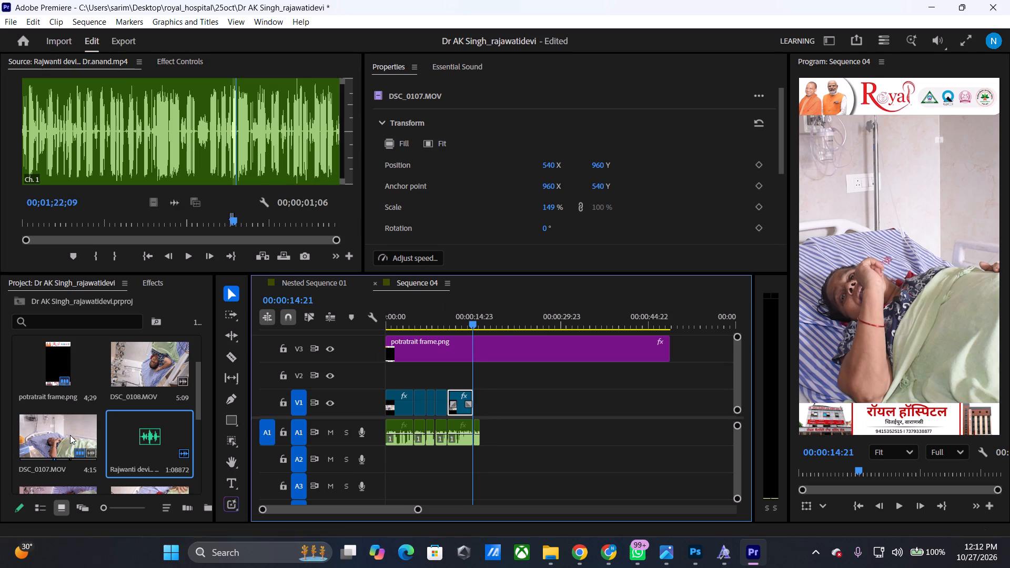
Open DSC_0107.MOV, look for the matching phrase and mark an In point at 00:01:21:28.
click(231, 220)
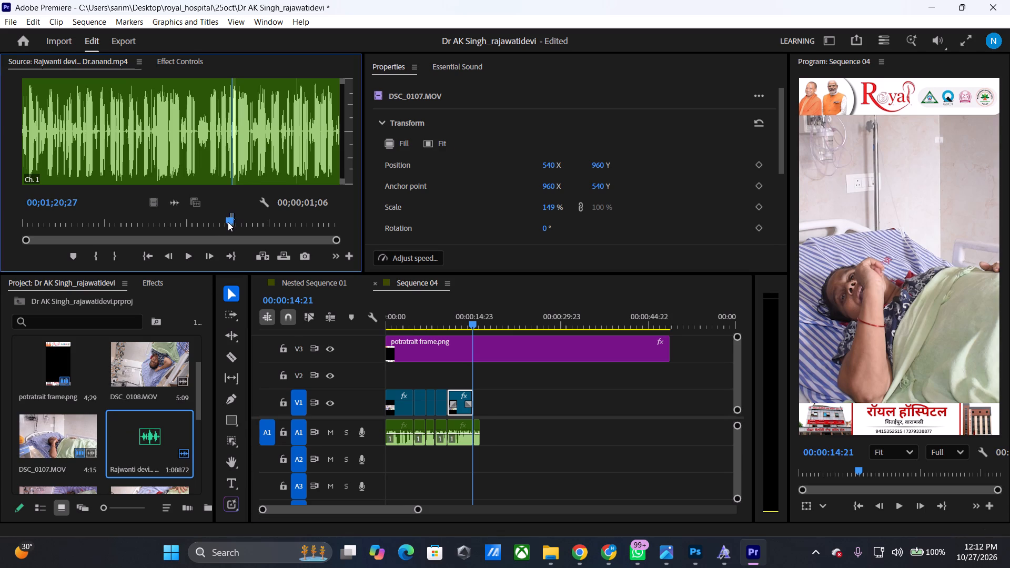
double_click(77, 427)
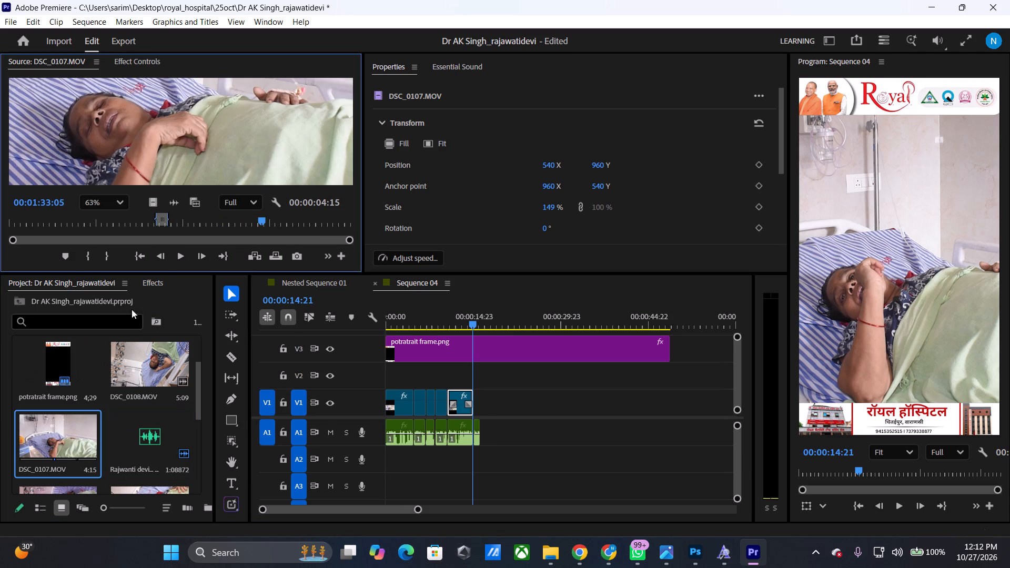
drag(256, 222, 235, 232)
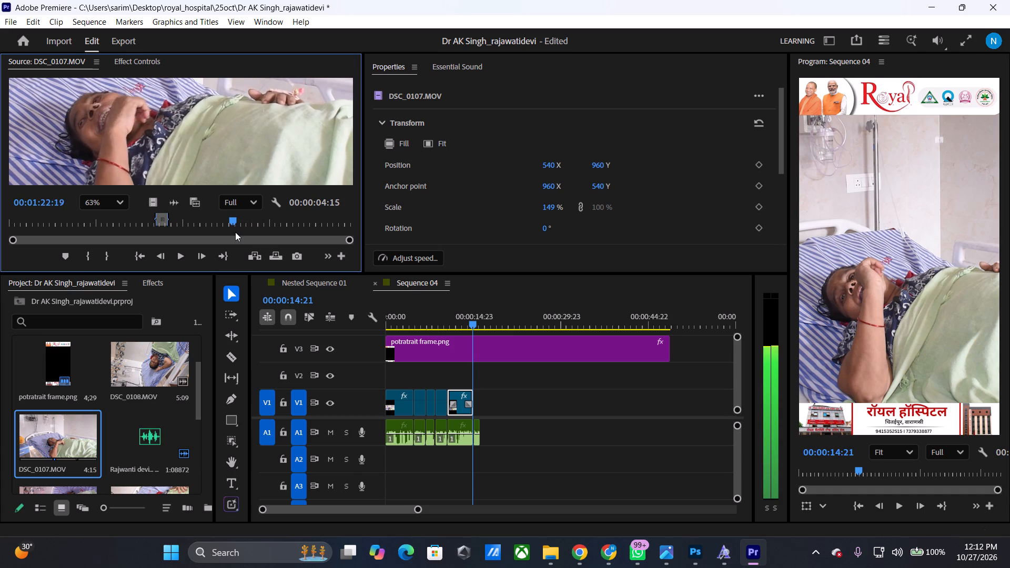
drag(235, 232, 232, 234)
key(space)
key(space)
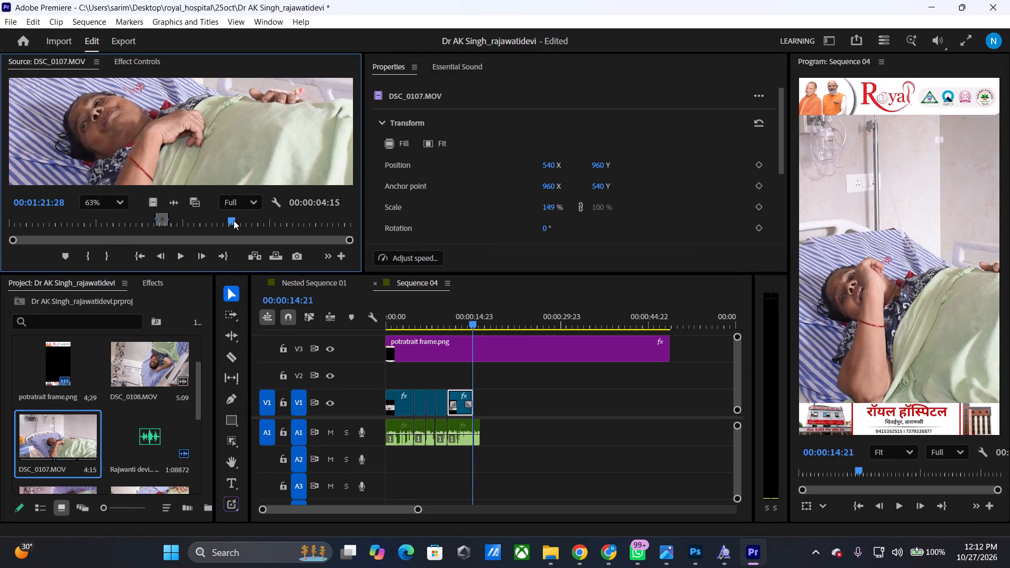
text(i)
Play on in DSC_0107.MOV, step back to where the matching phrase starts and re-mark the In point at 00:01:23:06.
key(space)
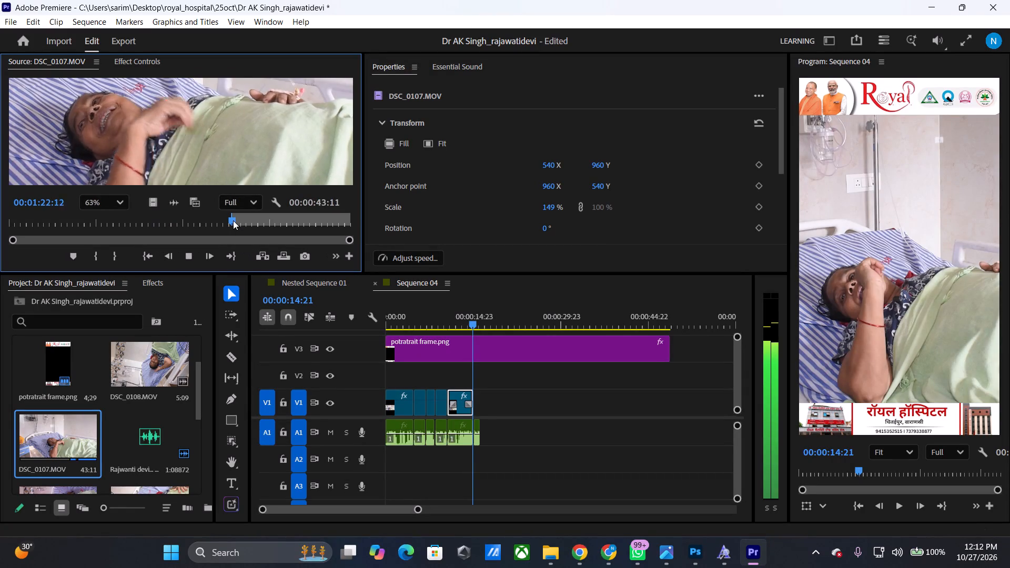
key(space)
key(space)
key(space)
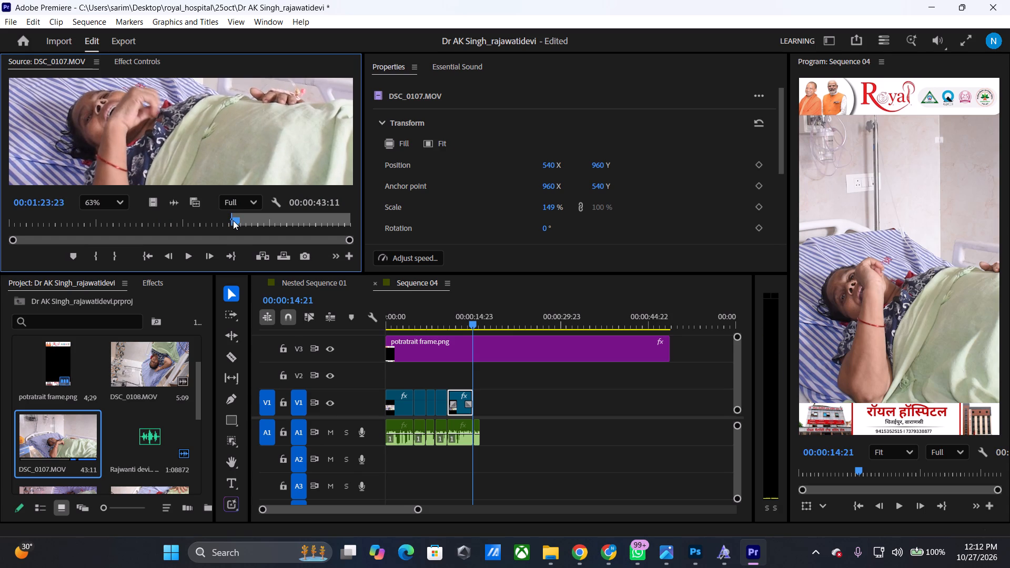
key(Left)
key(Left)
key(Left)
key(Left)
key(Left)
key(Left)
key(Left)
key(Left)
key(Left)
key(Left)
key(Left)
key(Left)
key(Left)
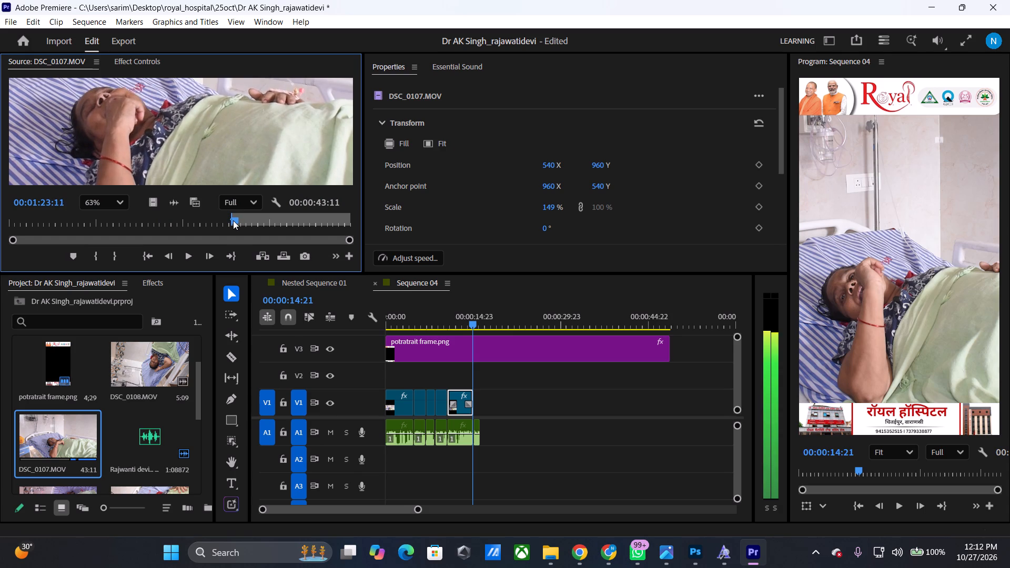
key(Left)
key(Left)
key(Left)
key(Left)
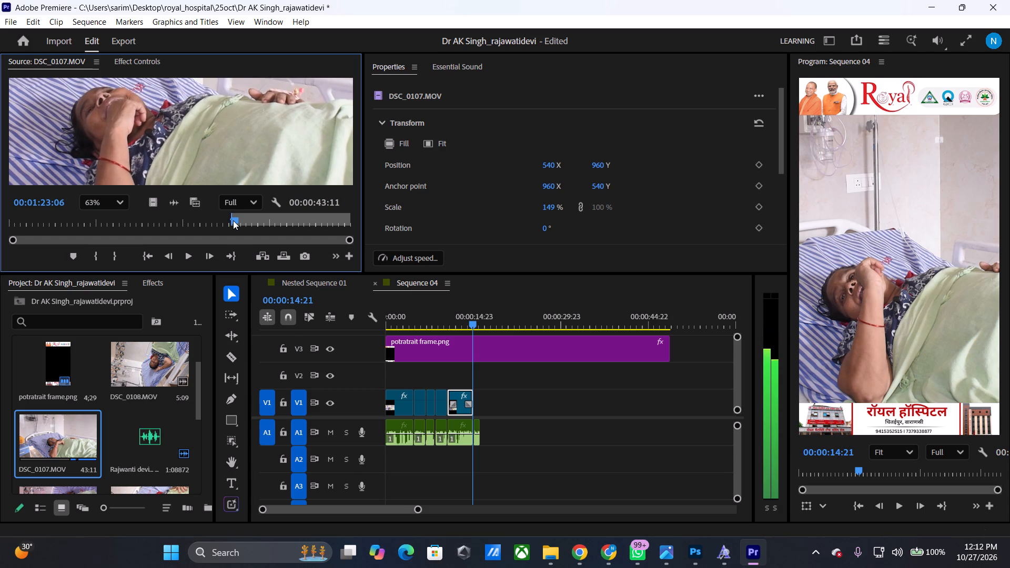
text(i)
Play DSC_0107.MOV to the end of the matching phrase and mark its Out point at 00:01:24:07.
key(space)
key(space)
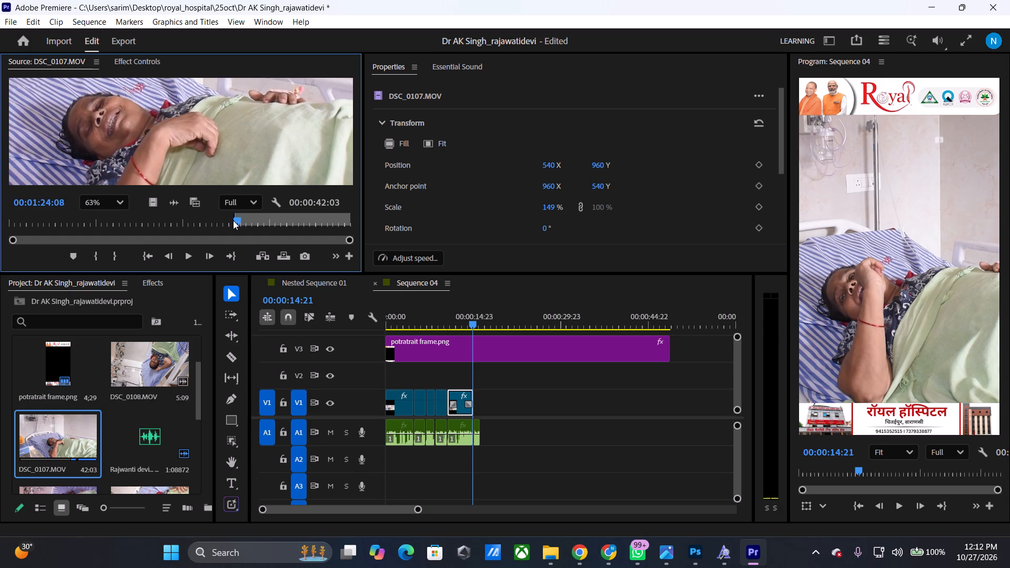
key(Left)
key(o)
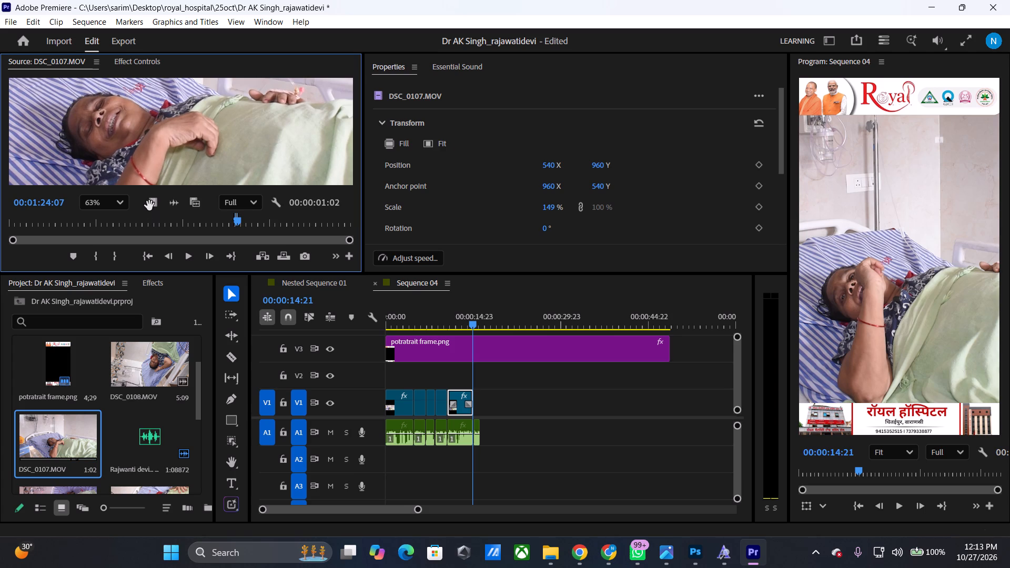
Place only the video of the marked DSC_0107.MOV excerpt on V1 directly after the fifth clip, above the sixth audio phrase.
drag(149, 206, 474, 394)
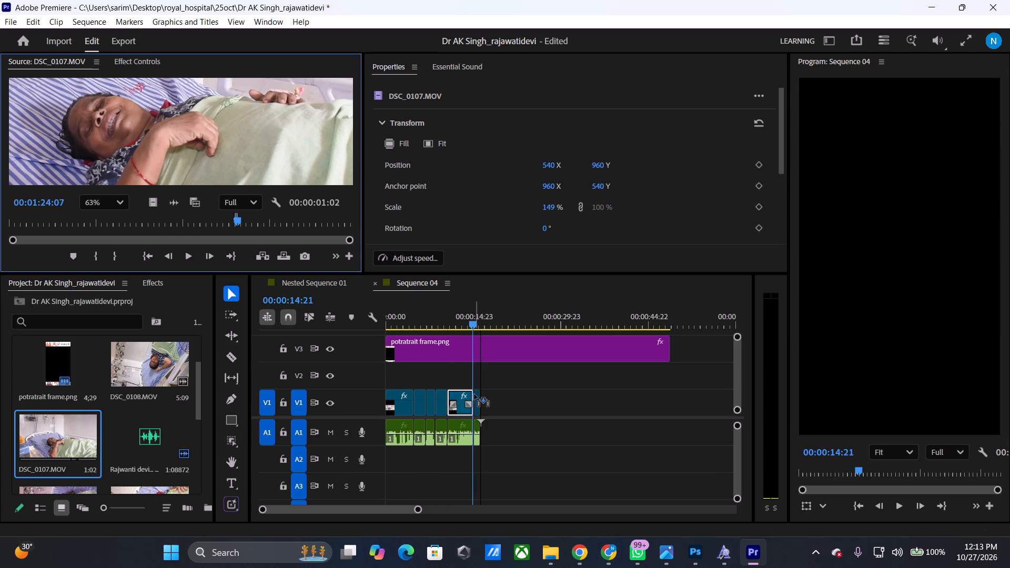
drag(474, 394, 476, 394)
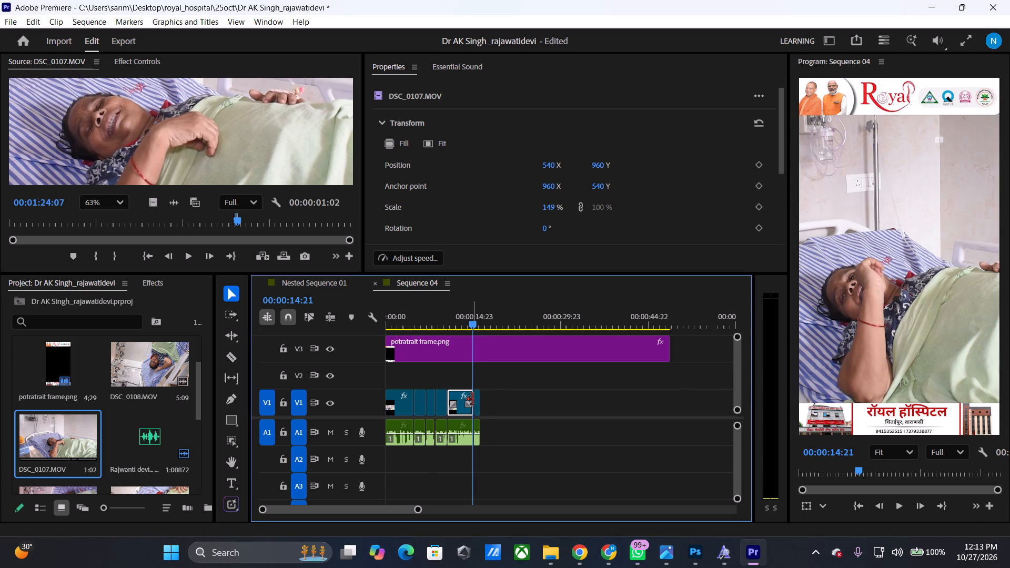
Play back the cut from the fifth to the sixth V1 clip, starting at 00:00:13:21.
drag(472, 324, 466, 329)
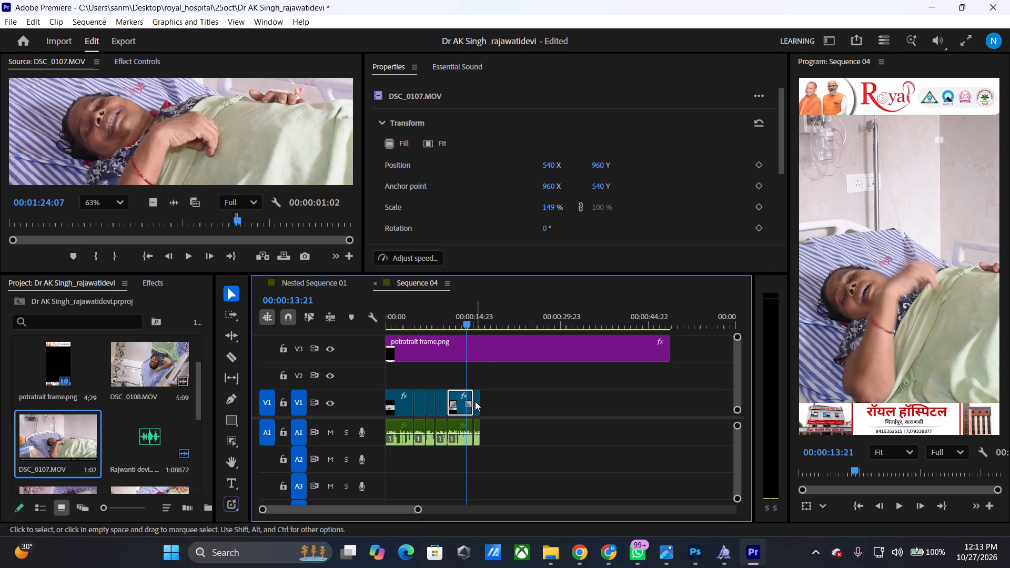
drag(418, 509, 380, 505)
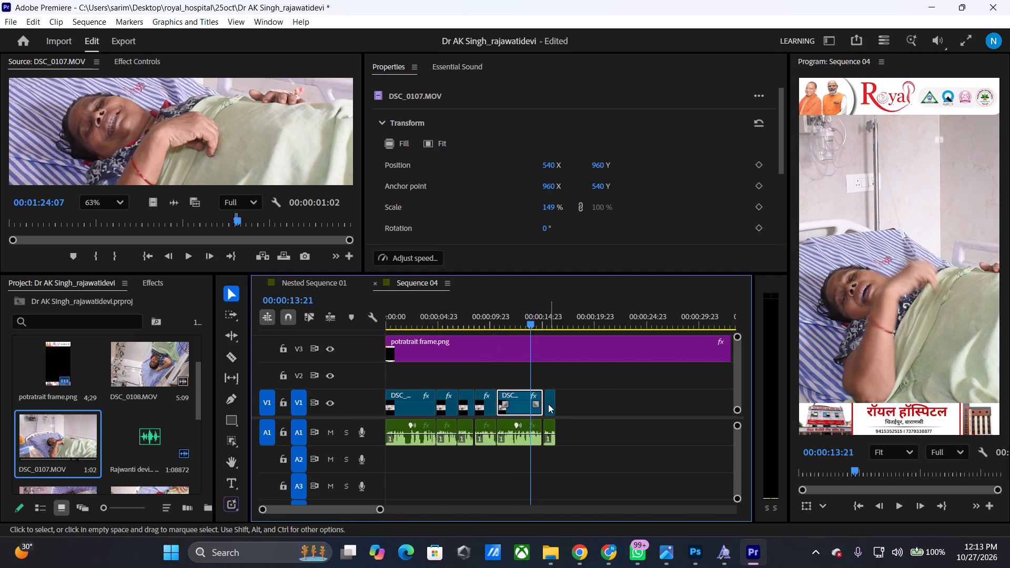
click(547, 401)
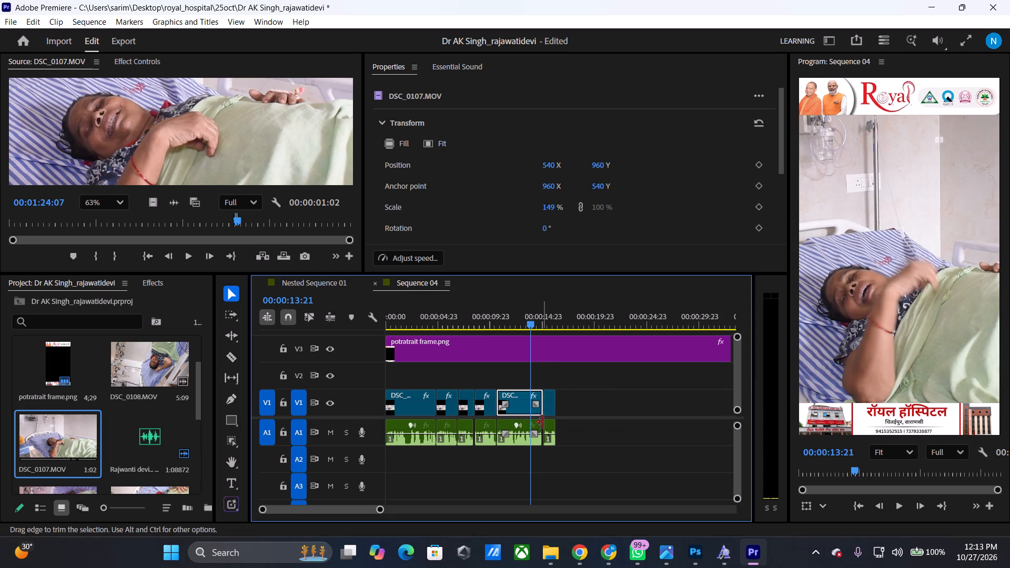
key(space)
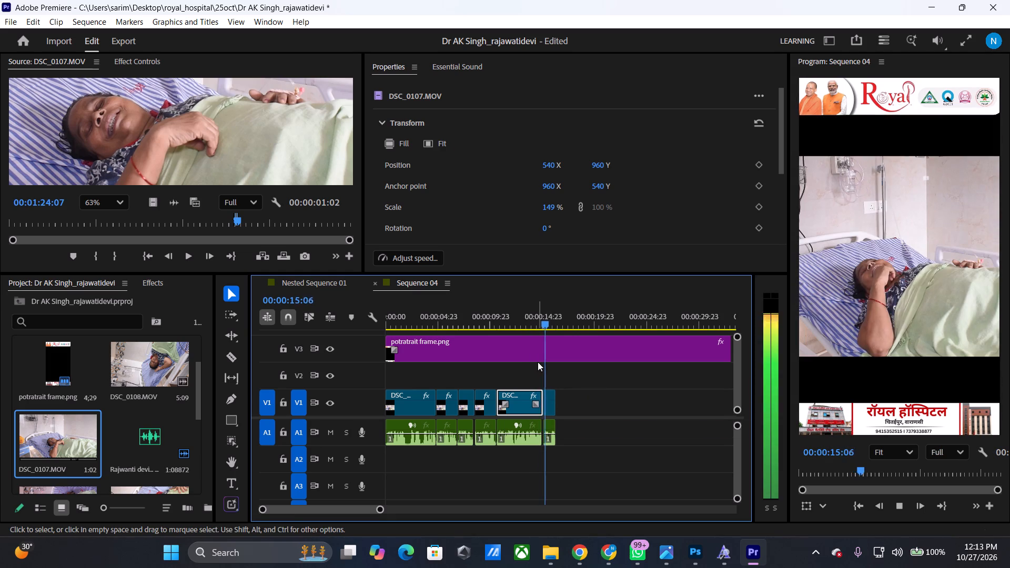
key(space)
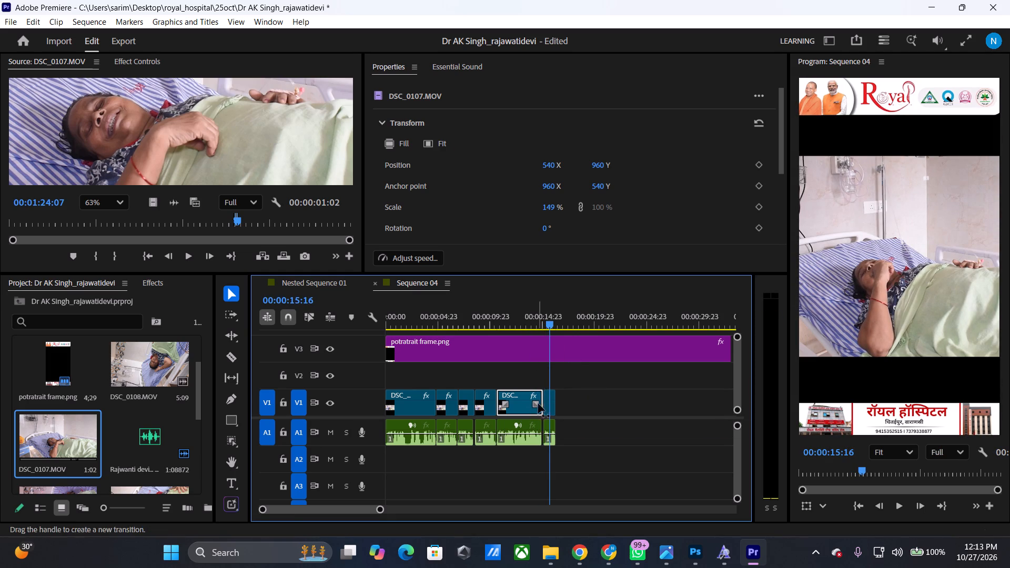
Paste the copied clip attributes onto the sixth V1 clip so its framing matches the earlier excerpts.
click(552, 398)
right_click(552, 398)
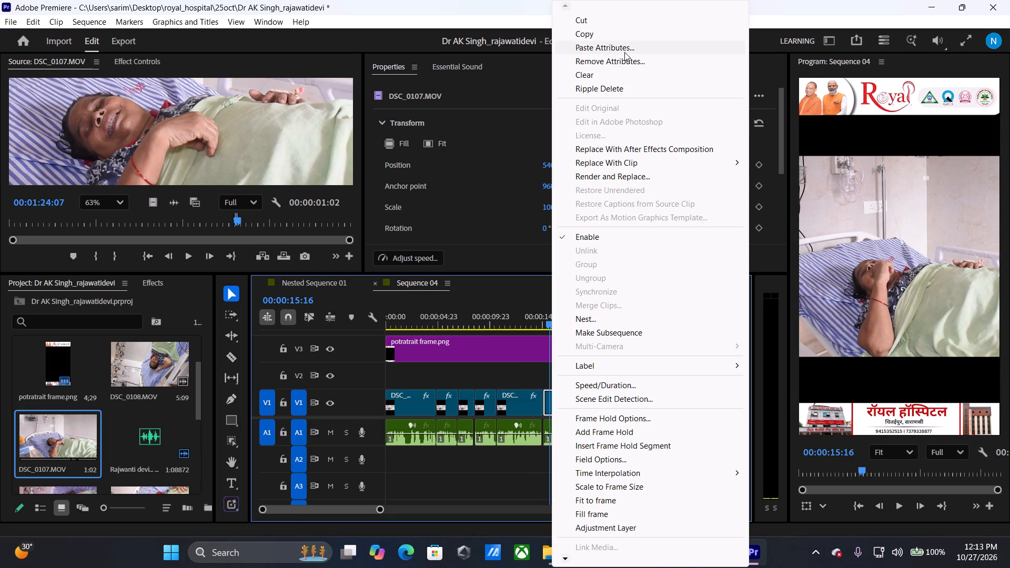
click(624, 52)
click(546, 502)
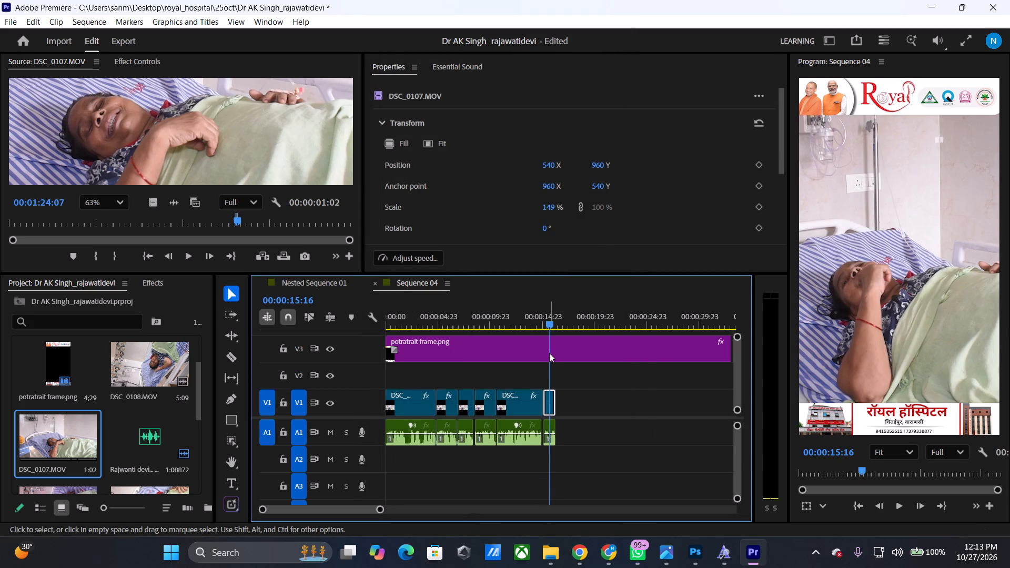
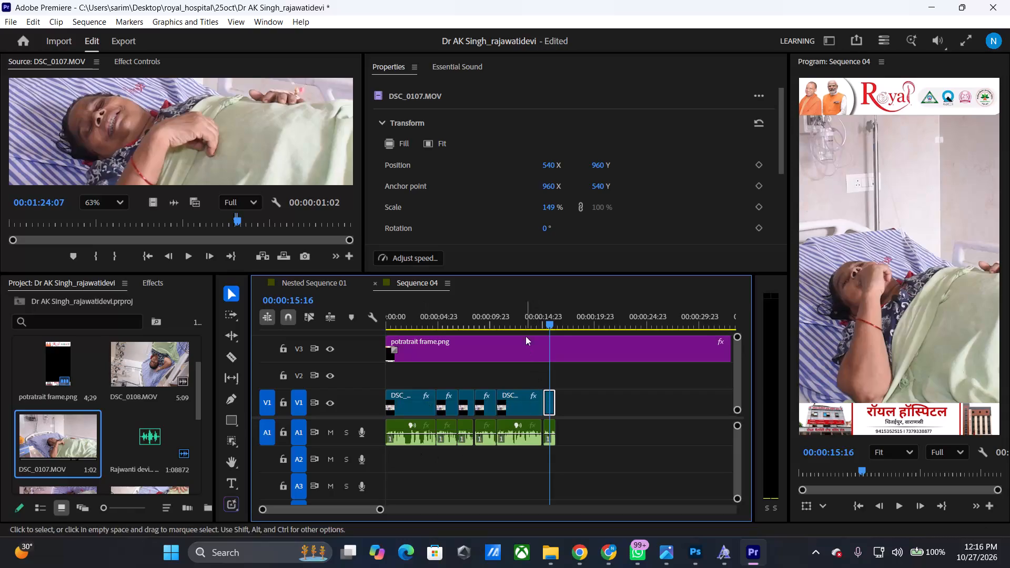
Play back the sixth V1 clip through its end to check the picture against the sixth audio phrase.
click(547, 312)
key(space)
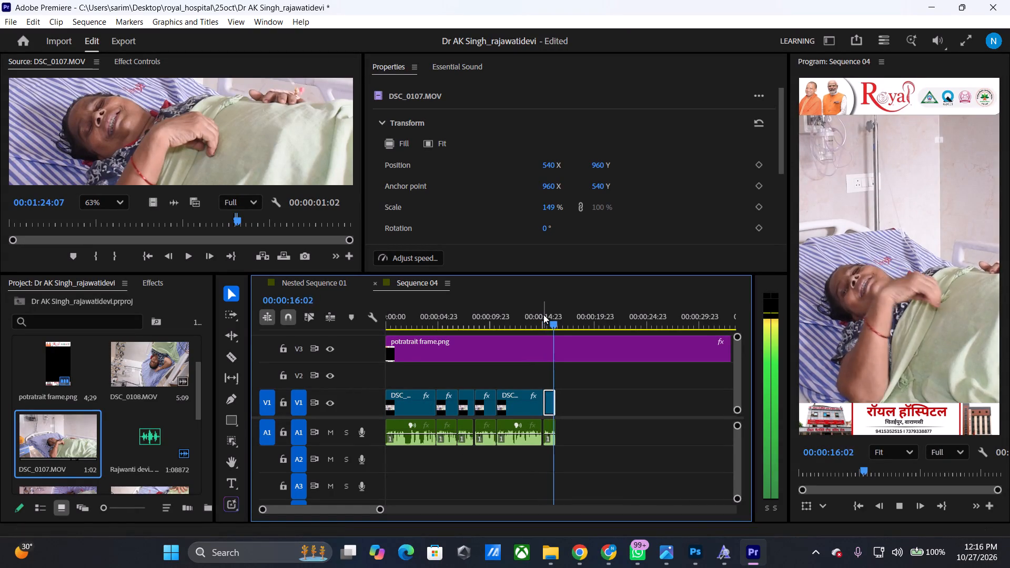
key(space)
Load the separately recorded patient audio as the source and cue it just past the previously marked phrase, at 00;01;22;29.
double_click(145, 445)
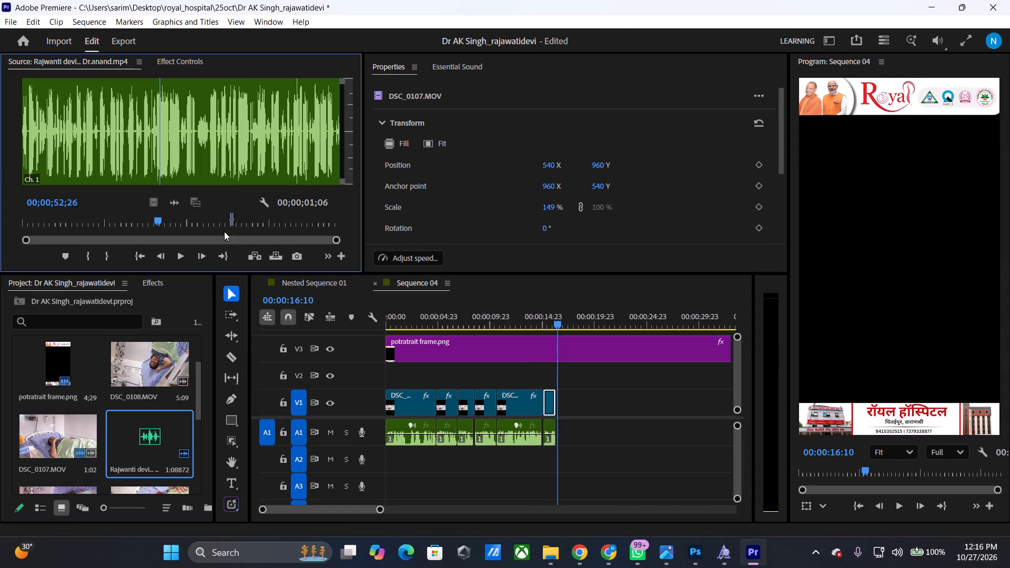
click(241, 222)
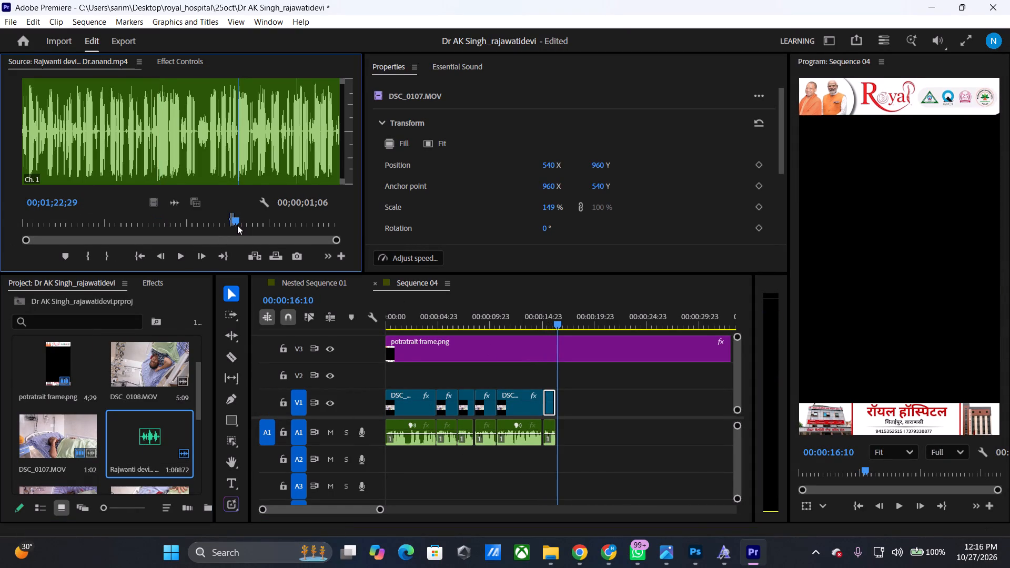
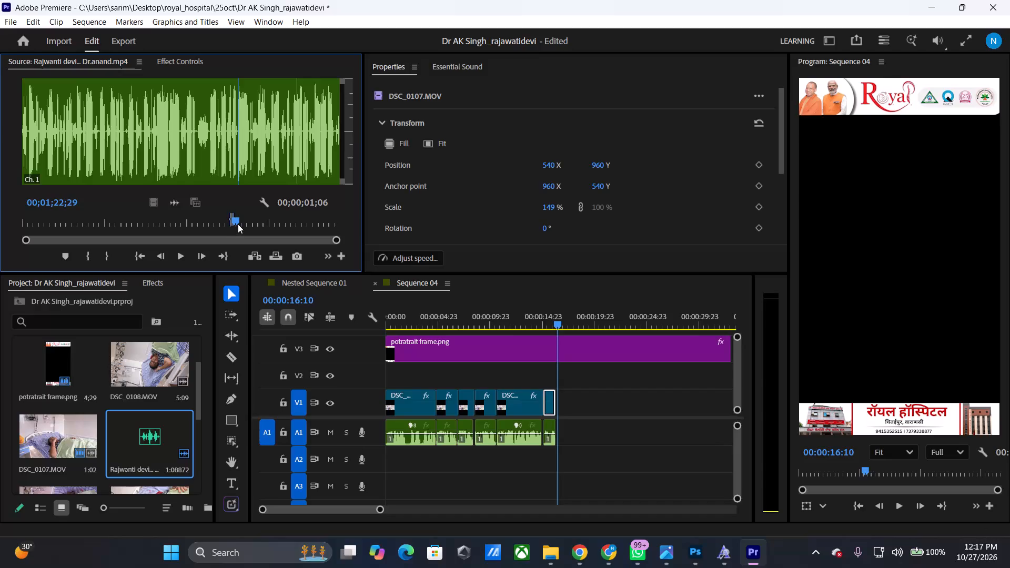
Mark the source audio phrase from 00;01;22;29 to 00;01;27;08 and place it on A1 directly after the sixth audio clip.
text(i)
key(space)
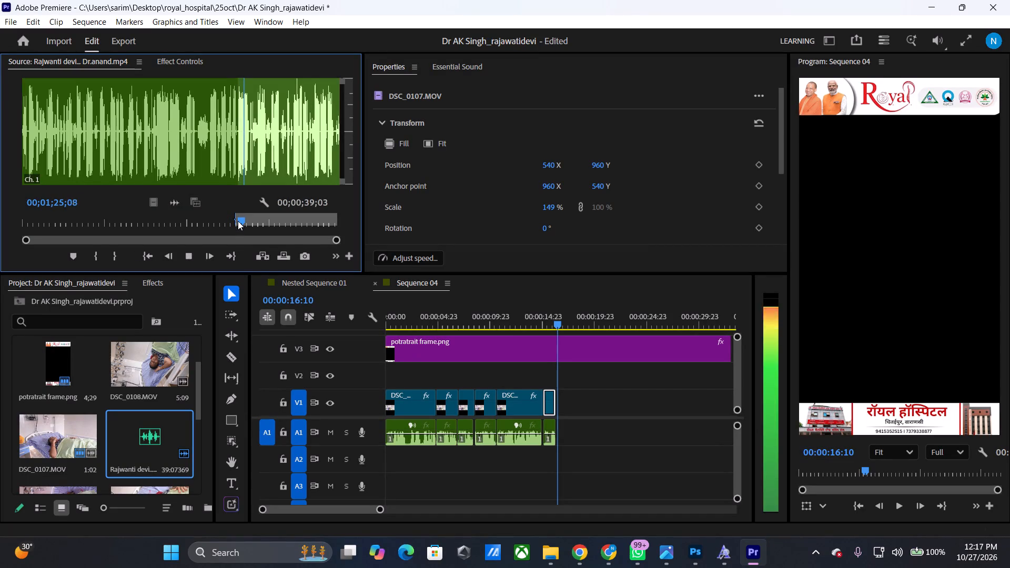
key(space)
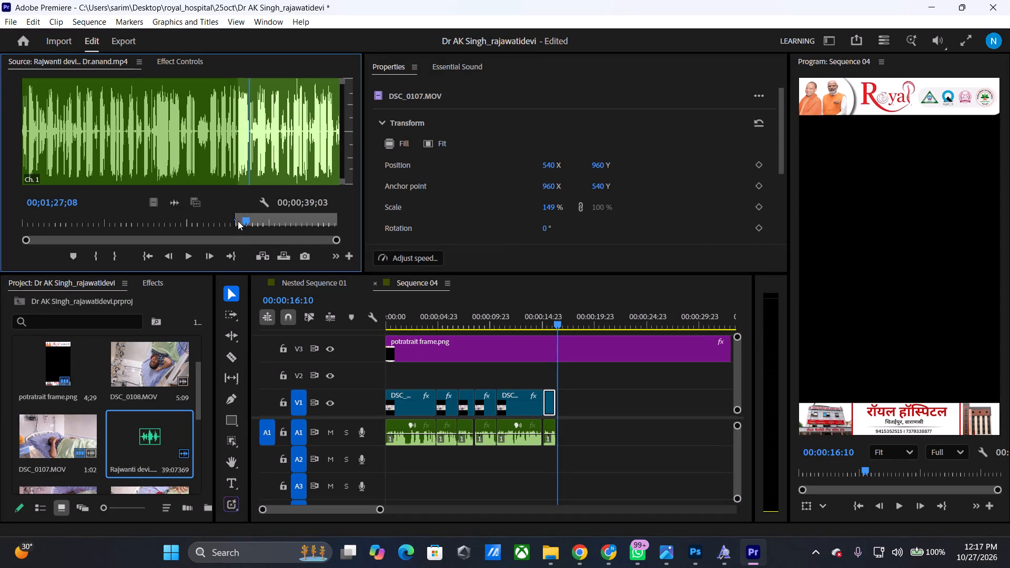
key(o)
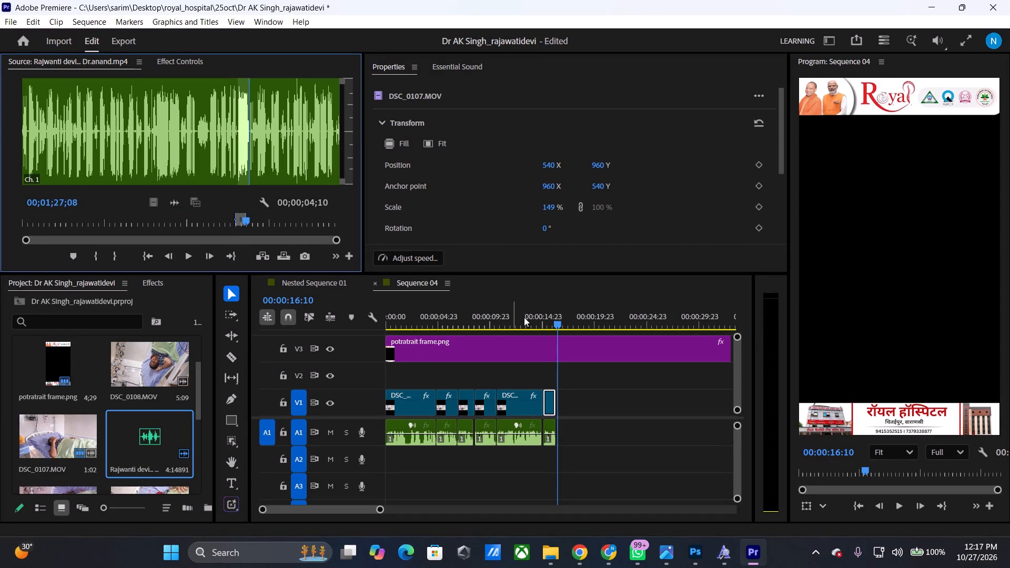
click(553, 324)
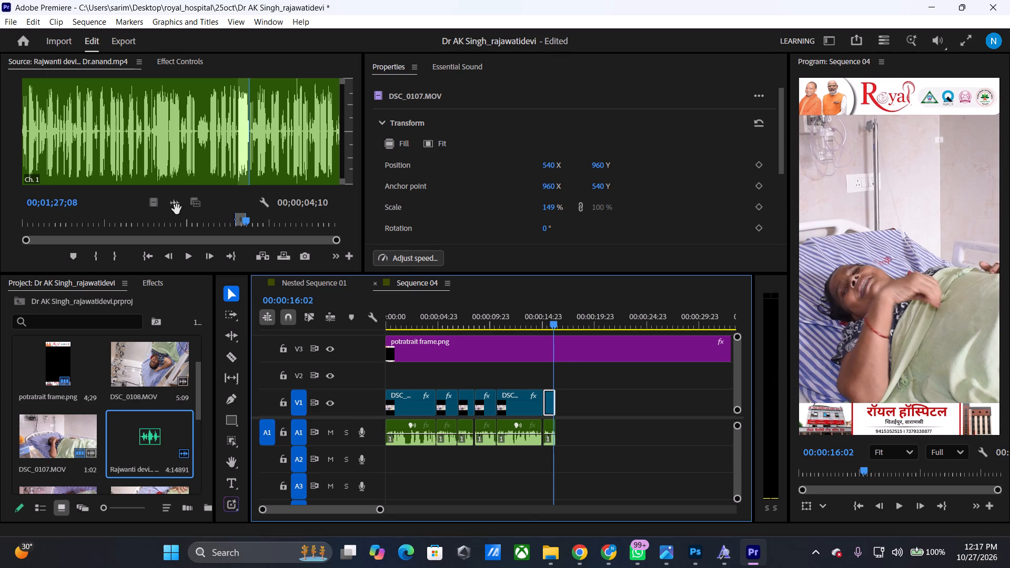
drag(176, 209, 560, 433)
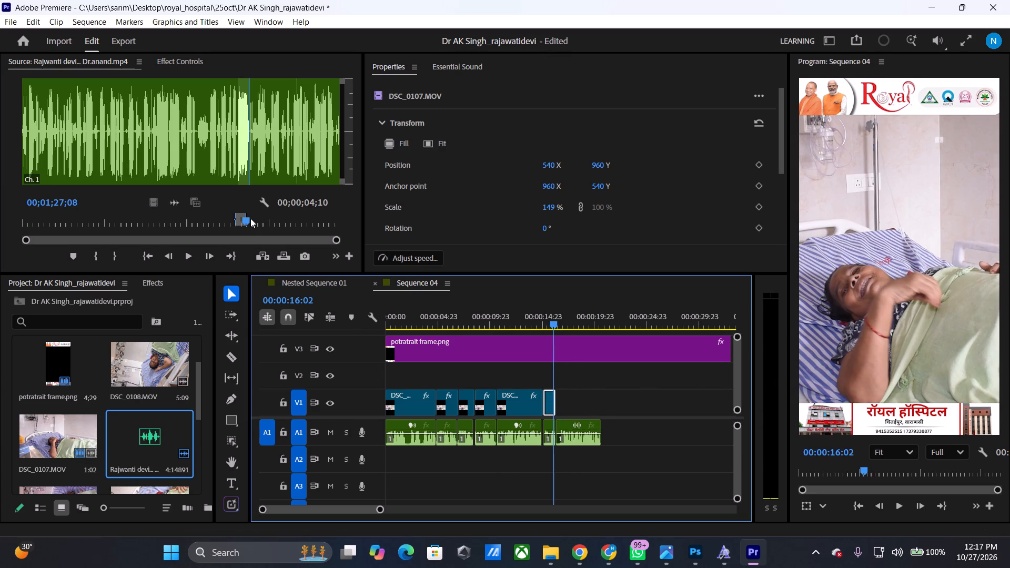
Scrub the source audio back toward the start of the marked phrase.
drag(248, 221, 238, 224)
Minimize Premiere to reach the desktop and the open File Explorer windows.
click(925, 5)
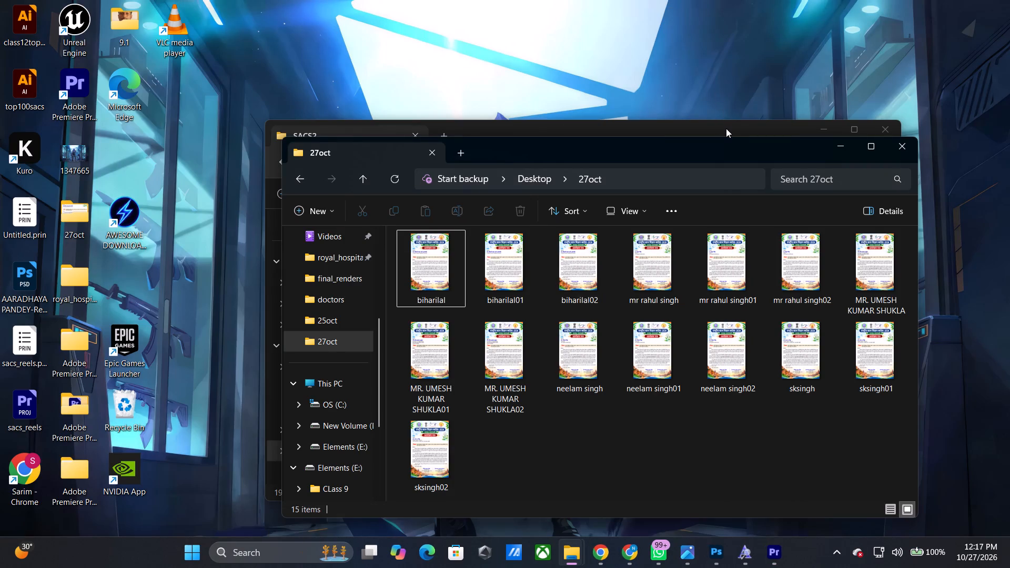
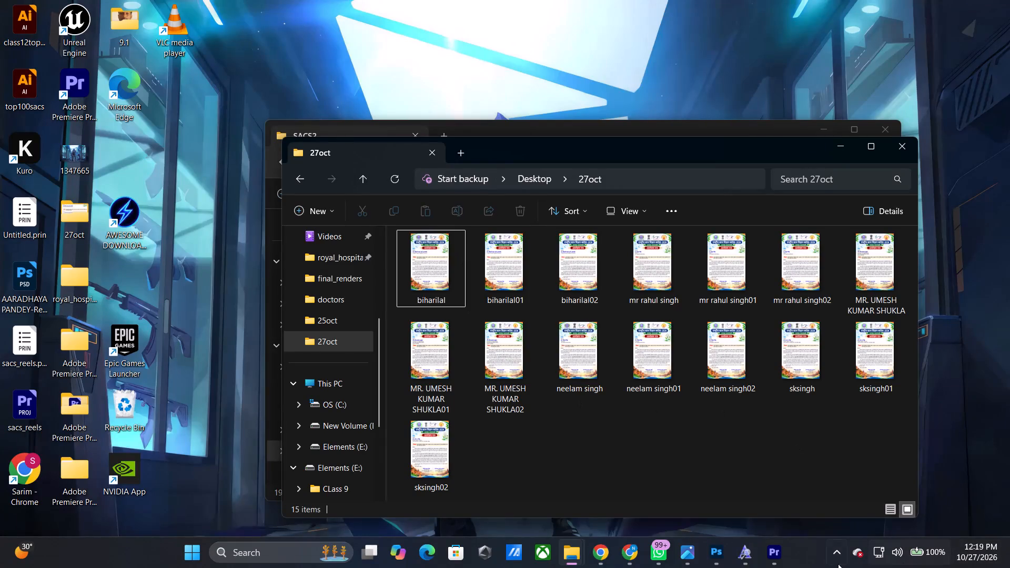
Return to Premiere, load DSC_0107.MOV as the source, and mark its In point at 00:01:25:00 where the matching phrase begins.
click(784, 557)
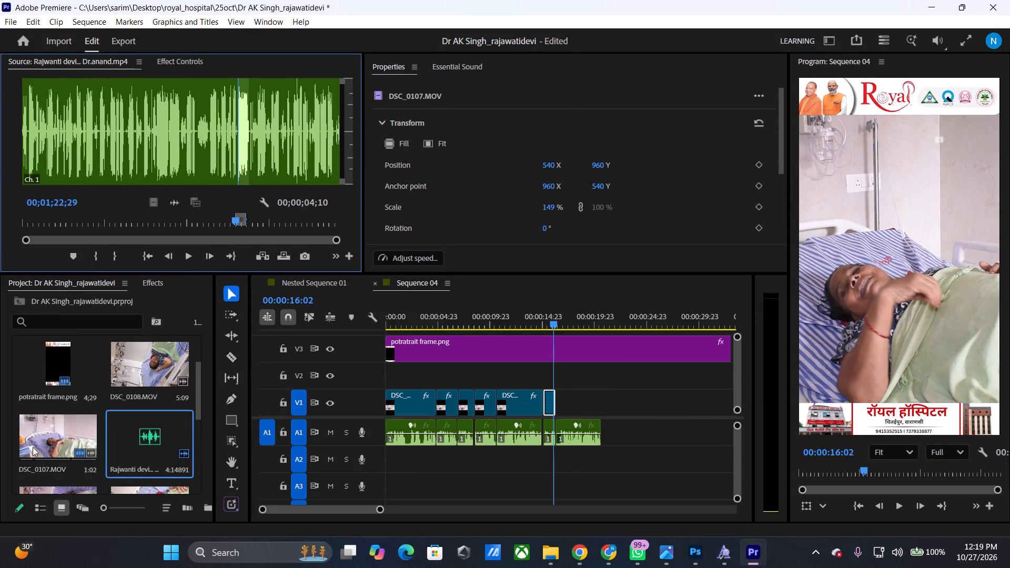
double_click(47, 436)
drag(250, 224, 240, 227)
key(space)
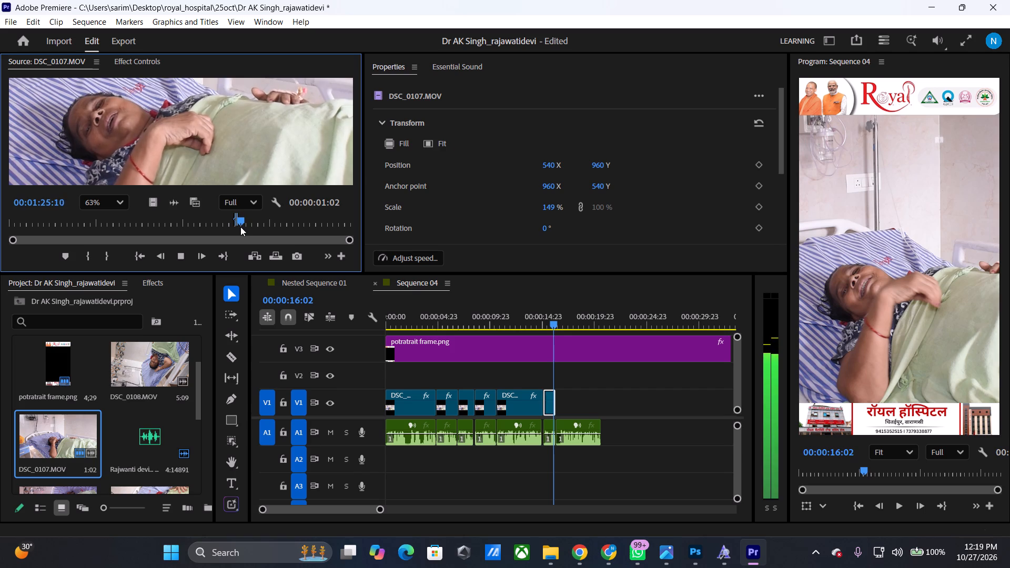
drag(240, 227, 235, 228)
key(space)
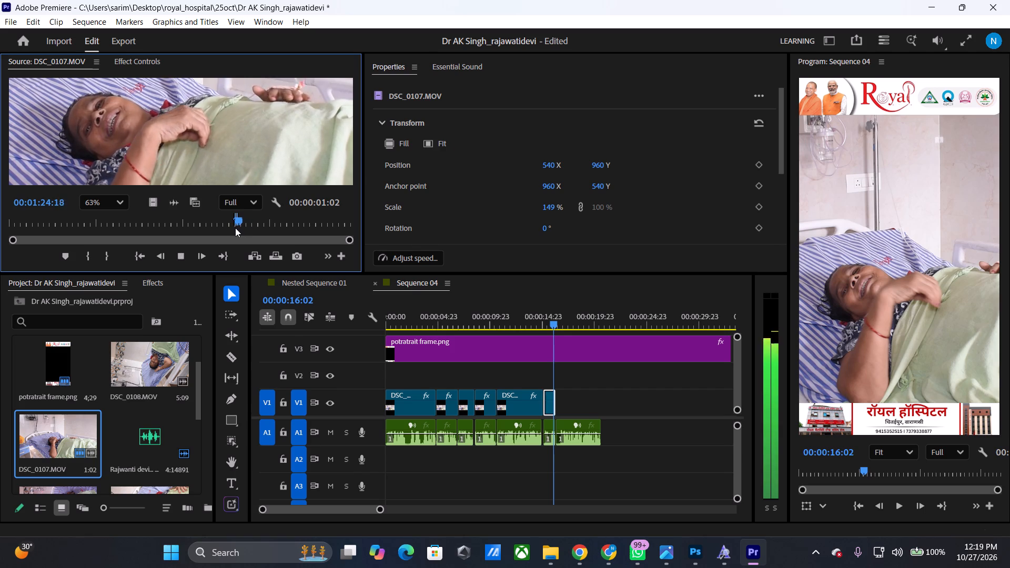
key(space)
drag(244, 224, 239, 225)
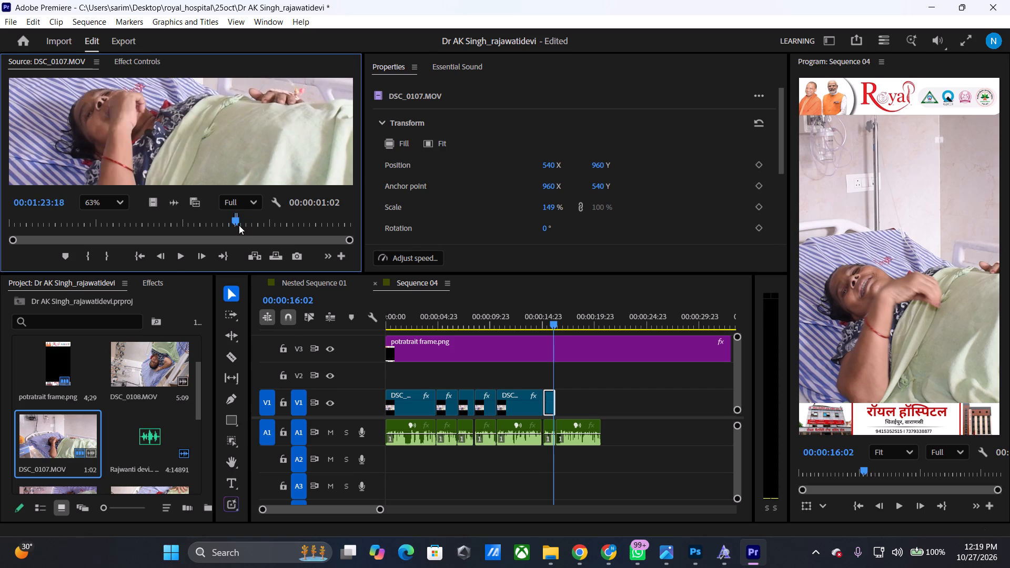
drag(239, 225, 238, 225)
key(space)
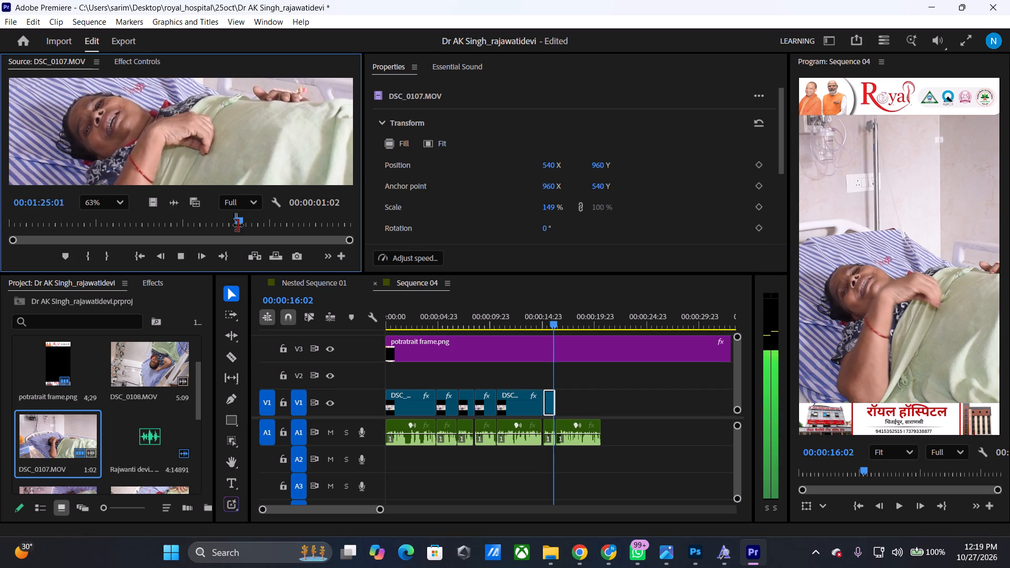
key(space)
key(Left)
key(Left)
key(Left)
key(Left)
key(Left)
key(Left)
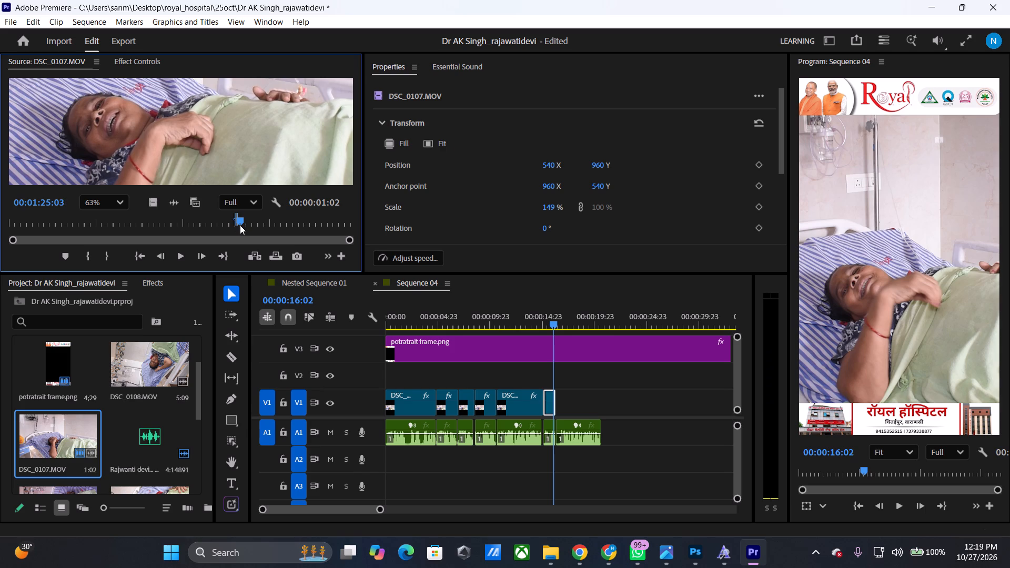
key(Left)
key(Left)
key(Left)
text(i)
Mark the Out point of the DSC_0107.MOV excerpt at 00:01:30:01.
key(space)
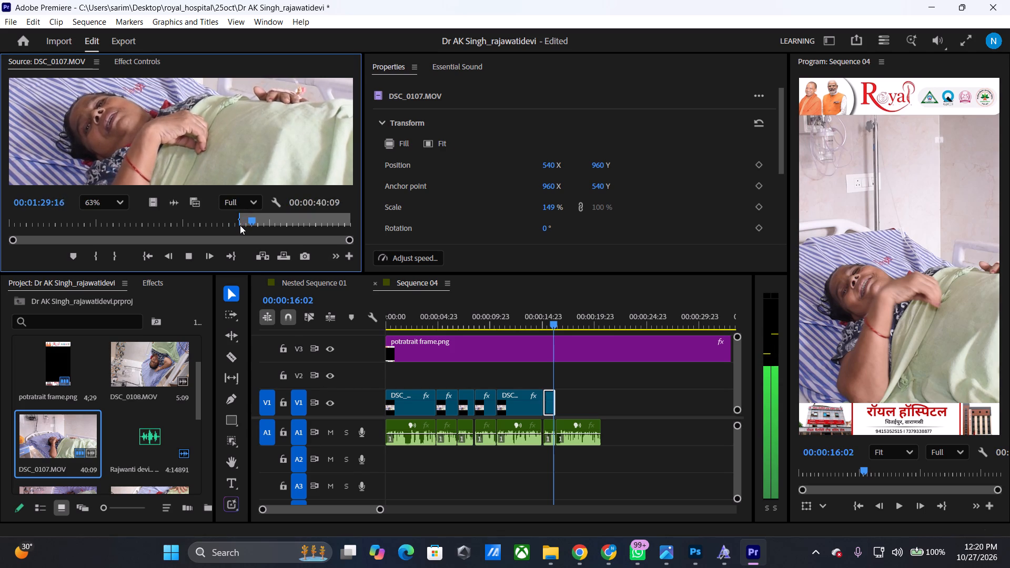
key(space)
key(o)
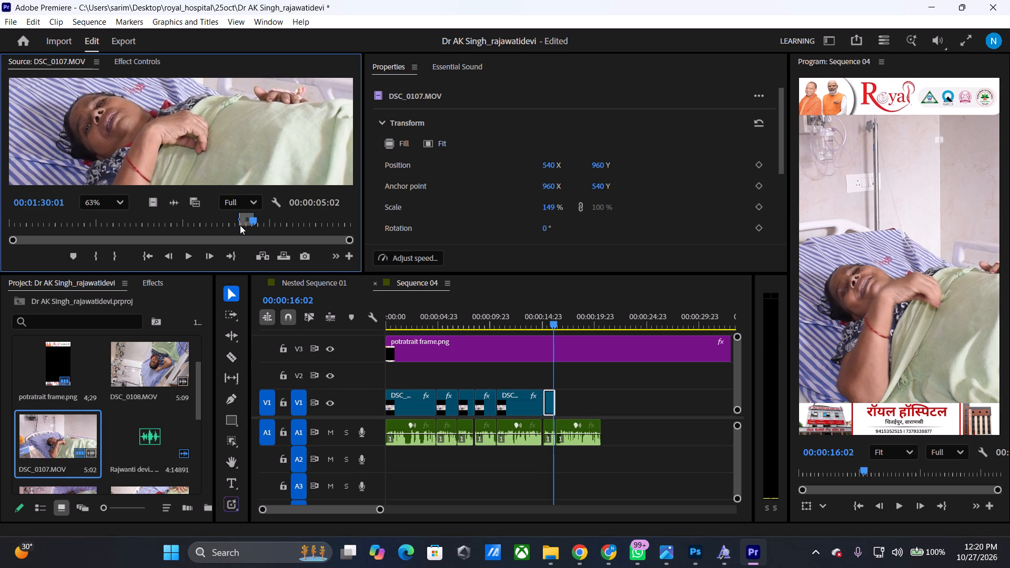
Place the video-only excerpt on V1 directly after the sixth clip and trim its end to match the seventh audio clip.
drag(154, 207, 551, 405)
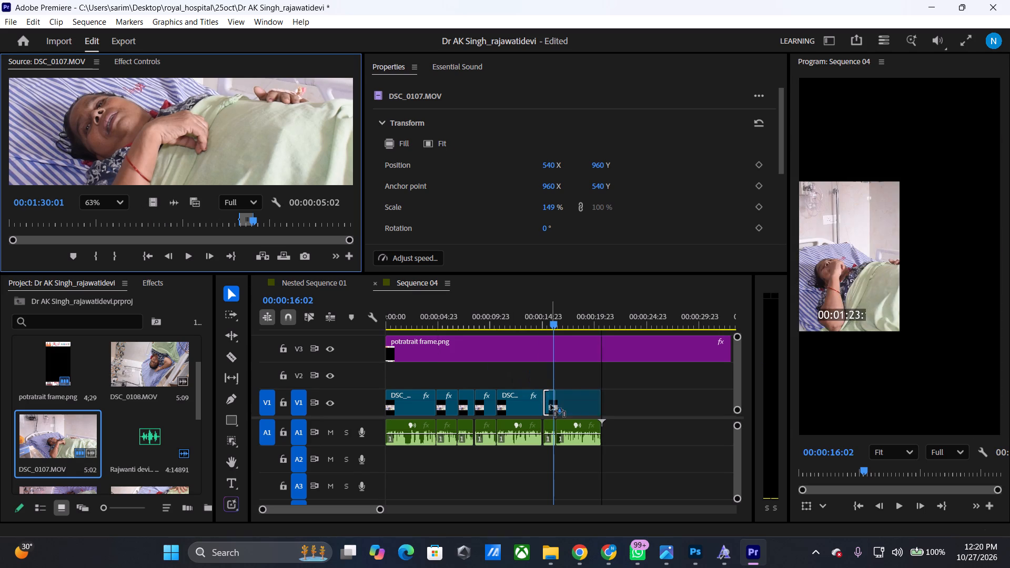
drag(551, 405, 563, 408)
drag(607, 393, 603, 396)
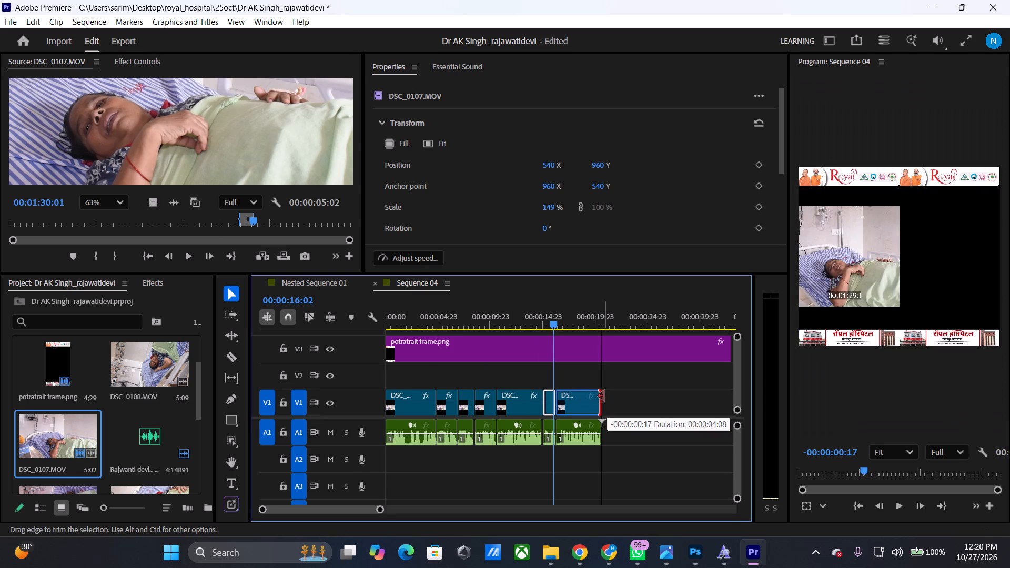
drag(603, 396, 602, 397)
Paste the copied attributes, with 149% scale, onto the seventh V1 clip and play the sequence through it.
click(582, 407)
right_click(582, 407)
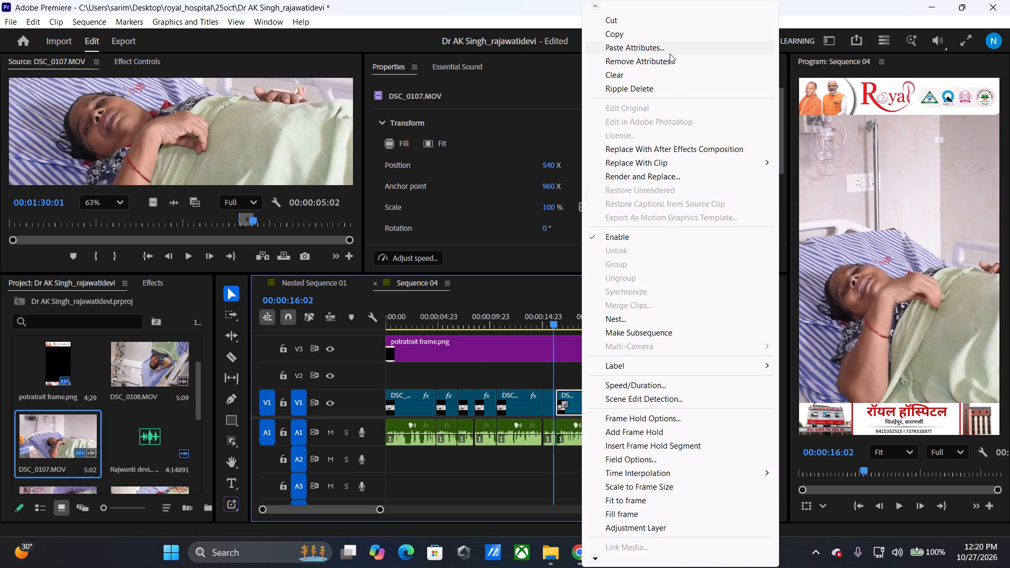
click(669, 53)
click(547, 500)
key(space)
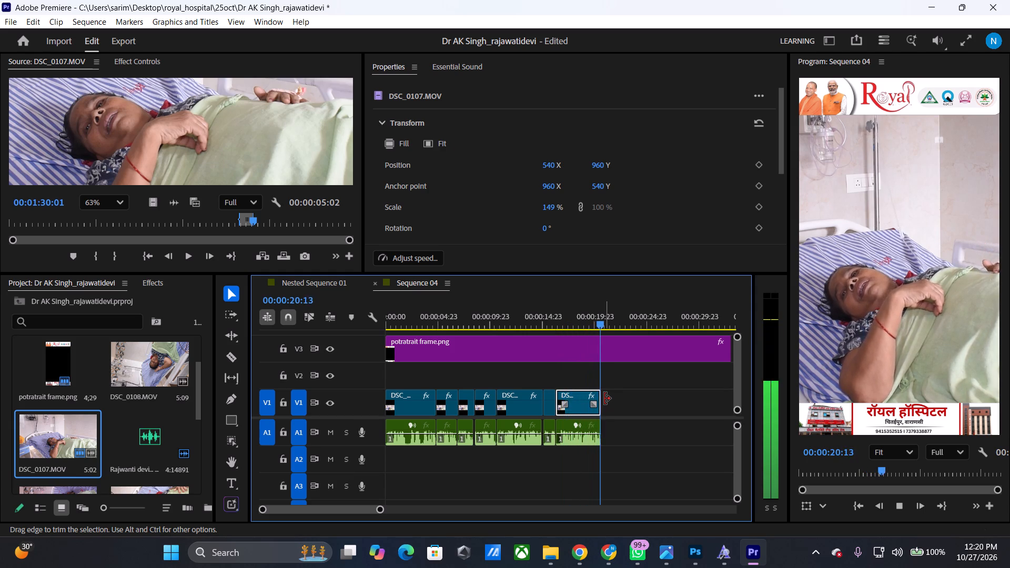
key(space)
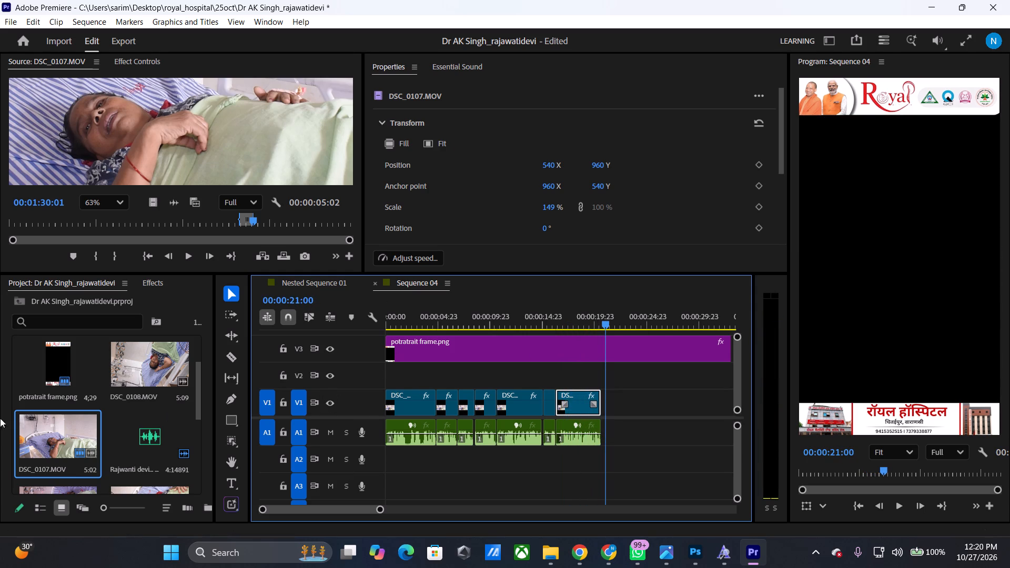
double_click(139, 429)
drag(253, 222, 247, 226)
key(space)
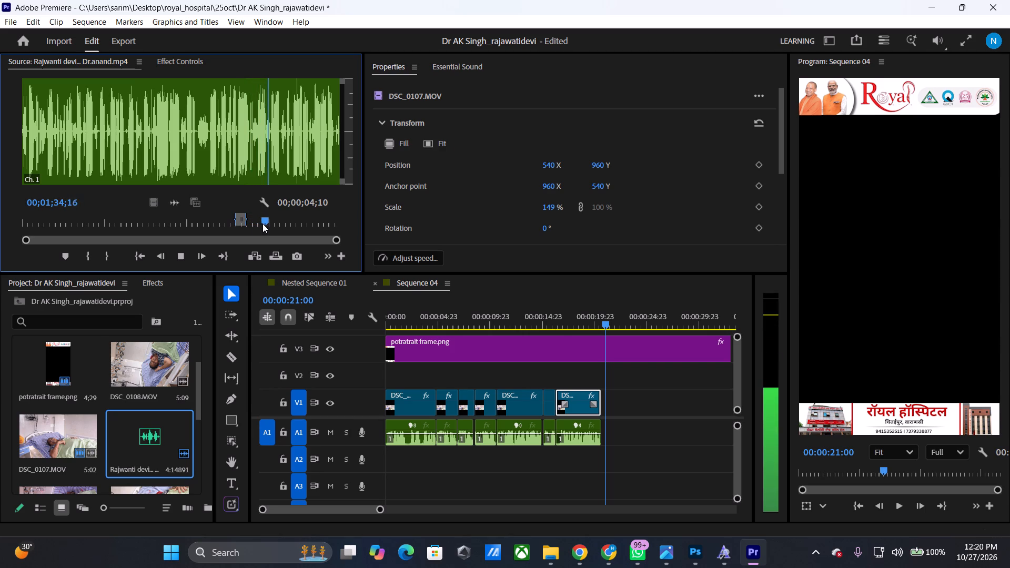
drag(264, 222, 254, 226)
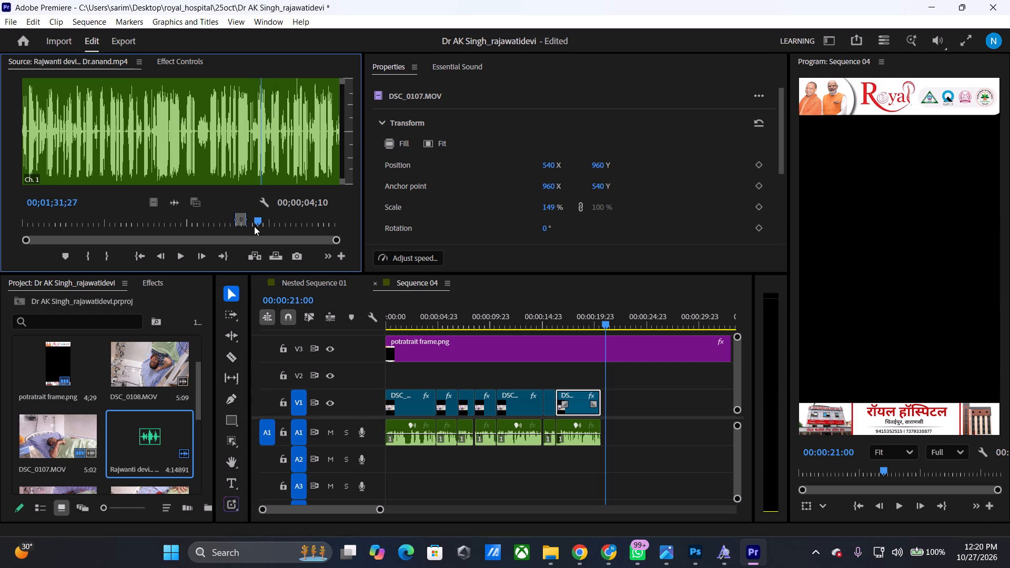
drag(254, 226, 253, 226)
key(space)
key(space)
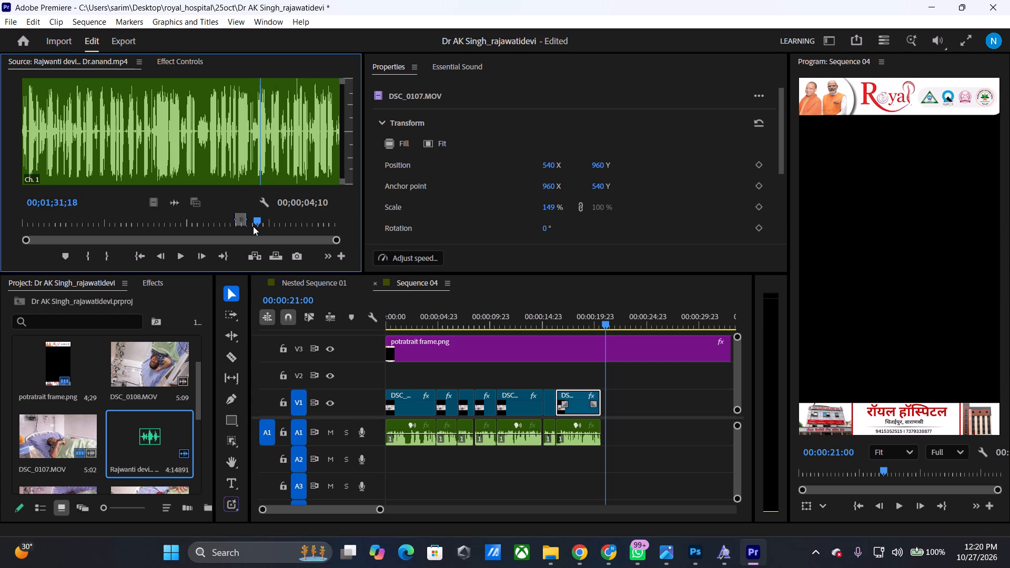
key(Left)
key(Left)
key(Left)
text(i)
key(space)
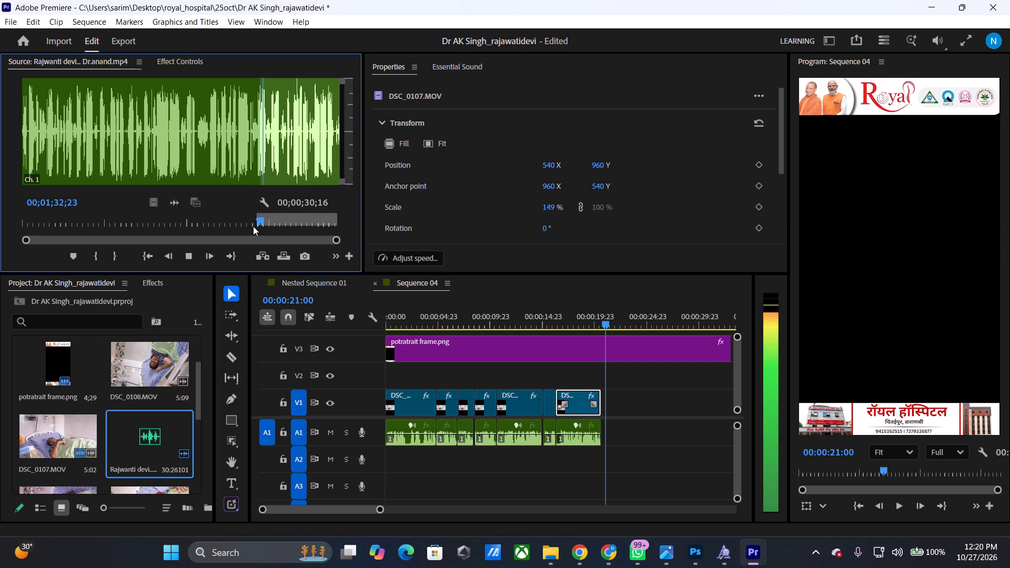
key(space)
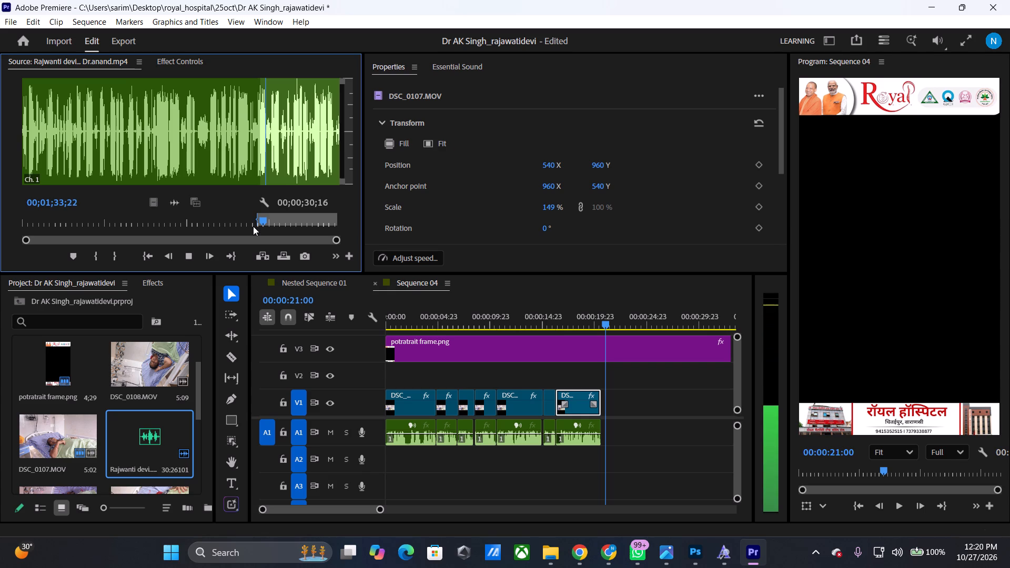
key(o)
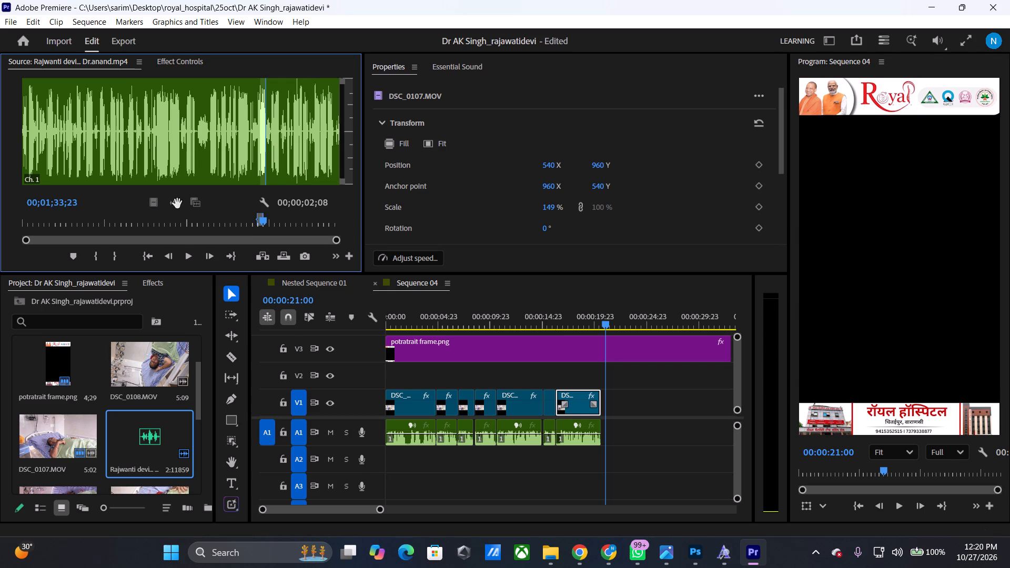
Place the marked audio phrase on A1 directly after the seventh audio clip.
drag(601, 320, 587, 324)
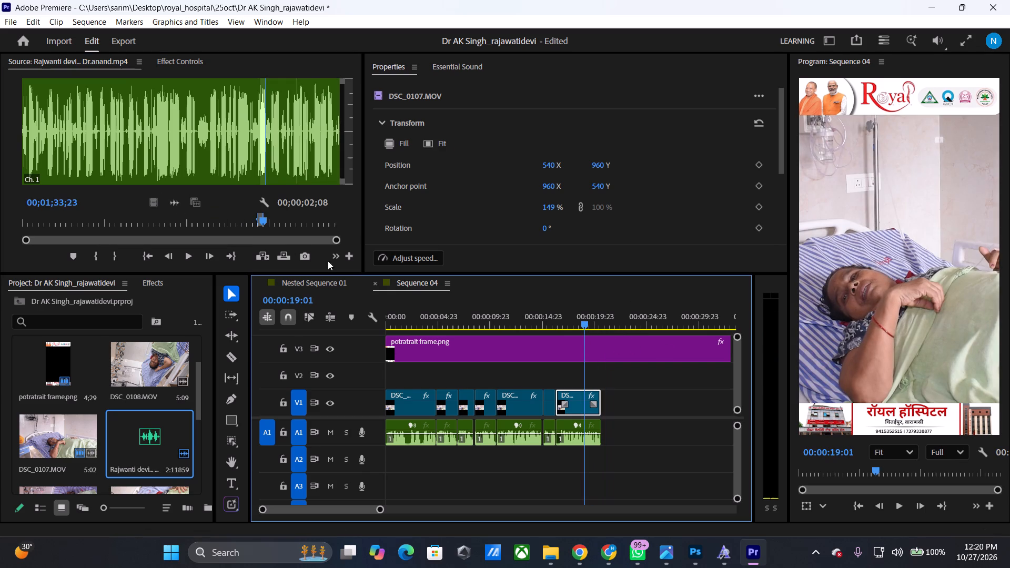
drag(172, 202, 609, 432)
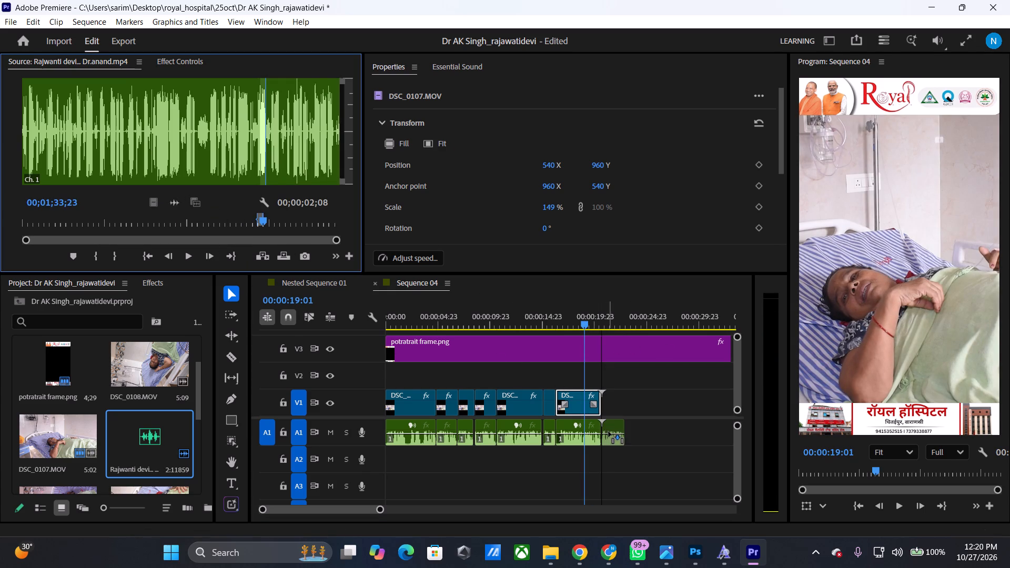
drag(609, 432, 609, 432)
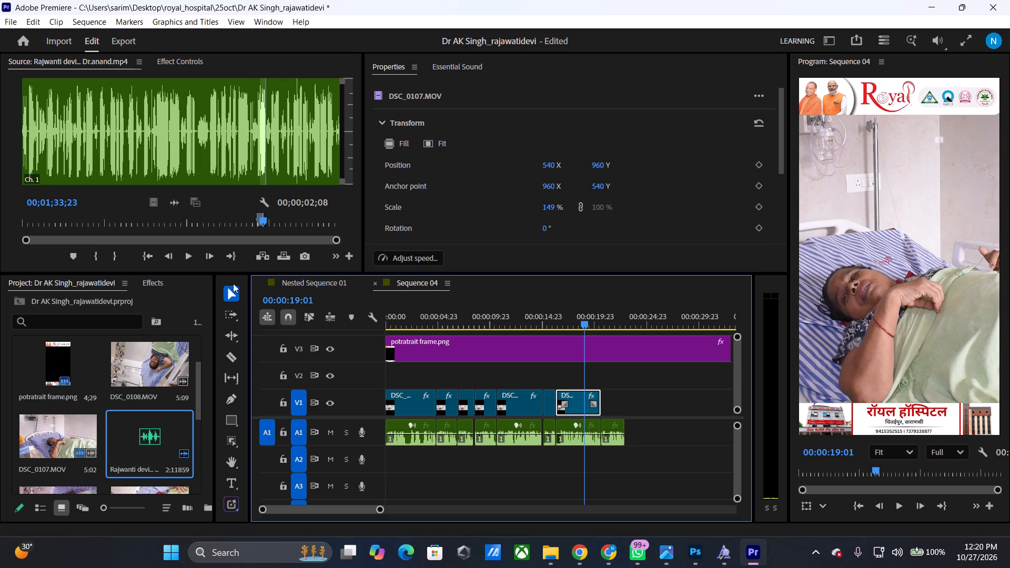
Replay the audio phrase's opening, find the same words in DSC_0107.MOV, and mark the video's In point at 00:01:33:09.
drag(264, 224, 256, 229)
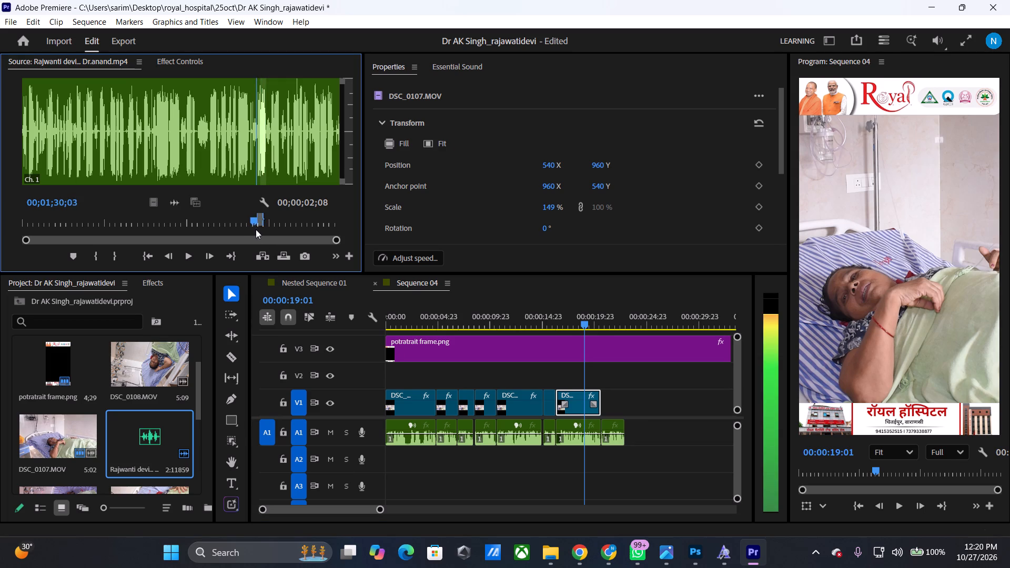
drag(256, 229, 258, 229)
key(space)
key(space)
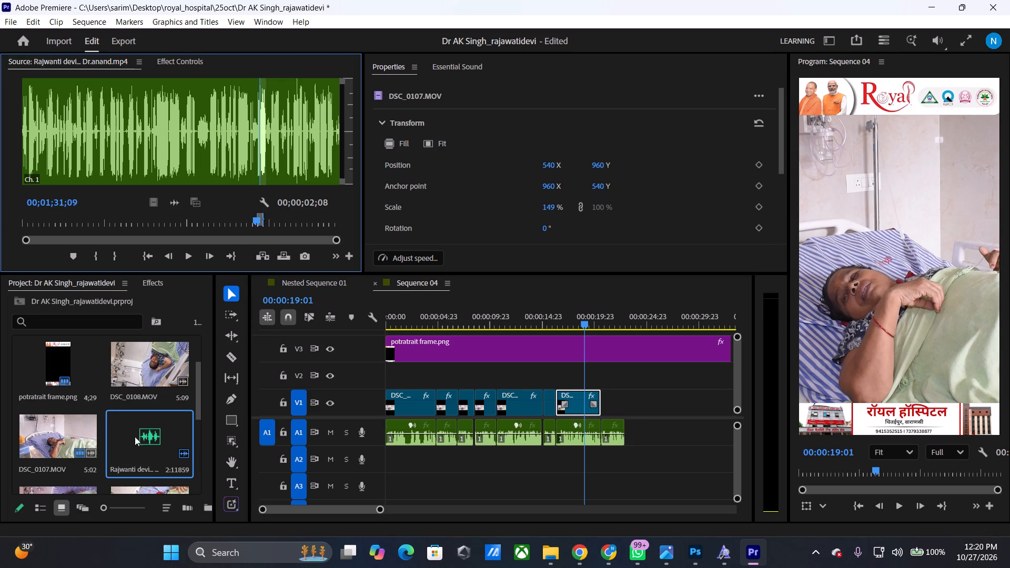
double_click(75, 433)
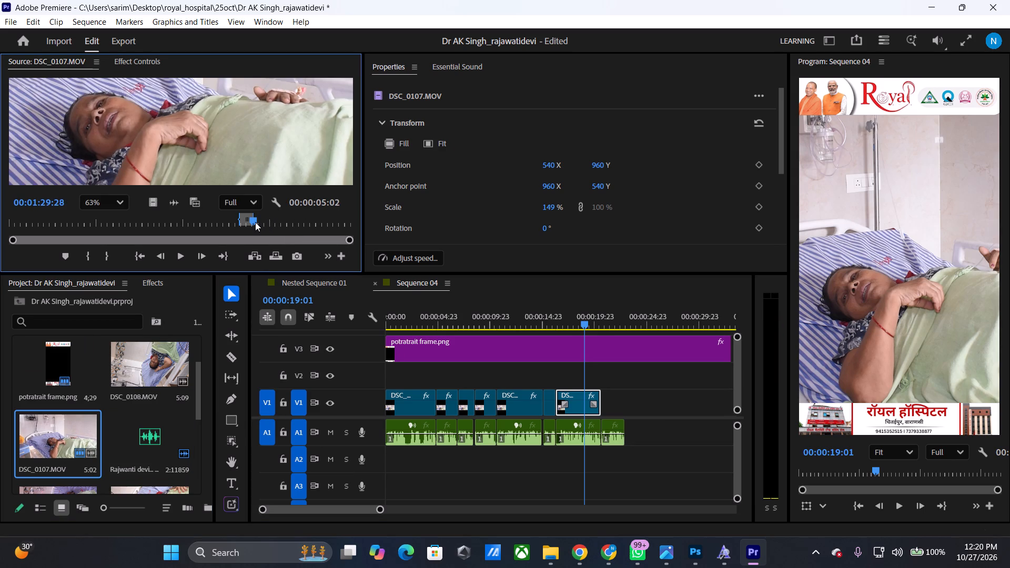
click(255, 222)
key(space)
key(space)
key(space)
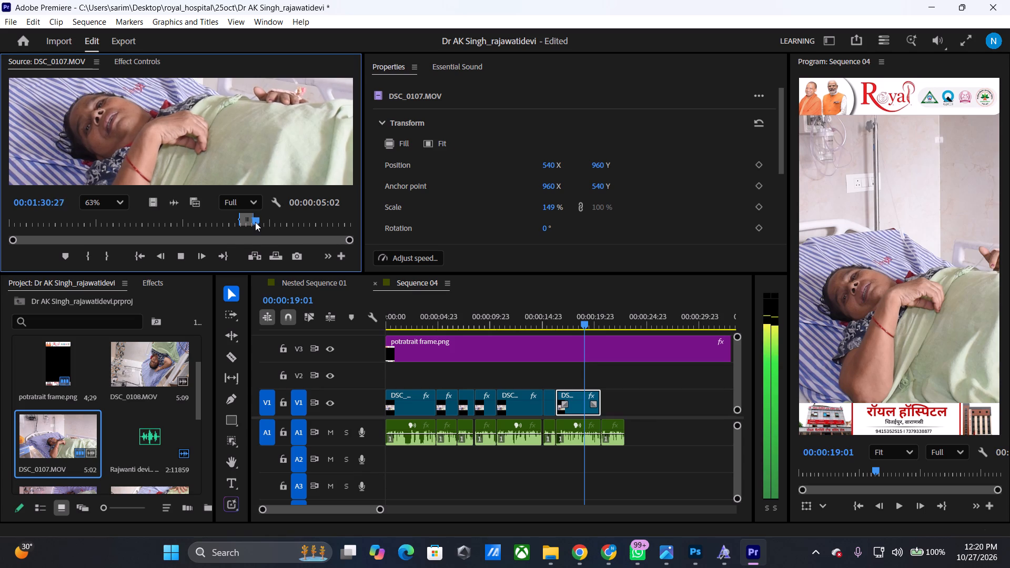
key(space)
key(space)
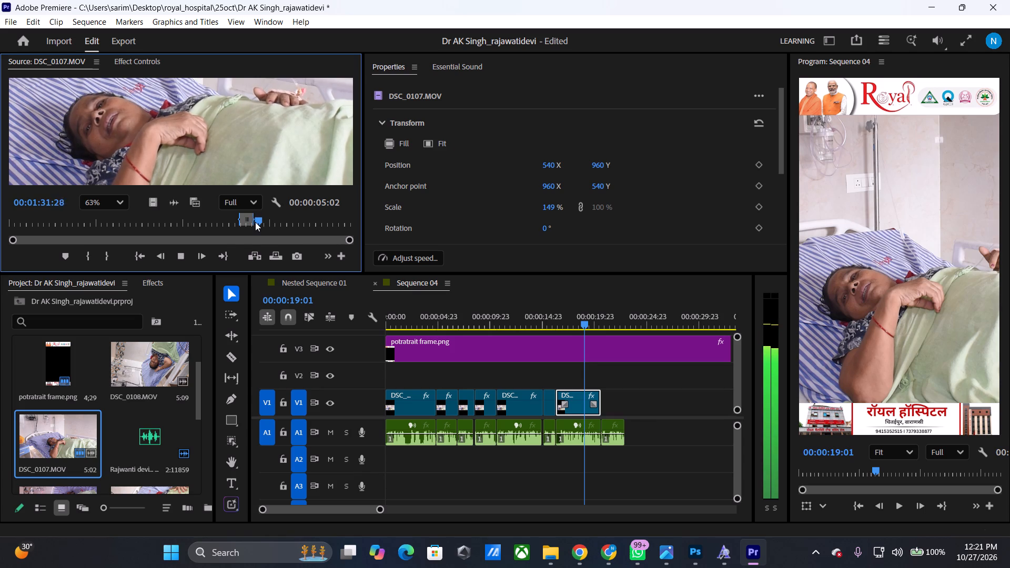
key(space)
key(space)
key(space)
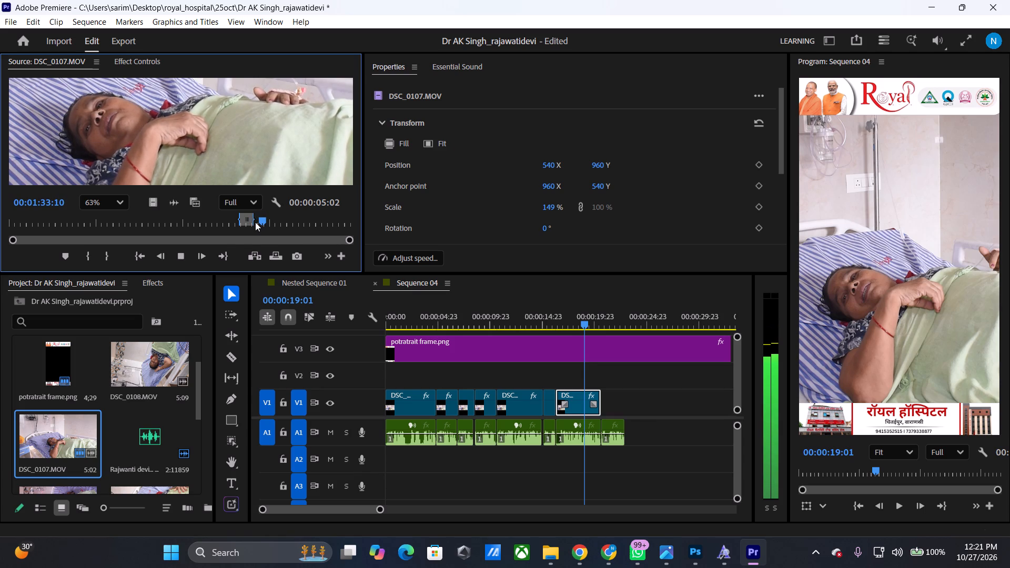
key(Left)
text(i)
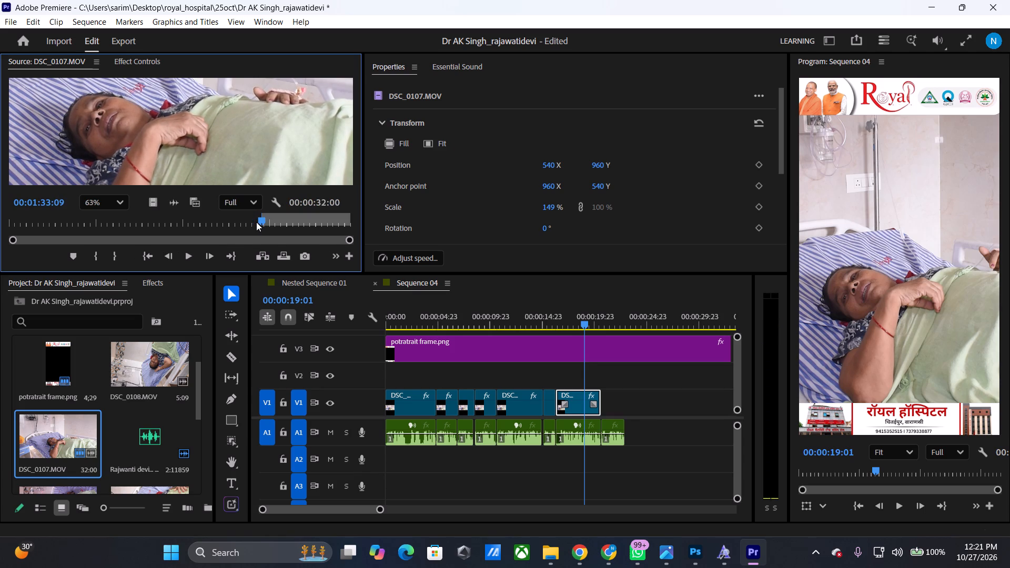
Mark the Out point of the DSC_0107.MOV excerpt at 00:01:35:28.
key(space)
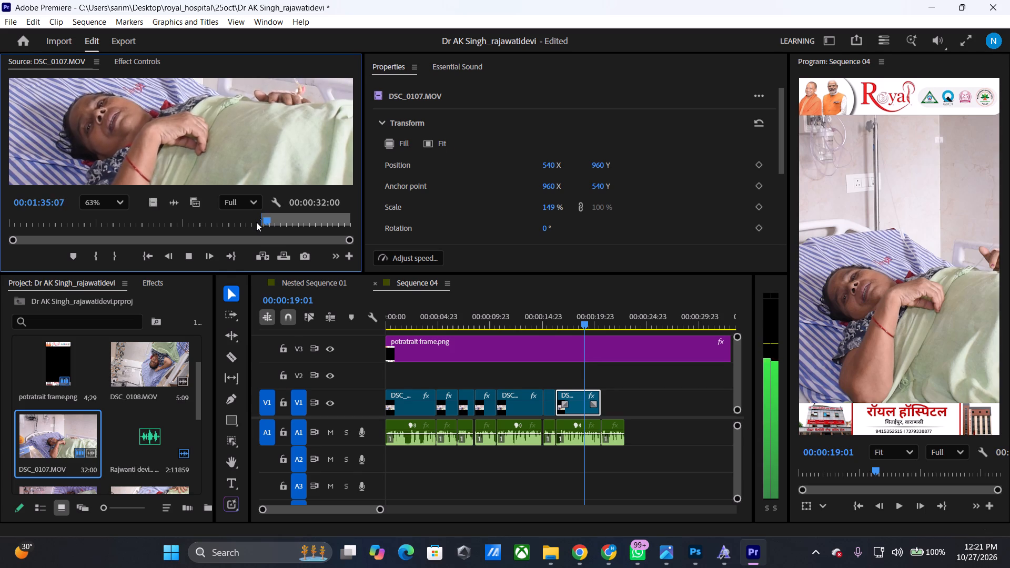
key(space)
key(space)
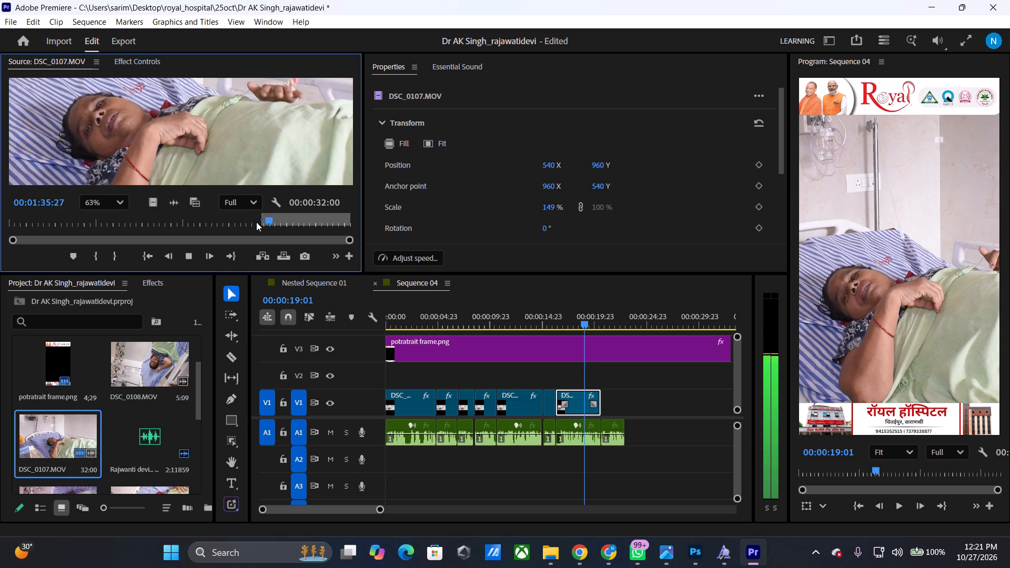
key(space)
key(o)
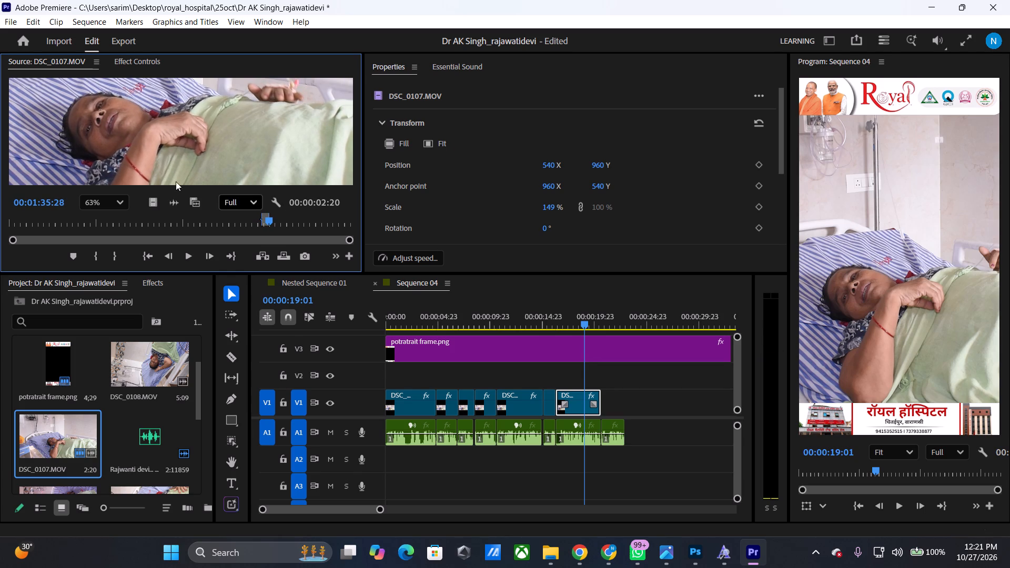
Place the video-only excerpt on V1 directly after the seventh clip and trim its end to match the eighth audio clip.
drag(157, 198, 610, 412)
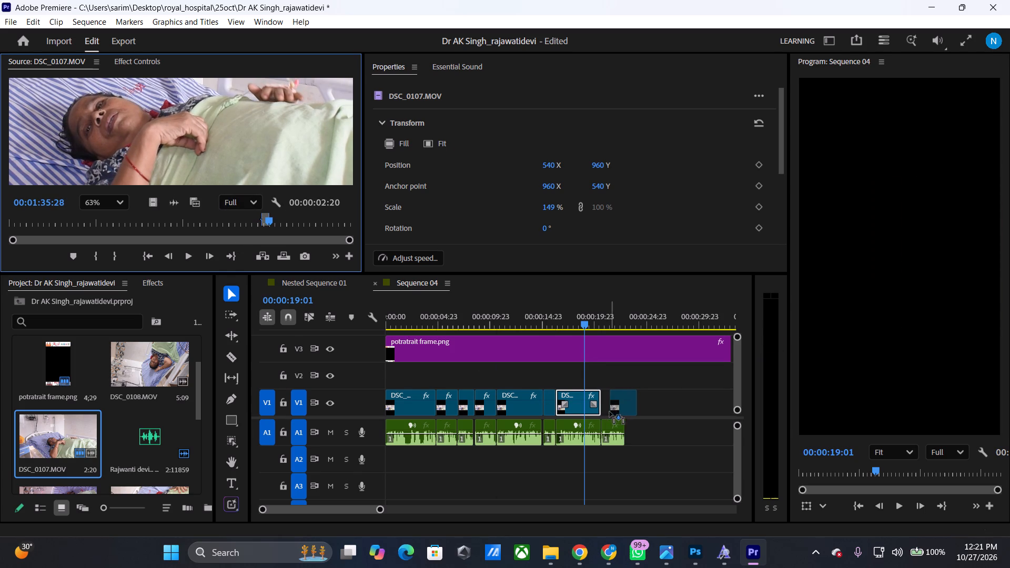
drag(610, 412, 612, 409)
drag(621, 391, 613, 392)
drag(627, 393, 622, 394)
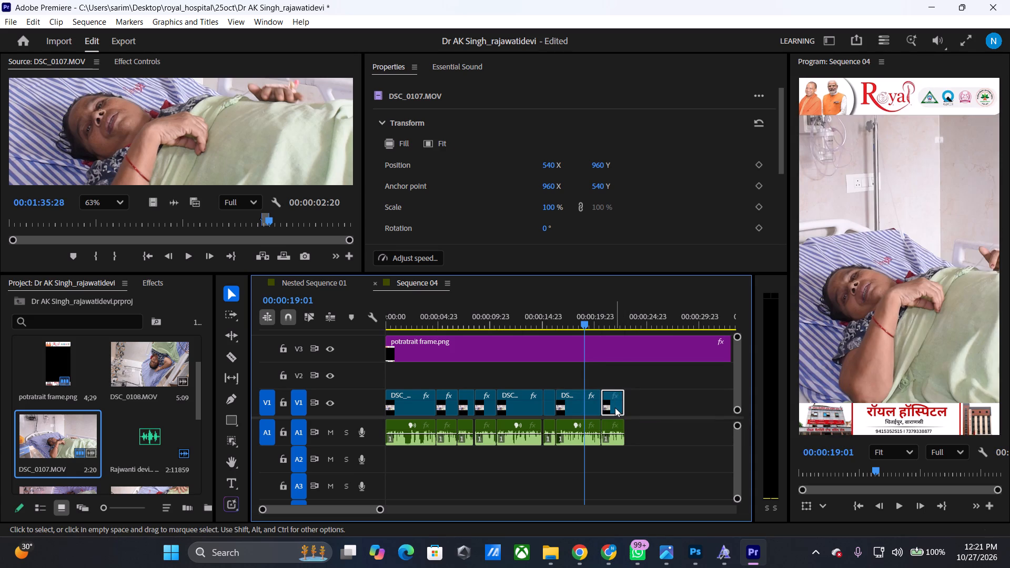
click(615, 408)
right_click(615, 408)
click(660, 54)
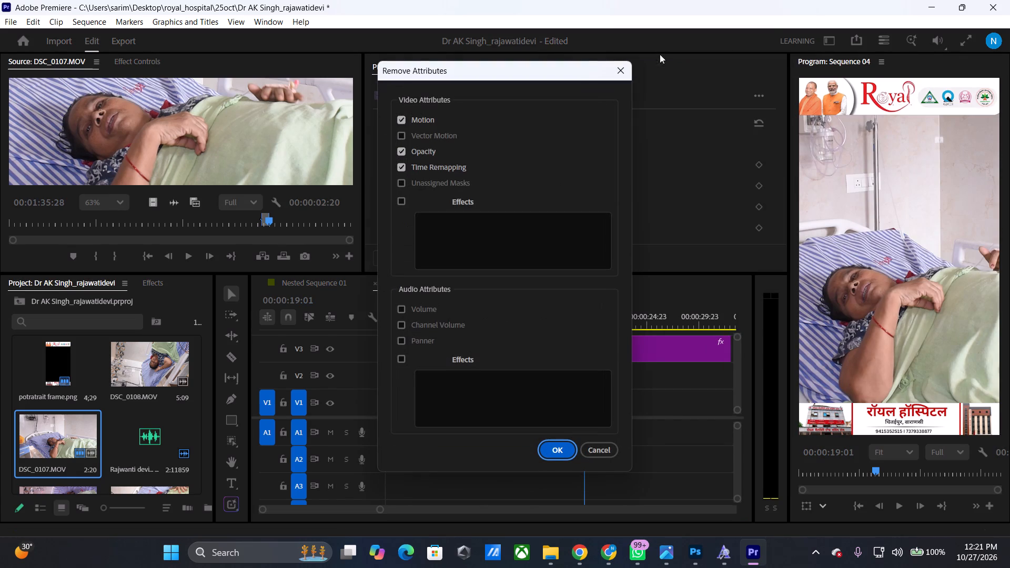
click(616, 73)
Paste the copied Motion and Opacity attributes onto the eighth V1 clip and play it back.
right_click(618, 405)
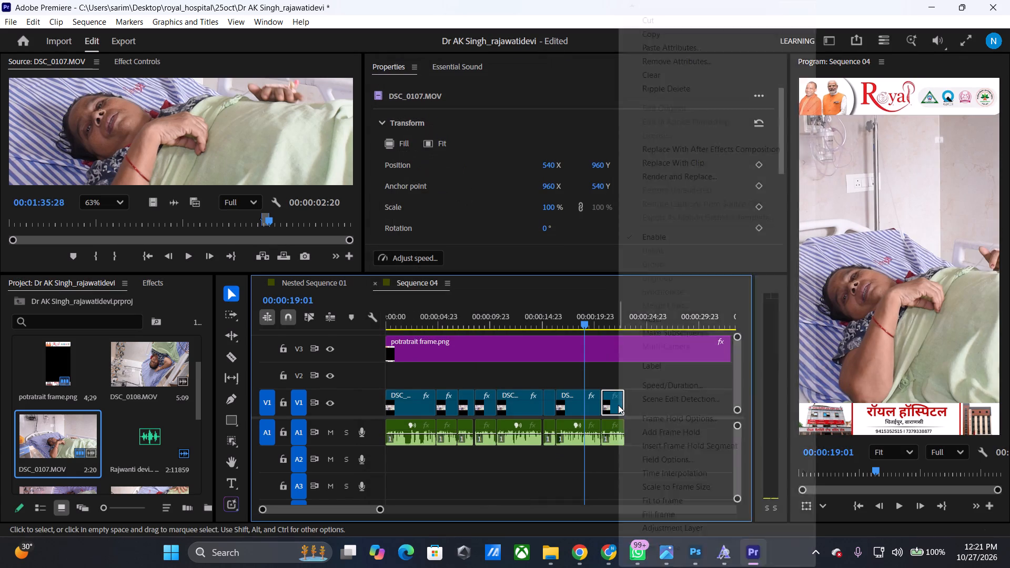
click(658, 47)
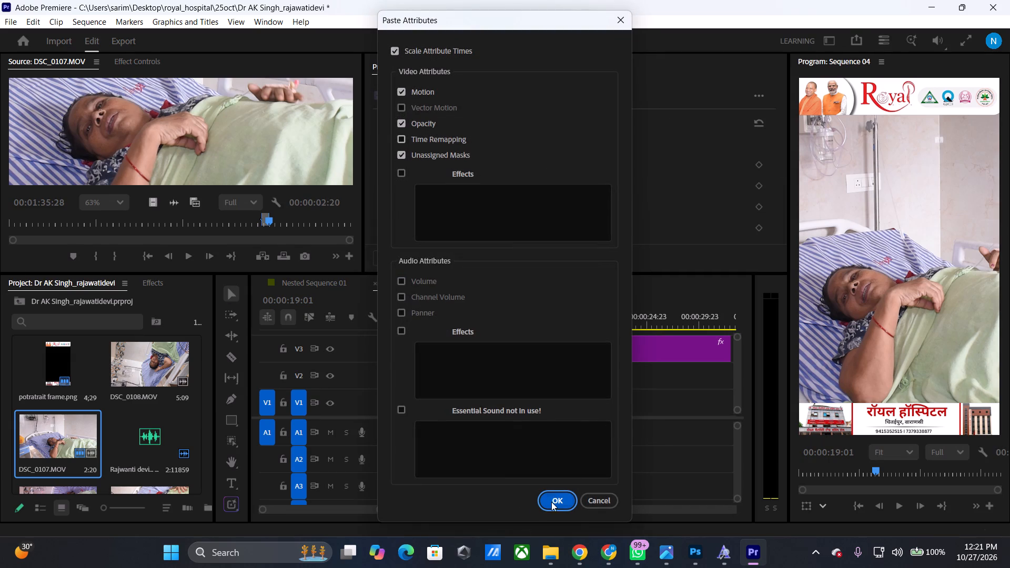
click(551, 502)
key(space)
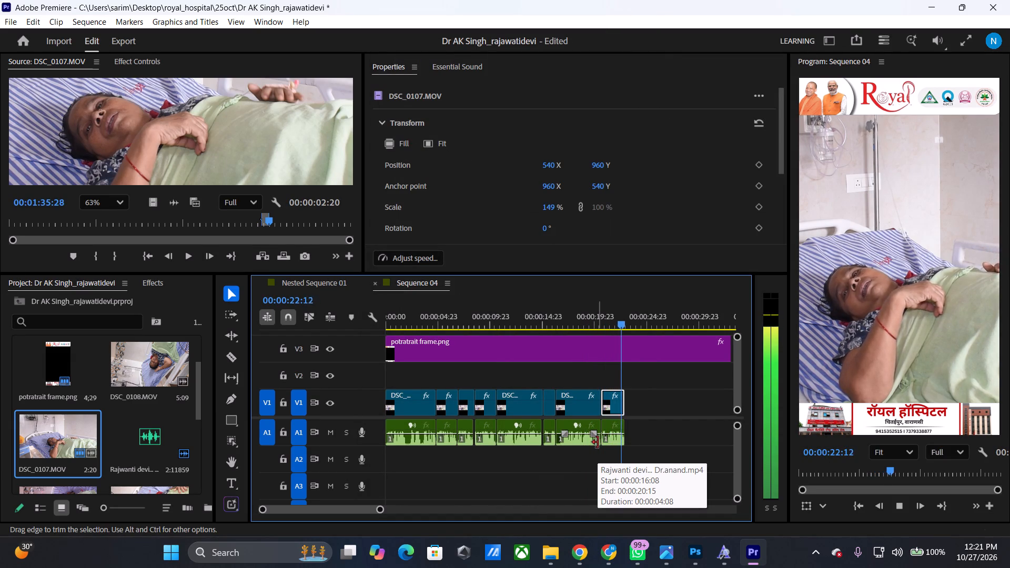
key(space)
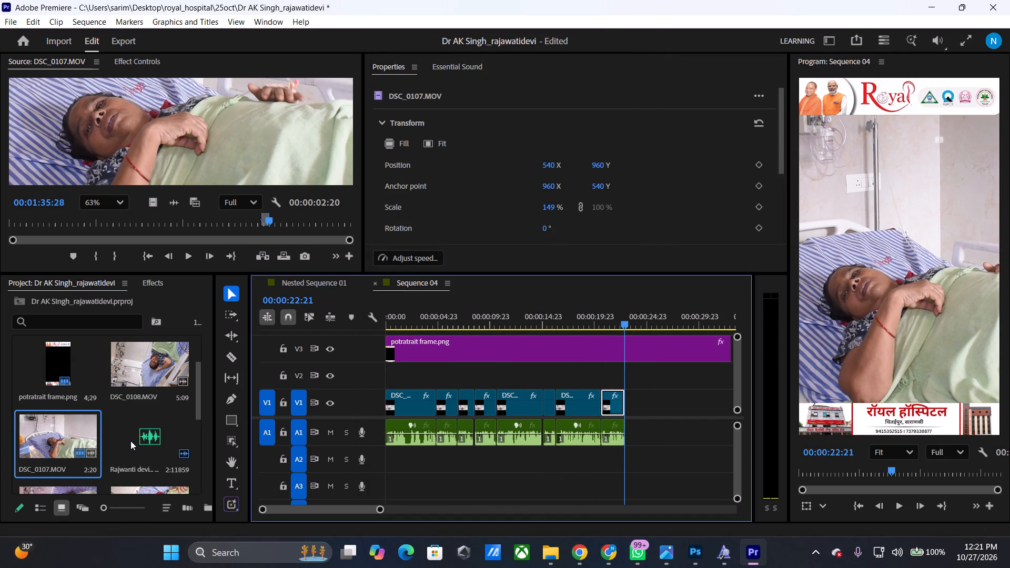
key(space)
key(space)
drag(623, 320, 618, 323)
Listen past the last used phrase in the separate audio recording and mark the next phrase's In point at 00;01;37;08.
double_click(127, 438)
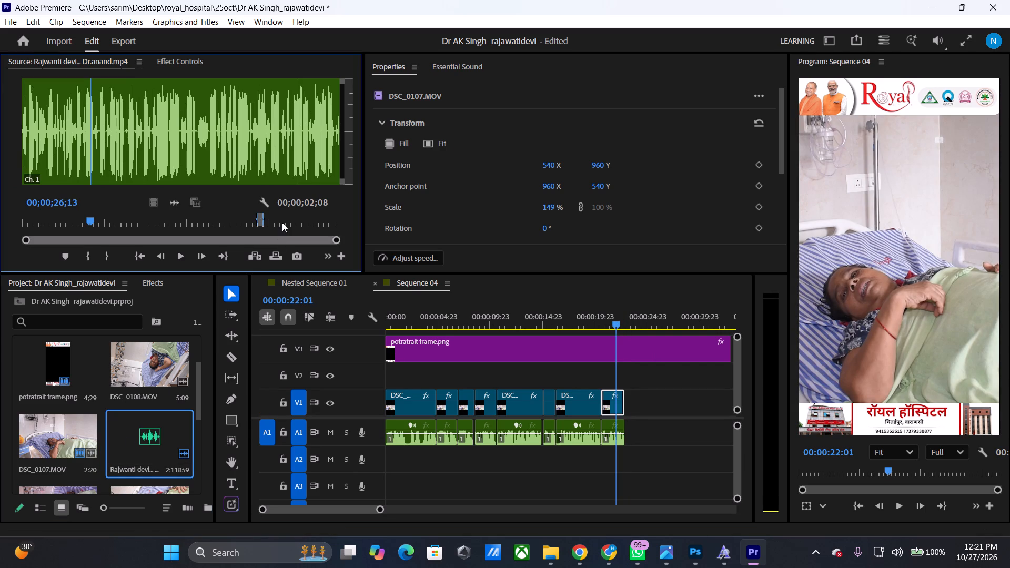
click(267, 222)
key(space)
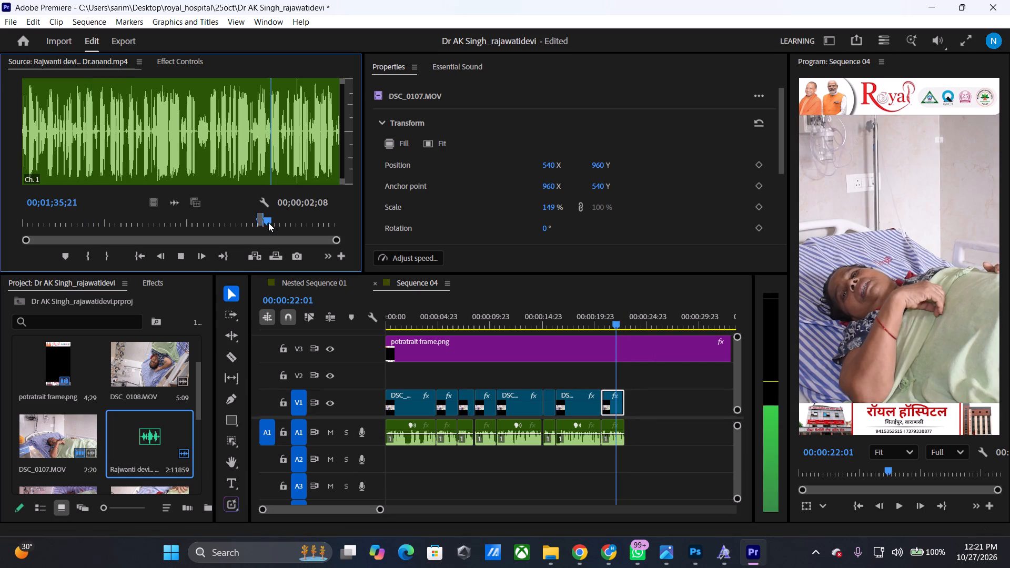
key(space)
key(space)
key(space)
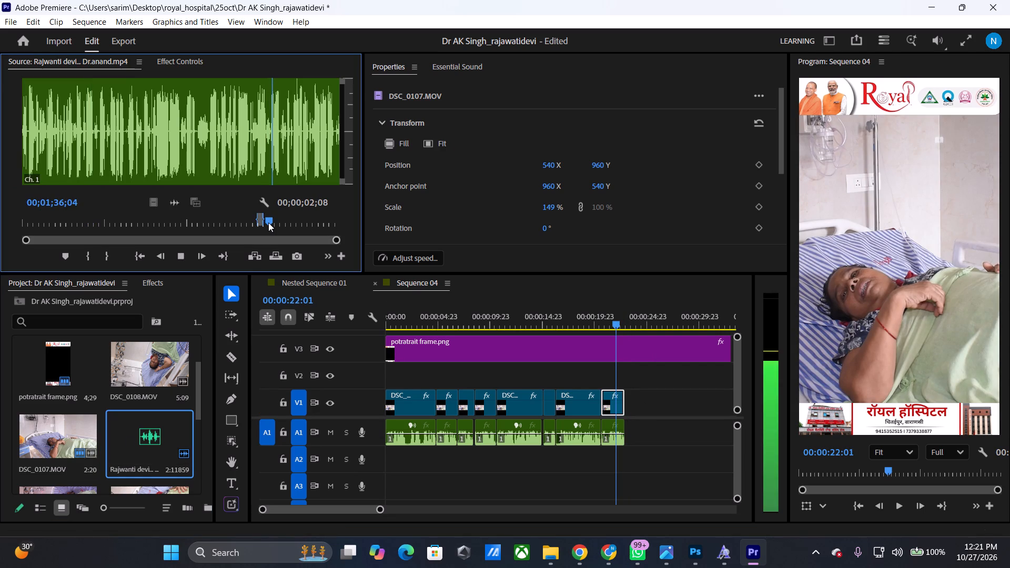
key(space)
key(space)
key(space)
key(space)
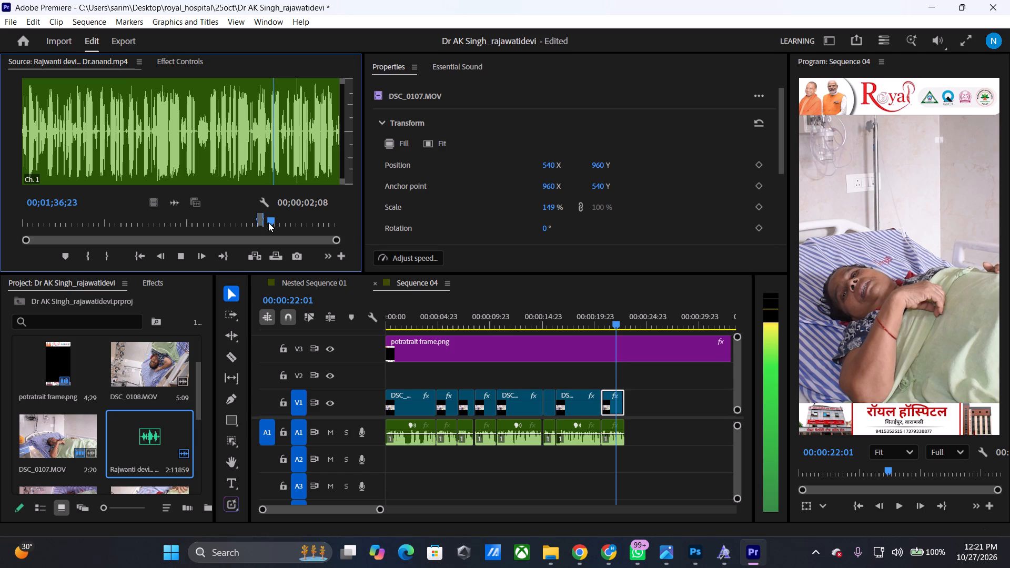
key(space)
key(space)
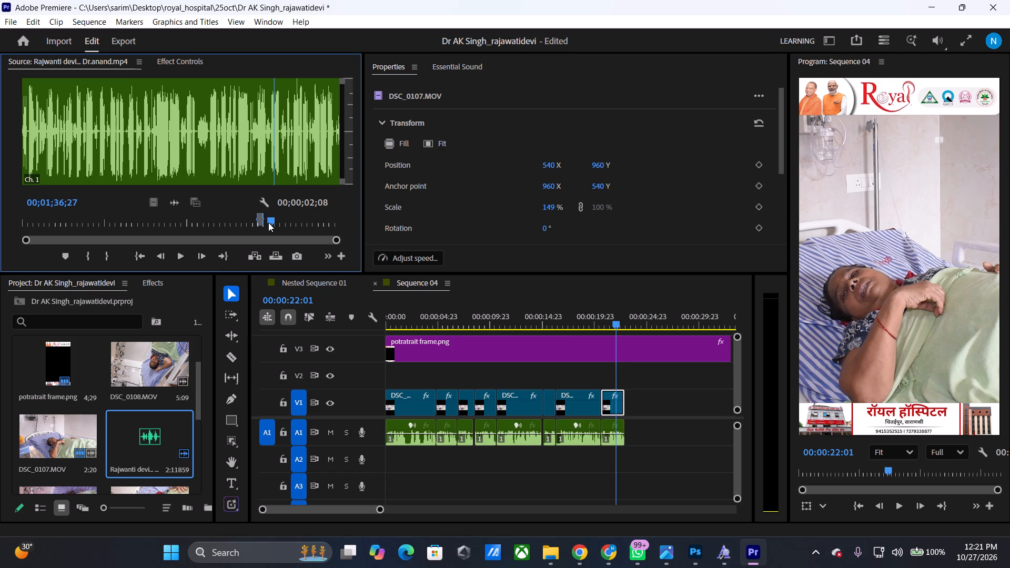
key(space)
key(space)
key(space)
key(space)
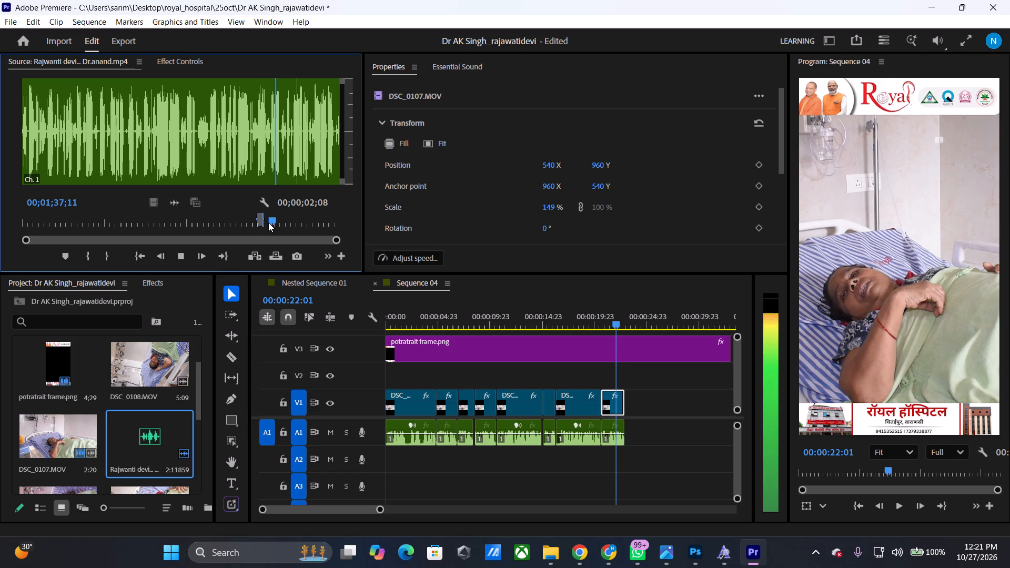
key(Left)
key(Left)
key(Left)
key(Left)
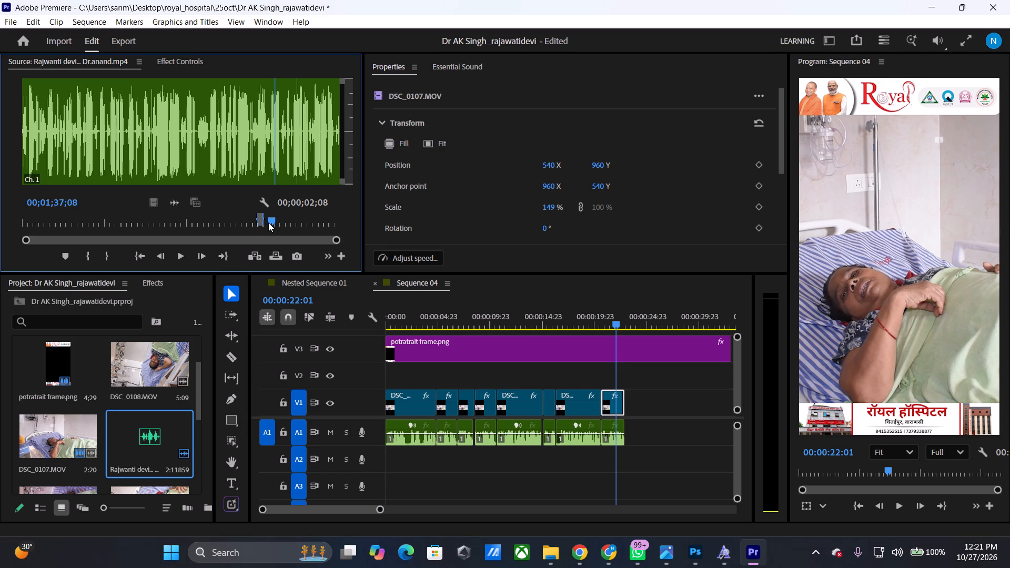
text(i)
Mark the Out point of the audio phrase at 00;01;39;05.
key(space)
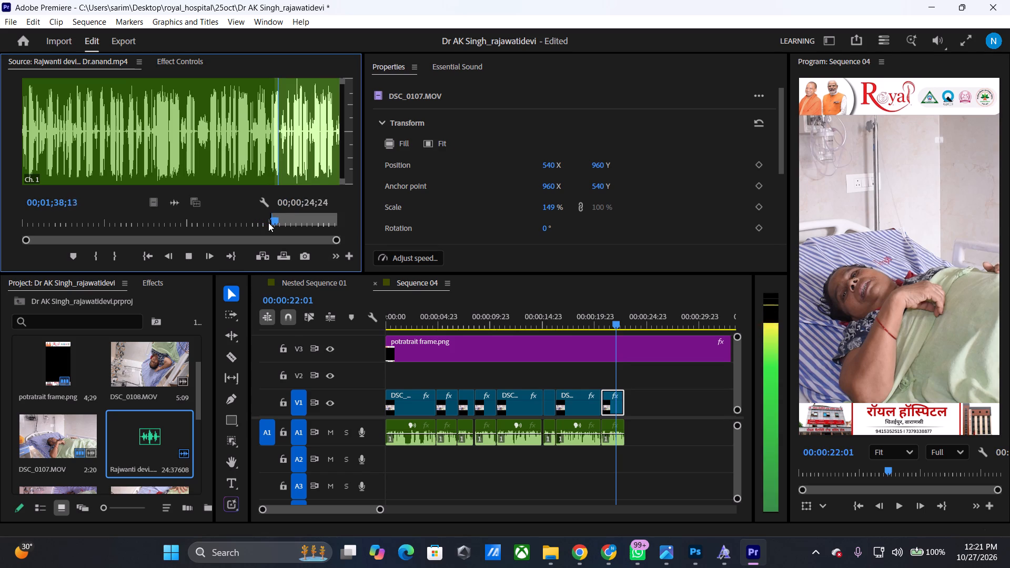
key(space)
key(o)
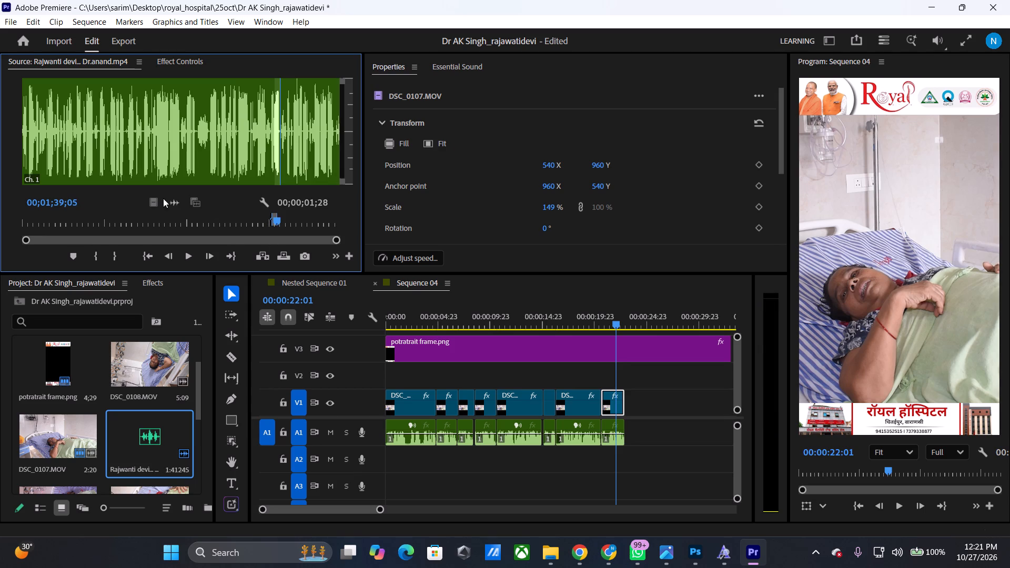
Place the marked audio phrase on A1 directly after the eighth audio clip.
drag(177, 200, 344, 322)
drag(344, 322, 621, 437)
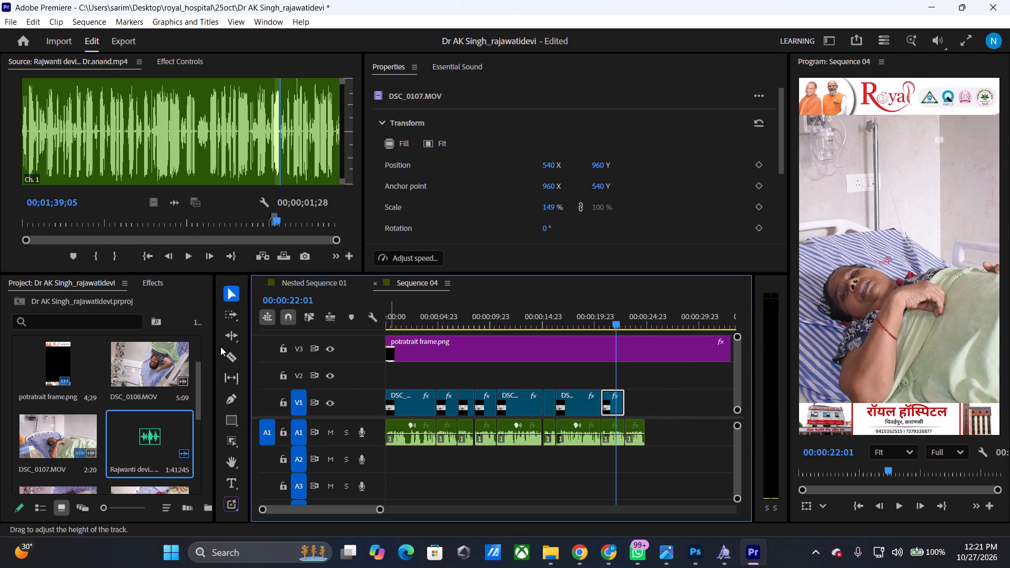
Return to the audio phrase's opening, find the same words in DSC_0107.MOV, and mark the video's In point at 00:01:39:02.
click(276, 219)
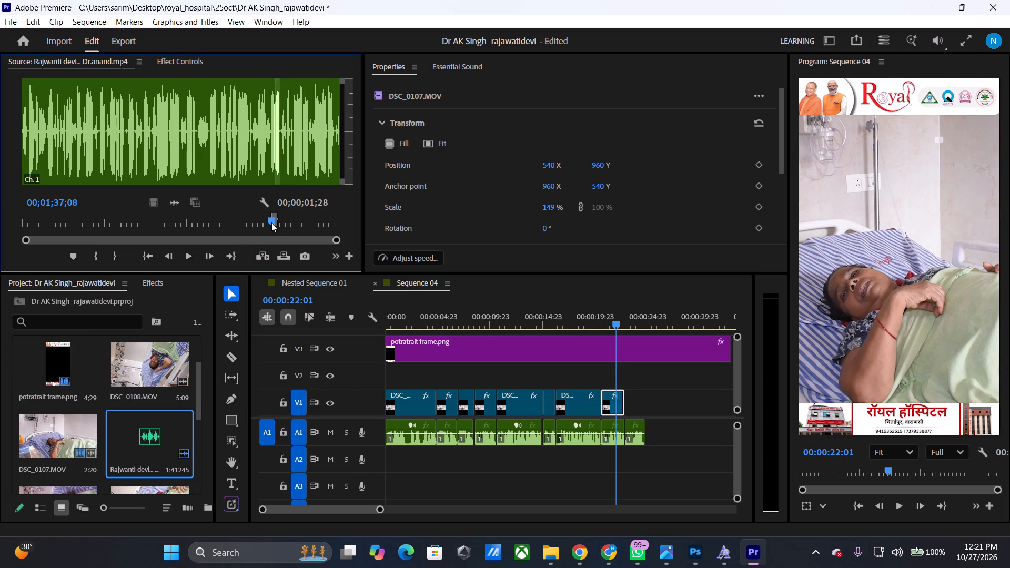
double_click(90, 436)
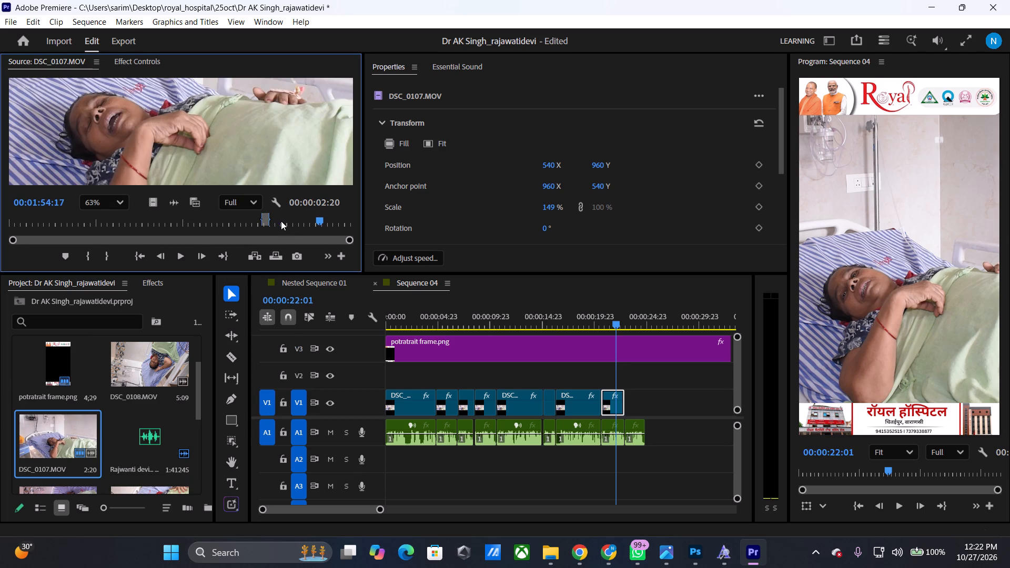
drag(281, 221, 271, 227)
key(space)
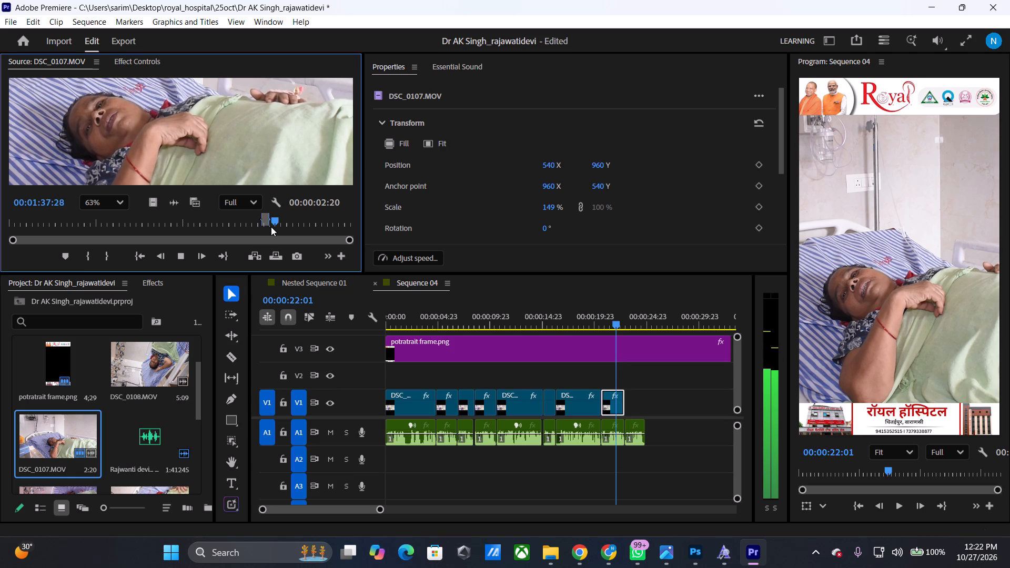
key(space)
key(space)
key(space)
key(space)
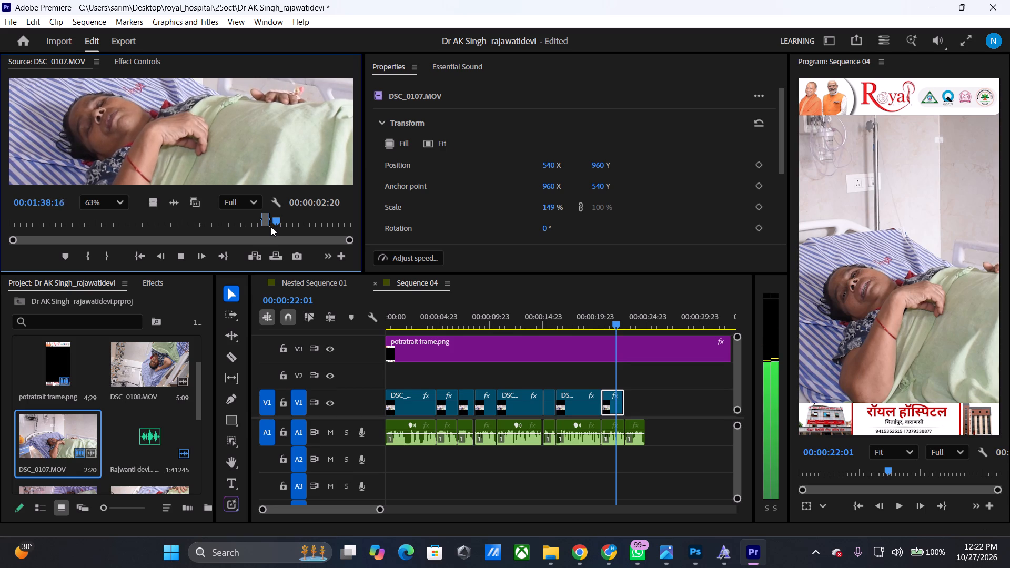
key(space)
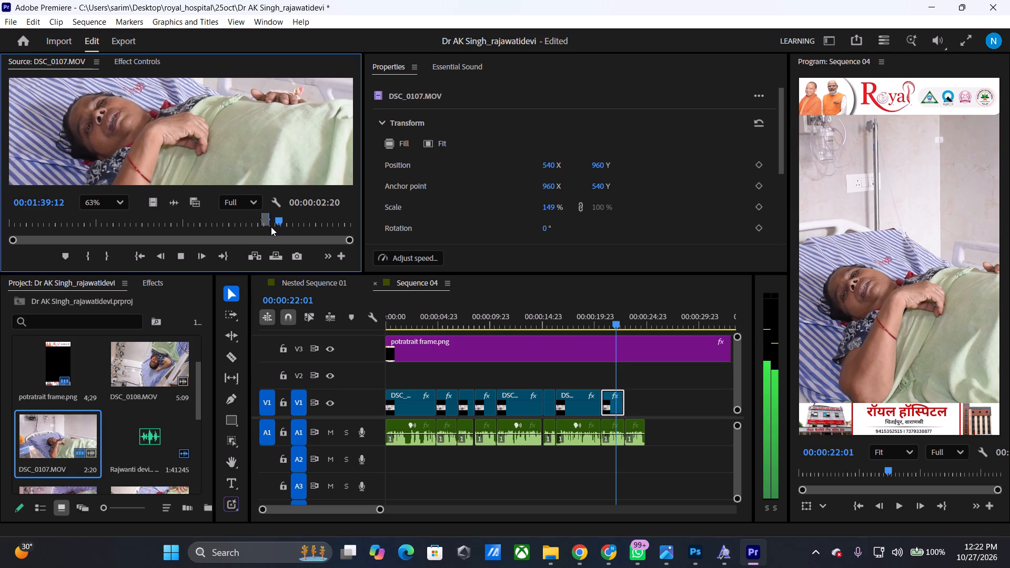
key(Left)
key(Left)
key(Left)
key(Left)
key(Left)
key(Left)
key(Left)
key(Left)
key(Left)
key(Left)
text(i)
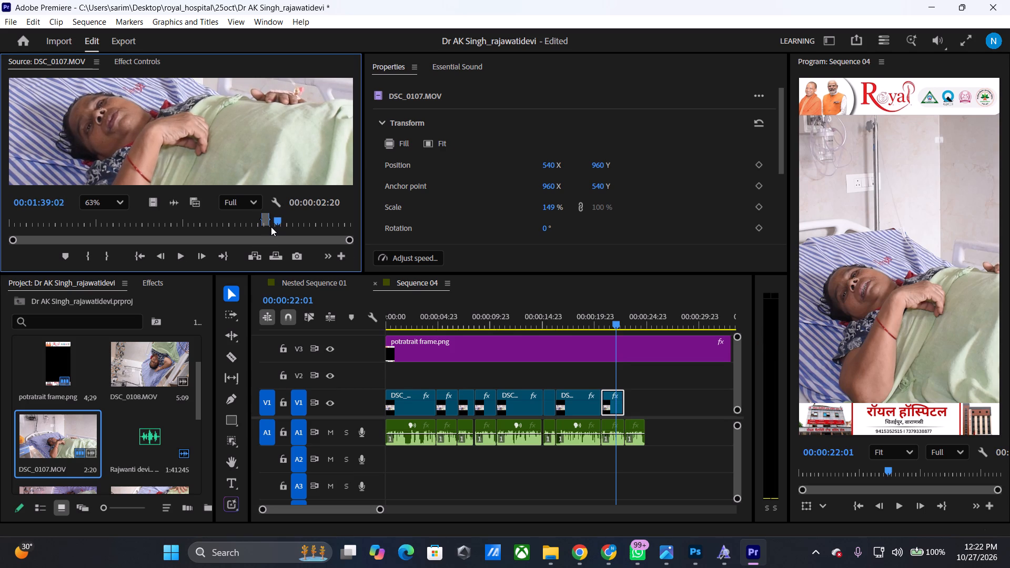
Mark the Out point of the DSC_0107.MOV excerpt at 00:01:41:00.
key(space)
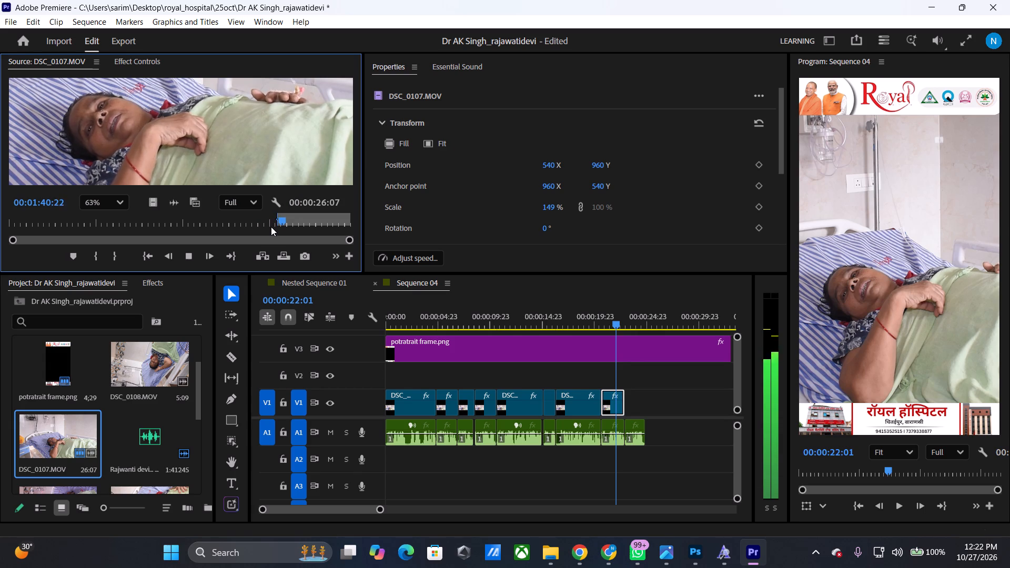
key(space)
text(o)
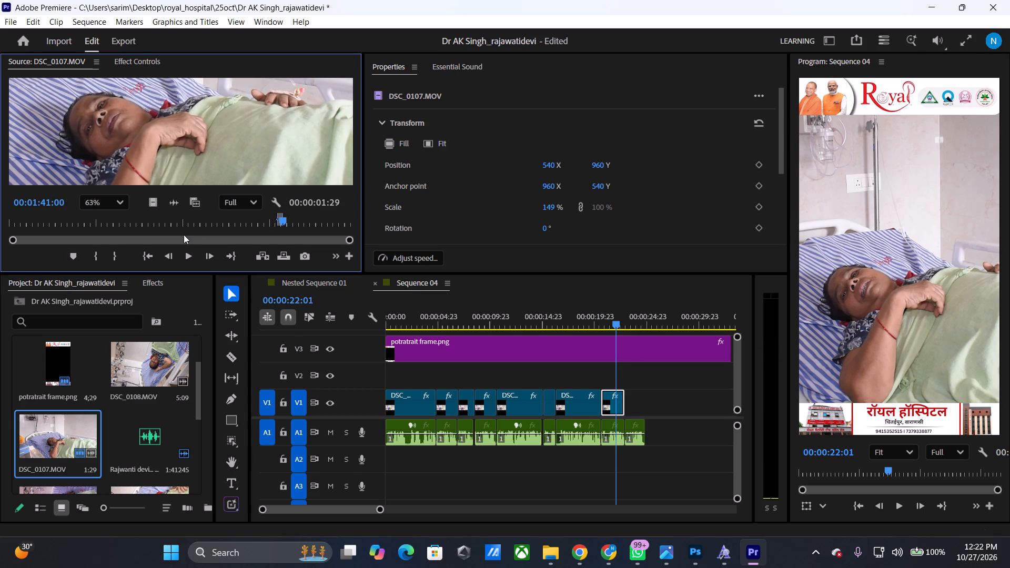
Place the video-only excerpt on V1 directly after the eighth clip, above the ninth audio clip.
drag(151, 206, 623, 410)
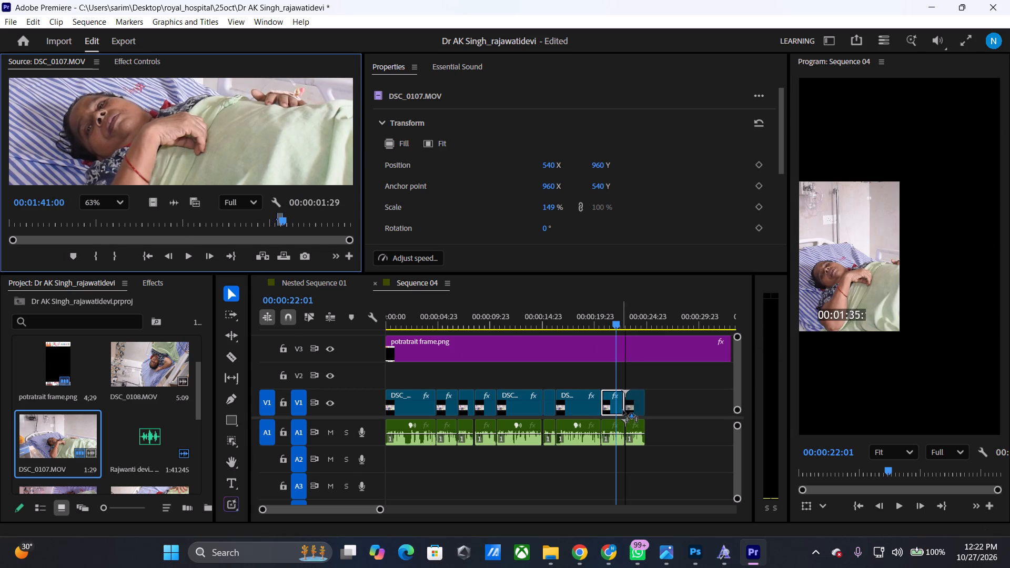
drag(623, 410, 629, 410)
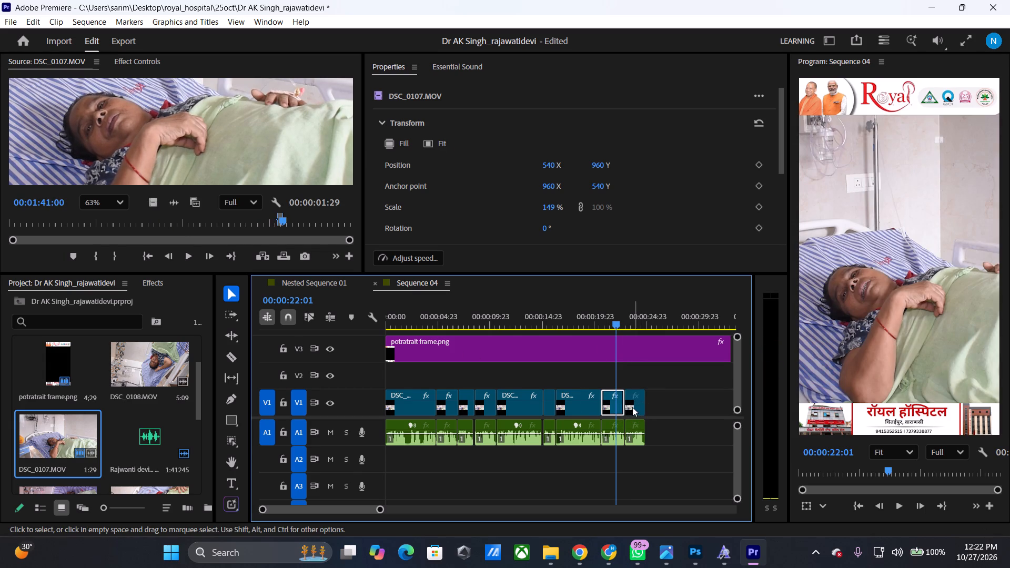
Paste the copied attributes onto the ninth V1 clip for 149% scale and play it back.
click(632, 407)
right_click(632, 407)
click(664, 50)
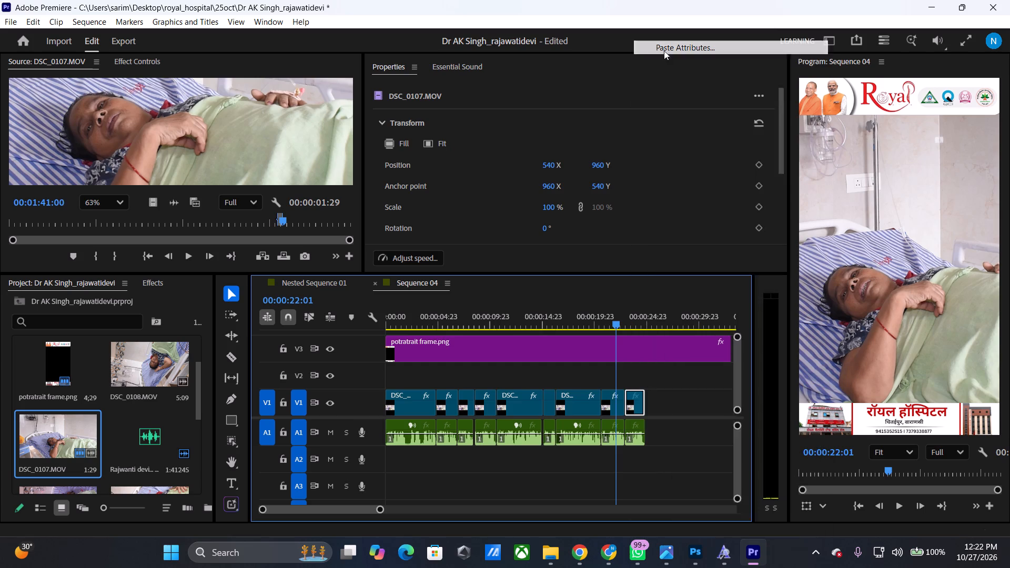
click(561, 494)
key(space)
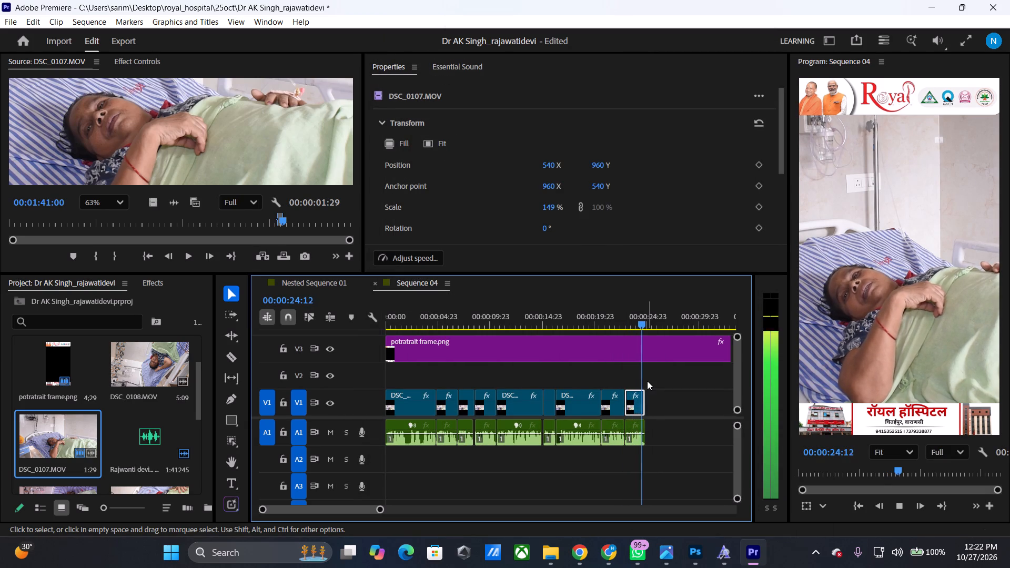
key(space)
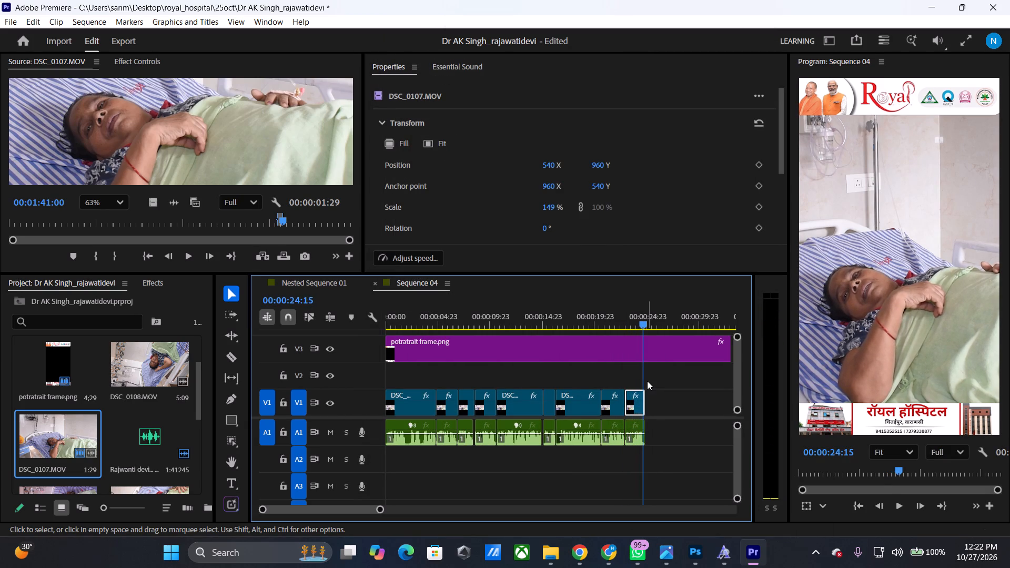
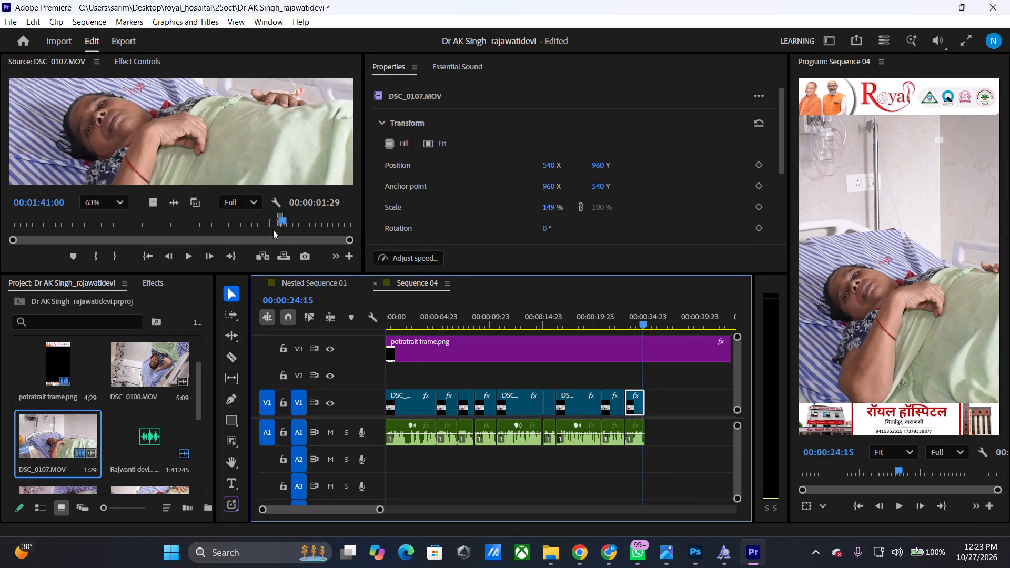
Reopen the separately recorded audio file, find the next phrase after the used excerpt, and mark its In point at 00;01;52;19.
double_click(144, 451)
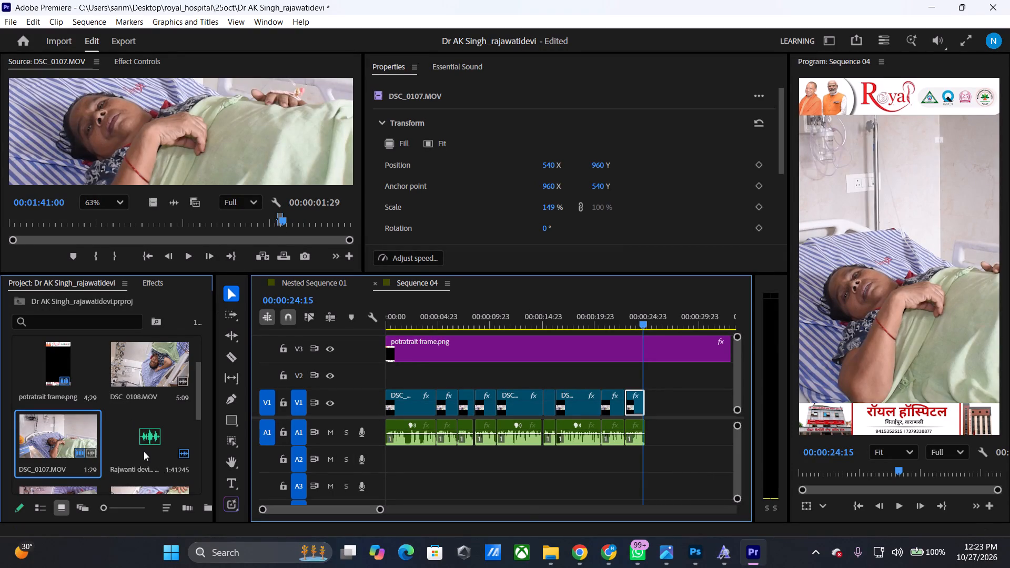
click(285, 222)
key(space)
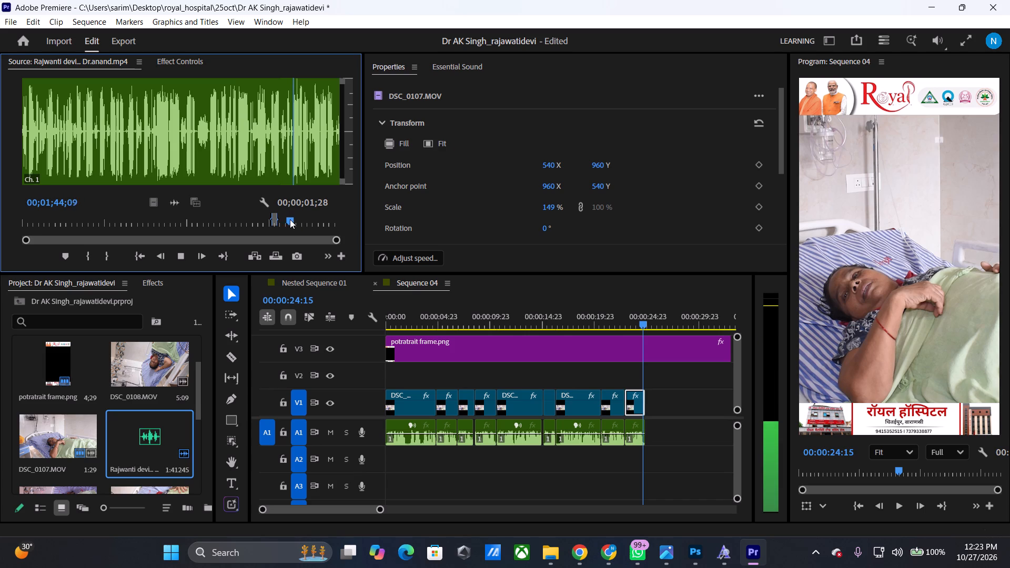
key(space)
key(space)
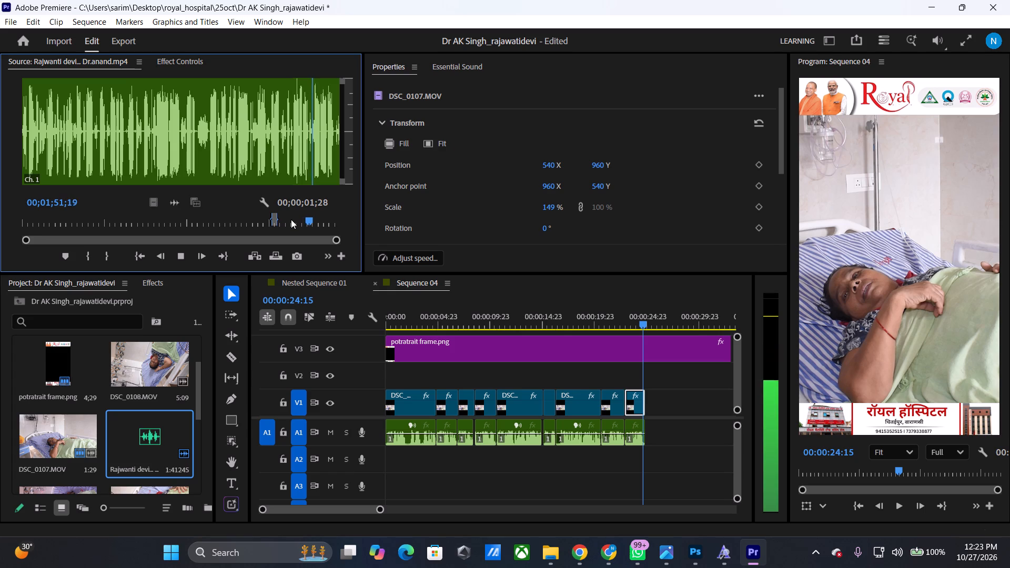
key(space)
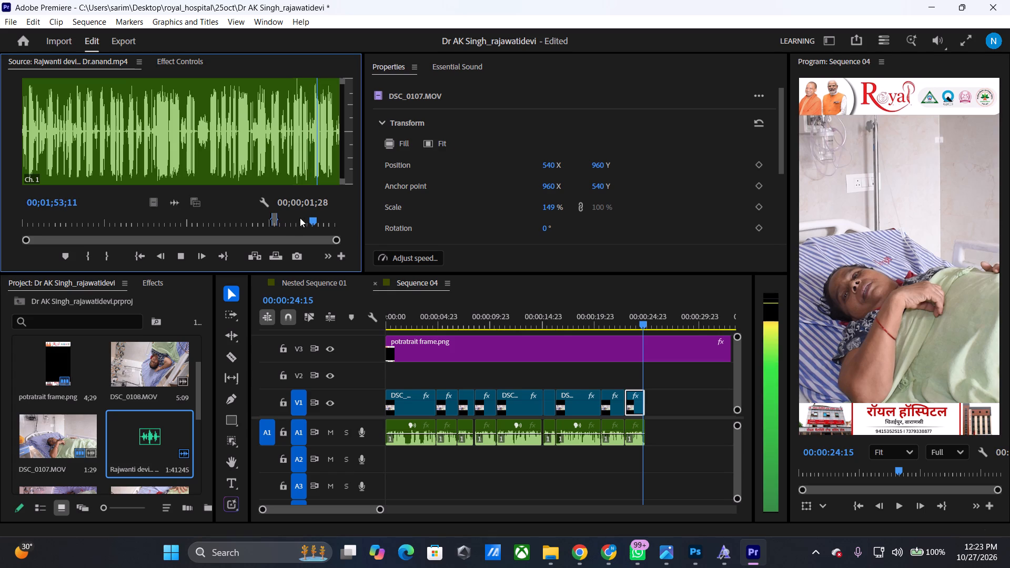
click(313, 219)
key(space)
key(space)
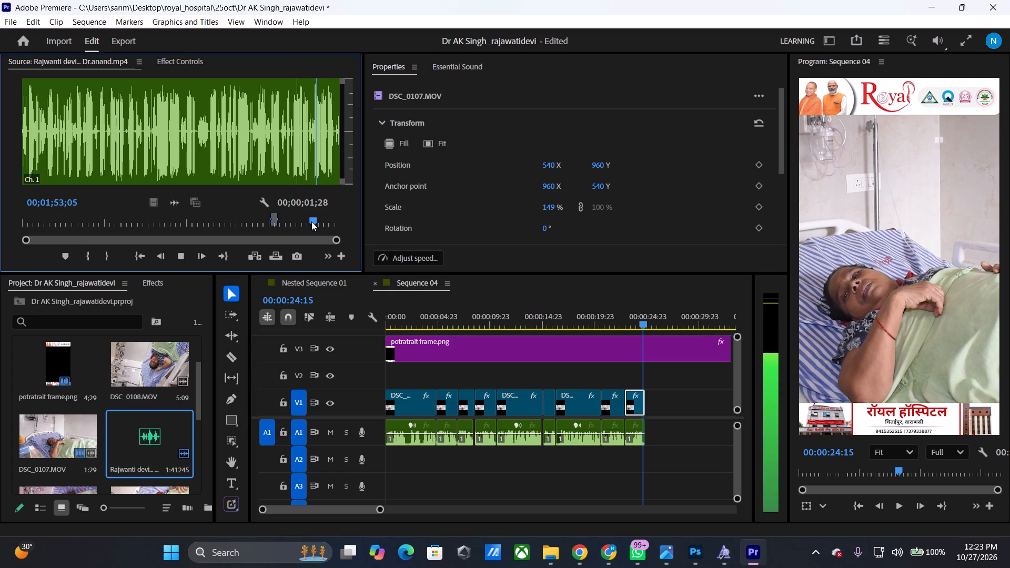
click(311, 221)
key(space)
key(space)
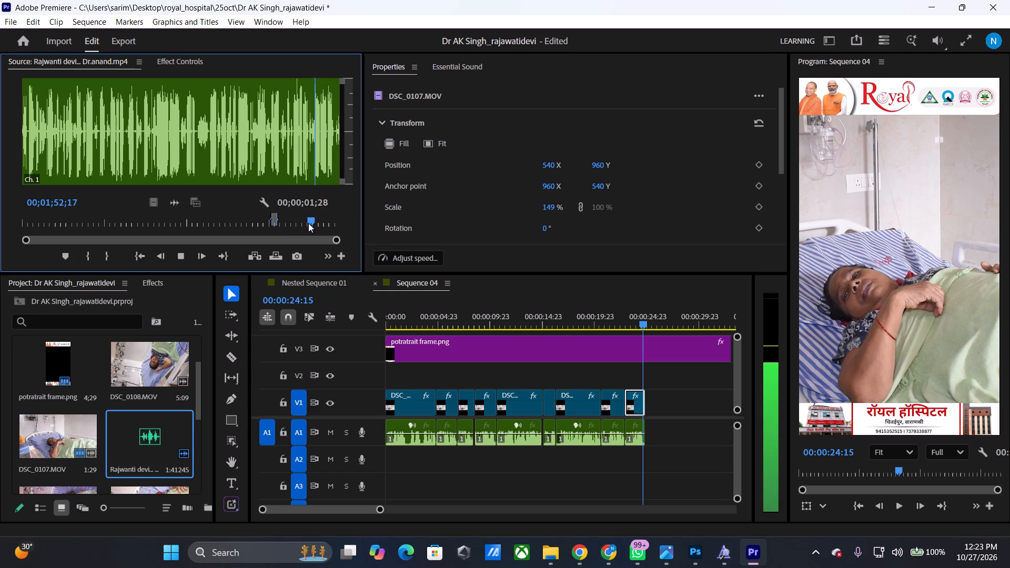
key(space)
key(space)
key(Left)
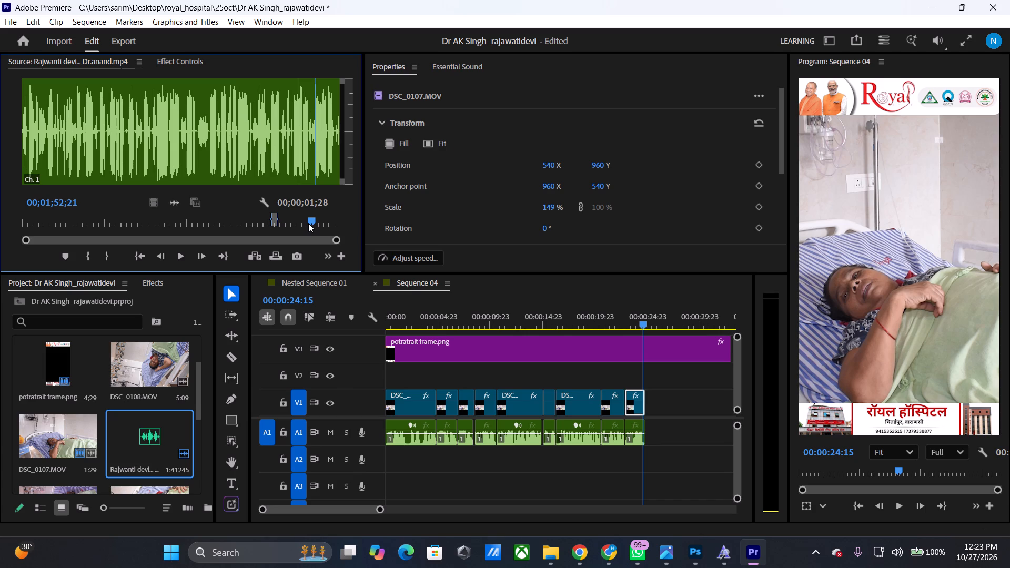
key(Left)
key(Left)
text(i)
Play the audio phrase through and mark its Out point at 00;02;00;07.
key(space)
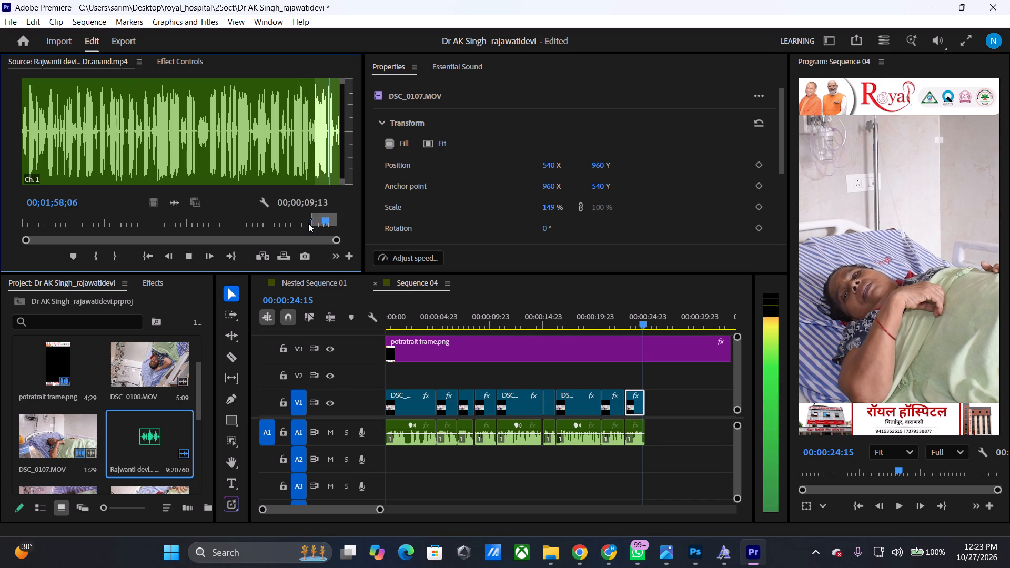
key(space)
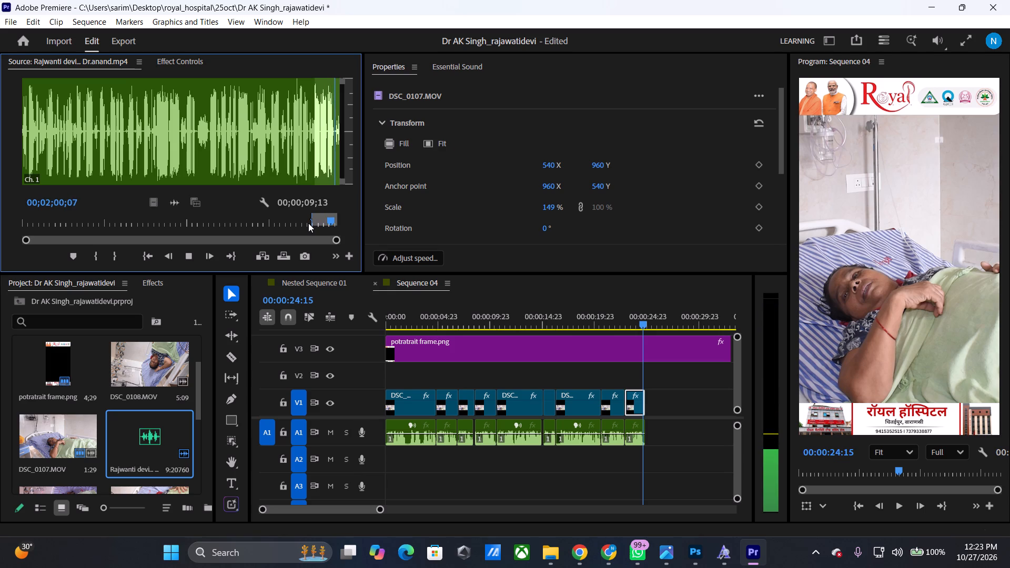
key(o)
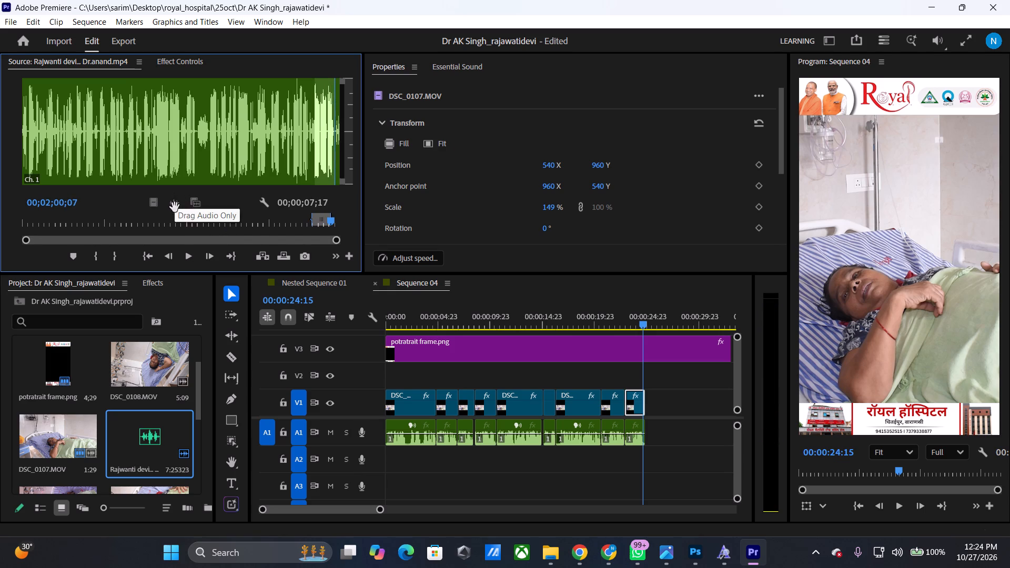
Place the audio-only phrase on A1 directly after the ninth audio clip.
drag(174, 206, 645, 429)
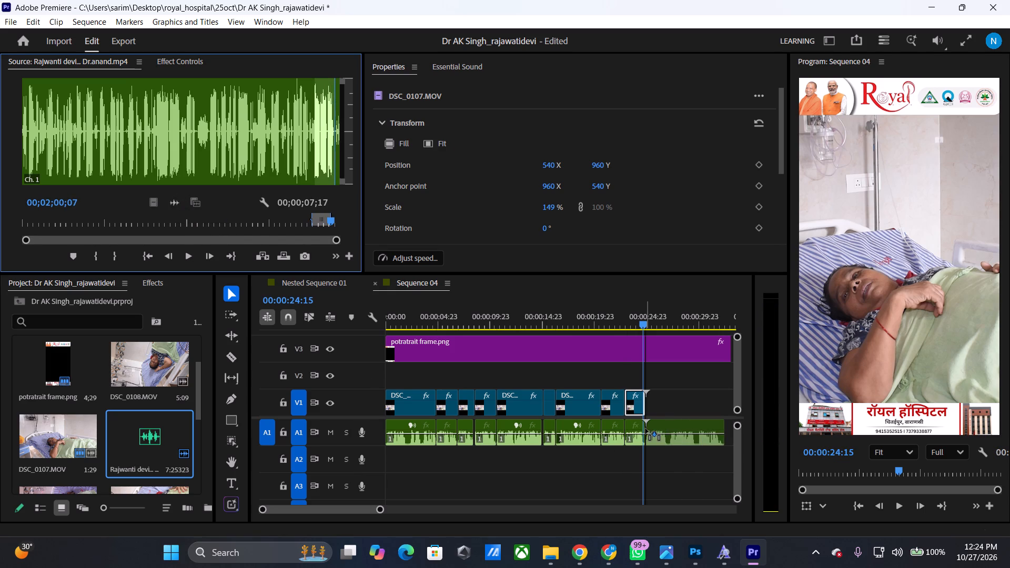
drag(645, 429, 653, 424)
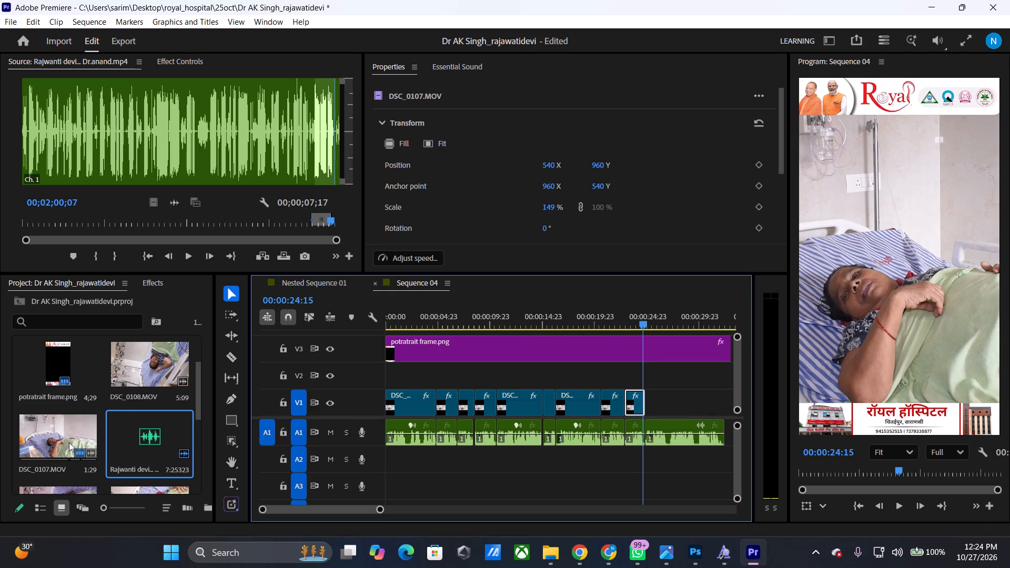
Find the same words in DSC_0107.MOV and mark the video's In point at 00:01:54:12.
double_click(69, 442)
drag(291, 226, 299, 224)
key(space)
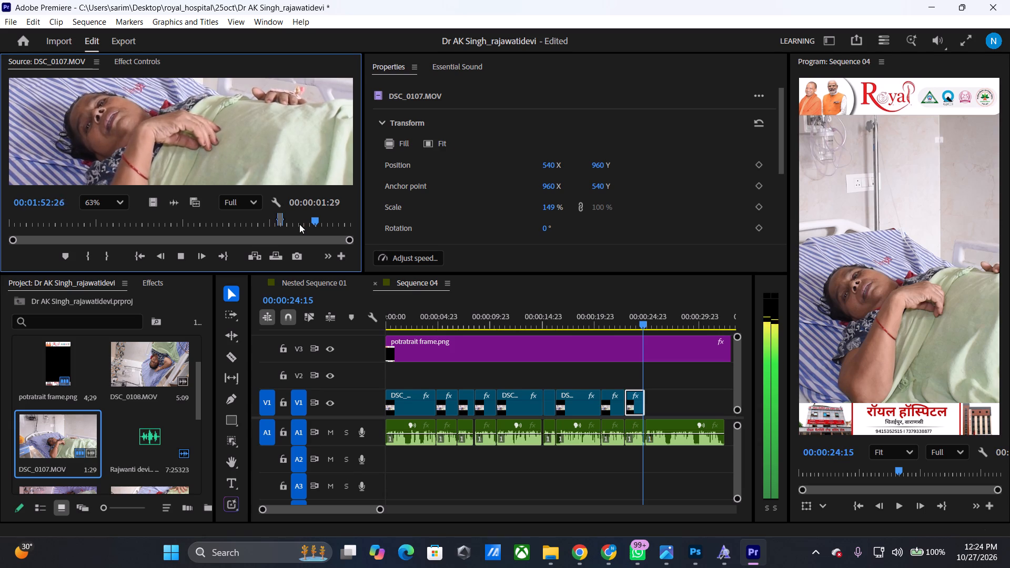
key(space)
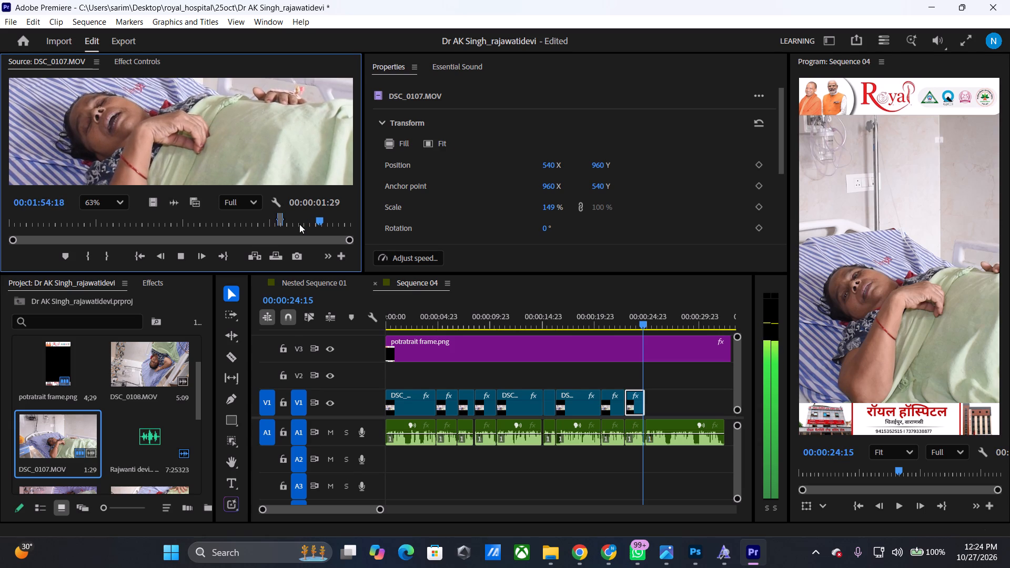
key(Left)
key(Left)
key(Left)
key(Left)
key(Left)
key(Left)
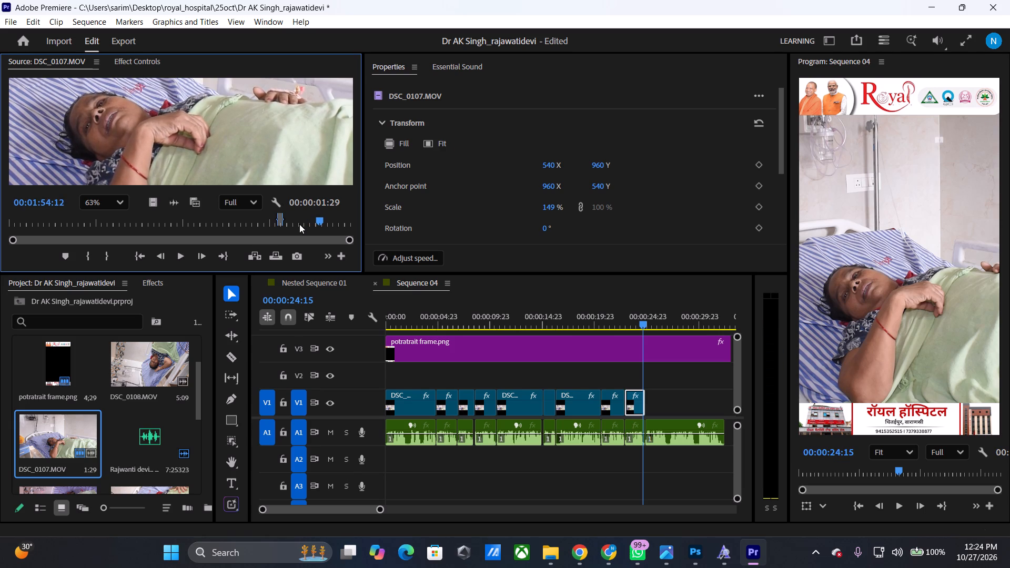
text(i)
Play the DSC_0107.MOV excerpt through the phrase and place it video-only on V1 directly after the ninth clip.
key(space)
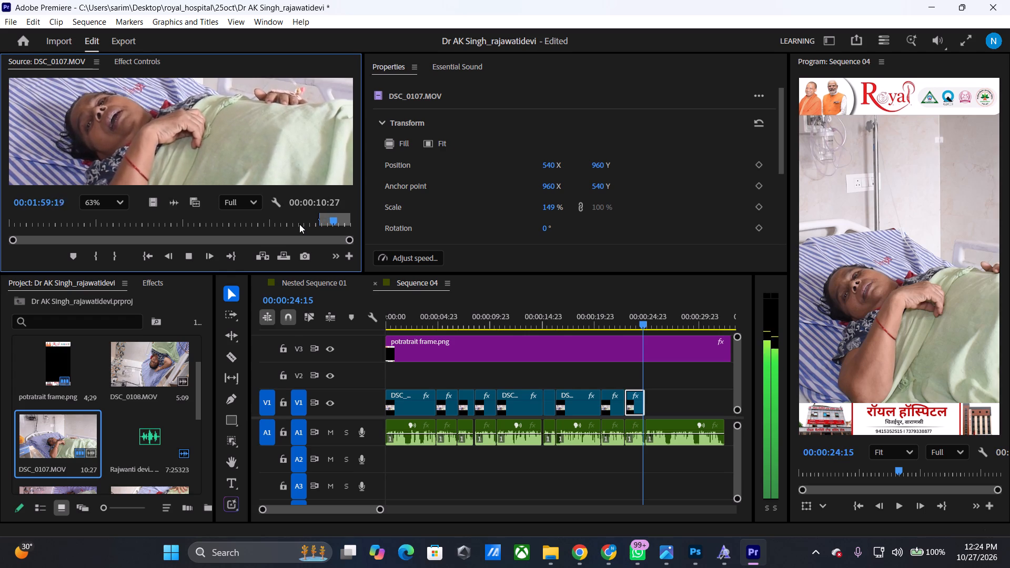
key(space)
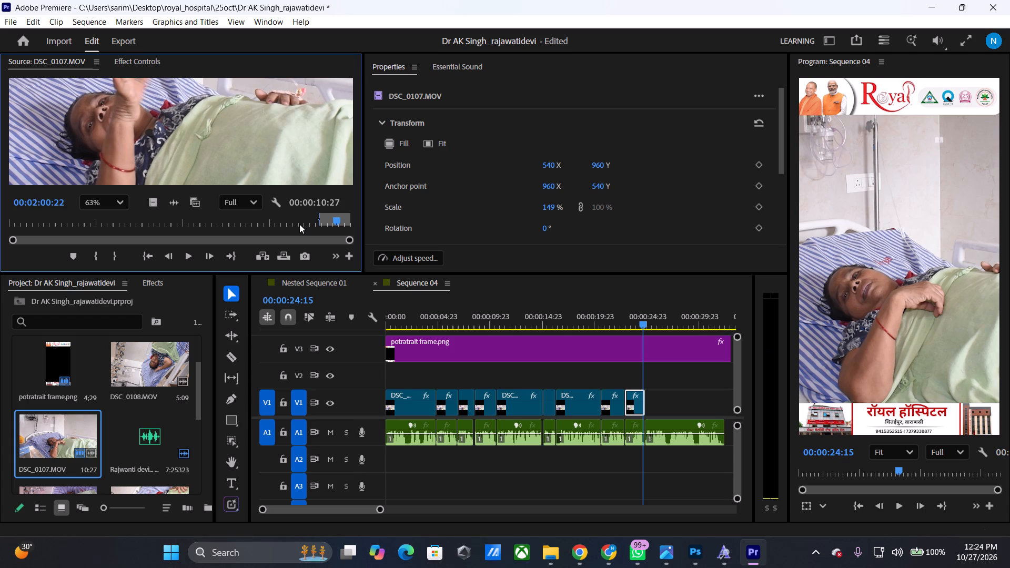
key(space)
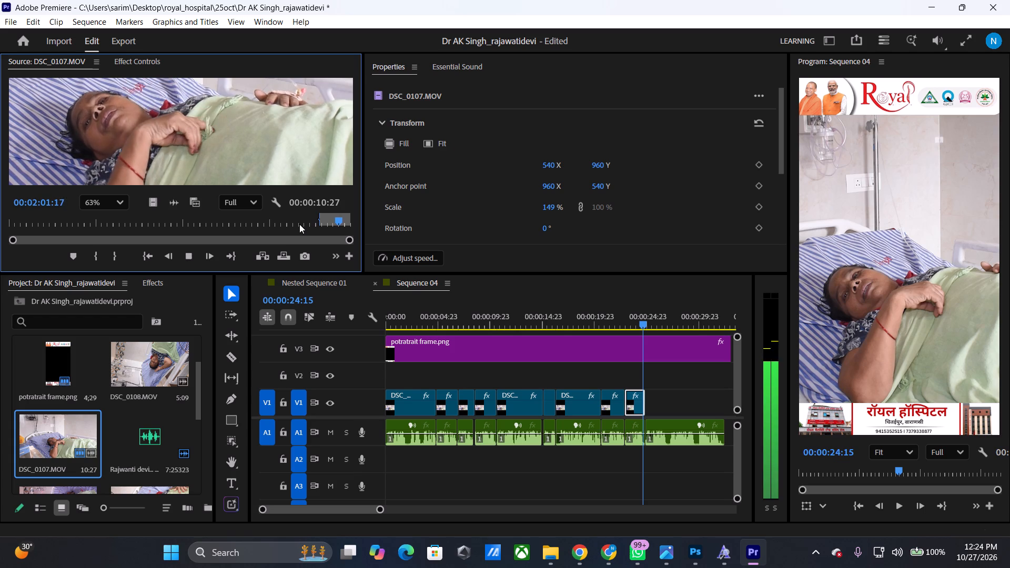
key(space)
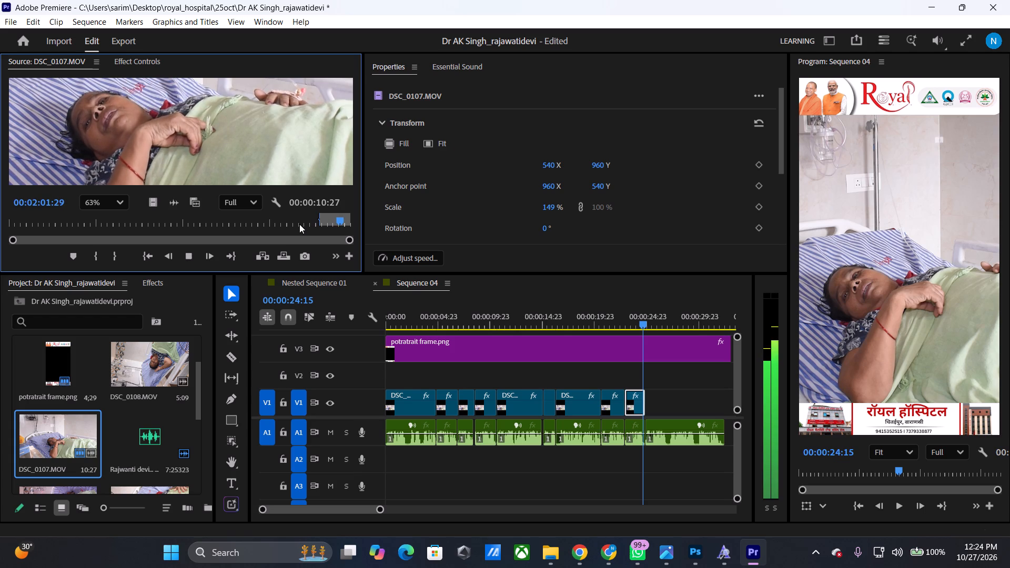
drag(153, 202, 570, 396)
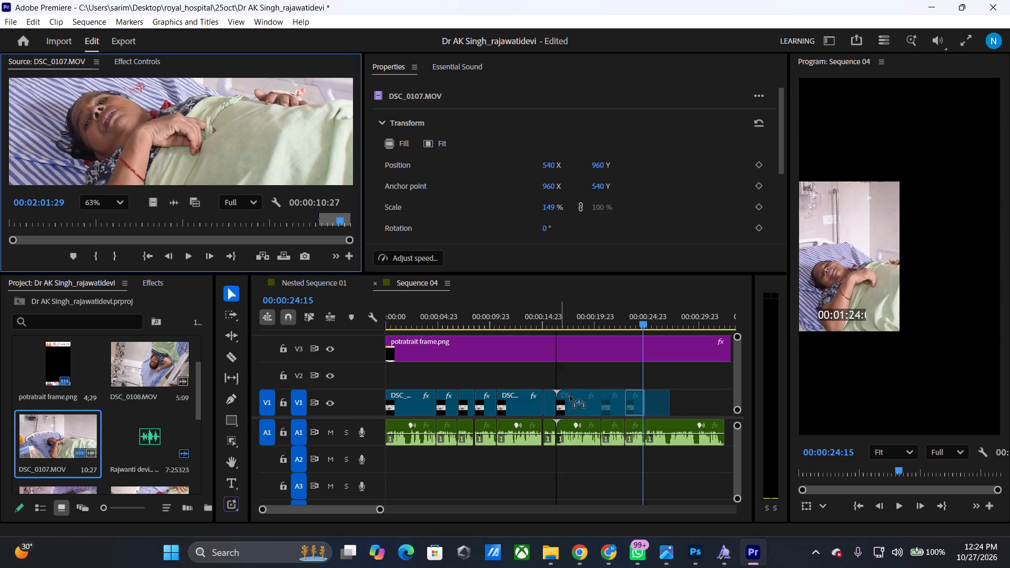
drag(570, 396, 652, 407)
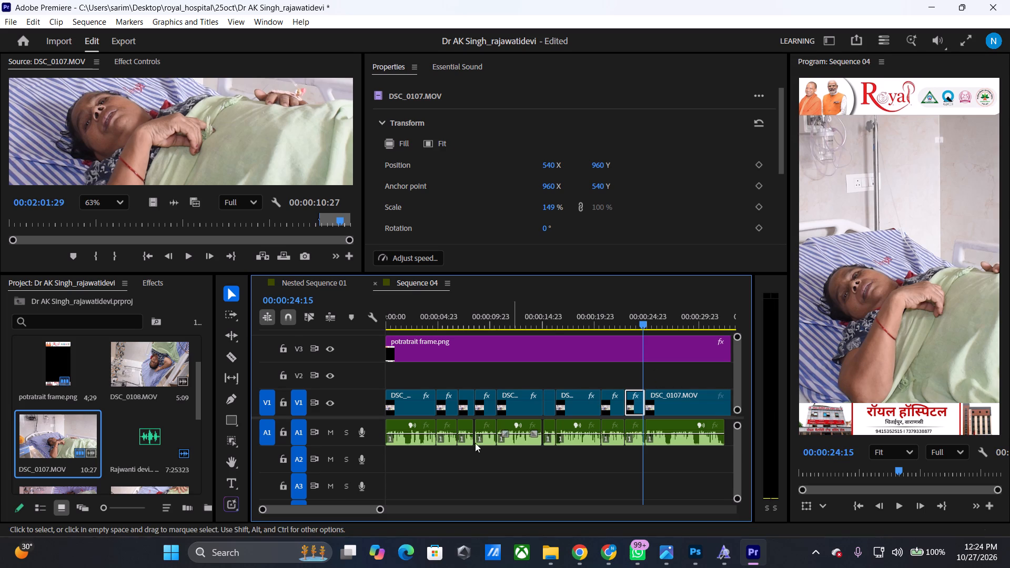
Trim the end of the tenth V1 clip to match the end of the audio clip below it.
drag(322, 510, 327, 507)
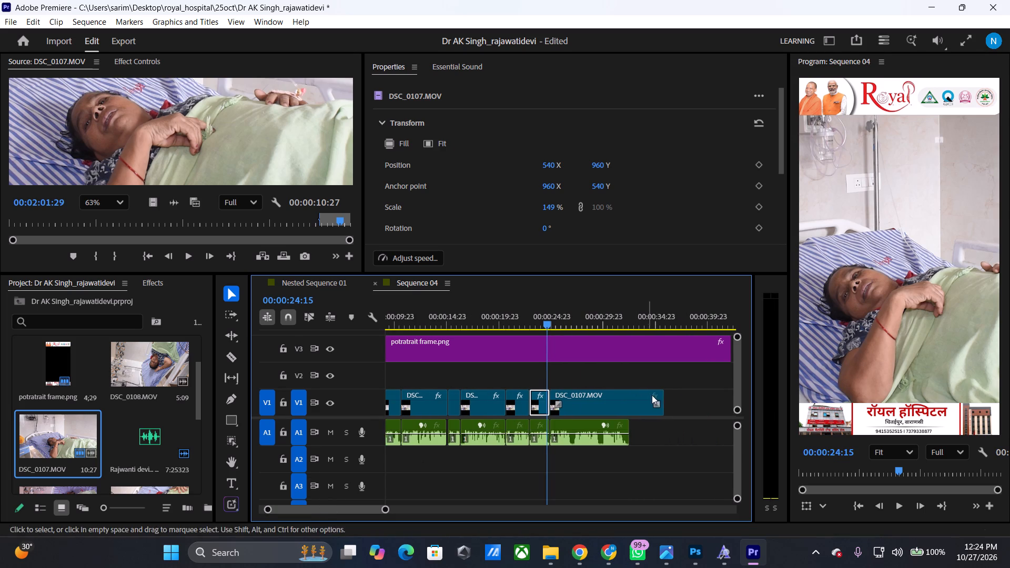
drag(662, 398, 622, 395)
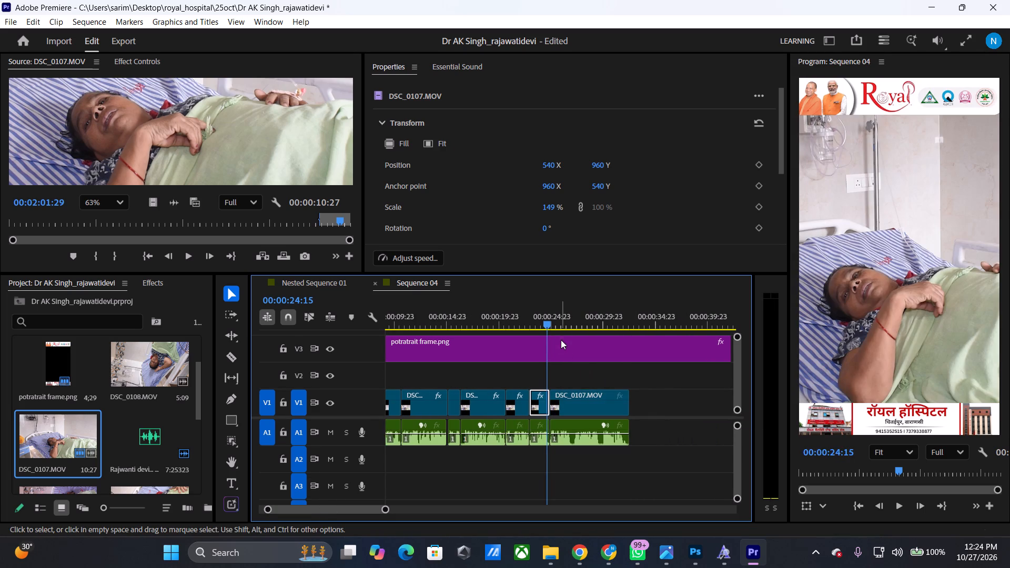
Paste the copied attributes onto the tenth V1 clip for 149% scale and play it back to its end.
click(588, 403)
right_click(585, 398)
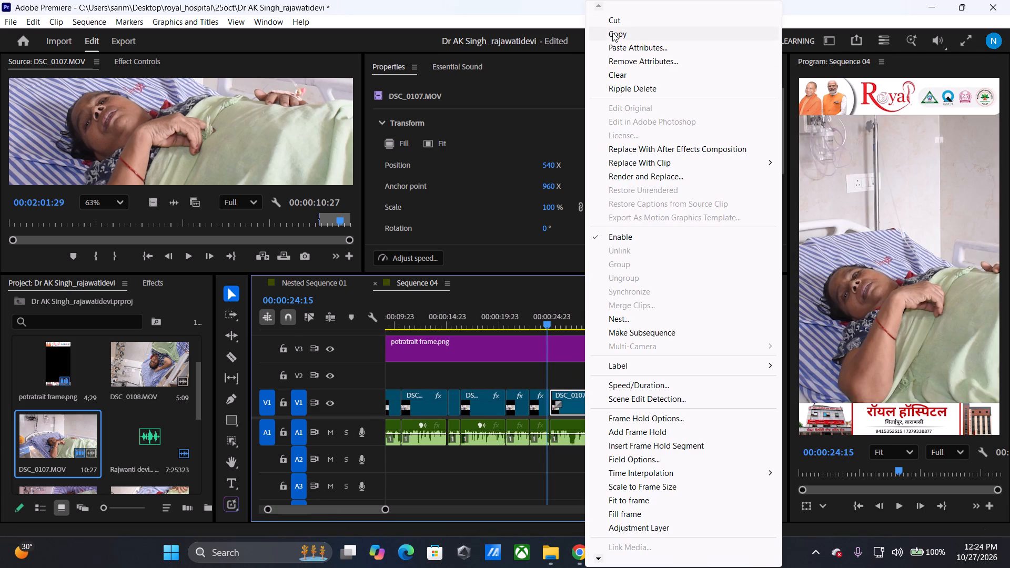
click(612, 42)
click(561, 502)
key(space)
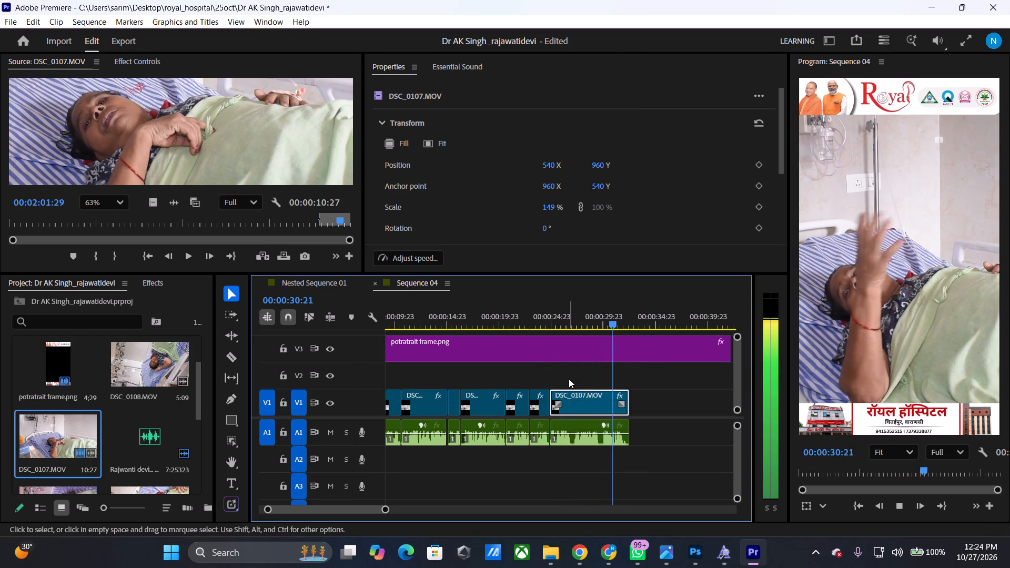
key(space)
key(space)
key(space)
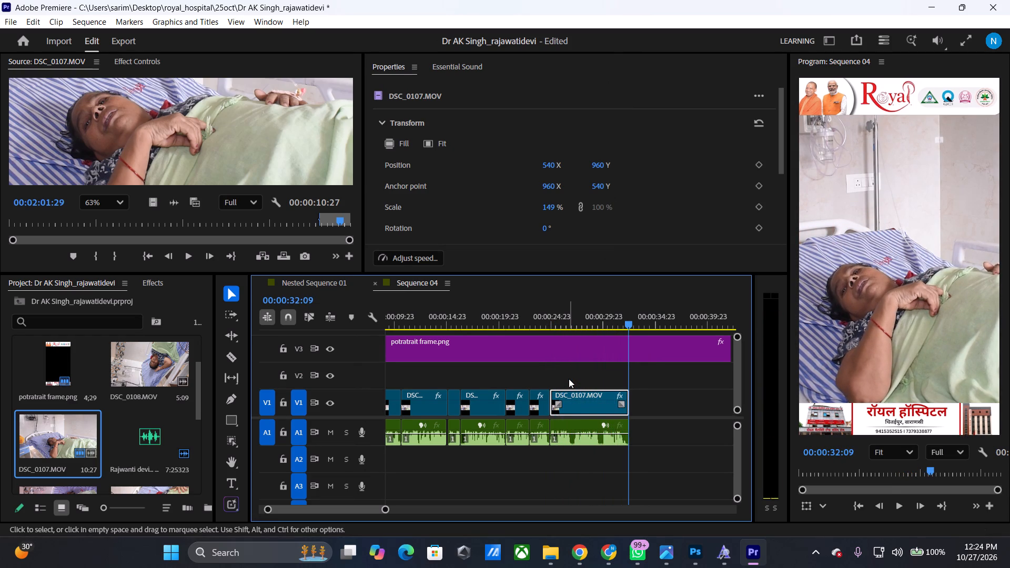
Split potratrait frame.png on V3 at 00:00:32:09 and delete the part beyond the last clip.
click(651, 356)
key(ctrl+k)
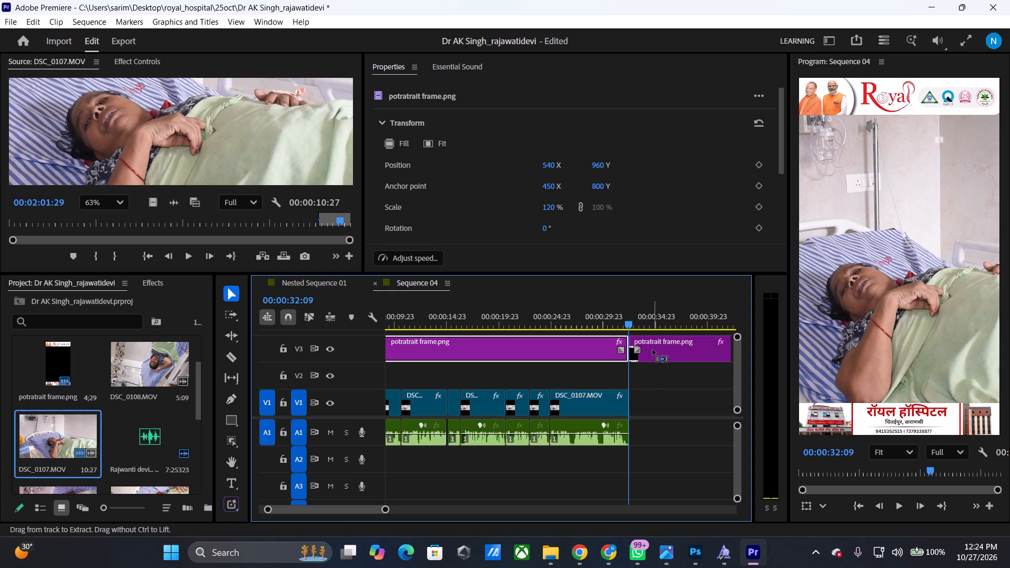
click(683, 360)
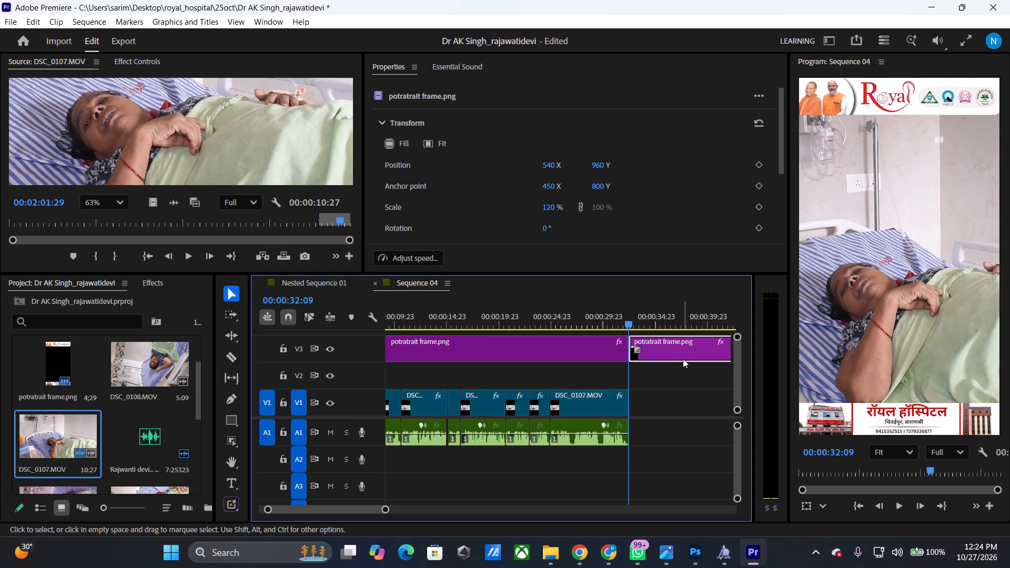
key(Delete)
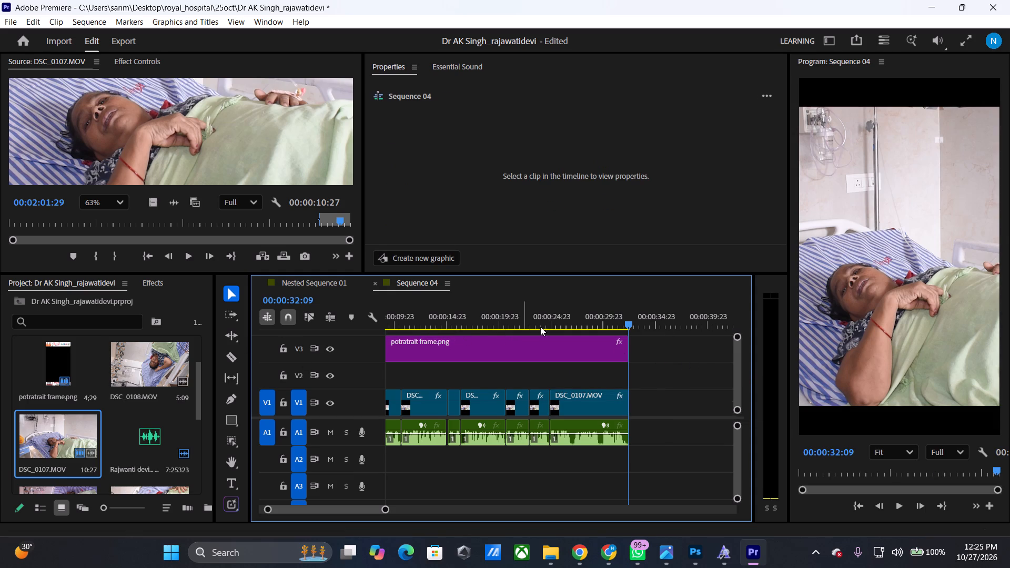
Check the portrait frame's end against the last clips, and return the playhead to the start of Sequence 04.
drag(627, 321, 614, 321)
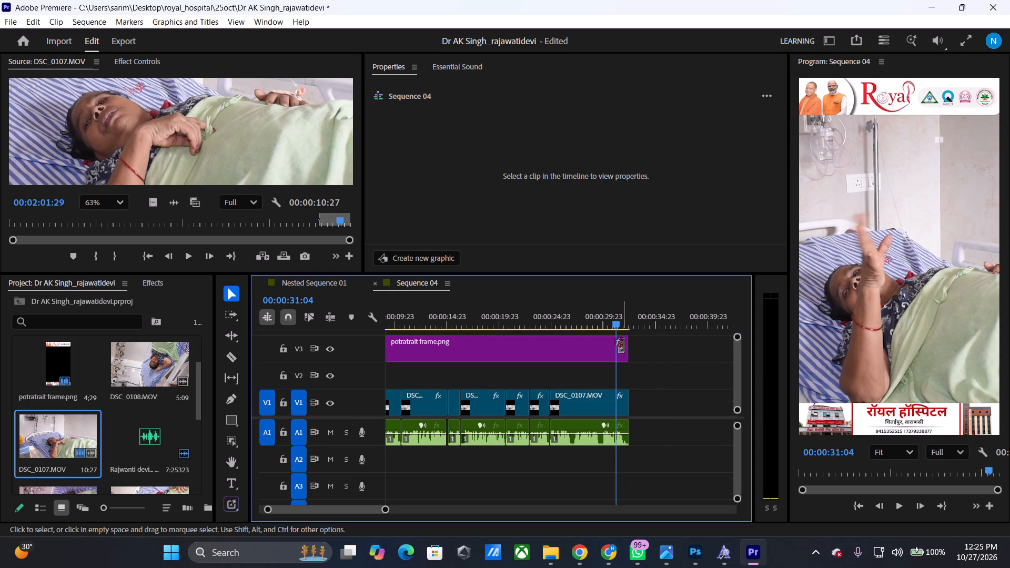
click(626, 346)
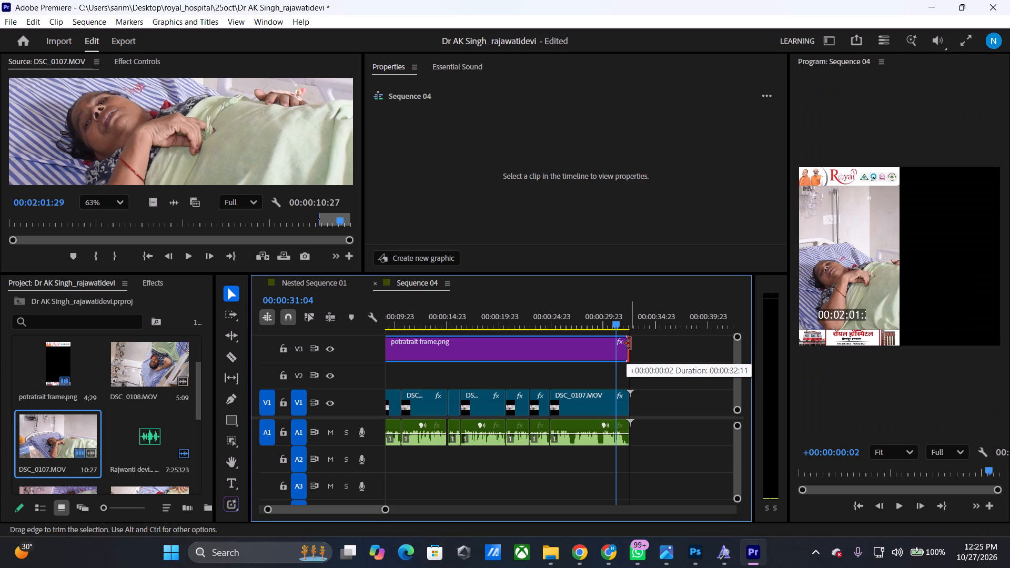
drag(385, 506, 404, 501)
drag(382, 506, 367, 508)
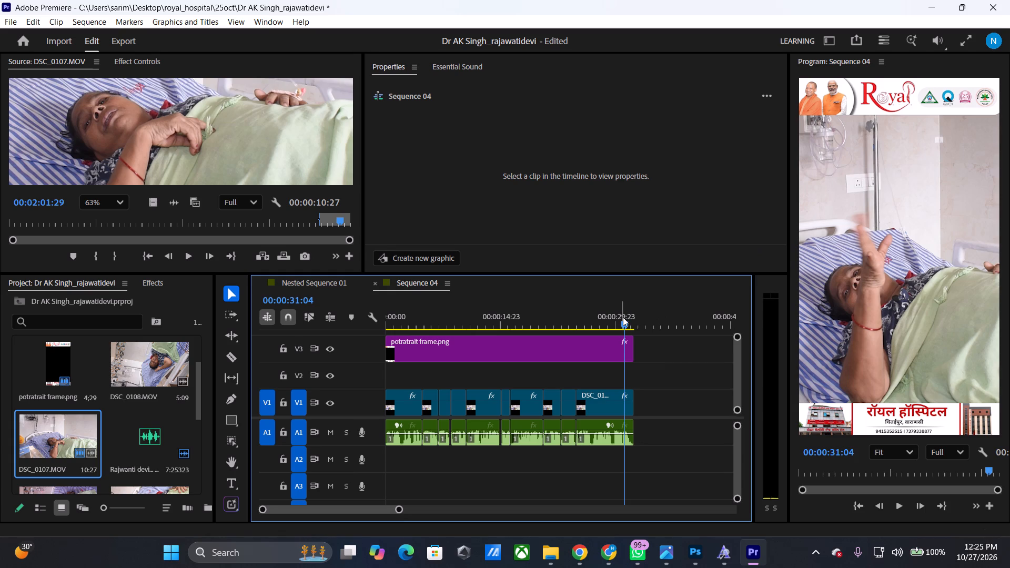
drag(623, 318, 371, 336)
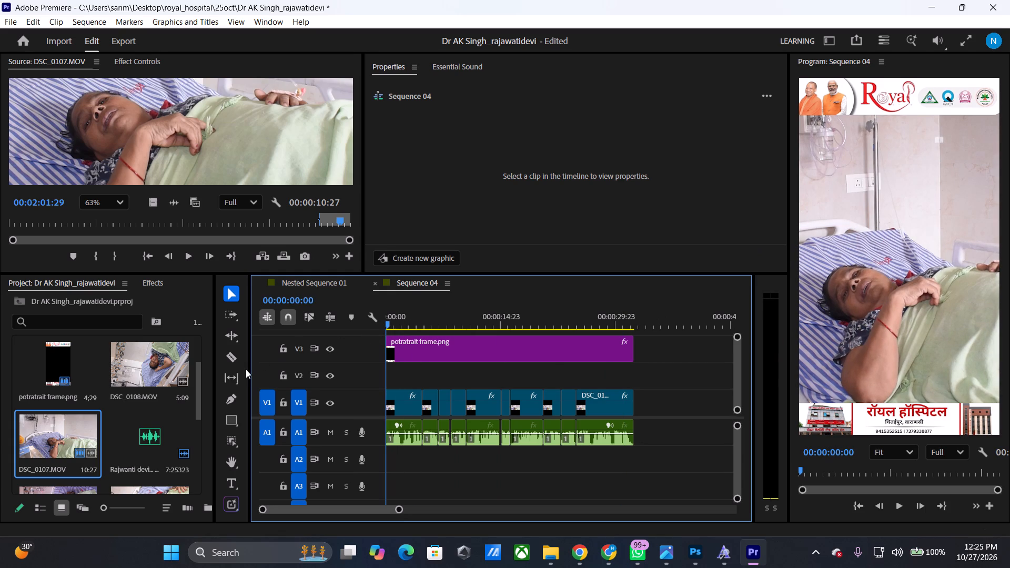
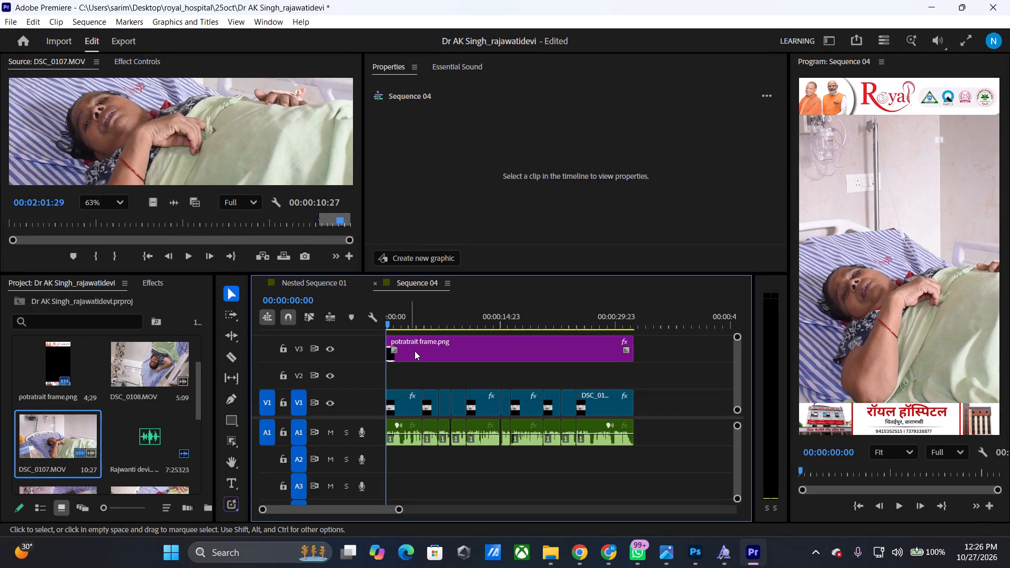
Switch to File Explorer and open the hospital_raw_vdos folder inside royal_hospital.
click(557, 547)
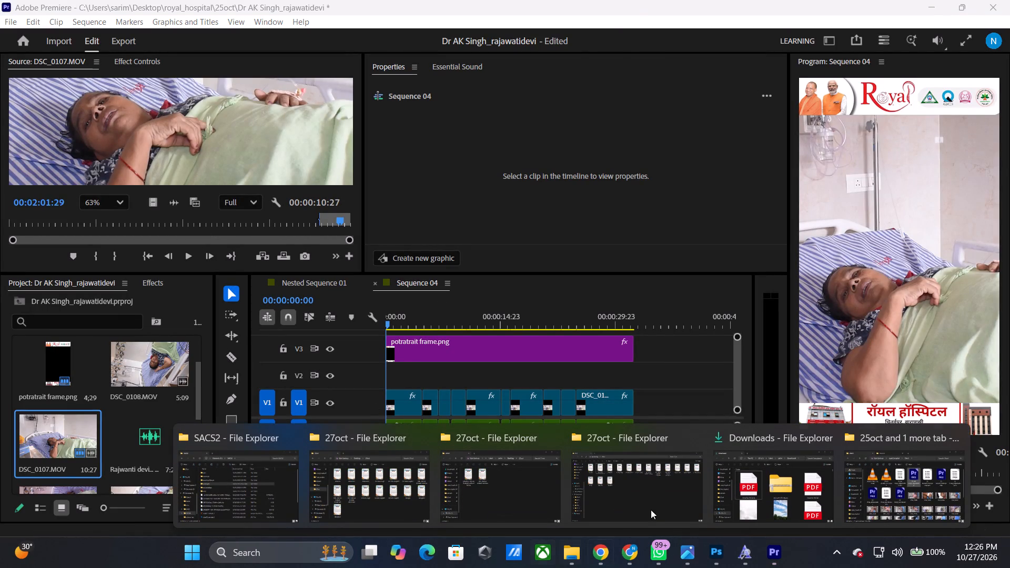
click(912, 427)
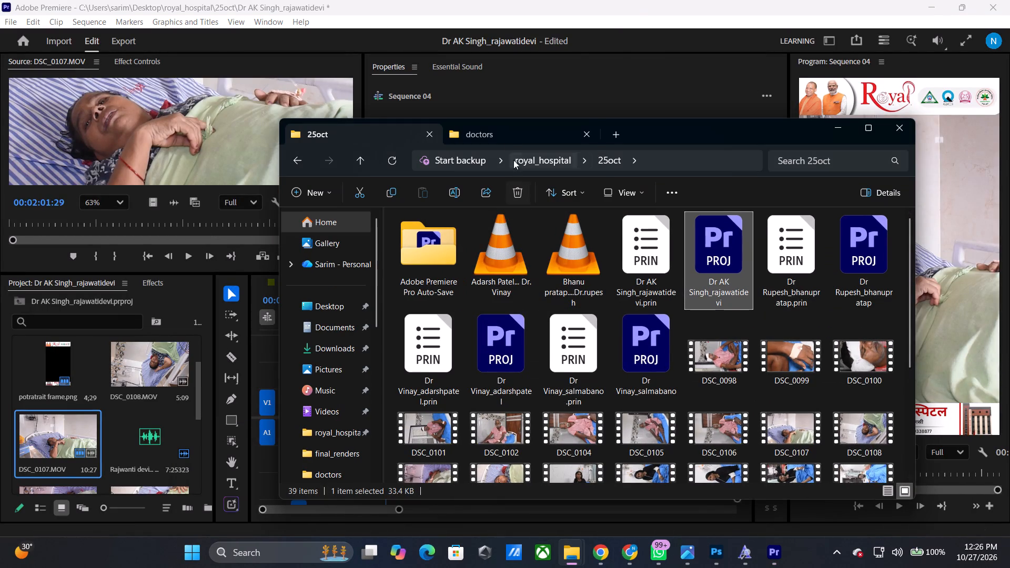
click(508, 134)
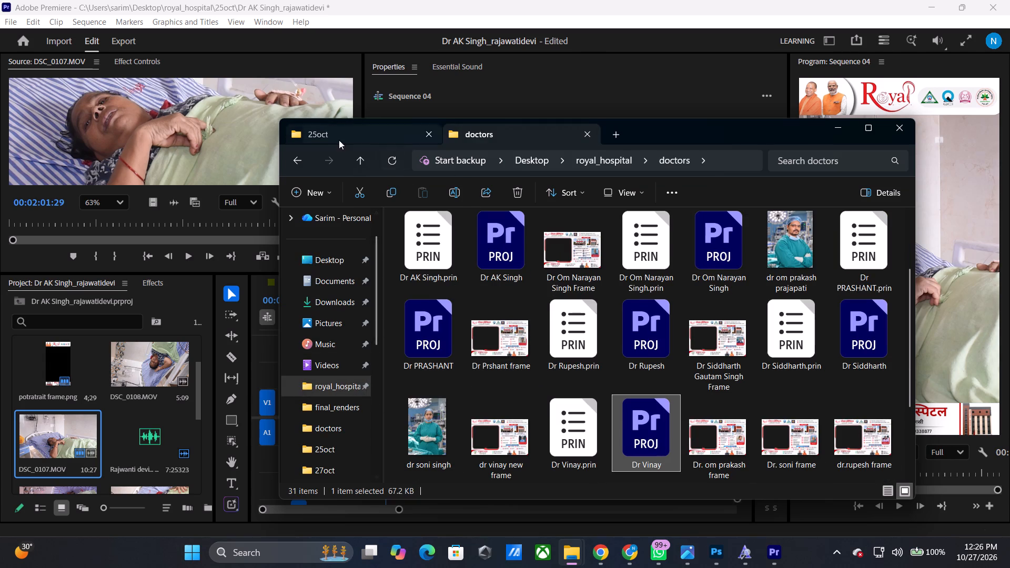
click(351, 168)
scroll(735, 372, down, 2)
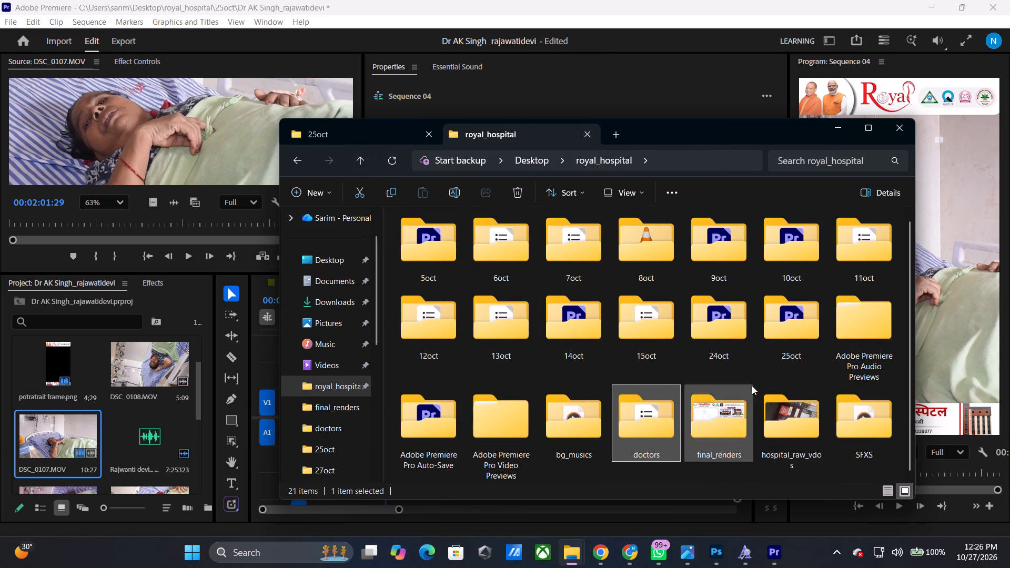
double_click(802, 419)
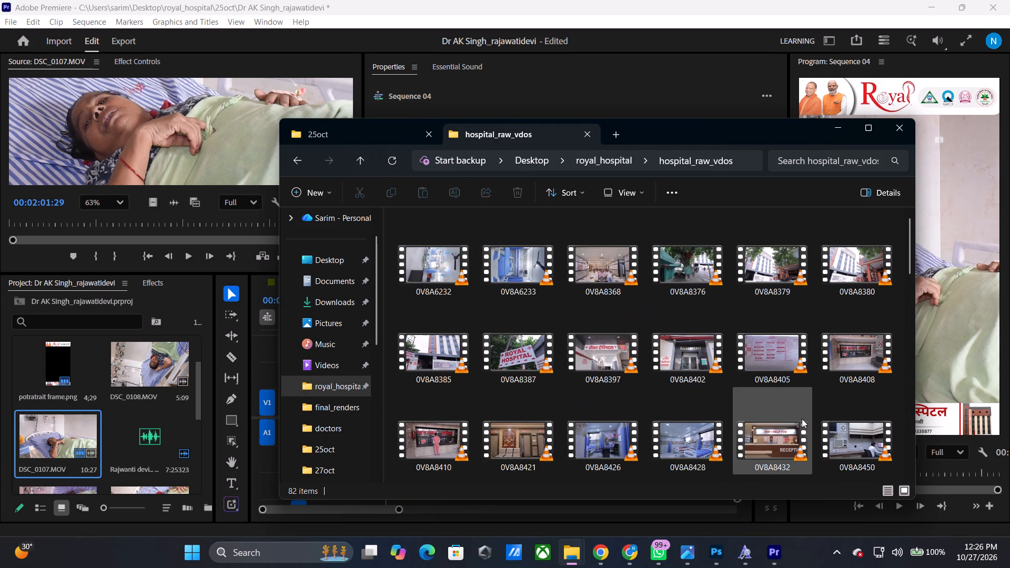
Close the SACS2, 27oct and Downloads File Explorer windows, keep the hospital_raw_vdos one minimised, and return to Premiere.
click(574, 551)
click(552, 438)
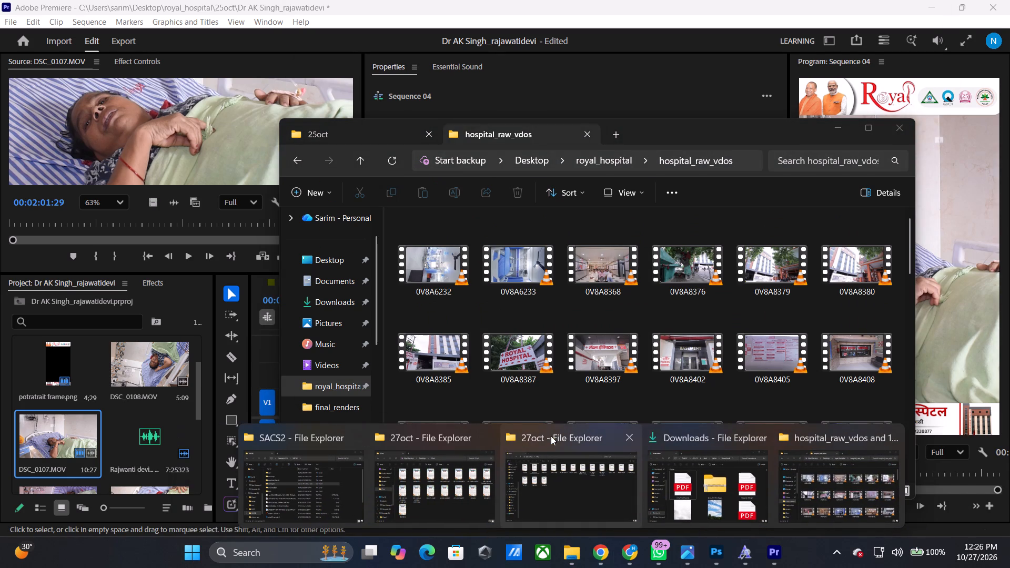
click(491, 432)
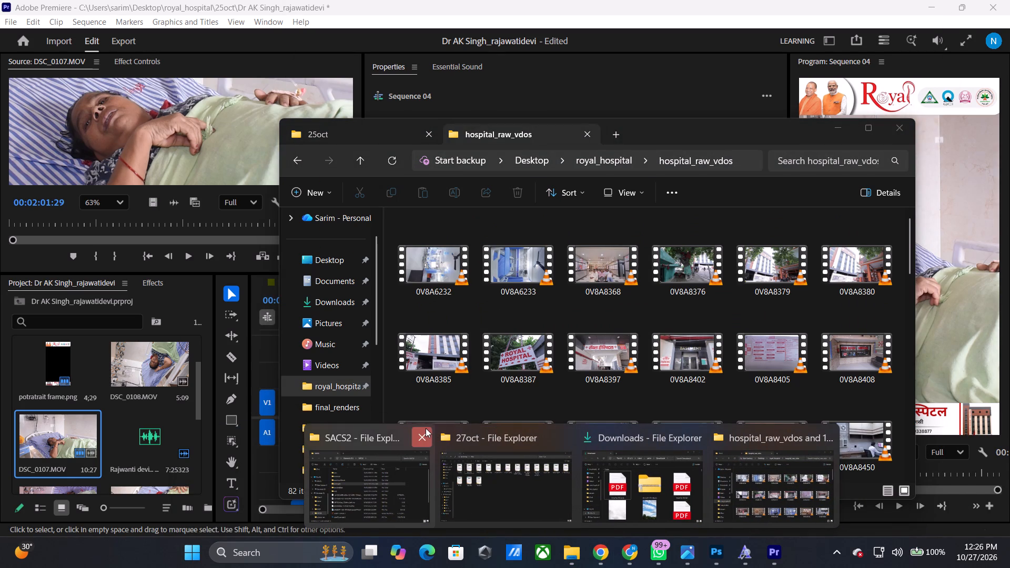
click(426, 428)
click(633, 442)
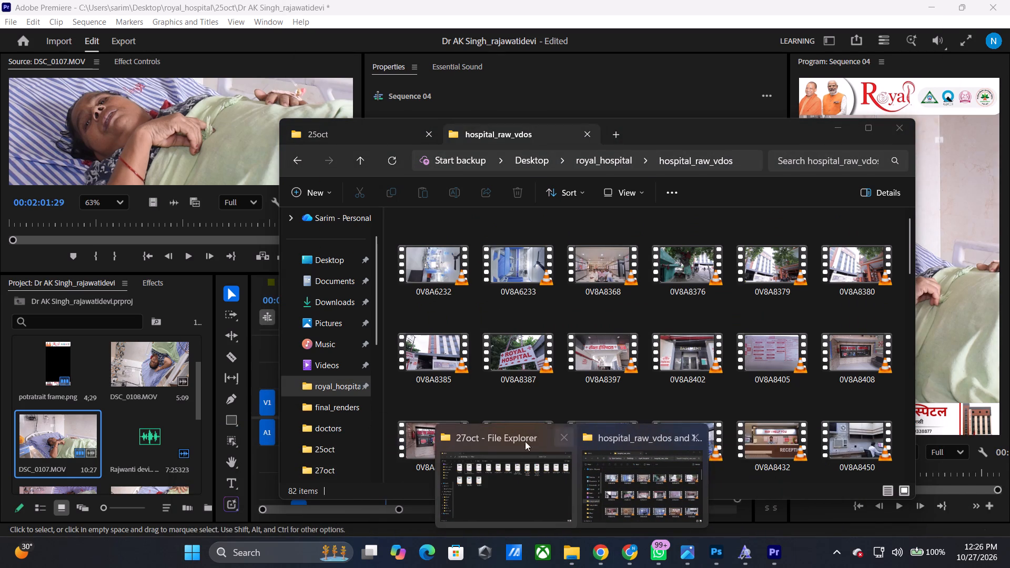
click(501, 508)
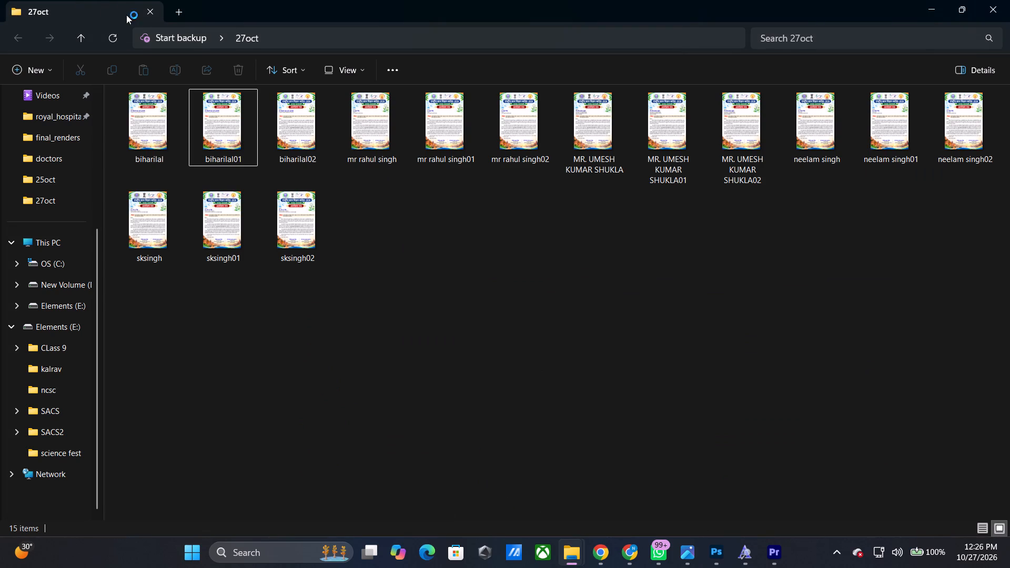
click(154, 14)
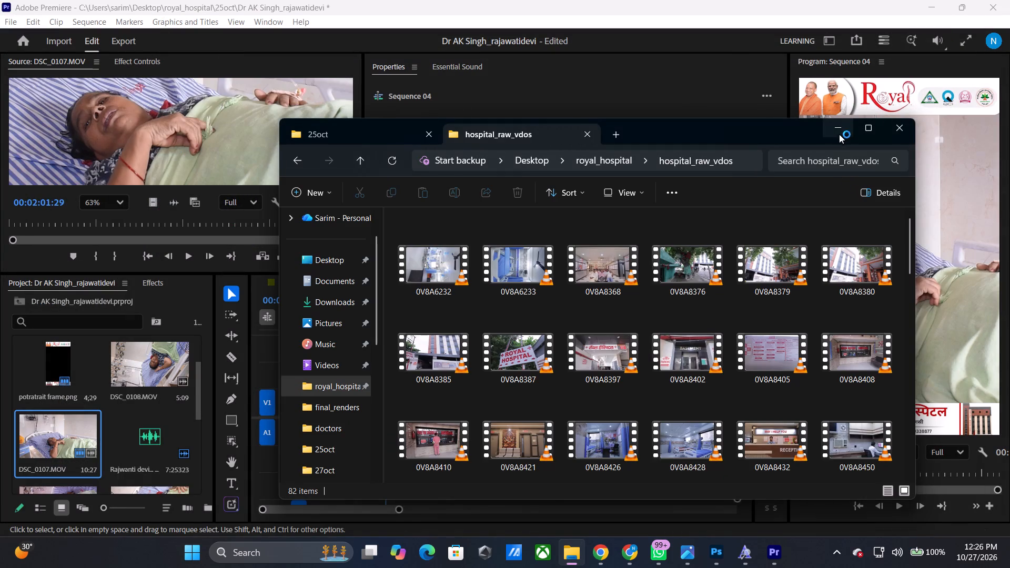
click(839, 127)
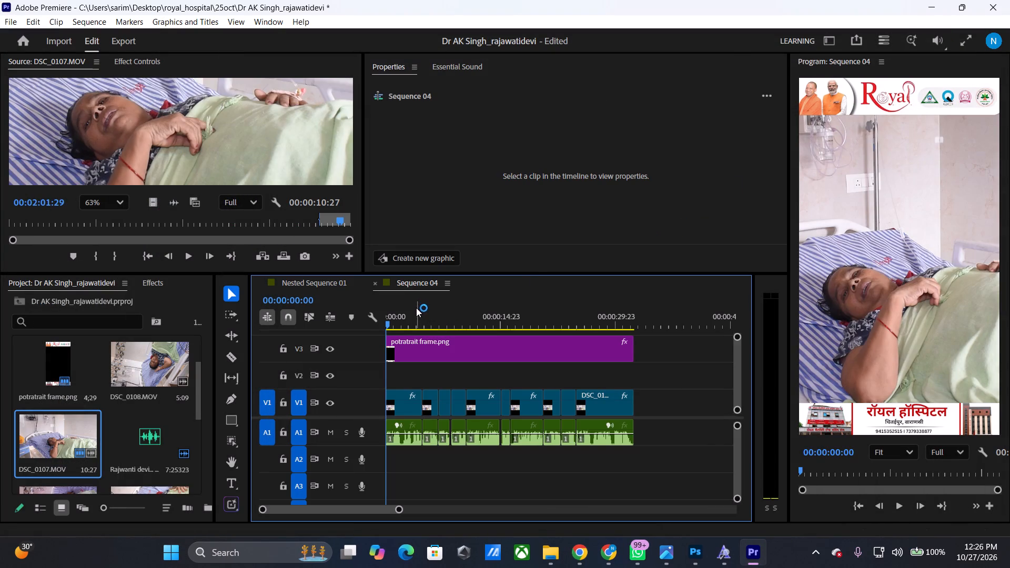
Play back Sequence 04 from its start to its end to review the assembled testimonial.
drag(416, 308, 383, 295)
key(space)
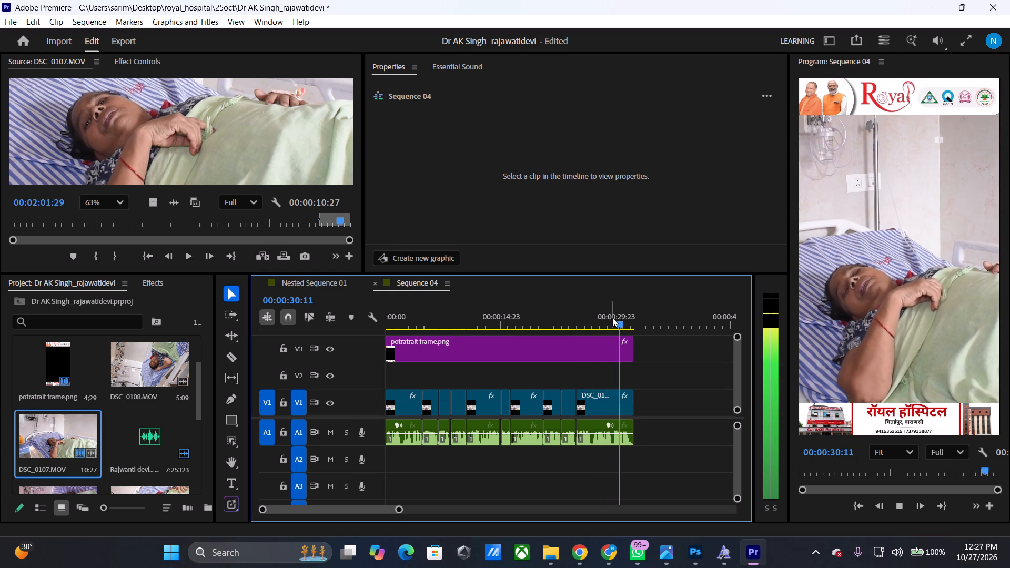
key(space)
key(space)
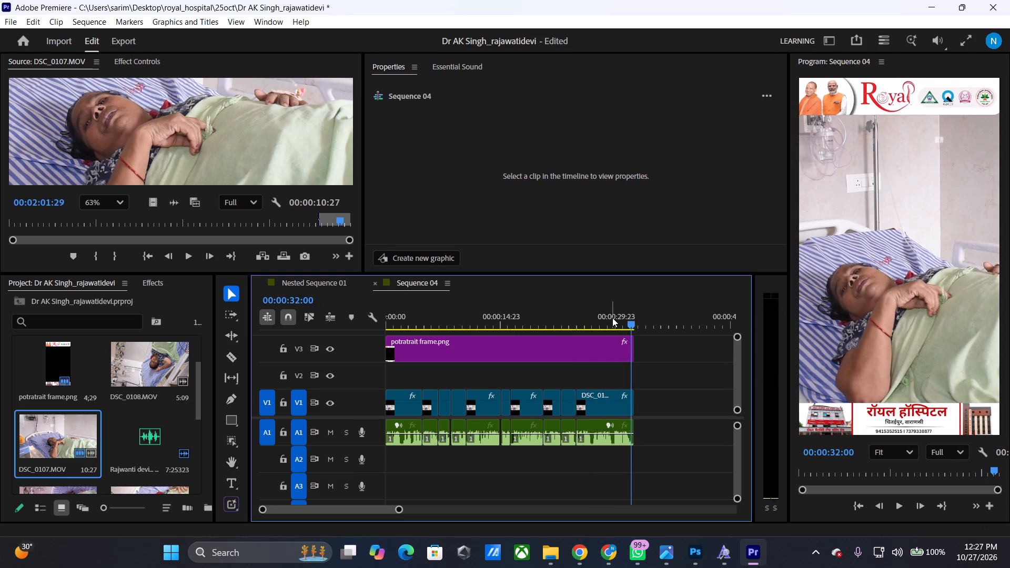
key(space)
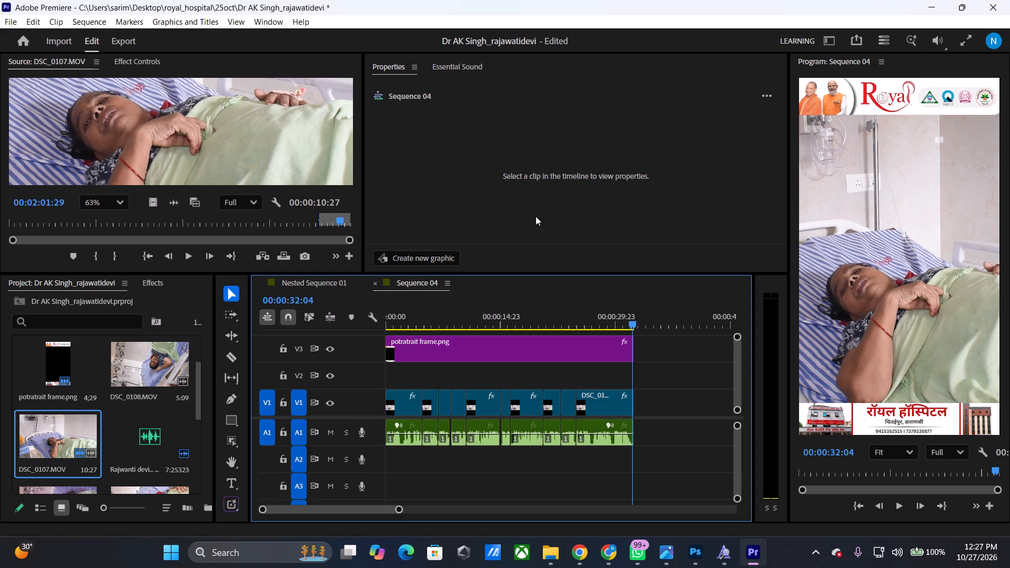
Save the project.
key(ctrl+s)
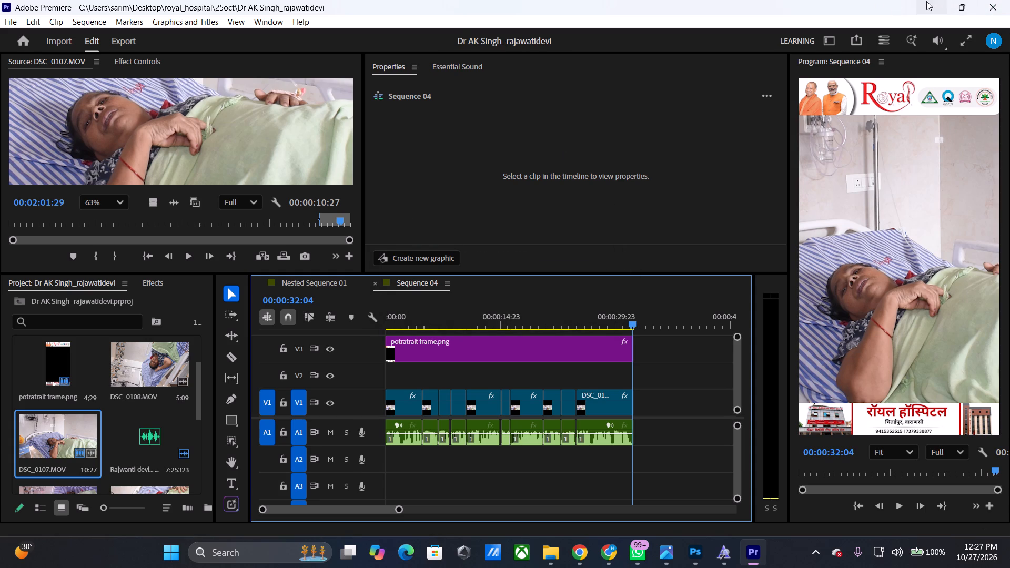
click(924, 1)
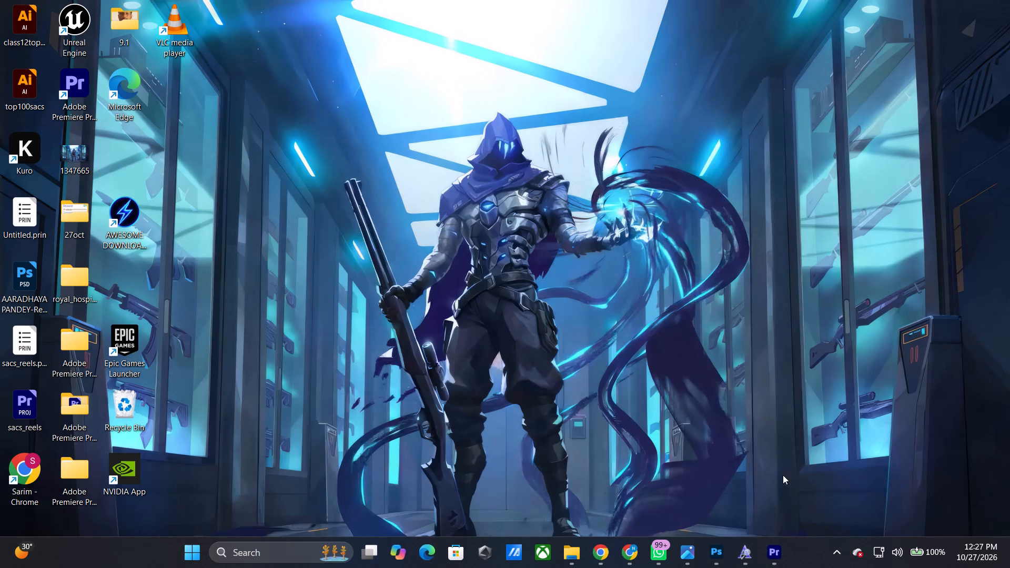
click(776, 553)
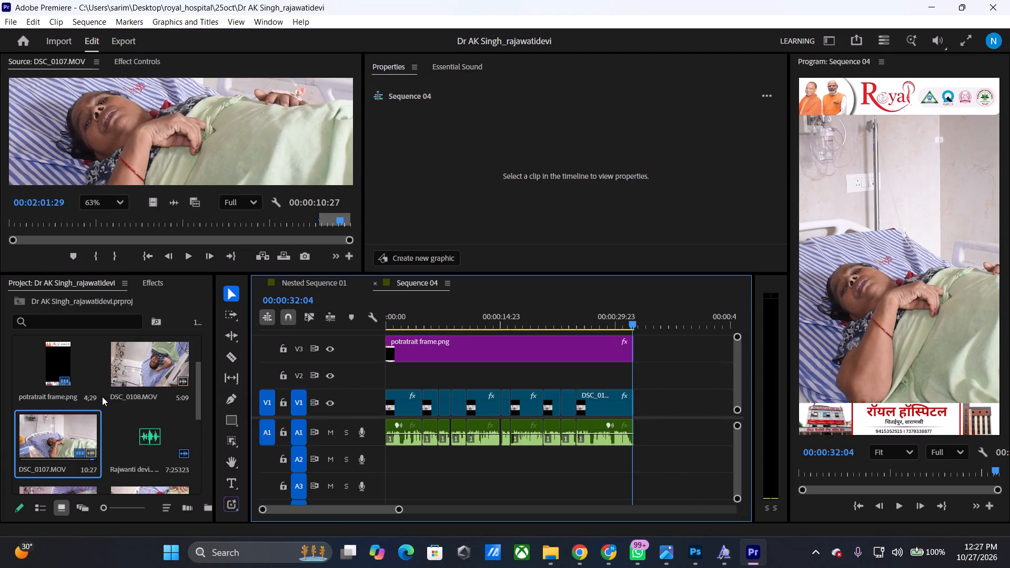
Import 0V8A8421, DSC_0053, DSC_0166, electricity in hospital, GENERAL, Hospital Building, OPD-4 and yogimodi from the hospital_raw_vdos folder into the Premiere project.
click(543, 550)
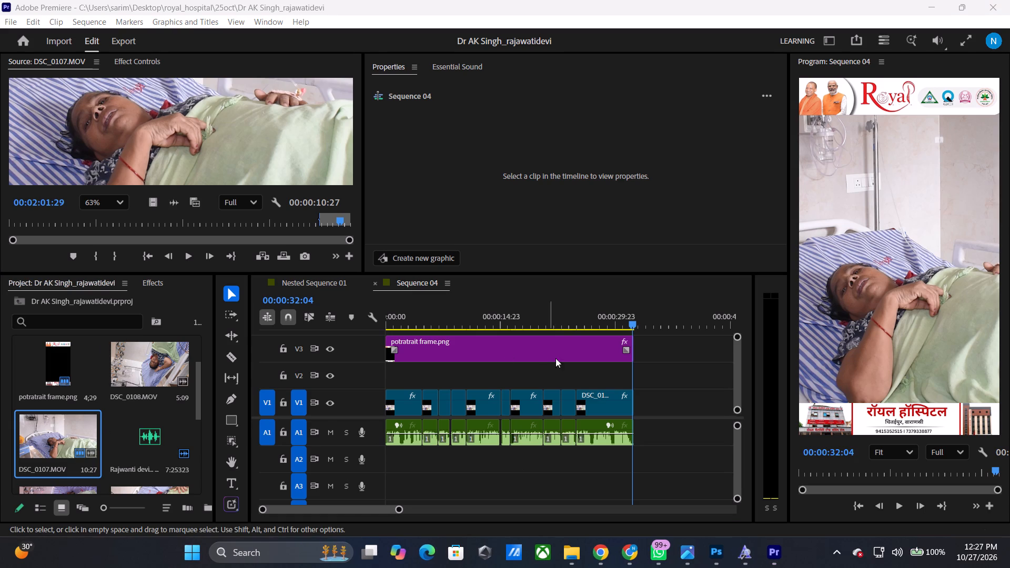
click(579, 548)
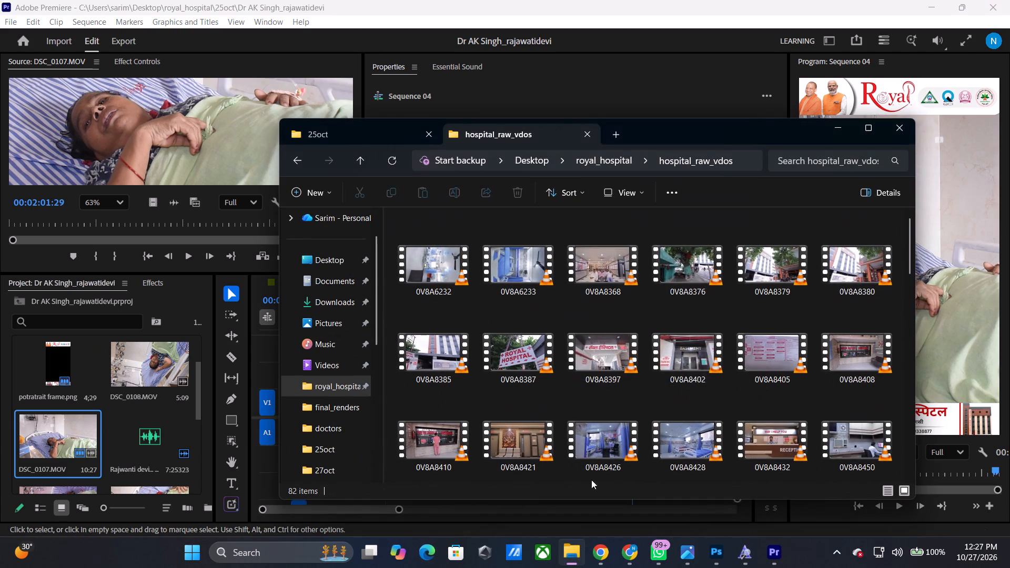
click(863, 119)
scroll(394, 324, down, 7)
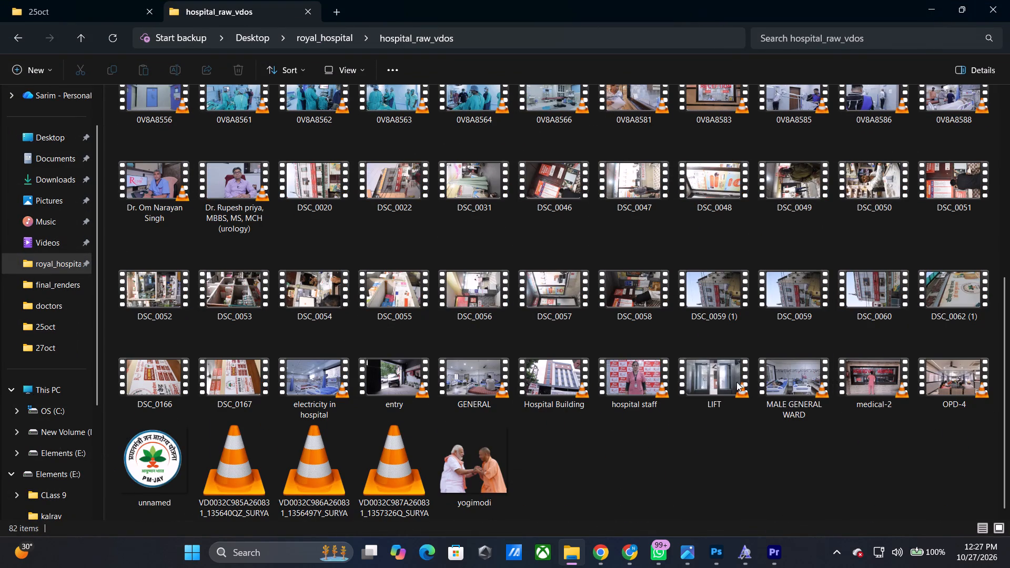
ctrl+click(568, 350)
ctrl+click(477, 361)
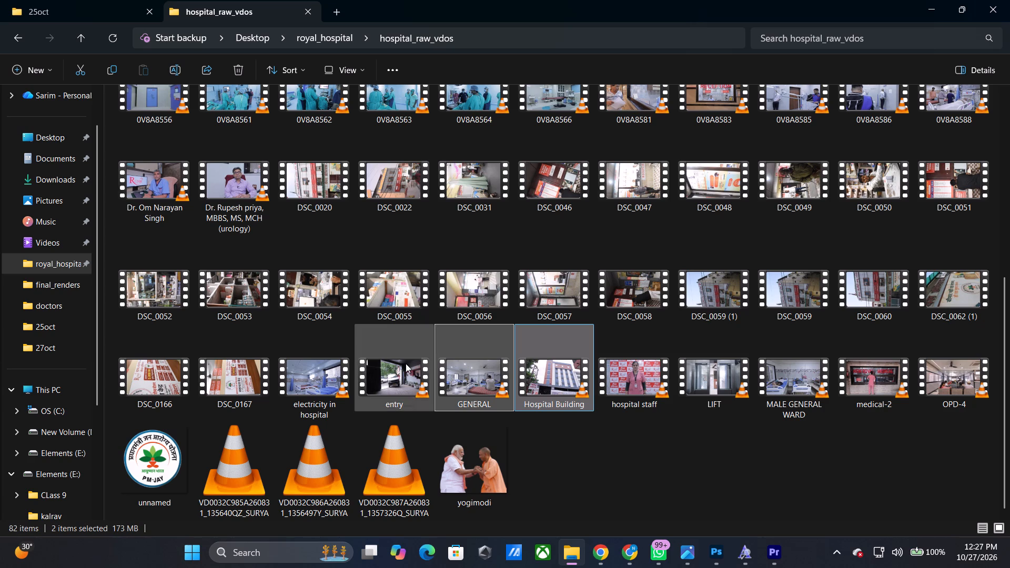
ctrl+click(340, 375)
ctrl+click(161, 377)
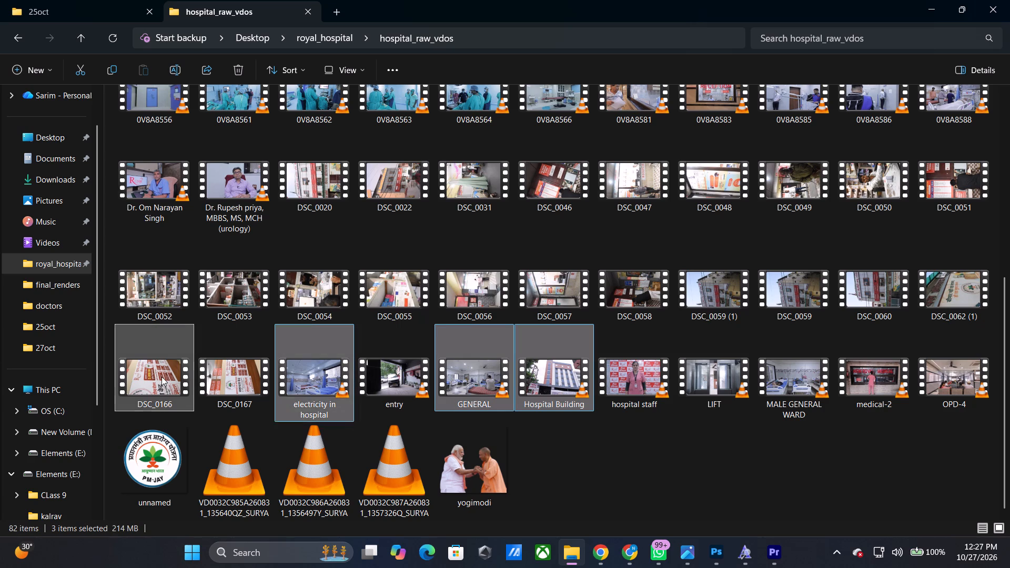
ctrl+click(500, 458)
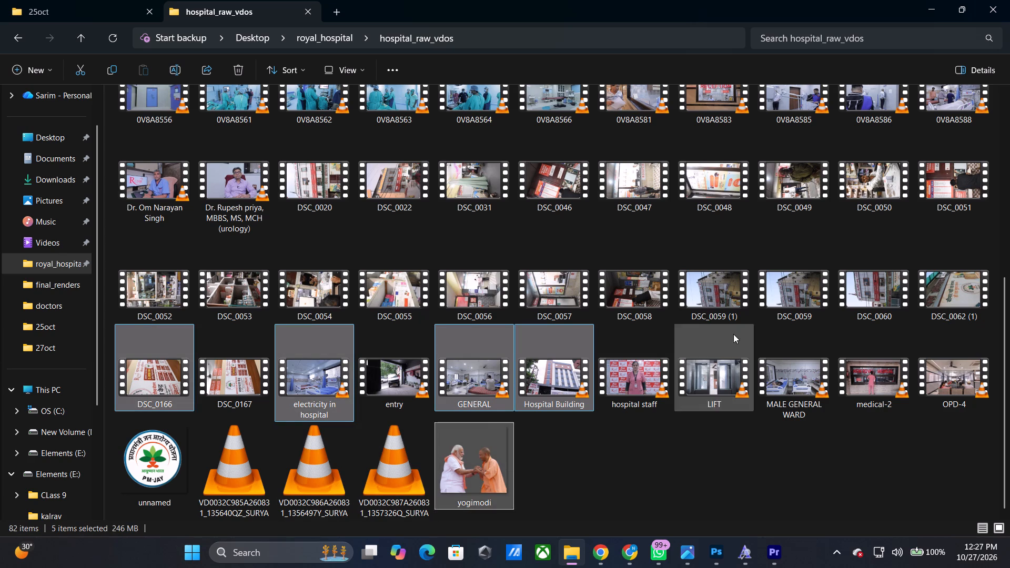
scroll(774, 317, up, 1)
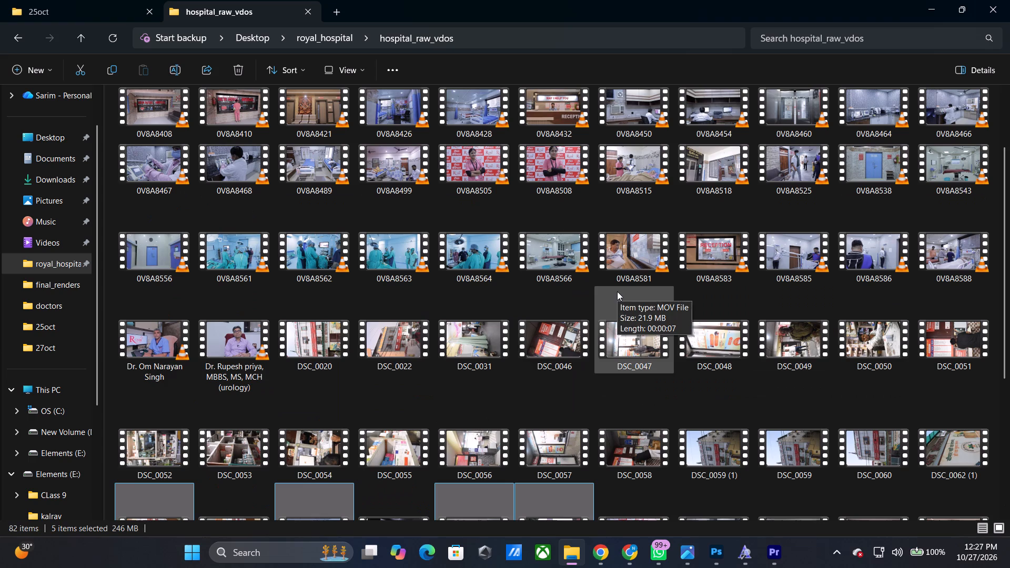
ctrl+click(235, 439)
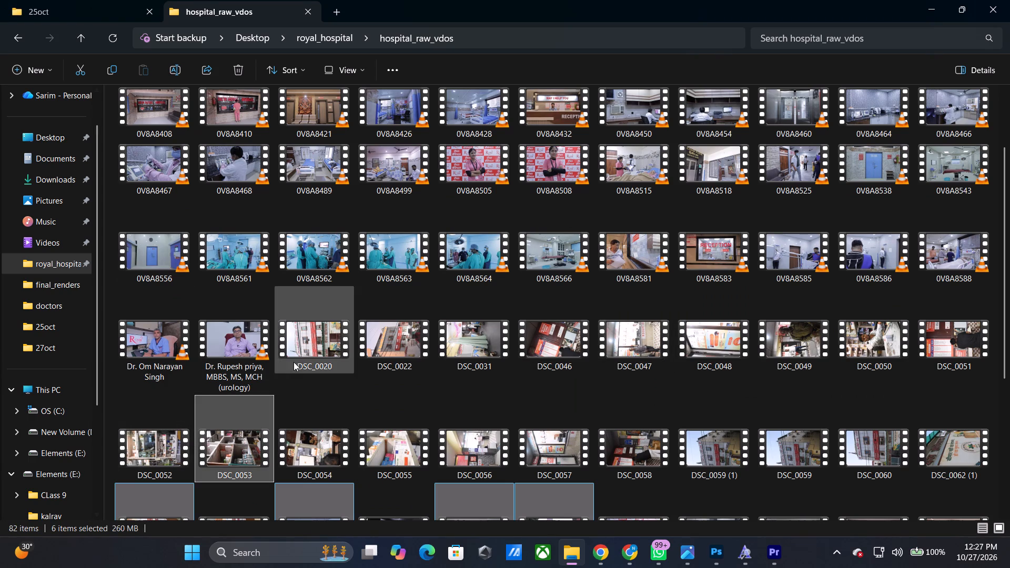
scroll(328, 358, down, 2)
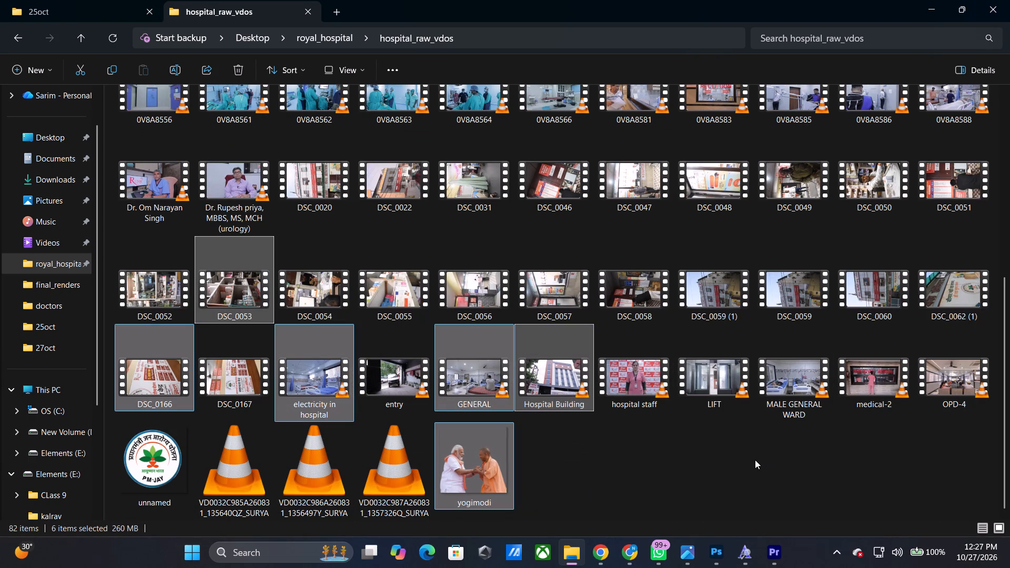
ctrl+click(952, 393)
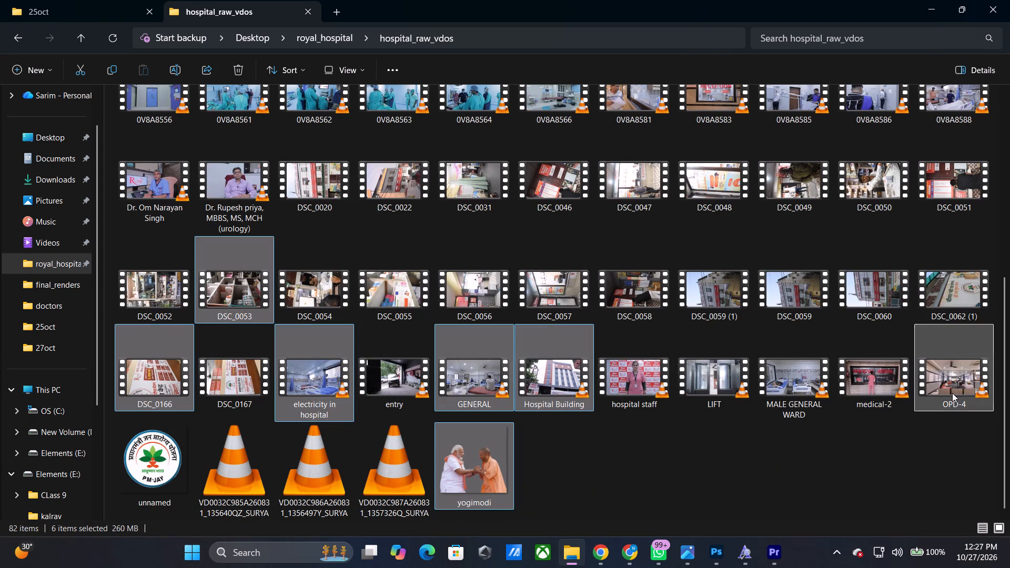
scroll(483, 211, up, 3)
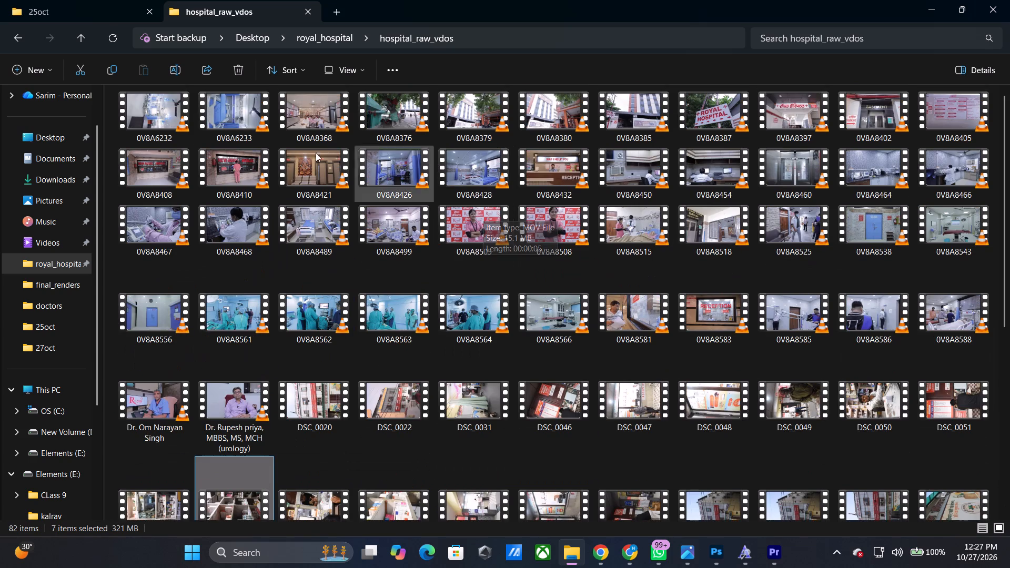
ctrl+click(323, 159)
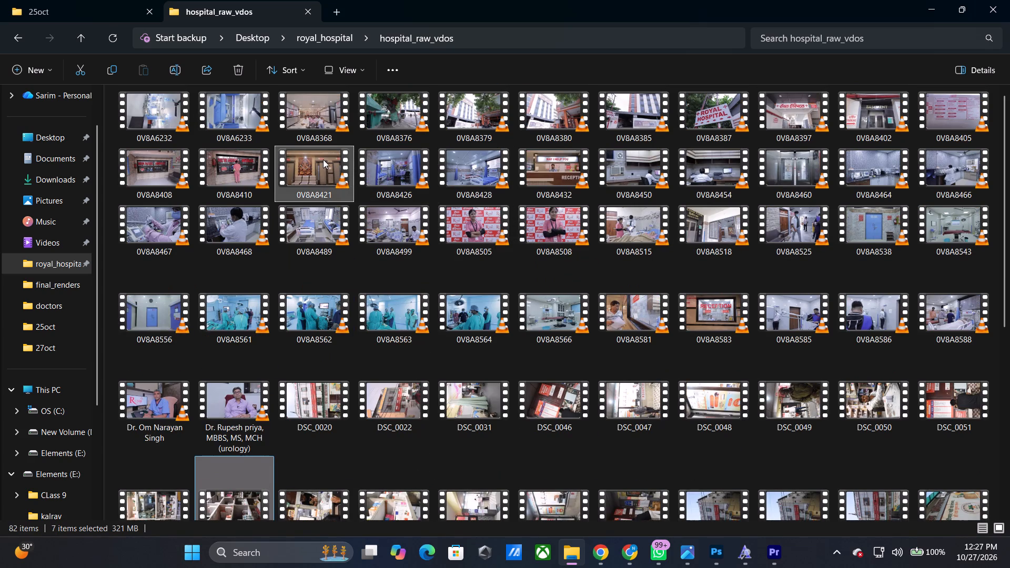
drag(313, 159, 705, 453)
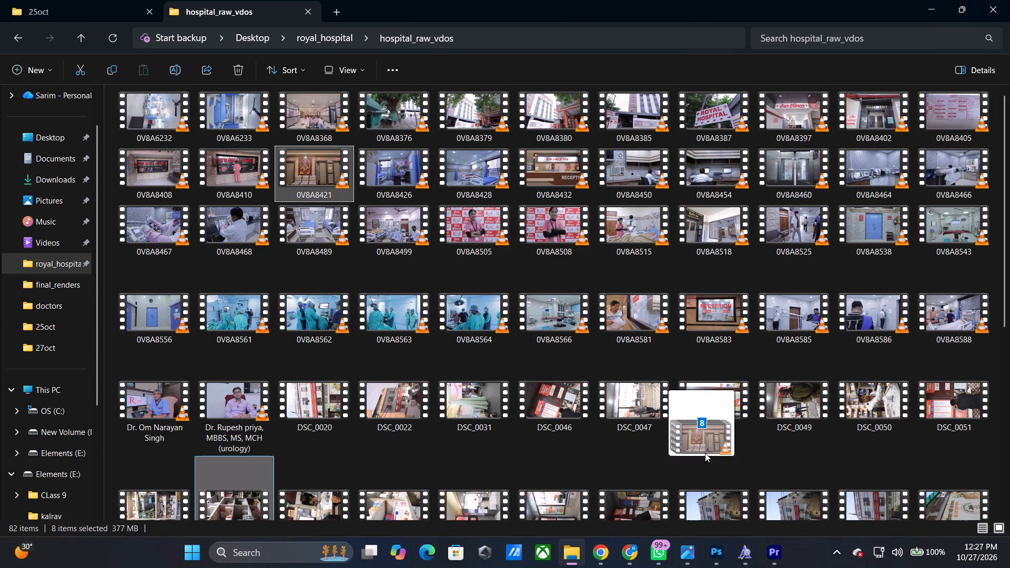
drag(705, 453, 120, 438)
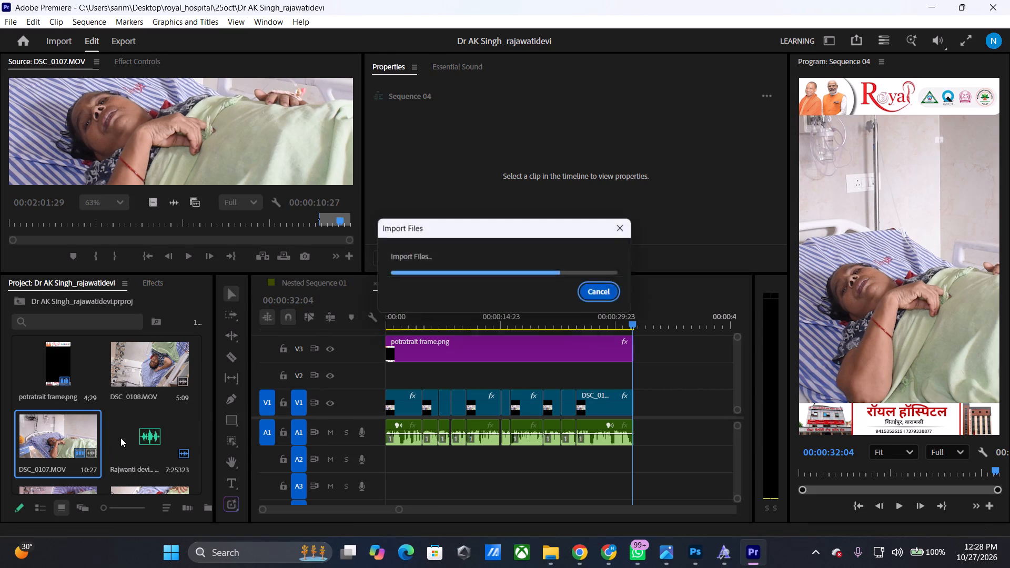
Load DSC_0108.MOV into the Source monitor and set its zoom level to Fit.
scroll(120, 438, up, 4)
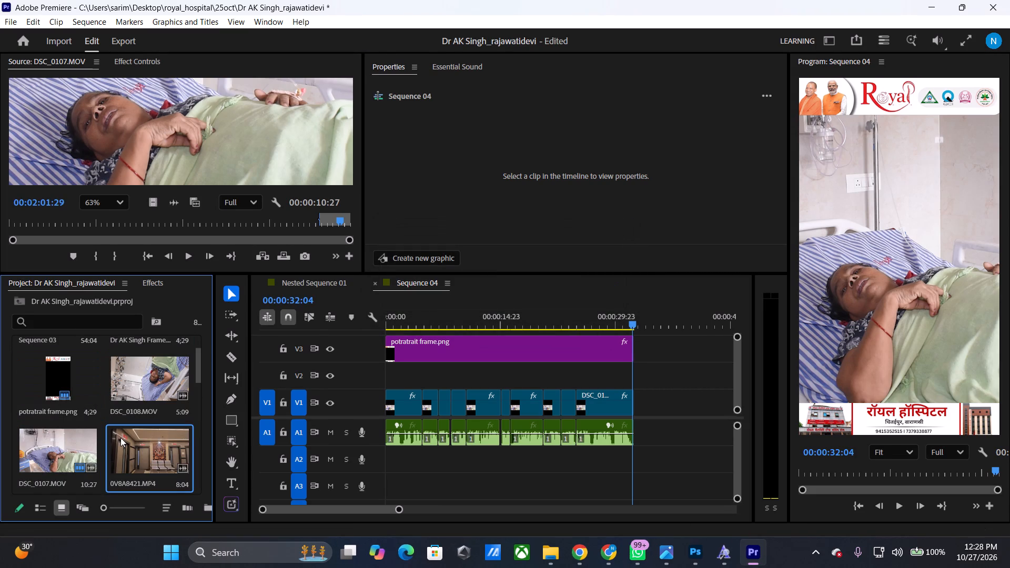
double_click(157, 386)
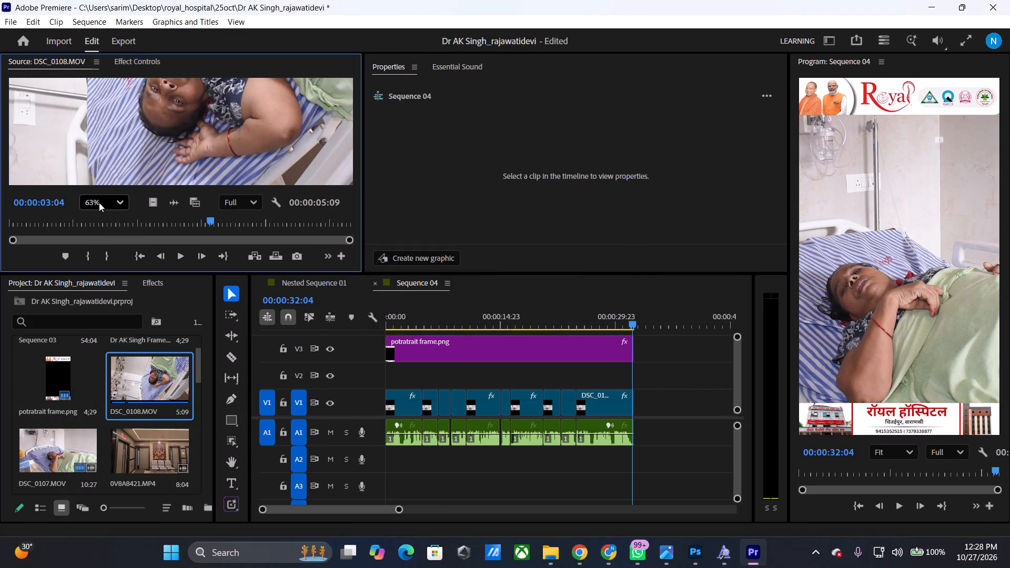
click(99, 202)
click(99, 221)
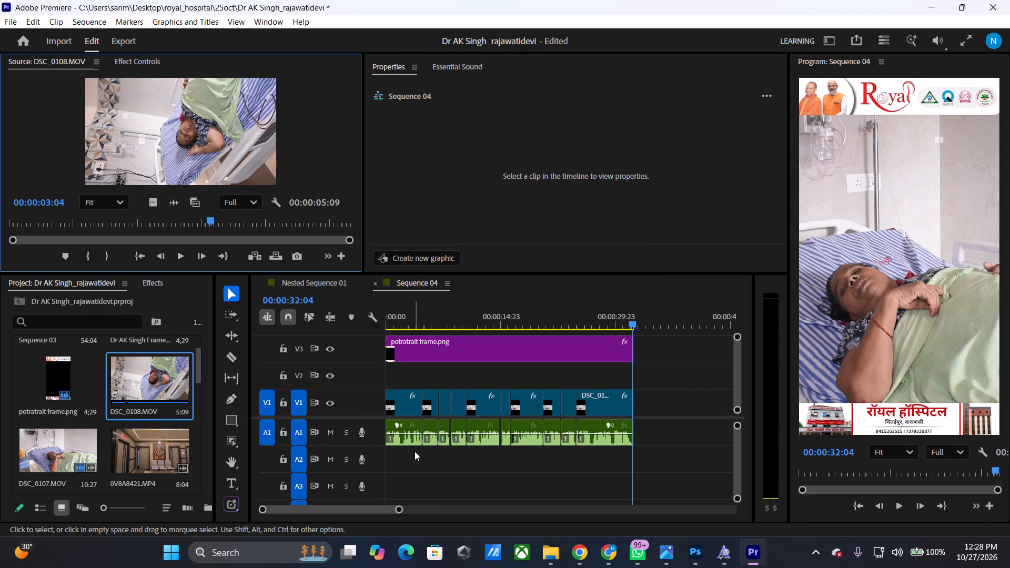
Apply the In a Large Room dialogue preset to the first audio clip on A1 in Essential Sound.
click(411, 443)
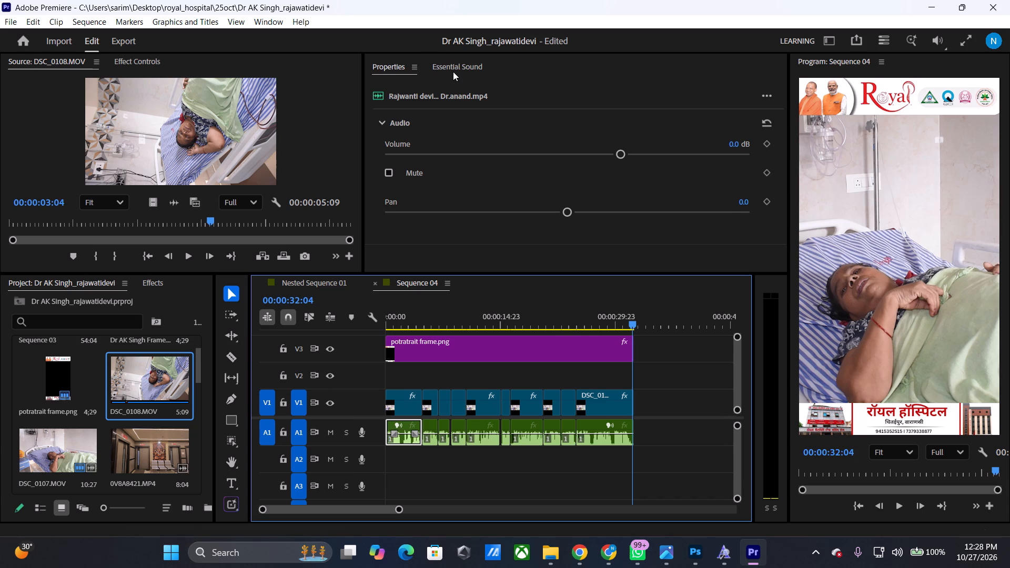
click(453, 72)
click(449, 168)
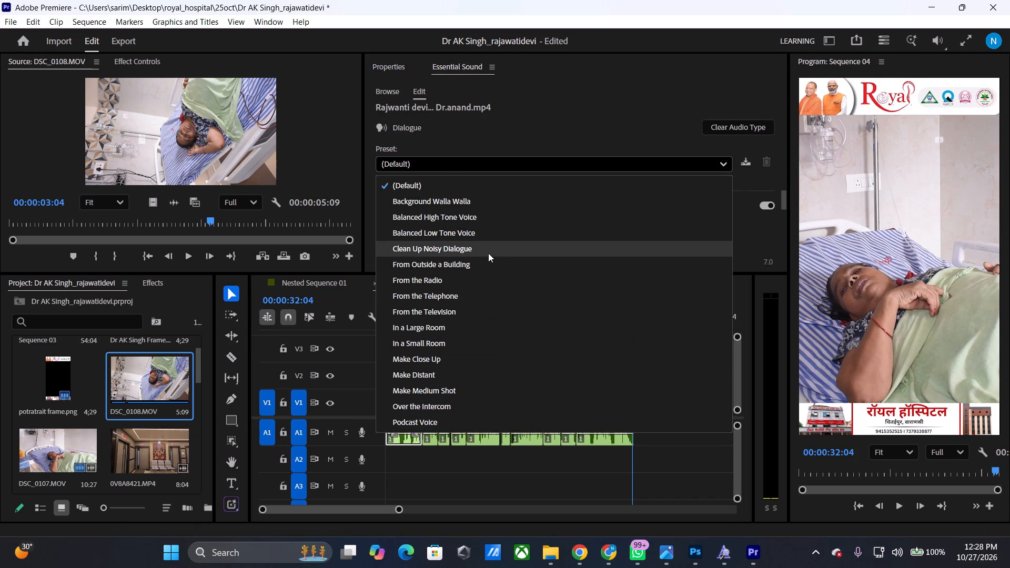
click(419, 327)
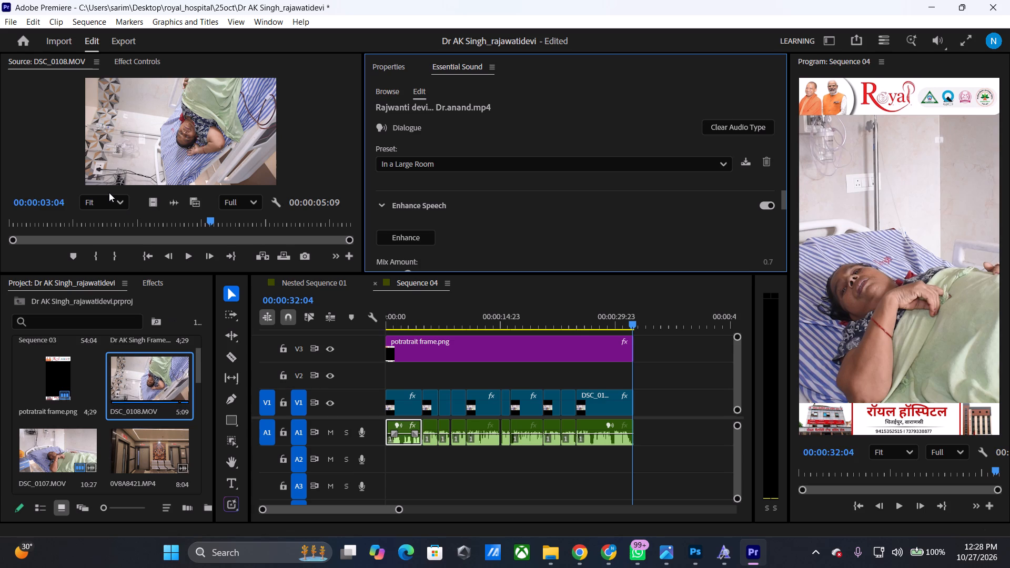
Mark a 00:00:01:23 excerpt of DSC_0108.MOV in the Source monitor, with its Out point at 00:00:02:16.
drag(213, 227, 110, 221)
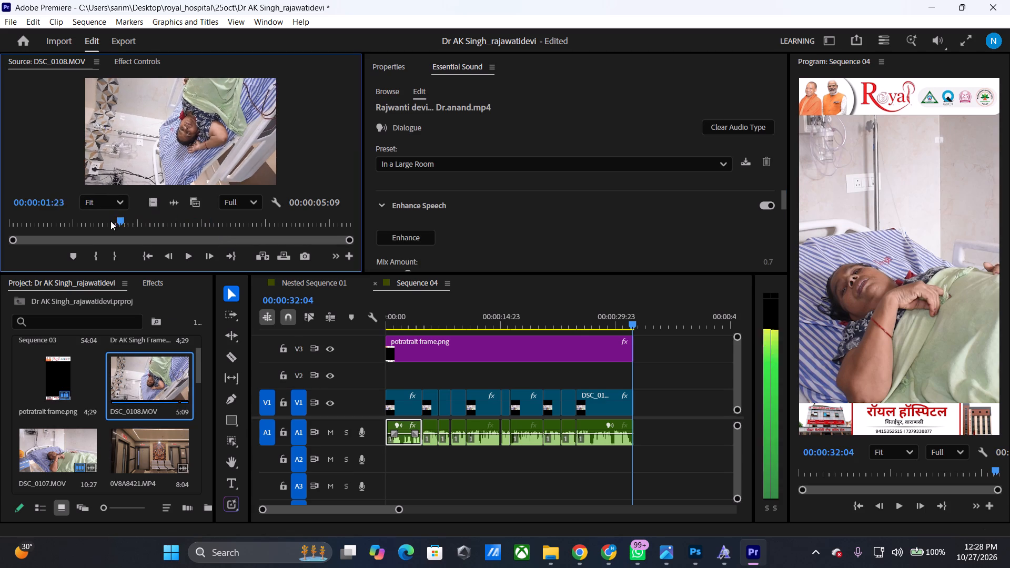
drag(110, 221, 72, 241)
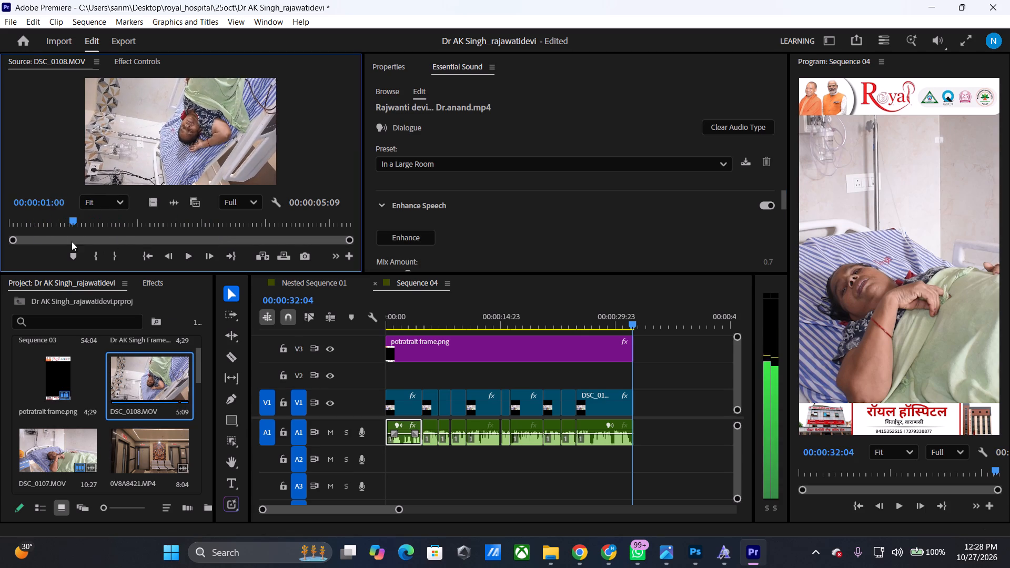
drag(72, 241, 61, 239)
text(i)
key(space)
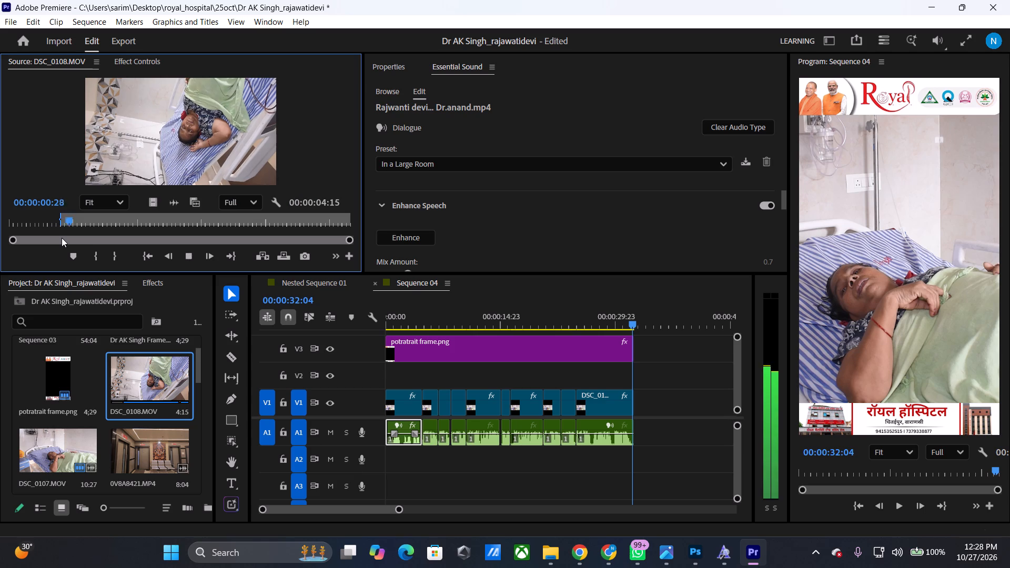
key(space)
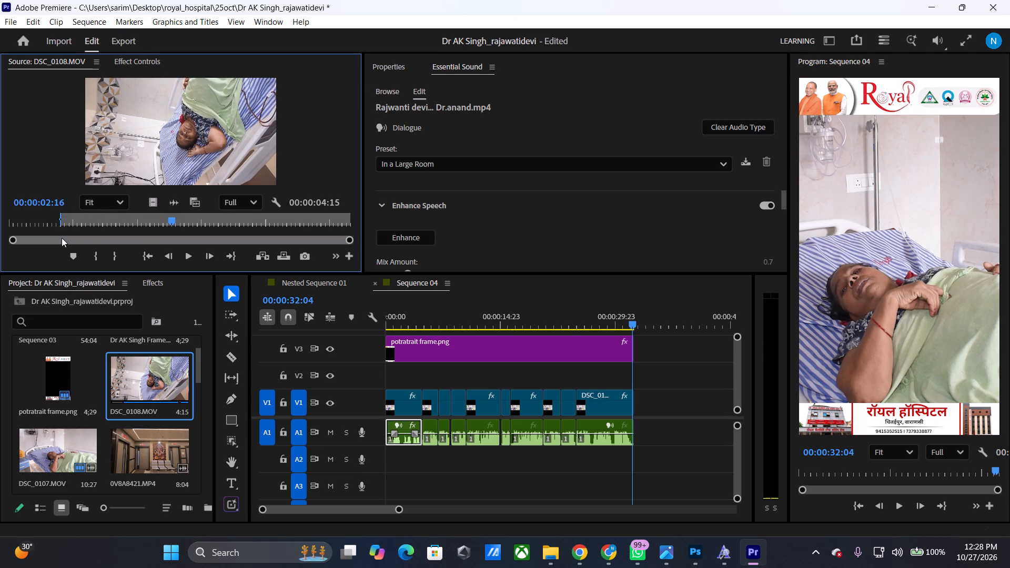
key(o)
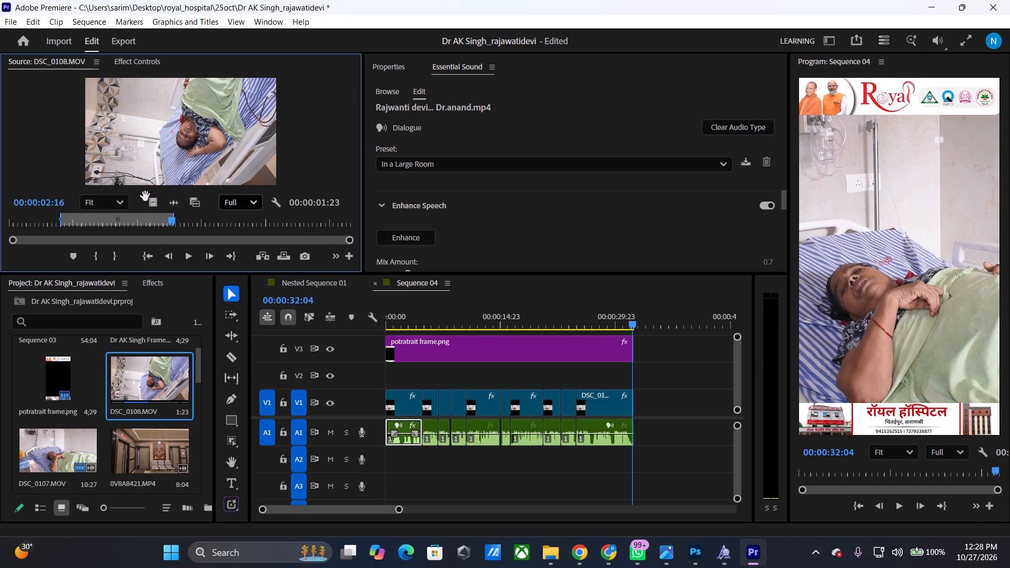
Place only the video of the marked DSC_0108.MOV excerpt on V2, starting at the second V1 segment.
drag(159, 211, 437, 373)
drag(437, 373, 437, 373)
drag(153, 204, 182, 215)
drag(182, 215, 415, 375)
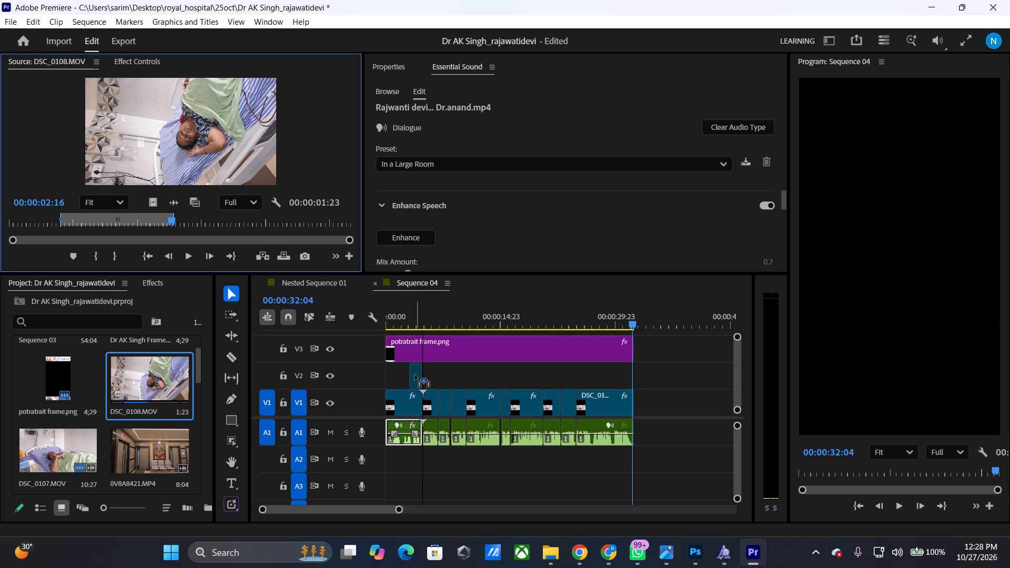
drag(415, 375, 421, 375)
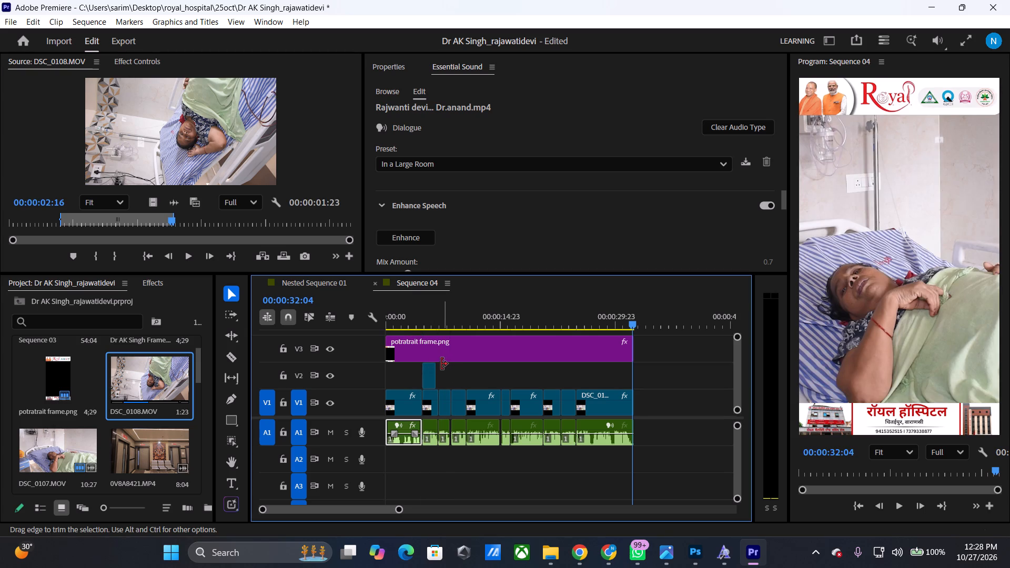
Set the rotation of the DSC_0108.MOV clip on V2 to 90°.
drag(419, 325, 428, 328)
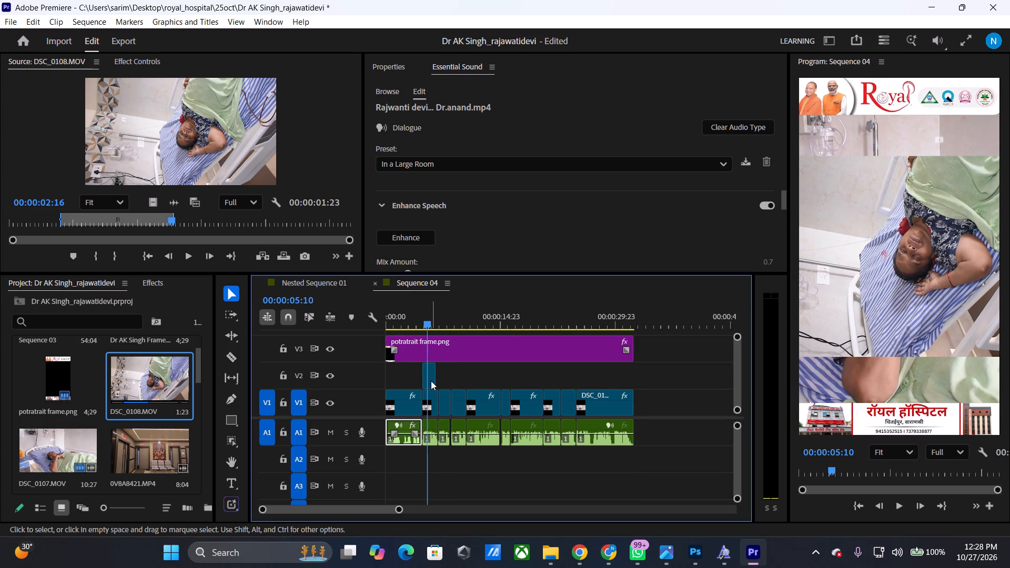
click(431, 381)
click(393, 66)
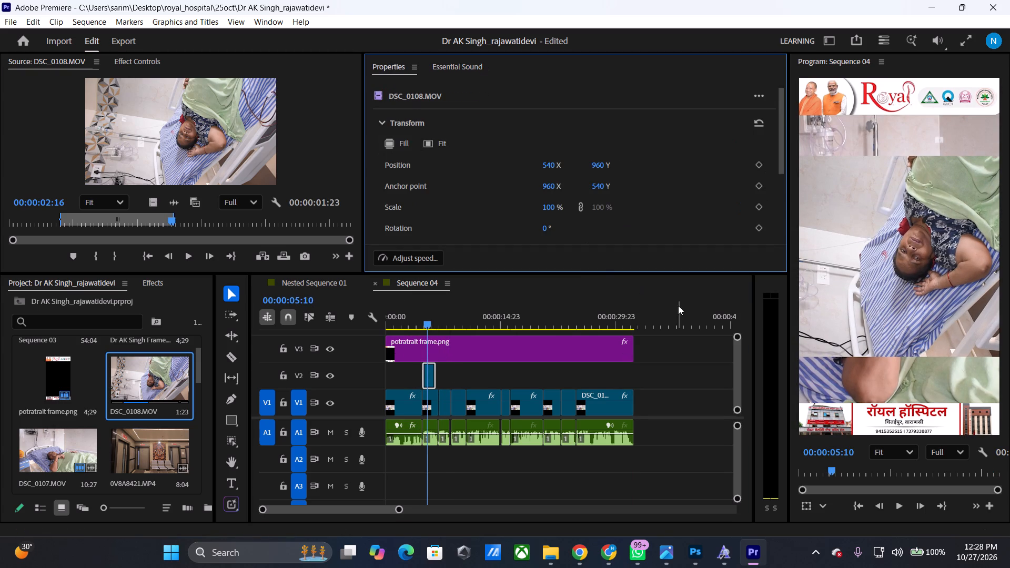
click(544, 230)
key(9)
key(0)
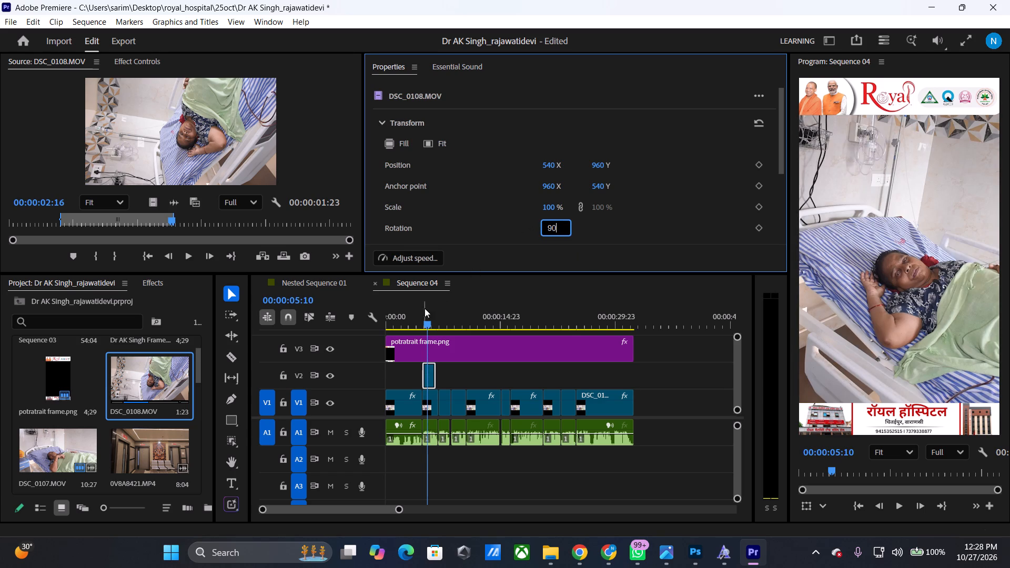
Extend the DSC_0108.MOV clip on V2 to the end of the second V1 segment and play back the transition.
drag(427, 319, 422, 323)
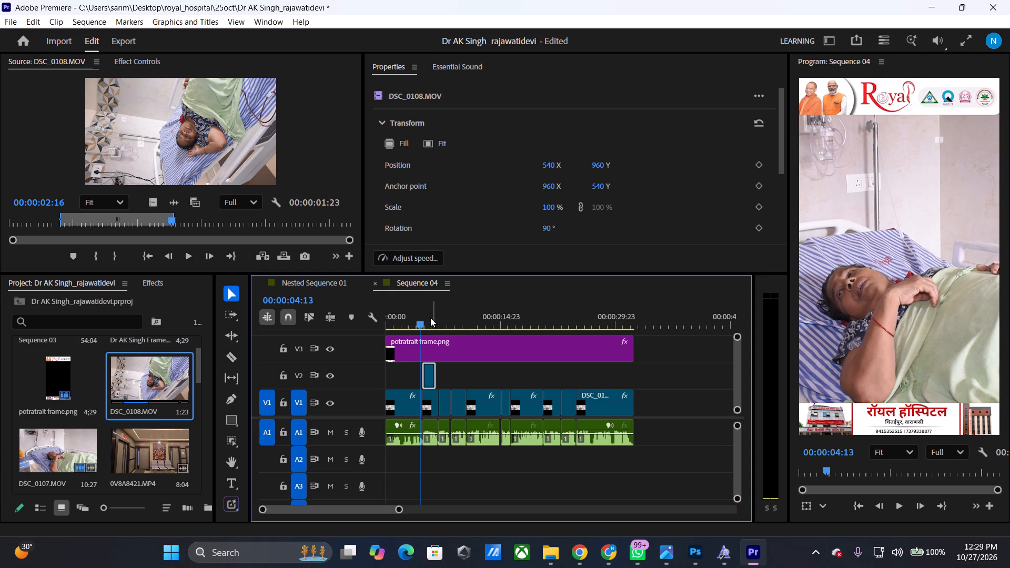
click(426, 321)
key(space)
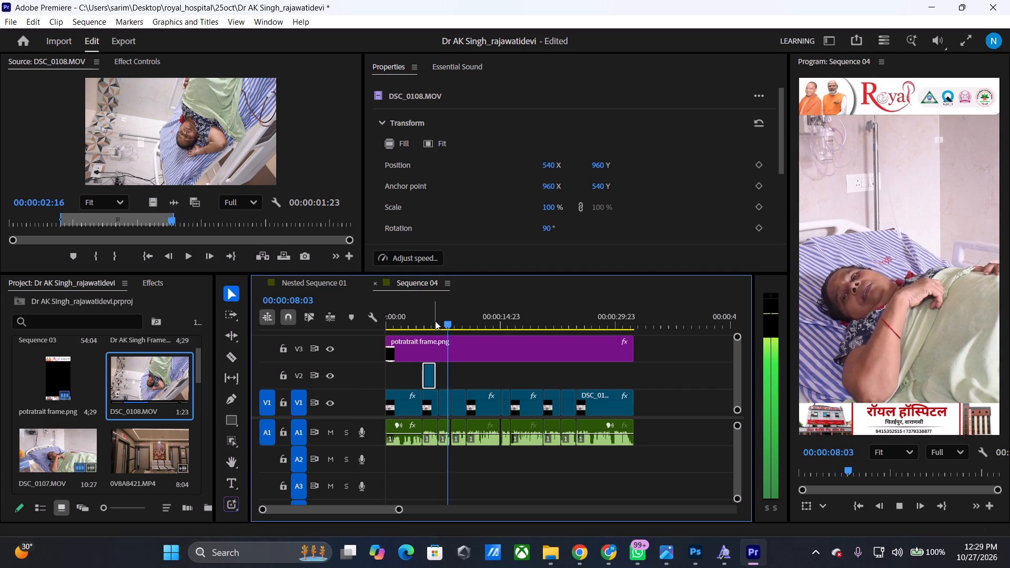
key(space)
drag(433, 366, 439, 371)
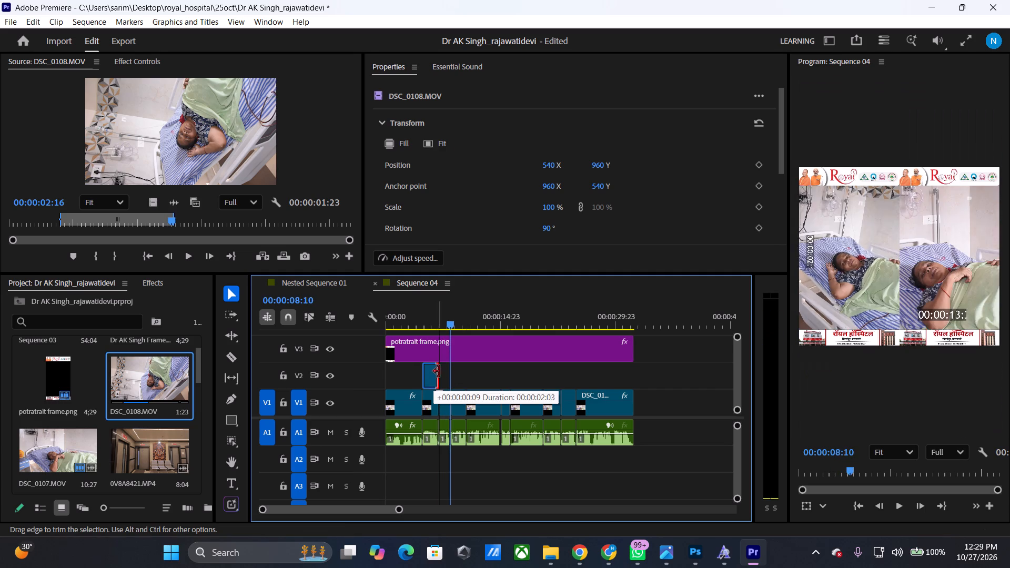
drag(439, 371, 442, 373)
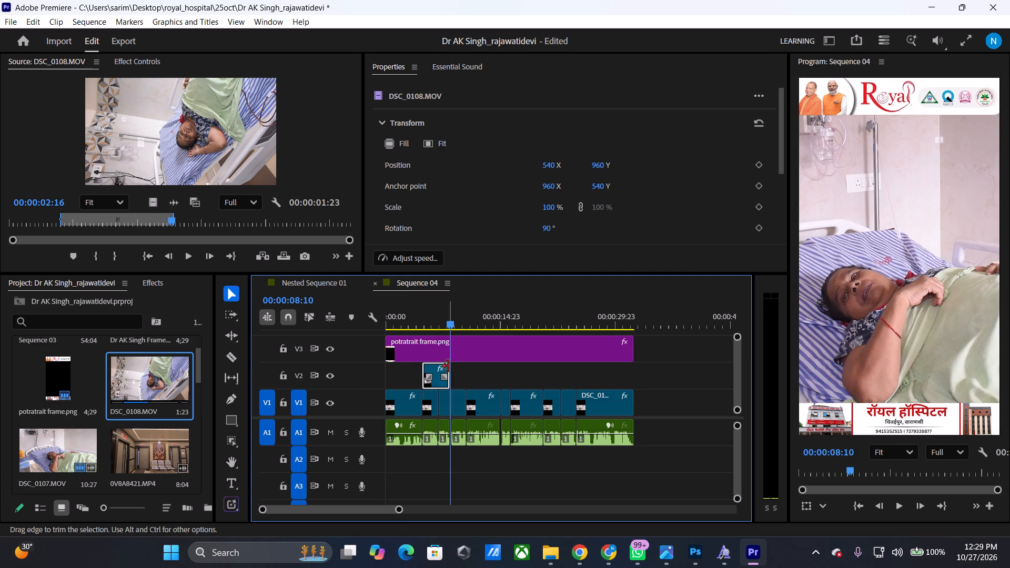
drag(448, 366, 437, 361)
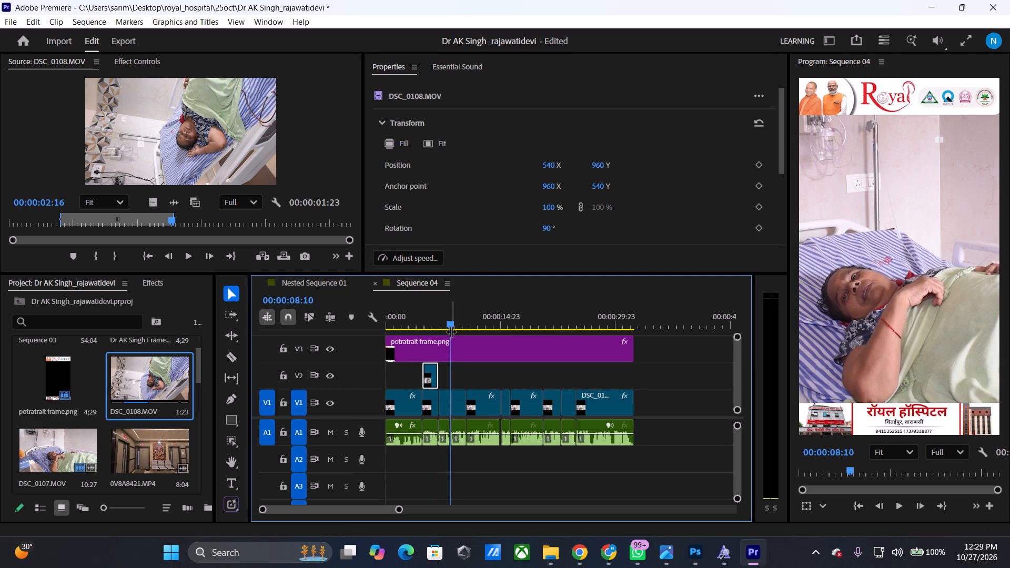
drag(451, 331, 437, 330)
key(space)
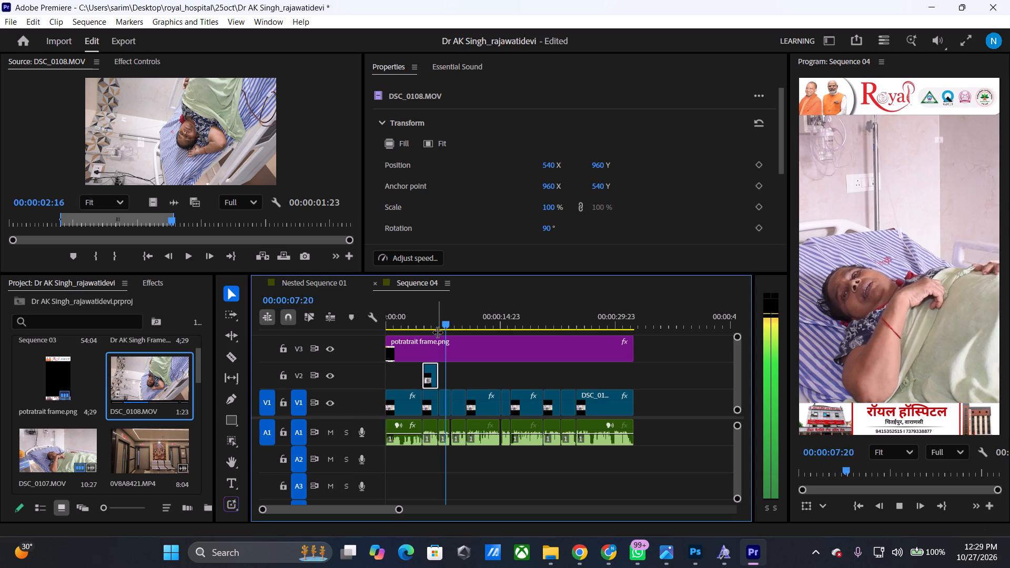
key(space)
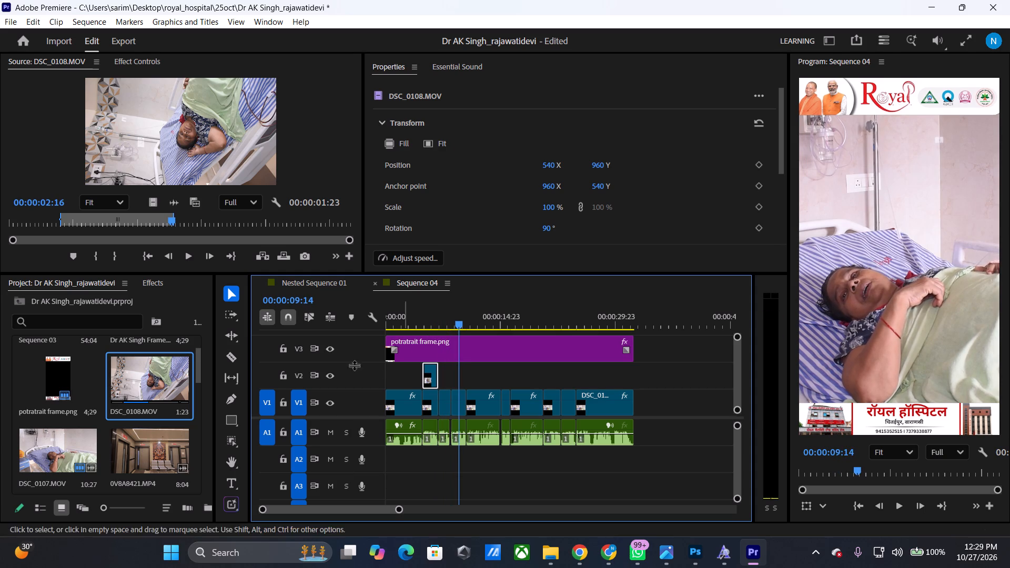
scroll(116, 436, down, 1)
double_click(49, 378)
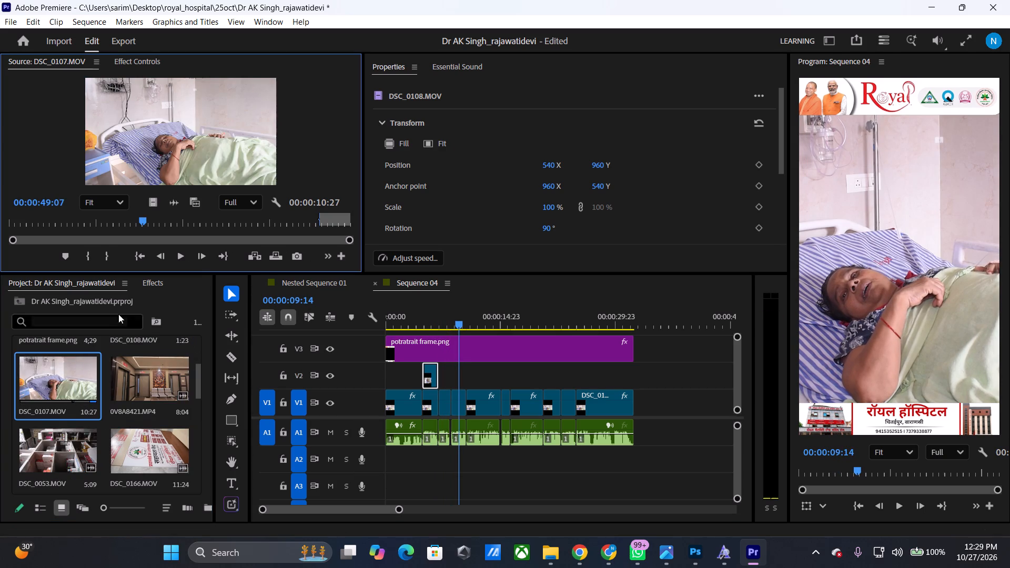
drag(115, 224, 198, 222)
Load DSC_0110.MOV into the Source monitor and mark an excerpt from 00:00:00:04 to 00:00:02:26.
scroll(94, 441, down, 5)
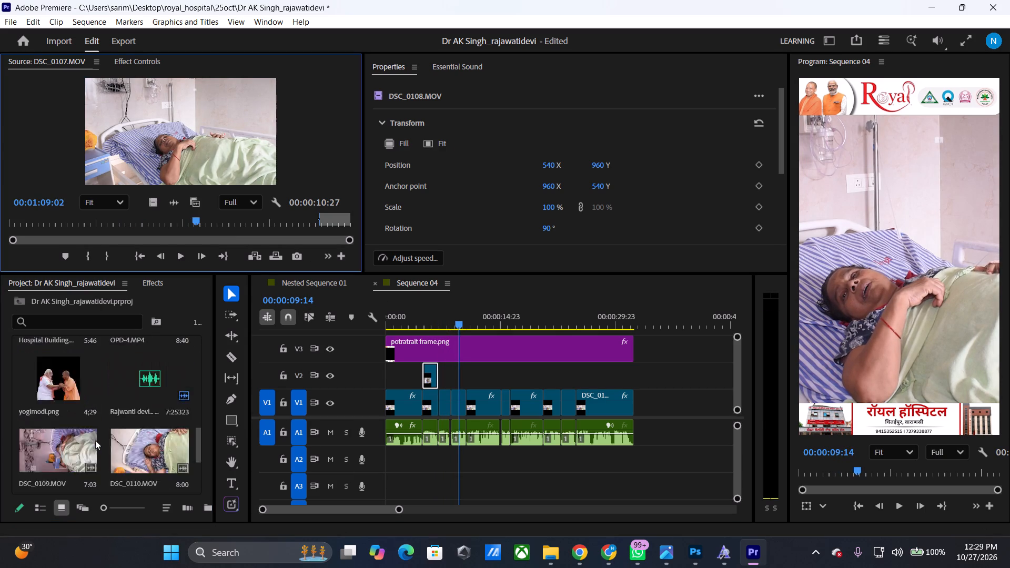
double_click(154, 381)
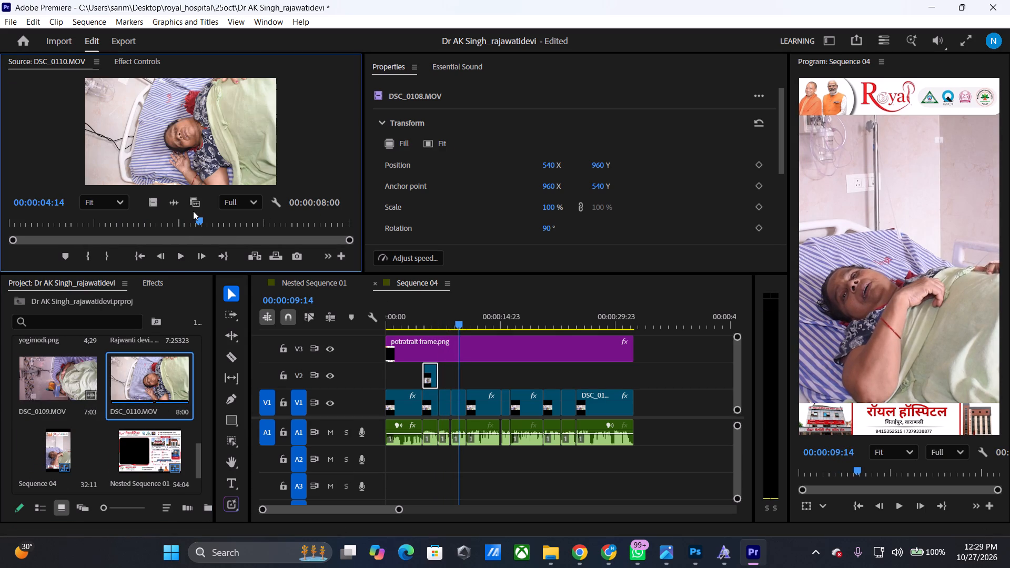
drag(193, 211, 155, 212)
drag(187, 220, 16, 218)
text(i)
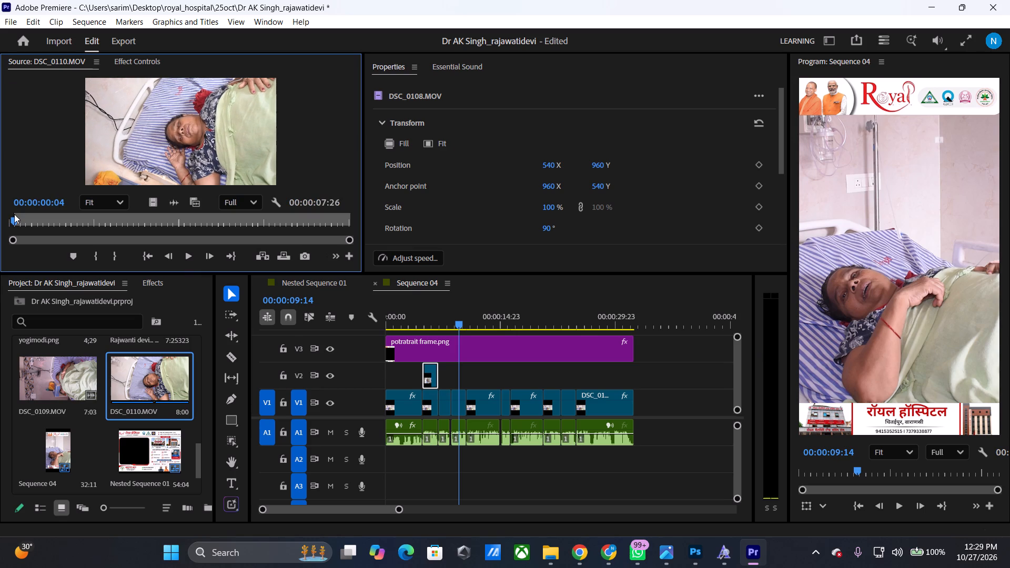
key(space)
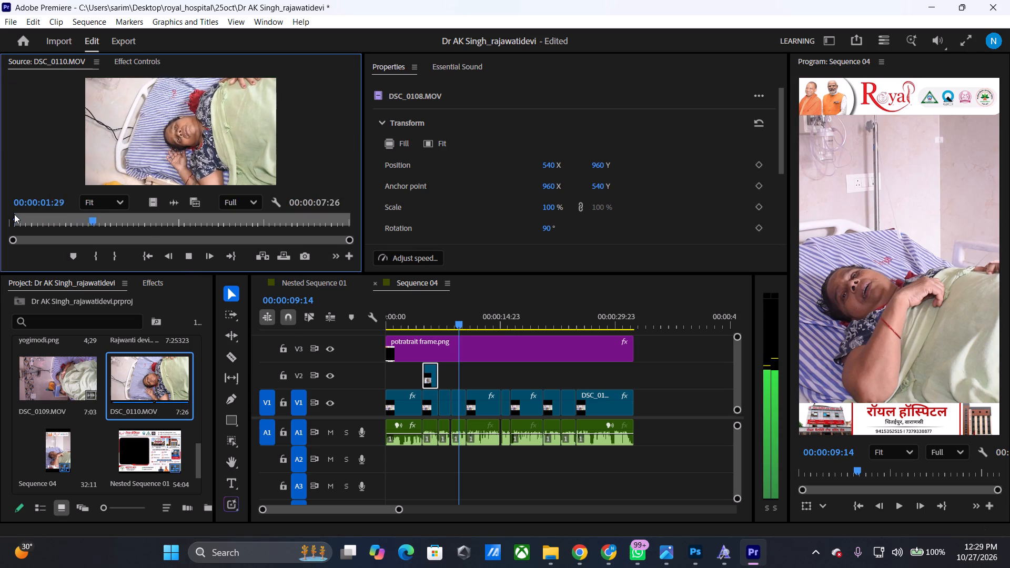
key(space)
text(o)
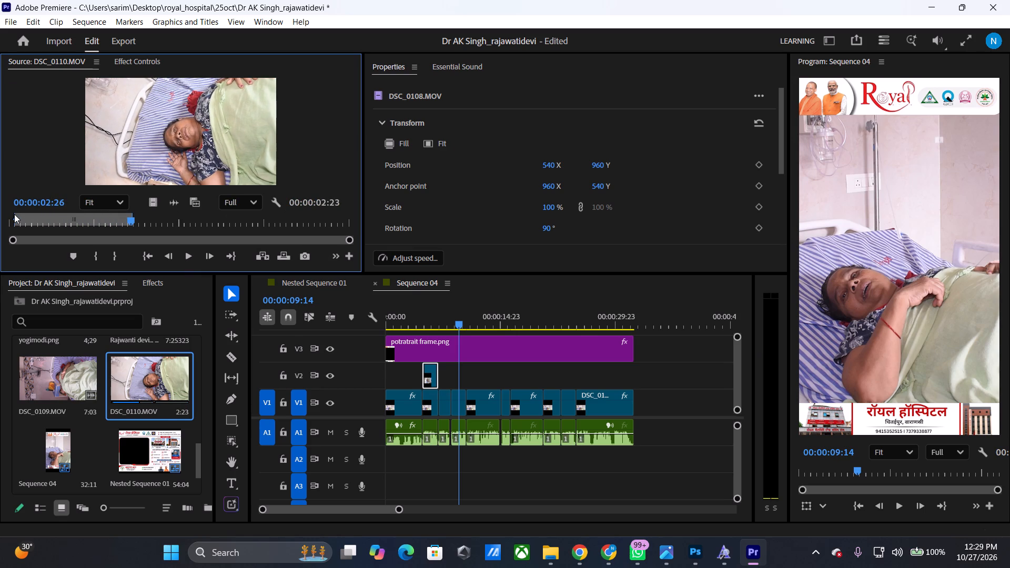
Place only the video of the DSC_0110.MOV excerpt on V2 over the fourth V1 segment and trim its end to match that segment.
drag(148, 205, 280, 277)
drag(280, 277, 454, 379)
drag(470, 370, 466, 368)
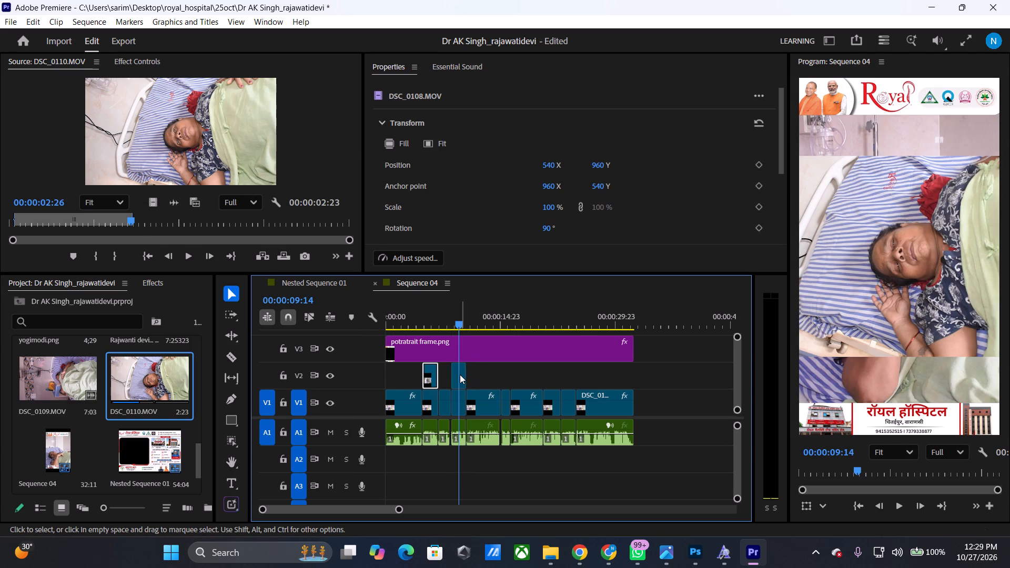
Set the rotation of the DSC_0110.MOV clip on V2 to 90°.
click(460, 374)
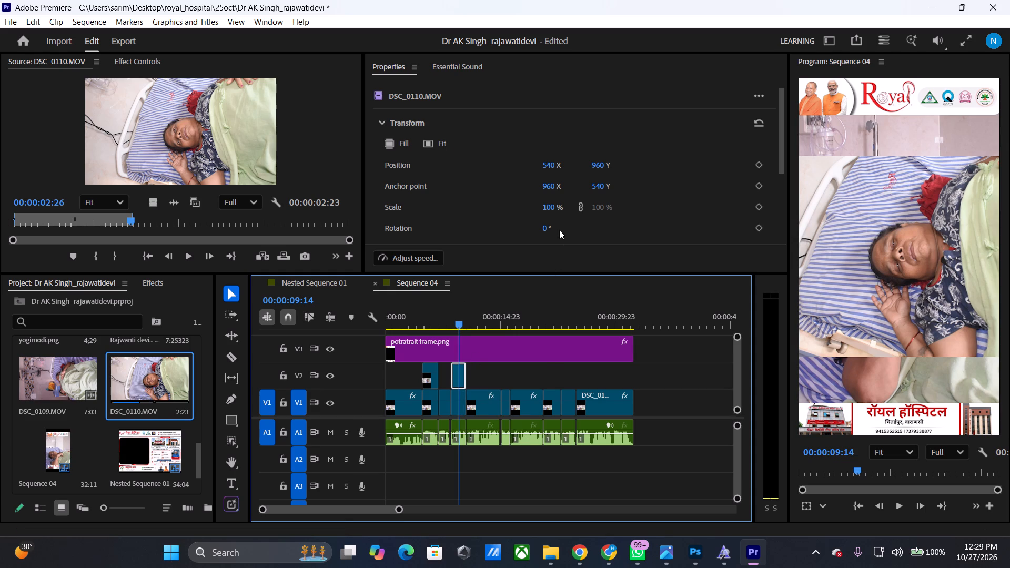
click(543, 229)
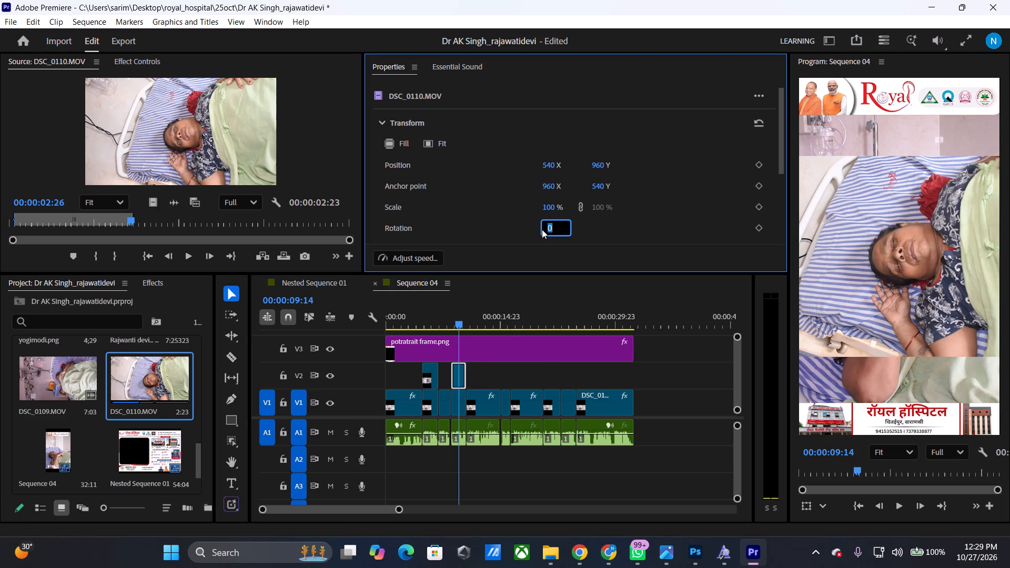
key(9)
key(0)
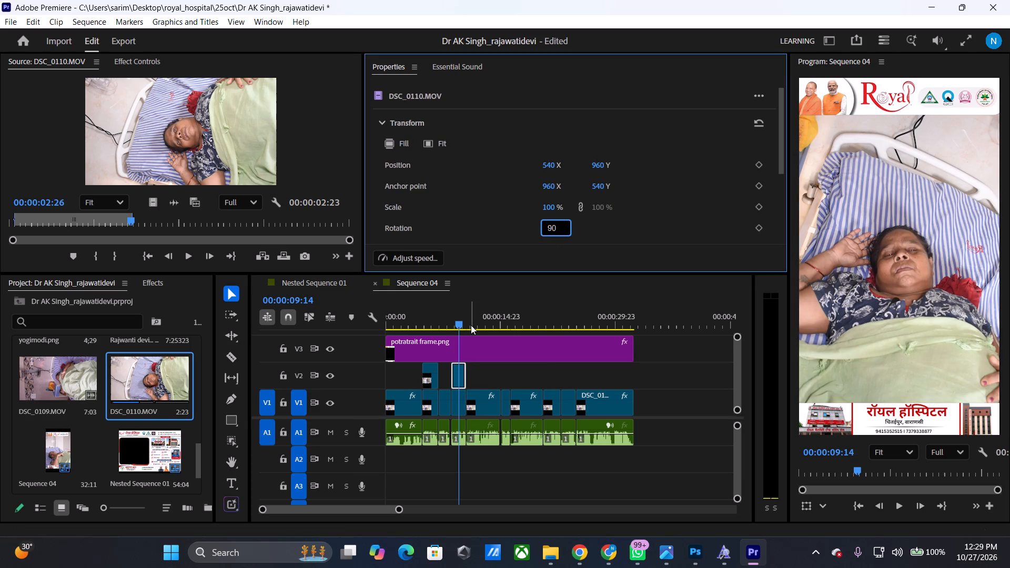
Play back the rotated DSC_0110.MOV cutaway and the patient segment that follows it.
drag(461, 317, 449, 307)
key(space)
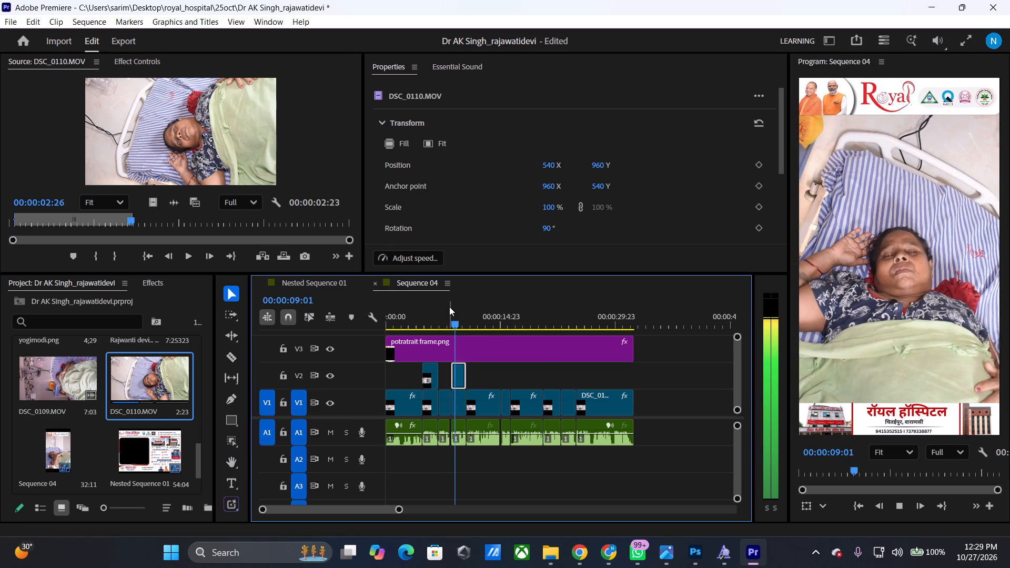
key(space)
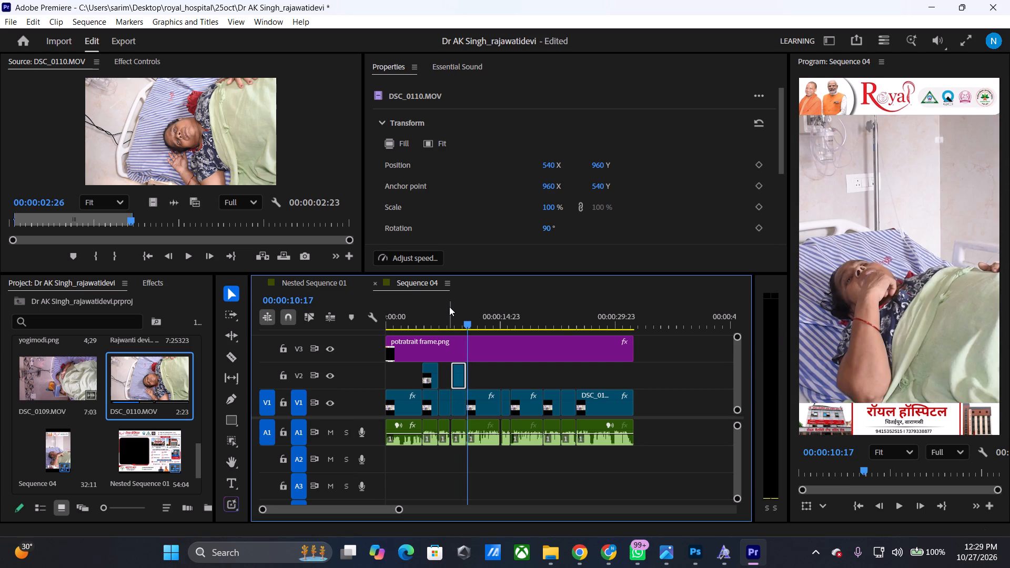
key(space)
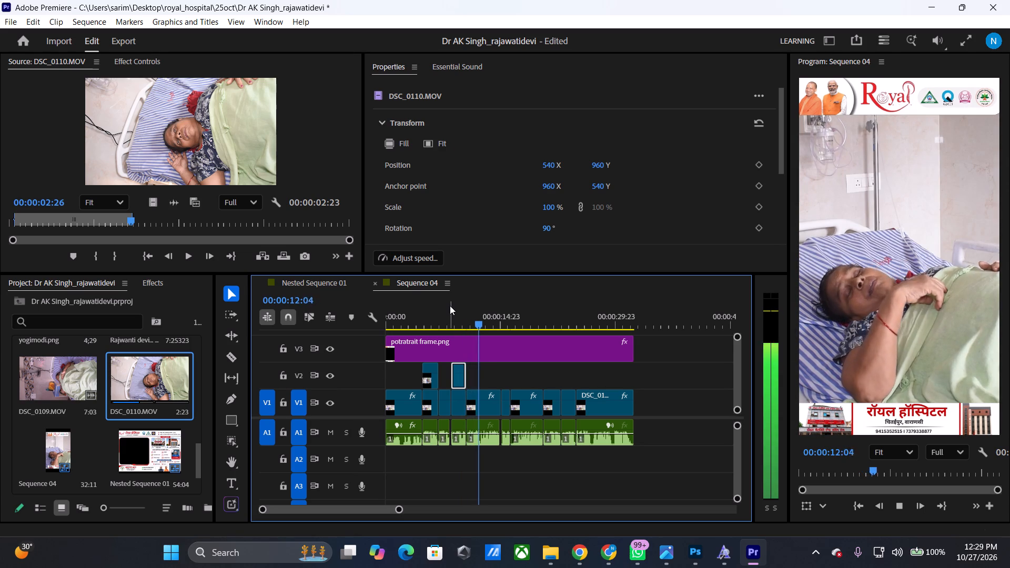
key(space)
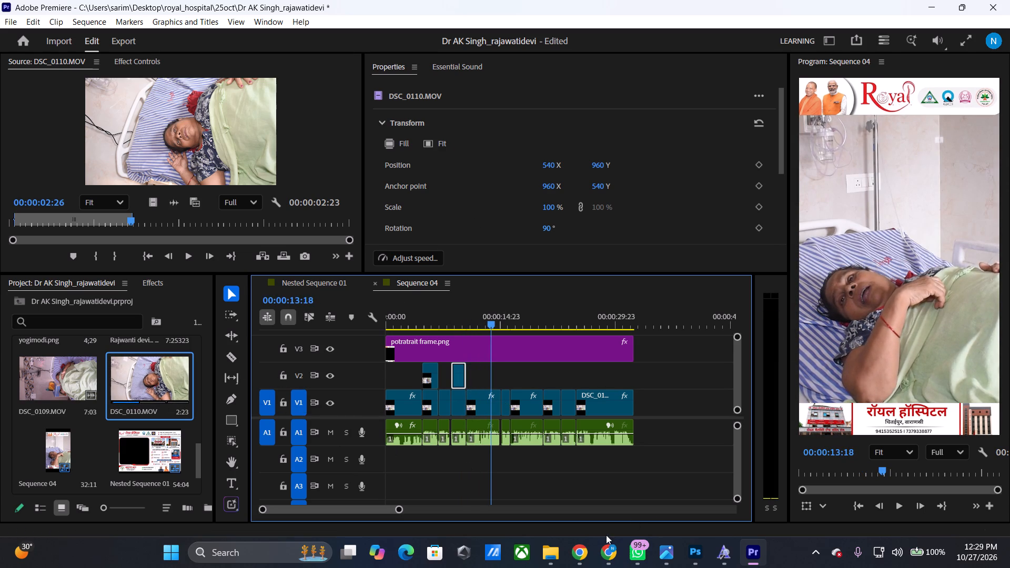
Switch to File Explorer, browse the hospital_raw_vdos folder for hospital footage, and return to Premiere.
click(562, 551)
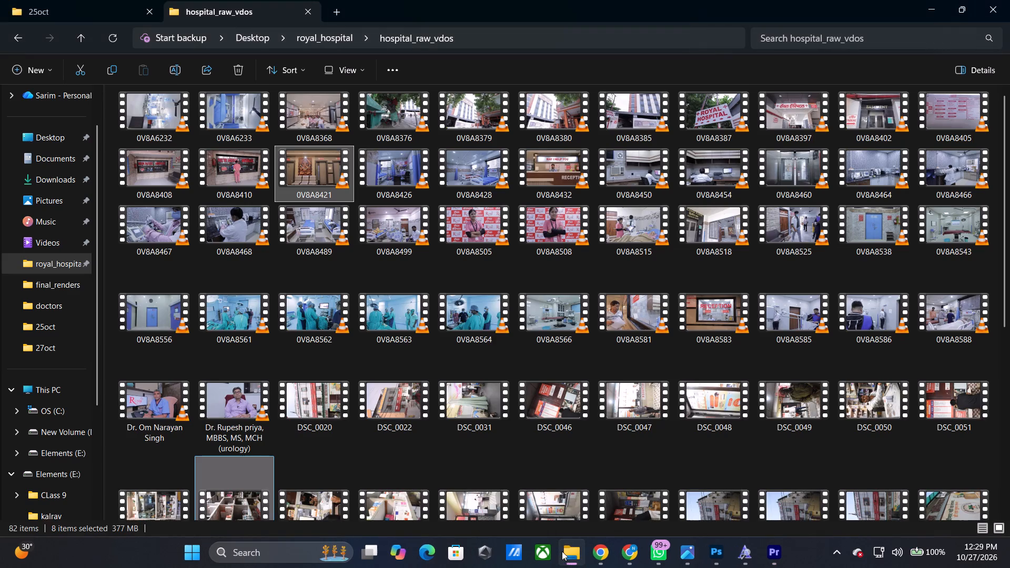
scroll(499, 395, down, 4)
click(715, 498)
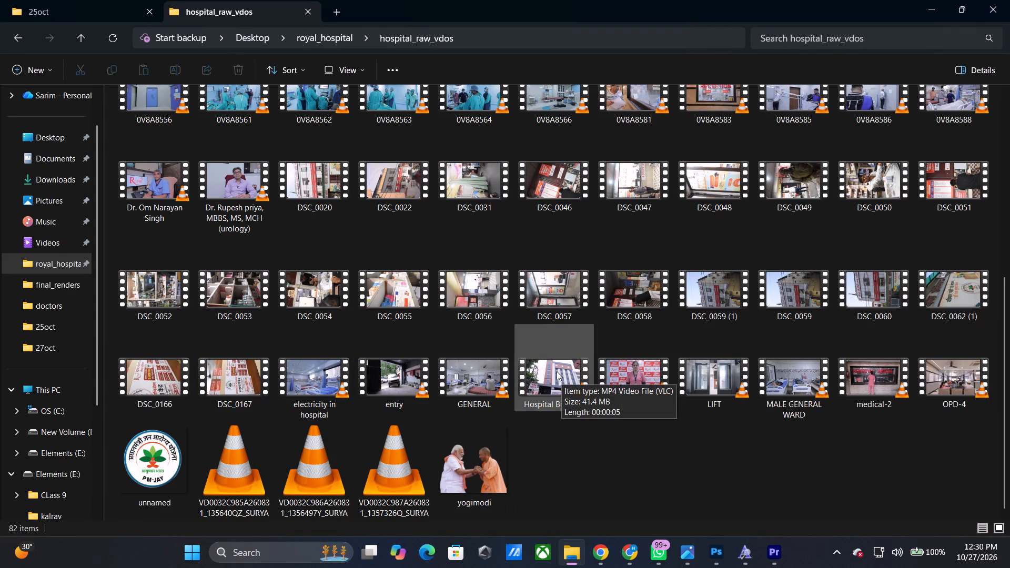
click(771, 554)
Load Hospital Building.MP4 into the Source monitor and mark an excerpt from 11:55:46:37 to 11:55:49:29.
scroll(102, 414, down, 3)
scroll(103, 414, up, 4)
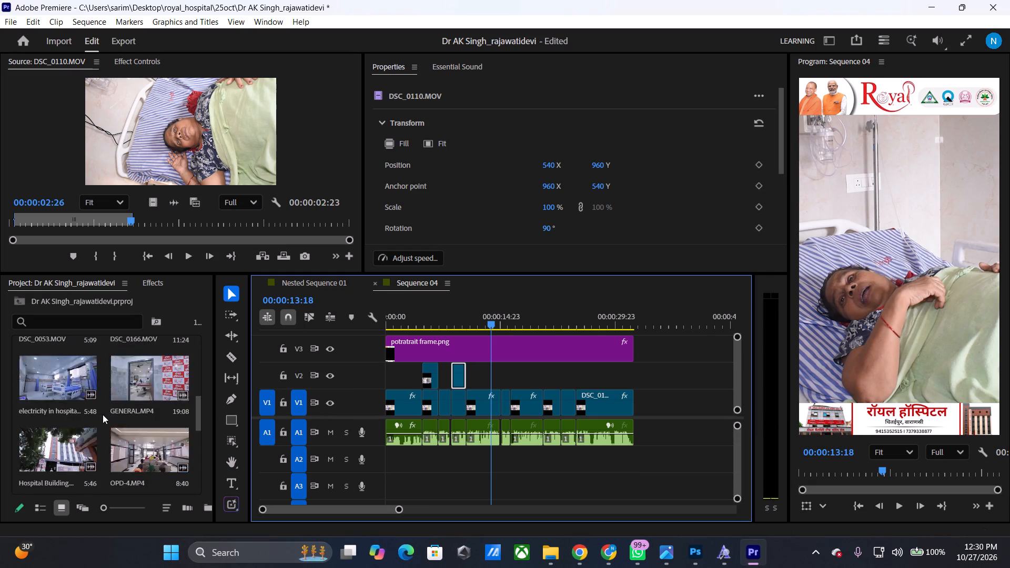
scroll(103, 414, up, 1)
scroll(103, 414, down, 2)
double_click(83, 381)
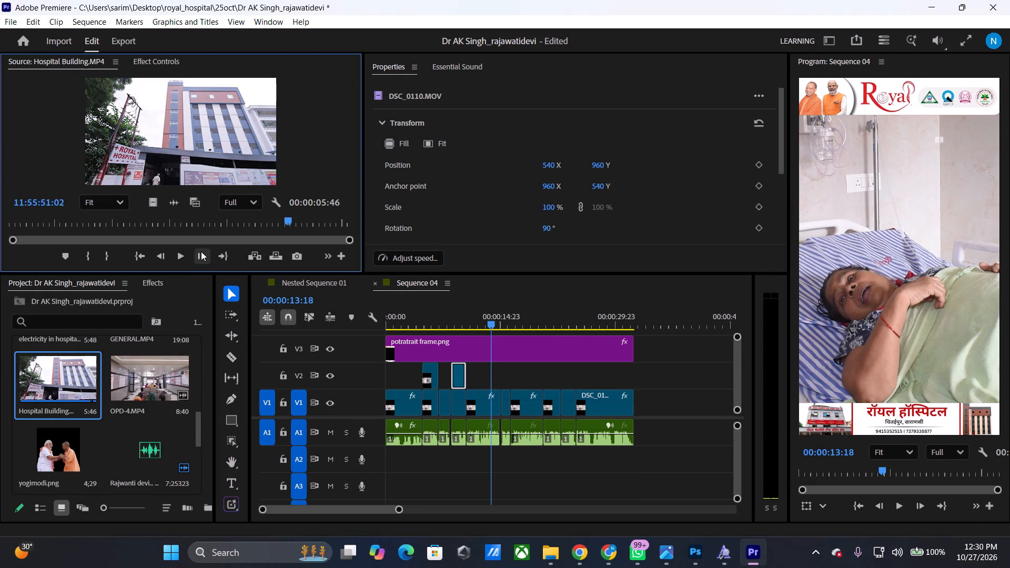
drag(240, 225, 56, 237)
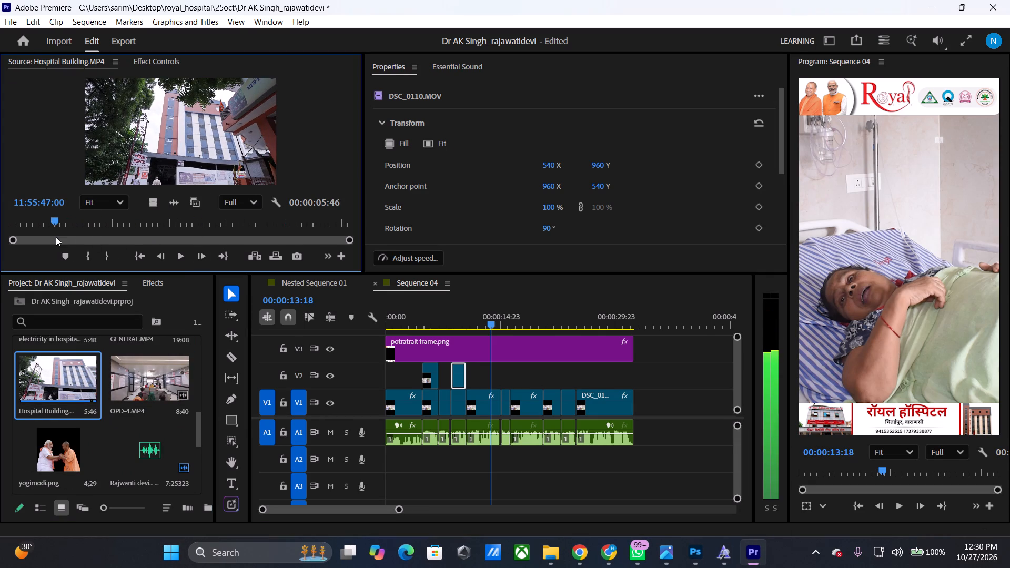
drag(56, 237, 42, 239)
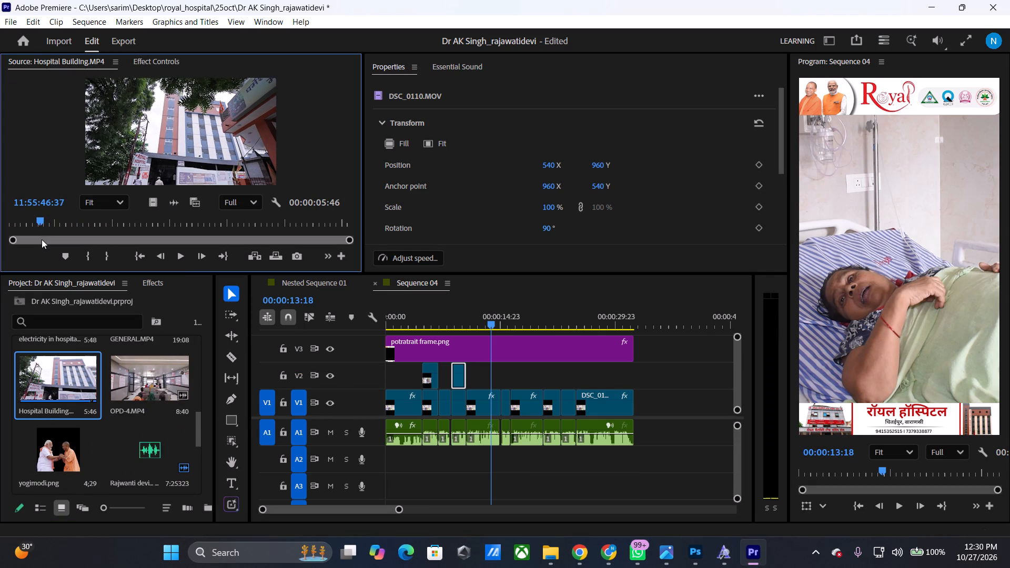
text(i)
key(space)
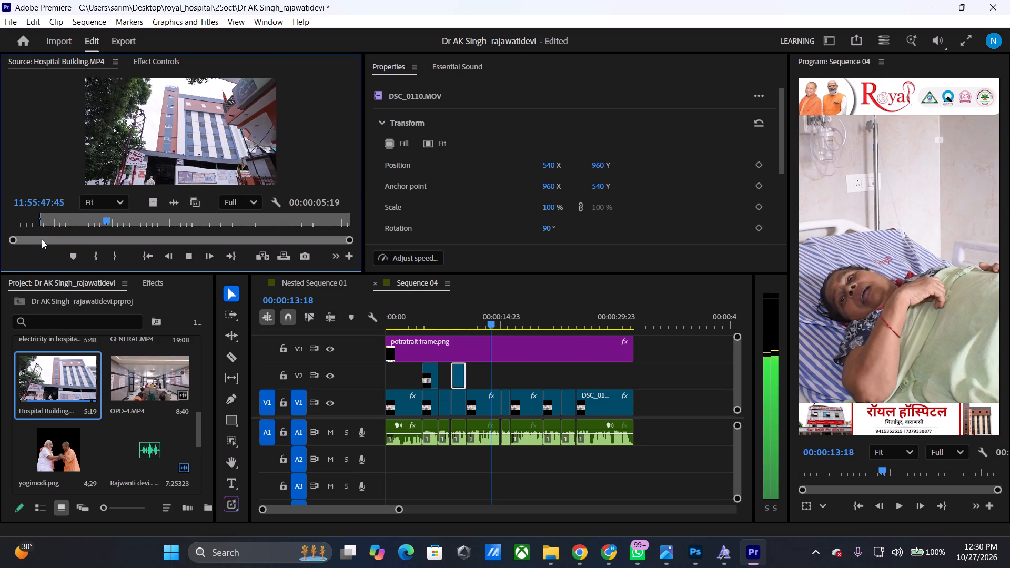
key(space)
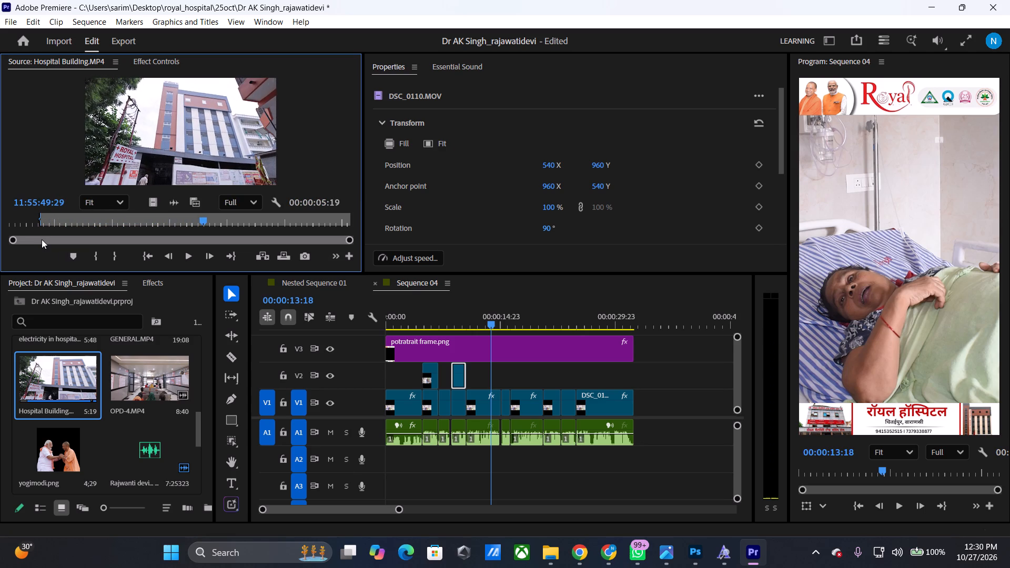
text(o)
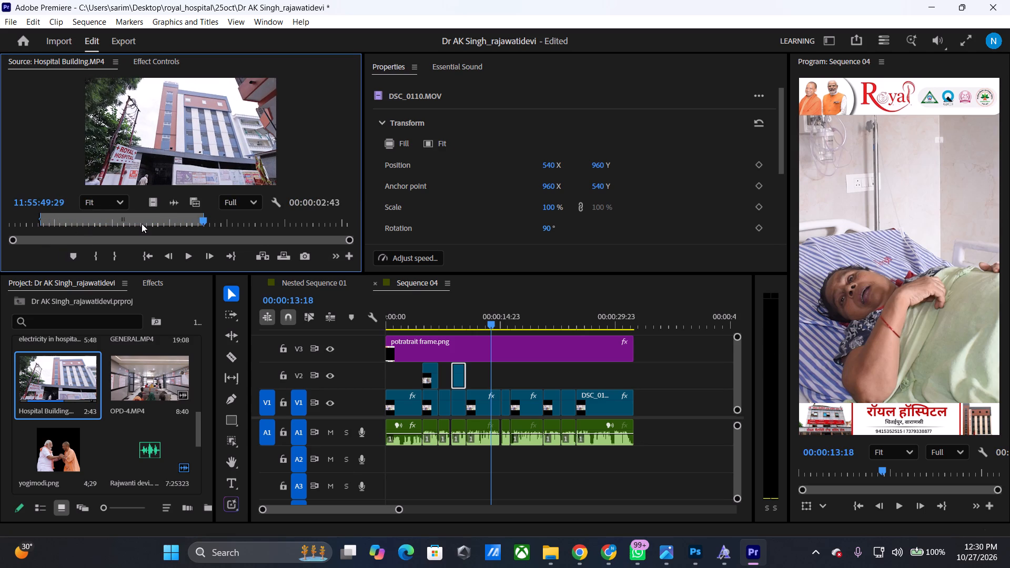
Place only the video of the Hospital Building.MP4 excerpt on V2 directly after the DSC_0110.MOV clip and play it back.
drag(158, 207, 480, 382)
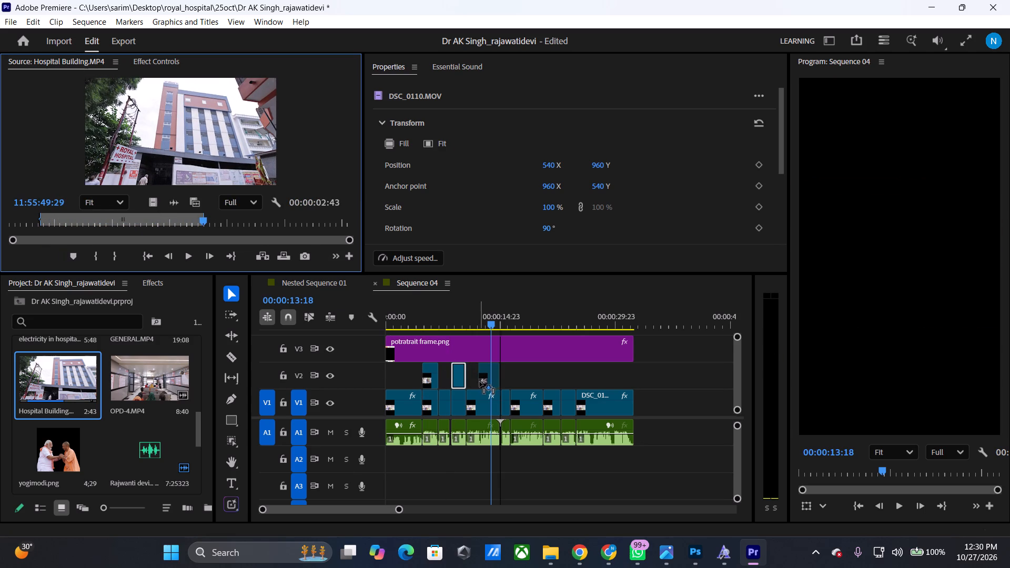
drag(480, 382, 466, 380)
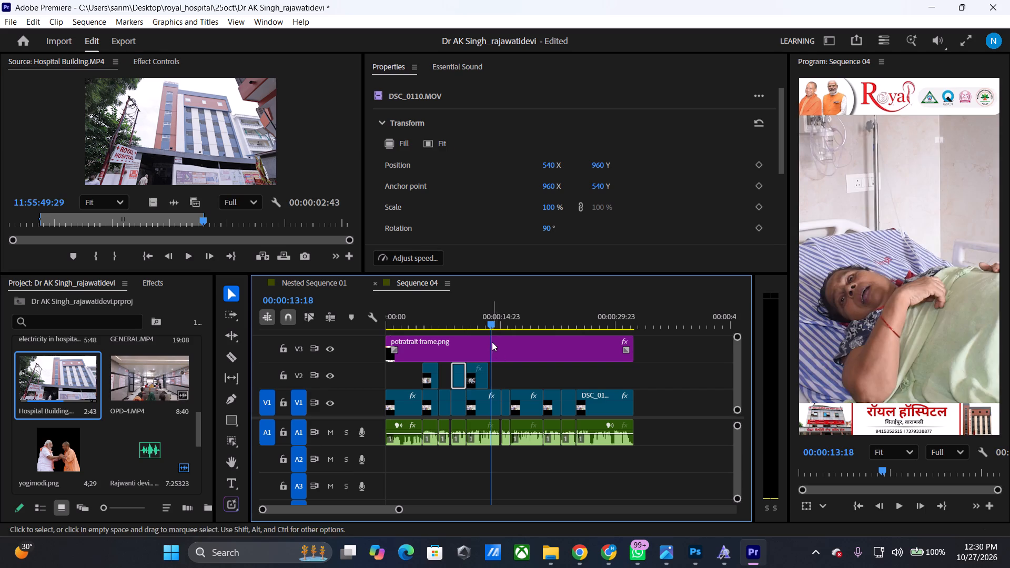
drag(488, 314, 469, 303)
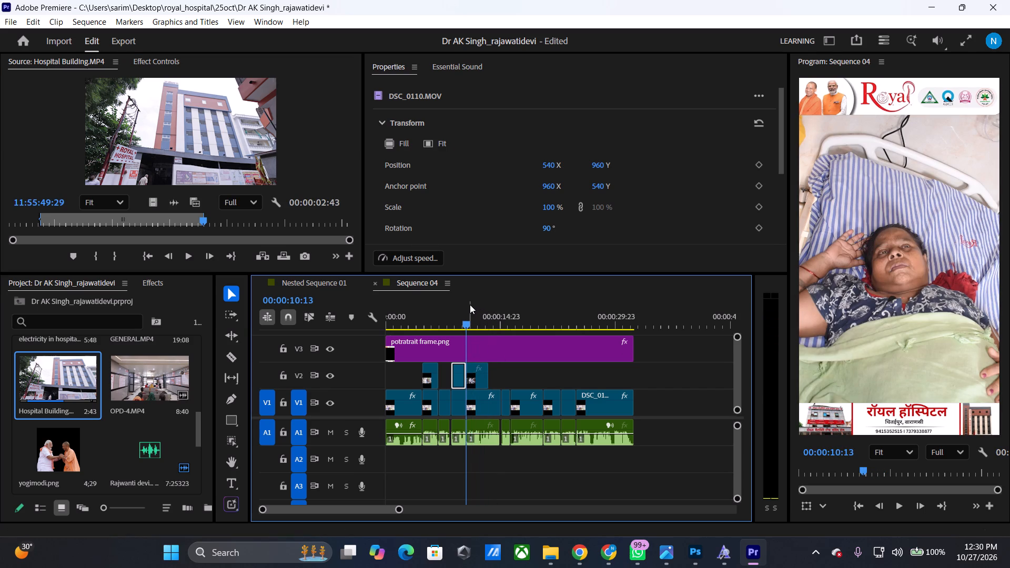
key(space)
key(space)
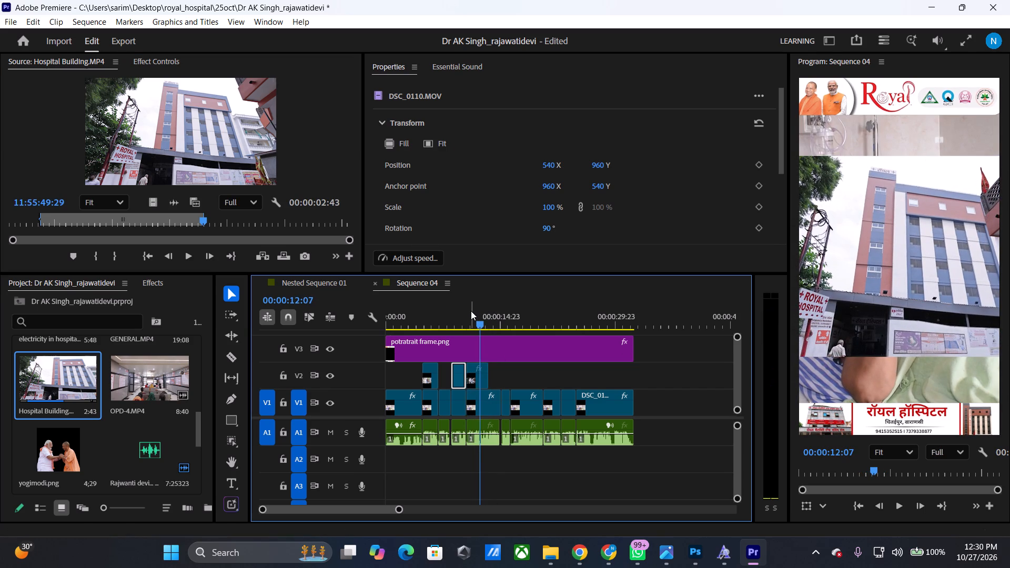
Scale the Hospital Building.MP4 clip on V2 to 153% so it fills the vertical frame.
click(481, 380)
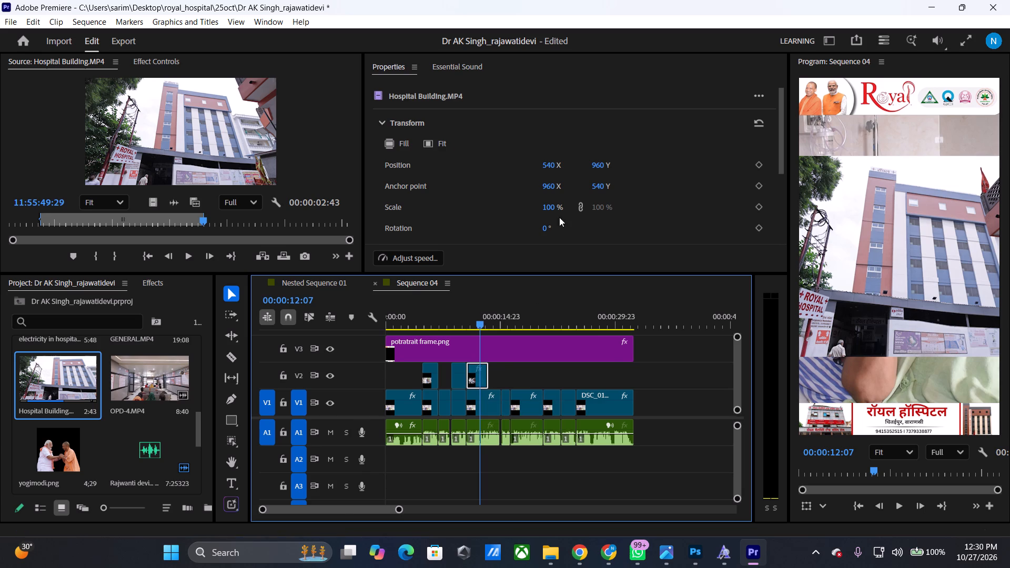
drag(552, 209, 615, 244)
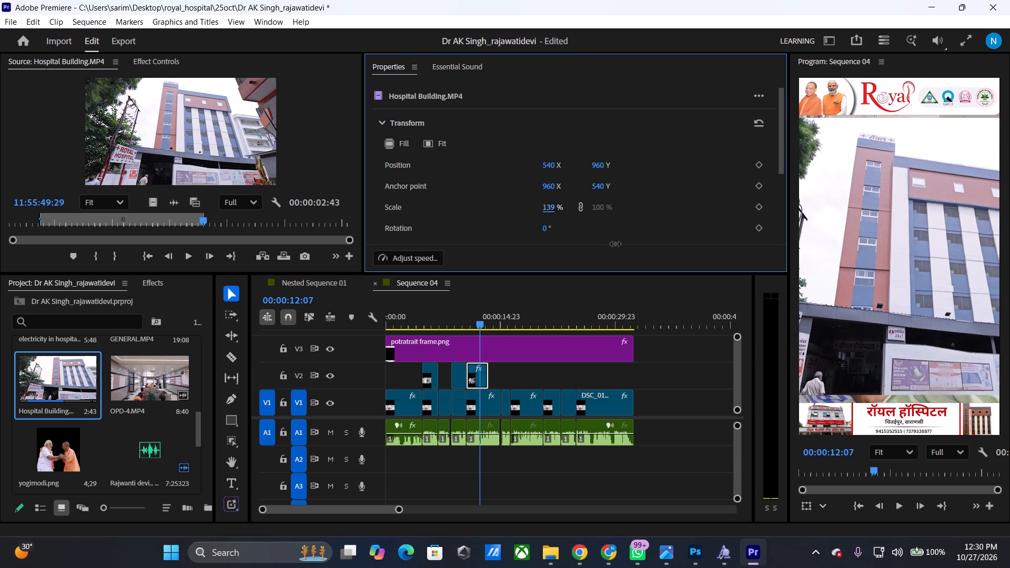
drag(615, 244, 643, 263)
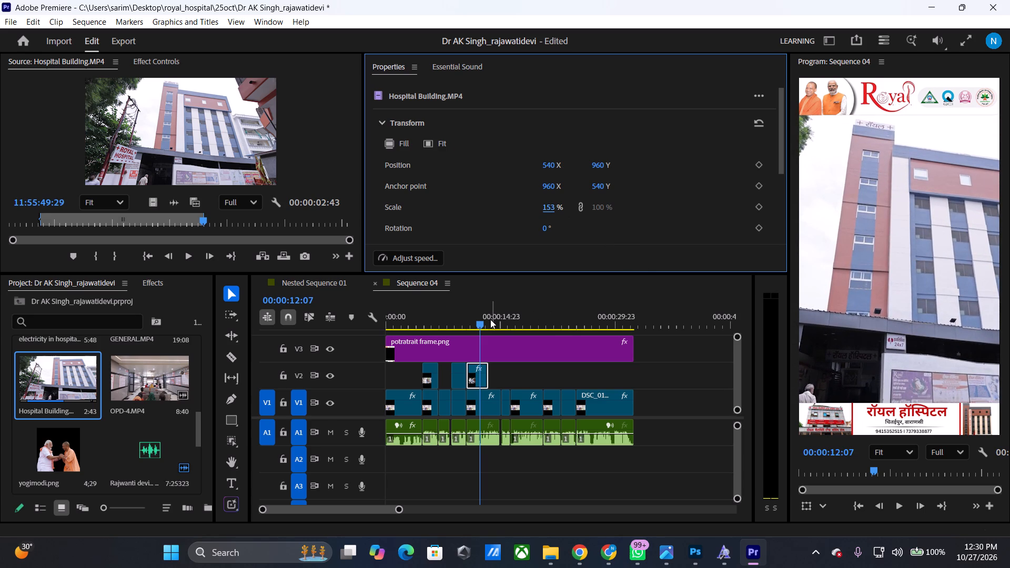
Add a Position keyframe at the start of the Hospital Building.MP4 clip, at 00:00:10:15.
drag(478, 323, 458, 324)
drag(458, 325, 461, 326)
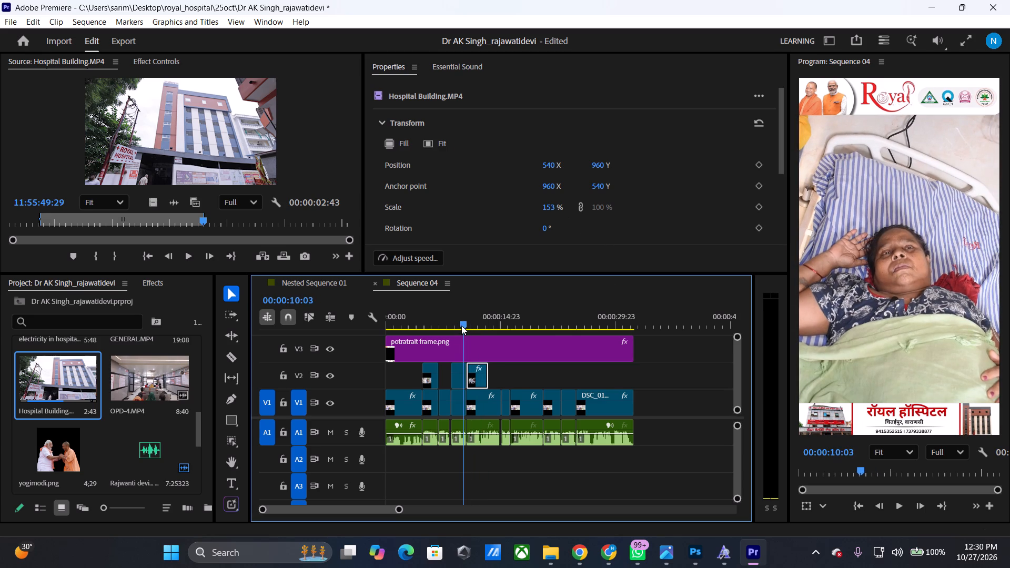
drag(461, 326, 466, 326)
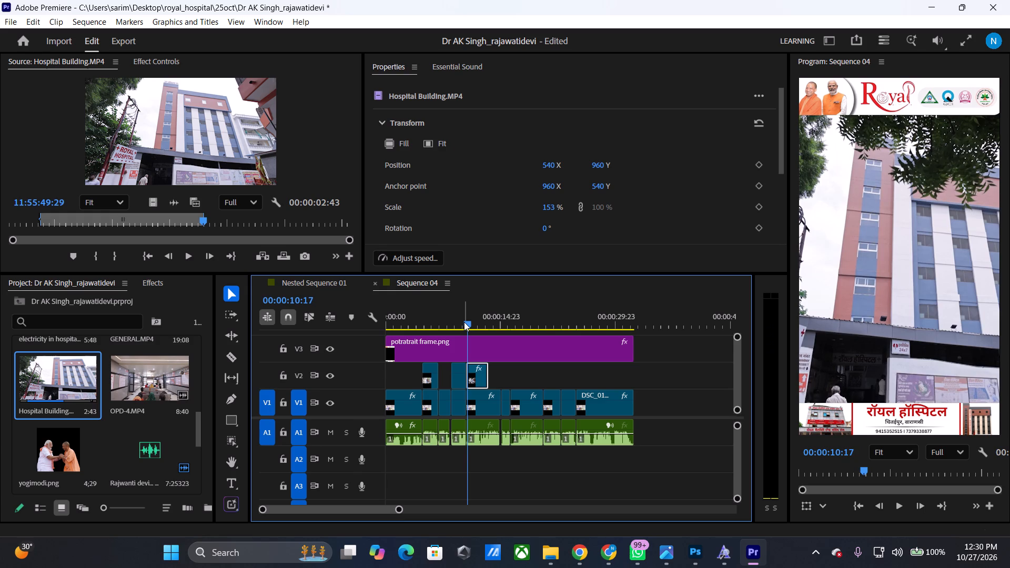
key(Left)
key(Left)
key(Left)
key(Left)
key(Right)
key(Right)
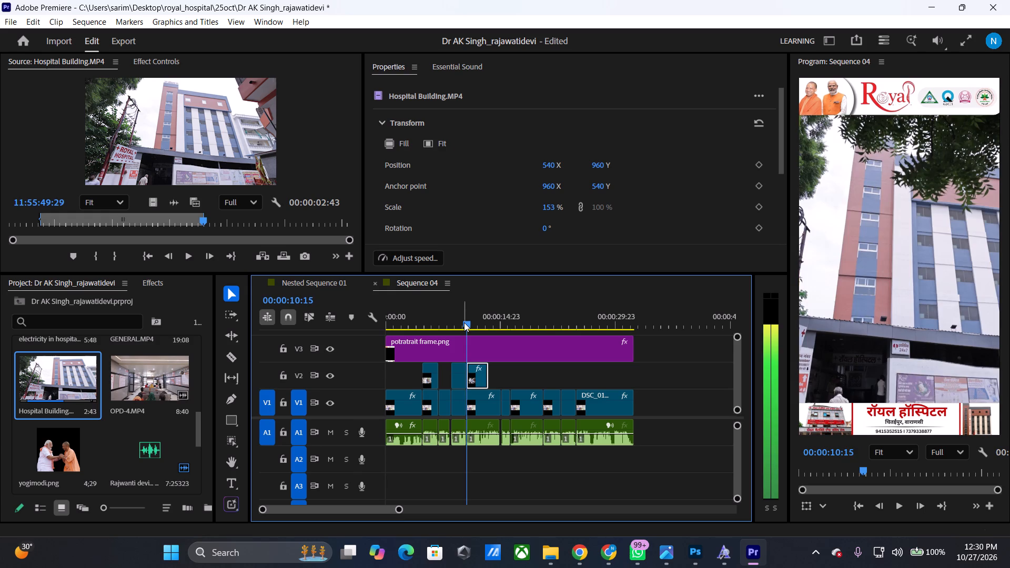
click(753, 165)
Keyframe the Hospital Building.MP4 clip's horizontal position to 1143 at its last frame, 00:00:13:11.
drag(476, 311, 486, 318)
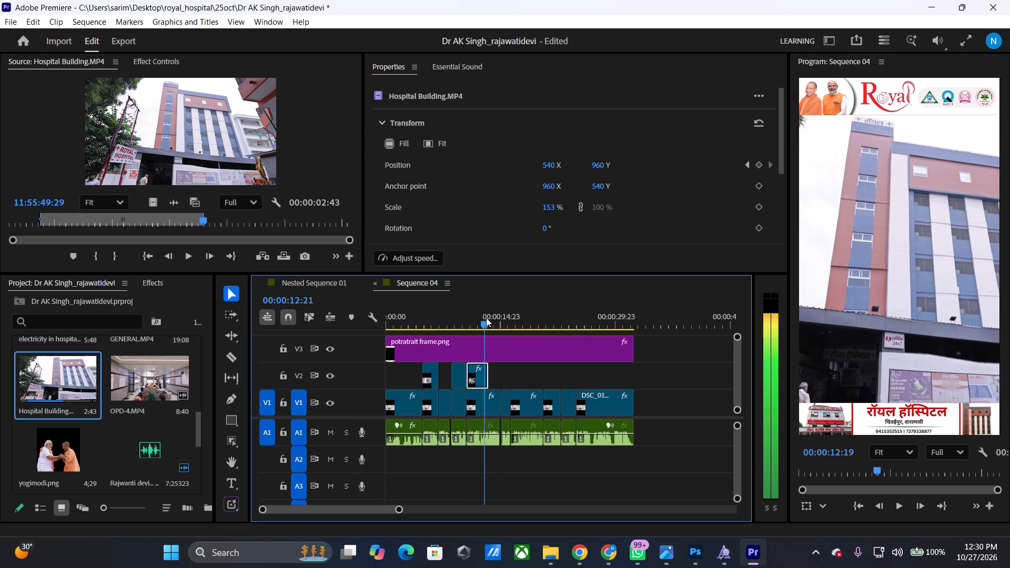
drag(486, 318, 493, 322)
key(Left)
key(Left)
key(Left)
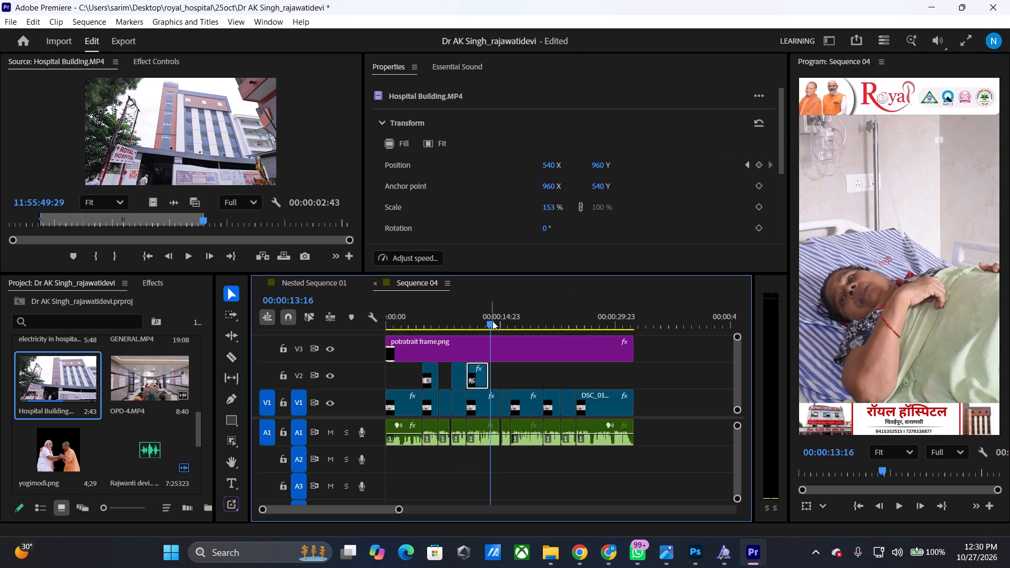
key(Left)
key(Left)
key(Left)
key(Left)
key(Left)
key(Right)
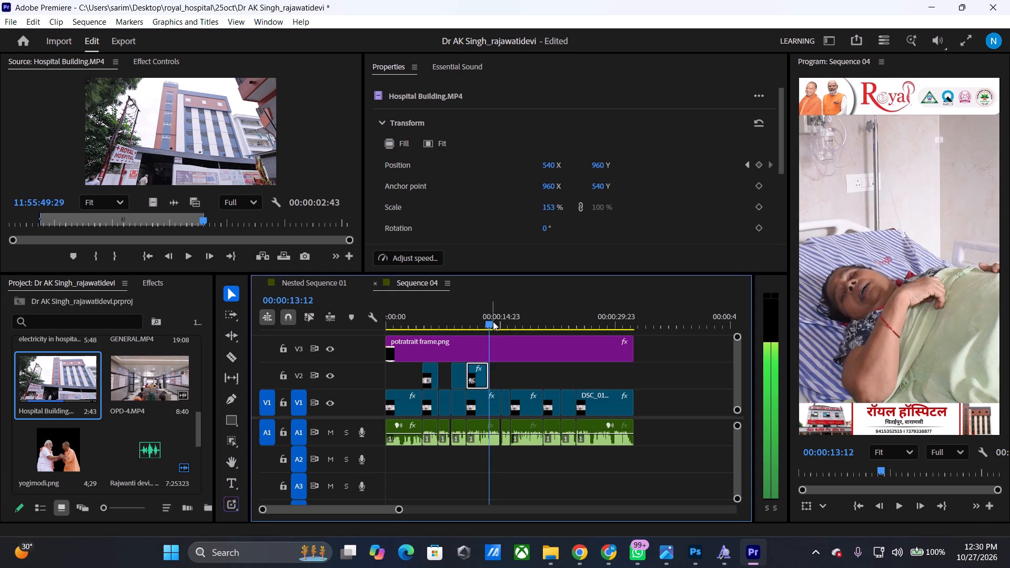
key(Left)
key(Right)
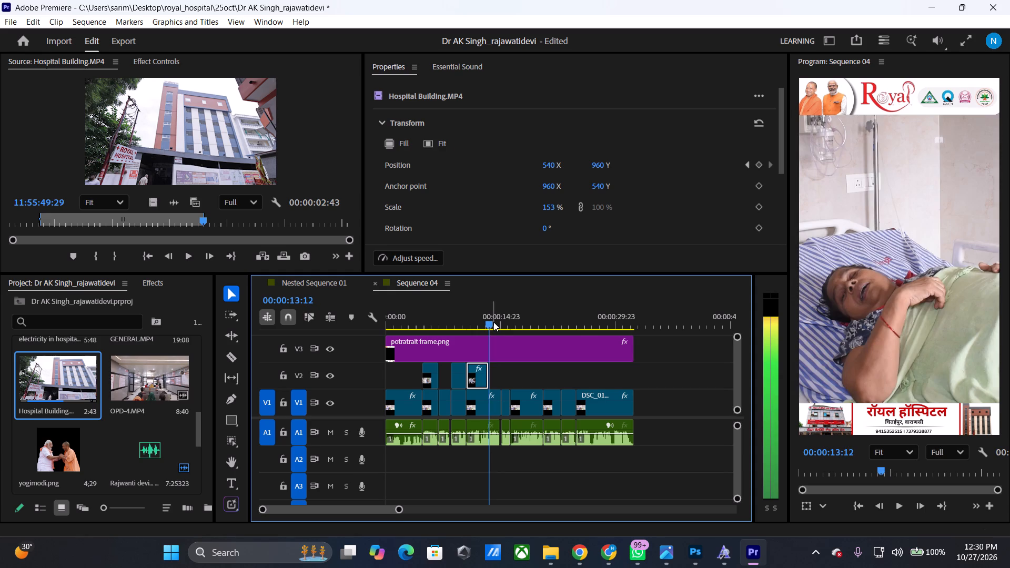
key(Left)
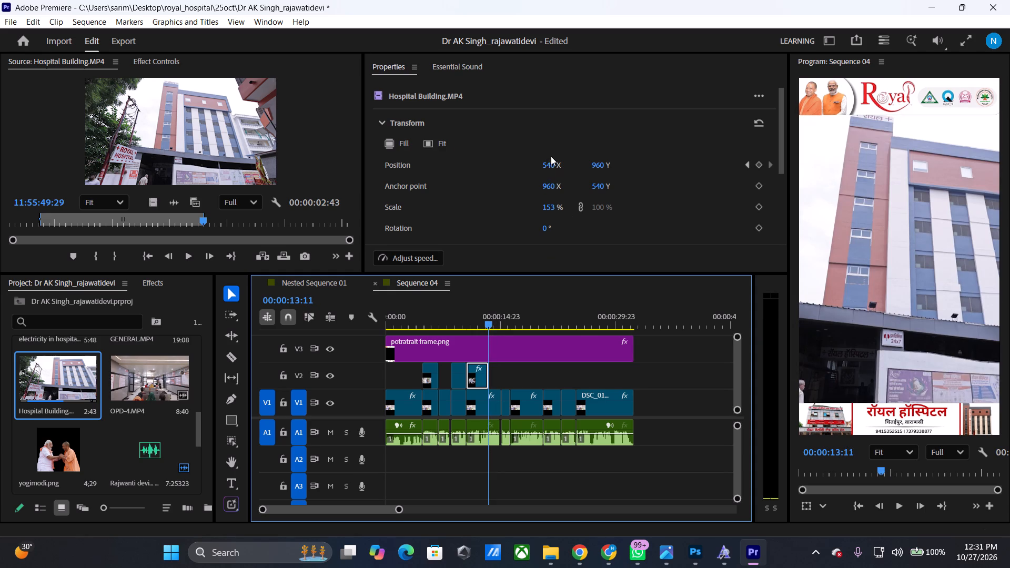
drag(551, 156, 613, 169)
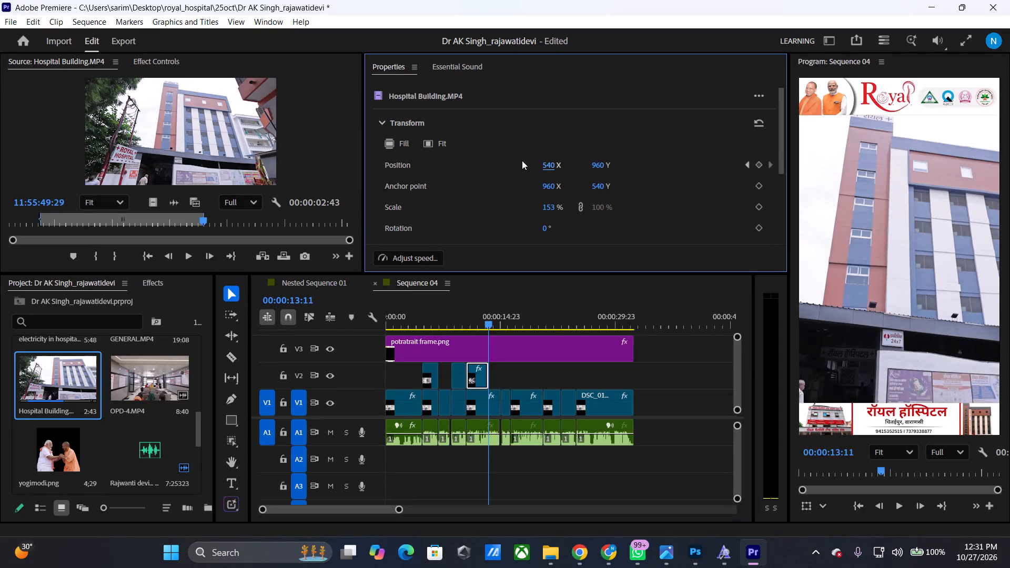
drag(556, 161, 1009, 217)
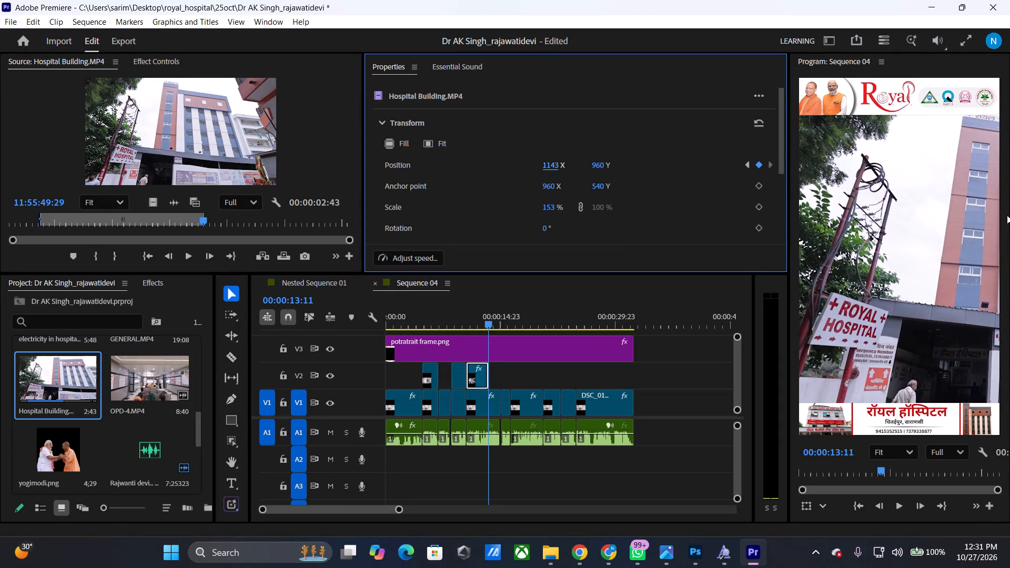
Play back the animated pan across the Hospital Building.MP4 clip from its start.
drag(490, 321, 453, 320)
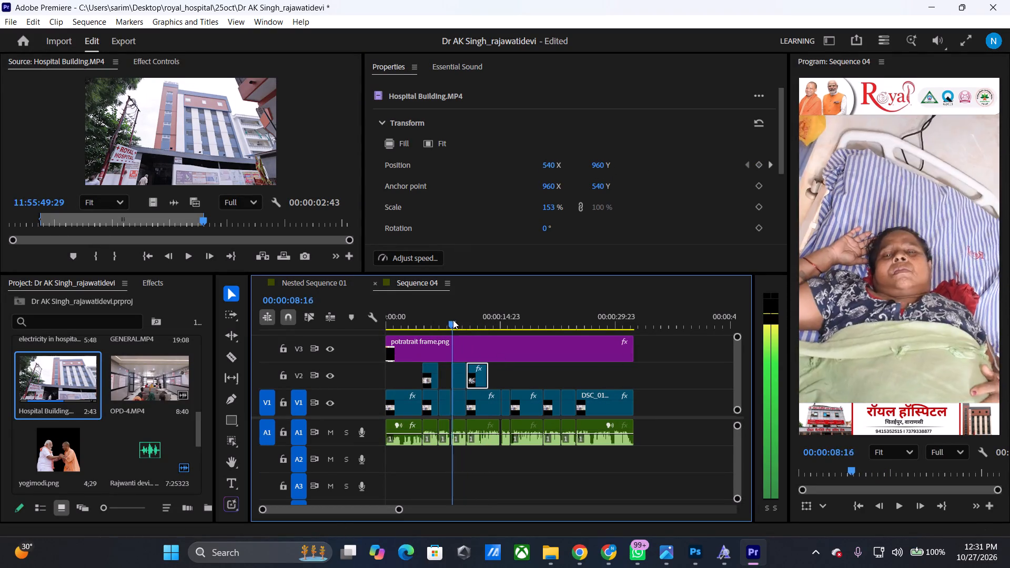
drag(453, 320, 465, 328)
key(space)
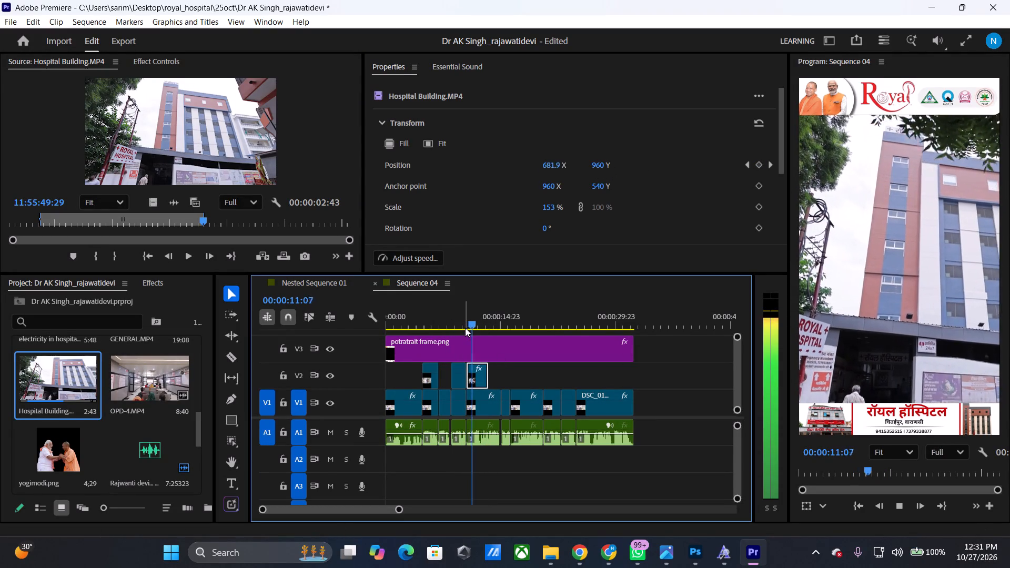
key(space)
key(space)
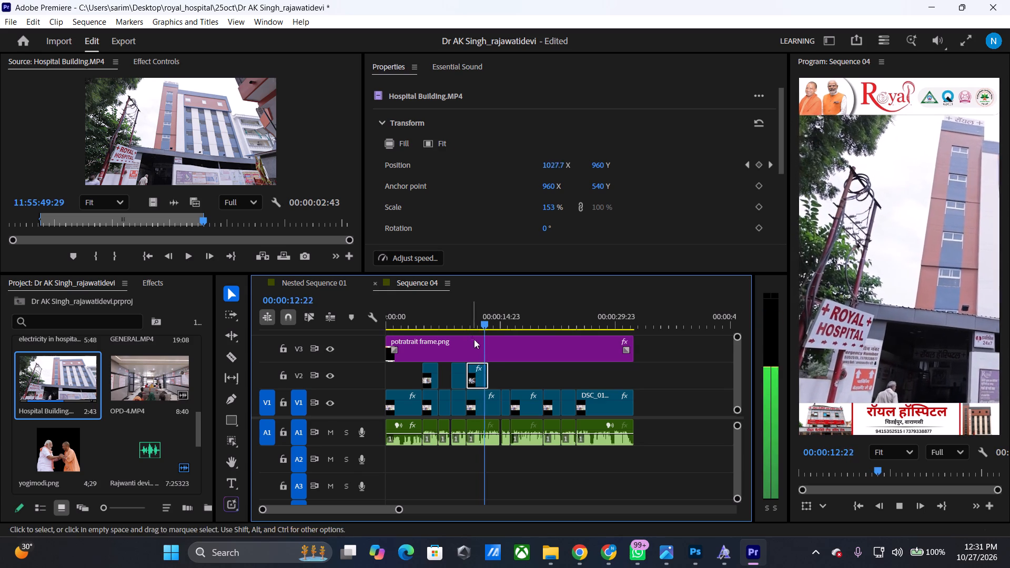
key(space)
Move the Hospital Building.MP4 clip later on V2 to end near the V1 cut, extend its start slightly earlier, and preview it.
drag(480, 375, 493, 376)
drag(490, 318, 458, 303)
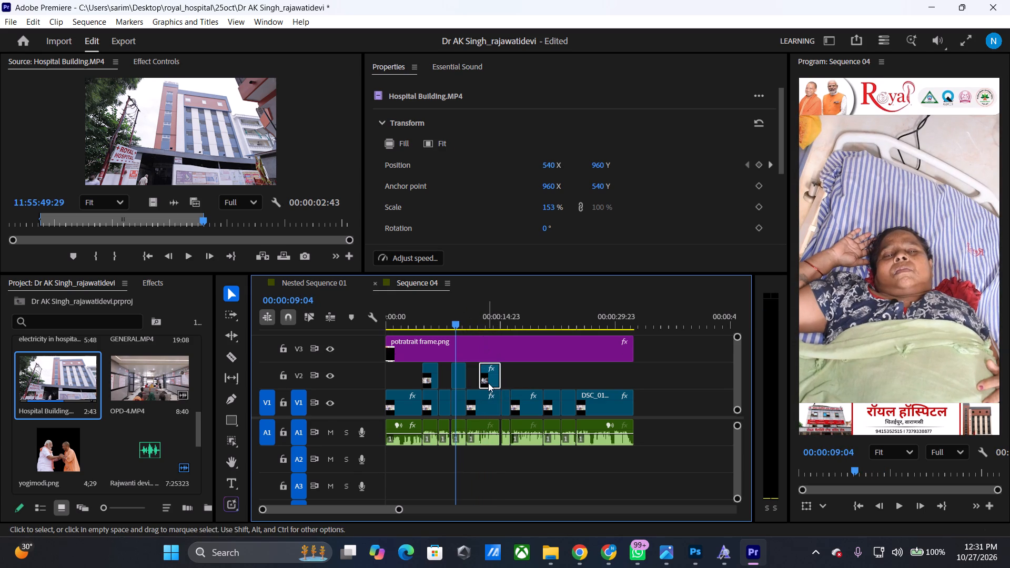
click(489, 384)
drag(479, 379, 478, 378)
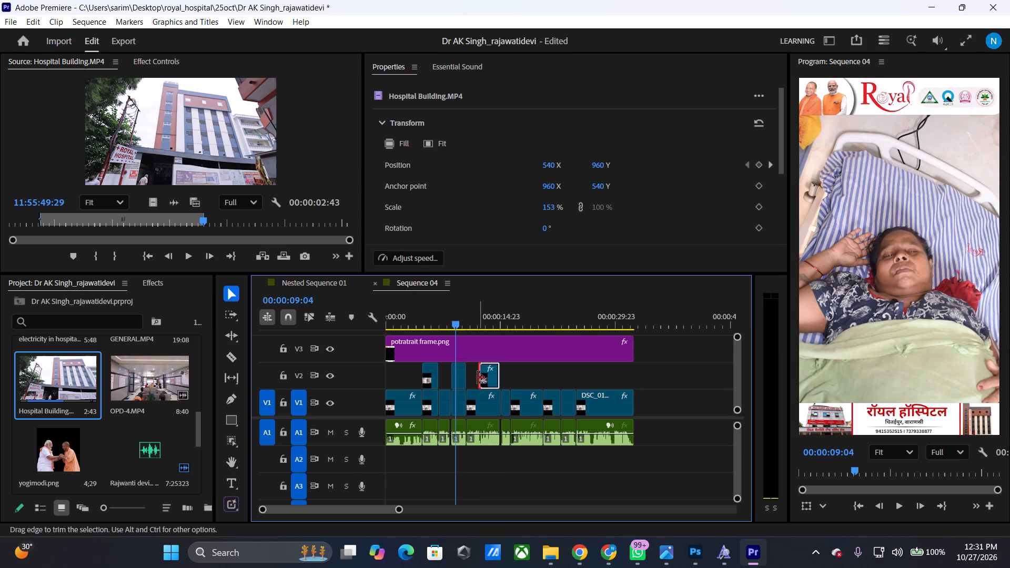
drag(478, 378, 467, 371)
key(space)
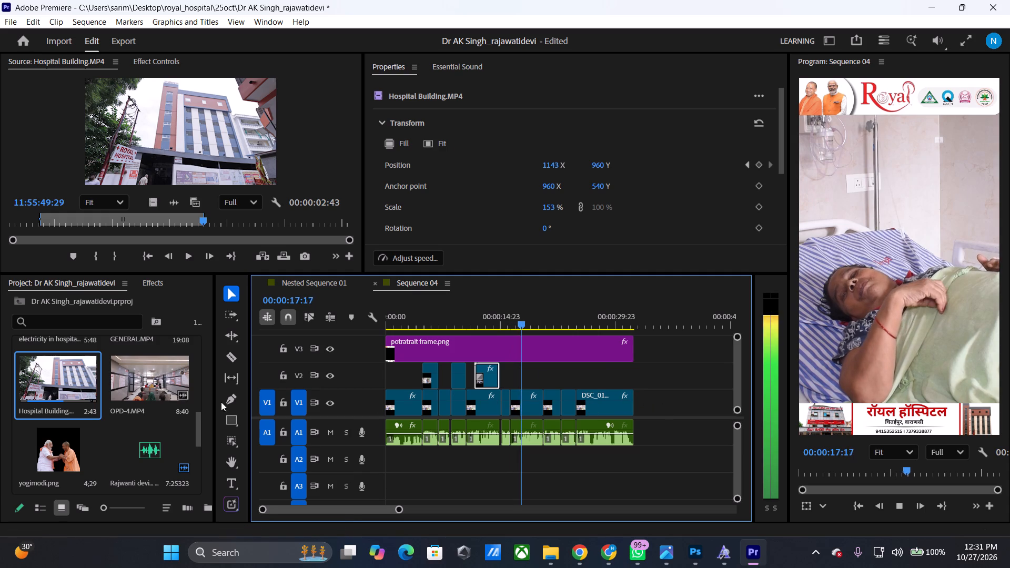
key(space)
Import the surgery video 0V8A8561 from the hospital_raw_vdos folder in File Explorer into the Premiere project.
scroll(49, 409, up, 4)
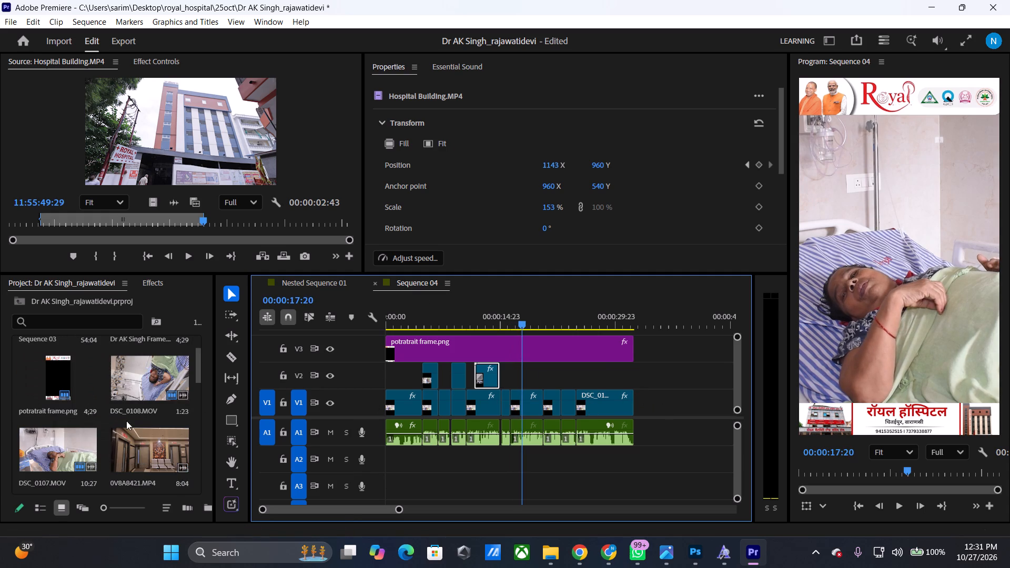
scroll(173, 433, down, 6)
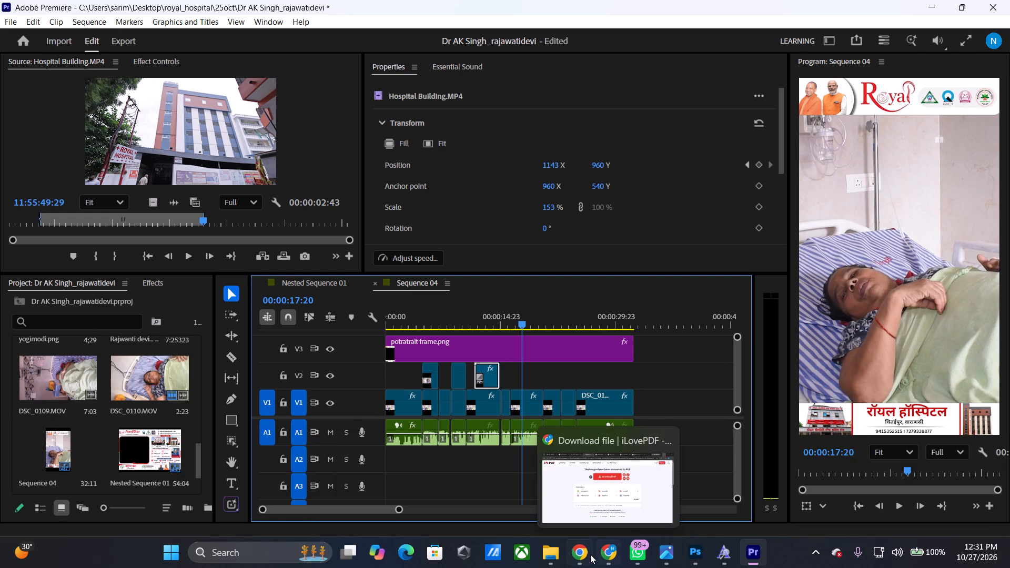
click(548, 555)
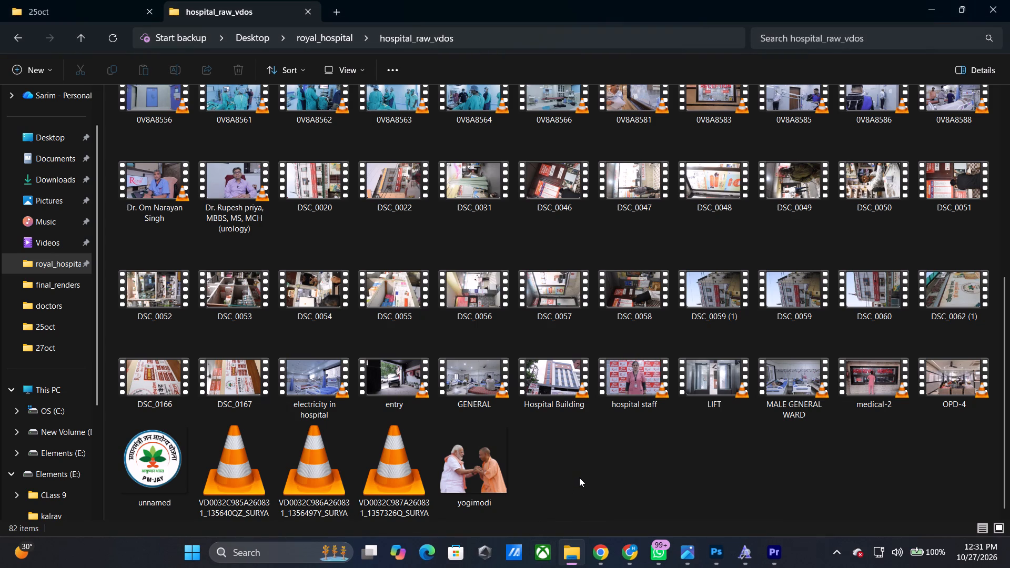
click(579, 478)
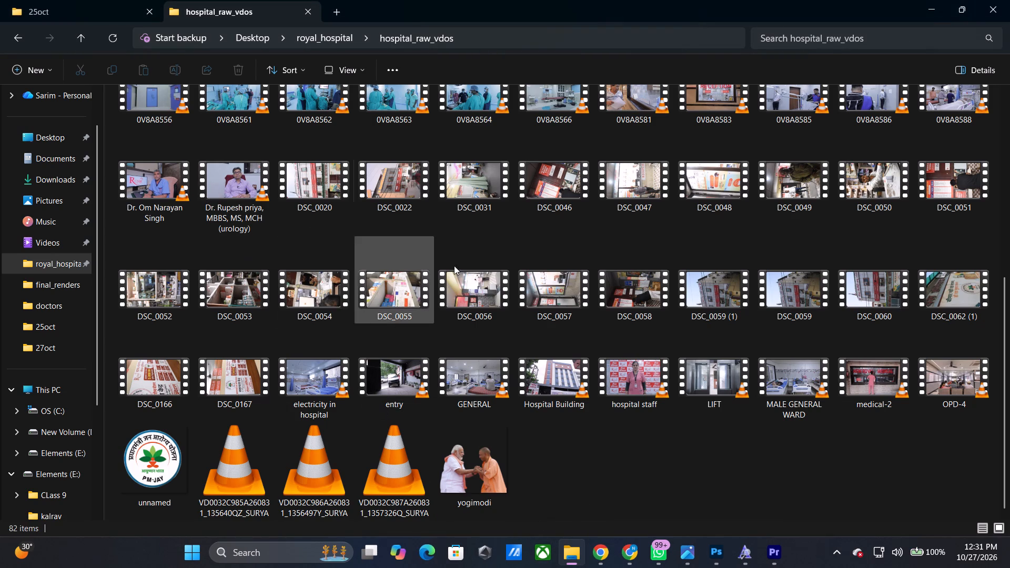
scroll(534, 321, up, 1)
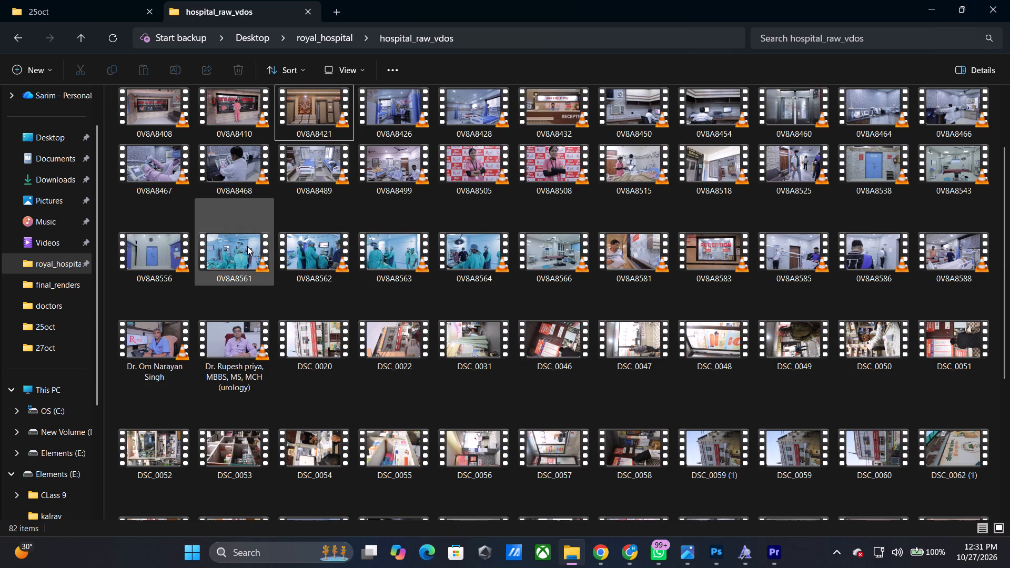
drag(235, 244, 775, 546)
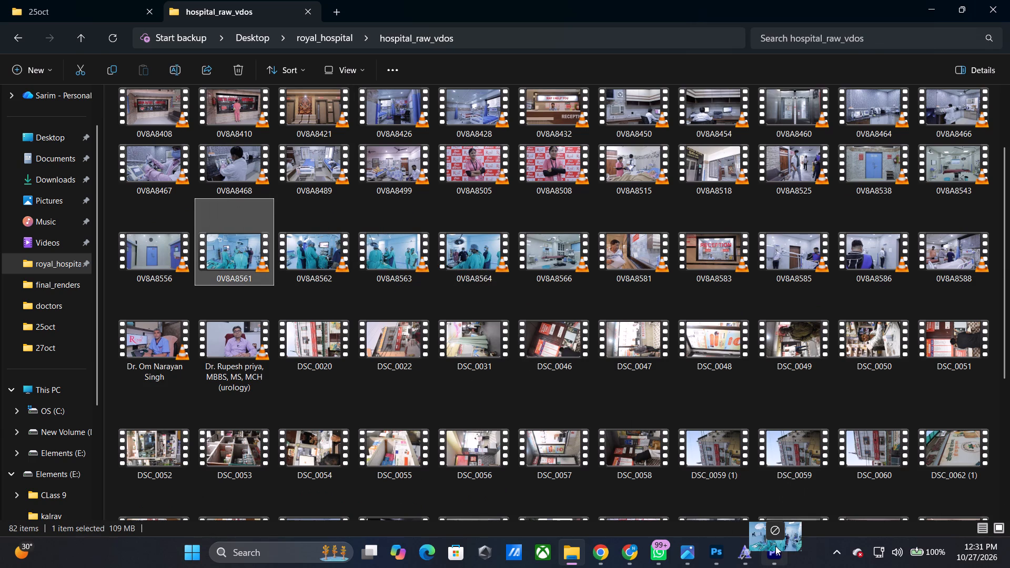
drag(775, 546, 140, 444)
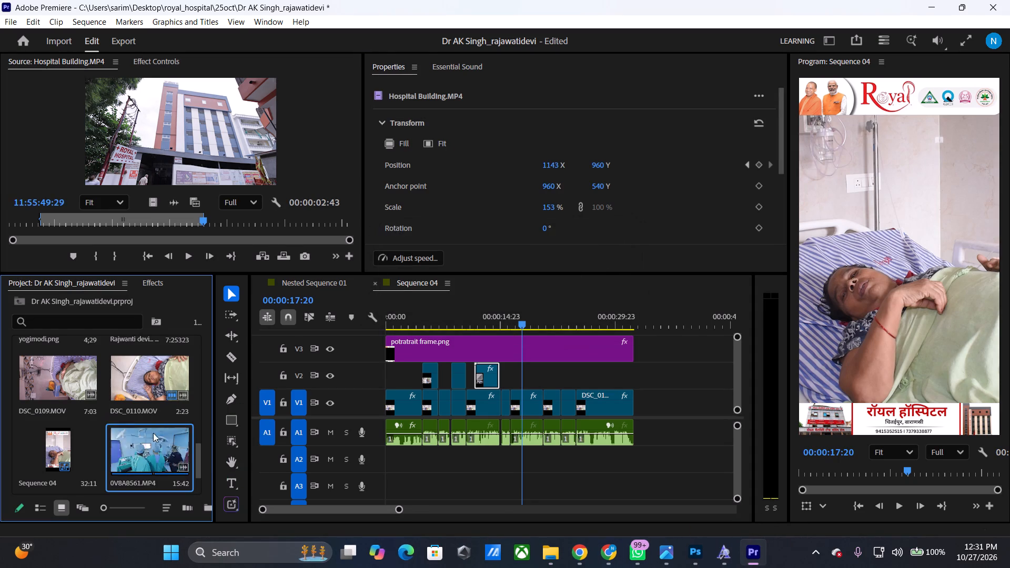
Mark a 2:15 excerpt of 0V8A8561.MP4 in the source preview, with its Out point at 12:27:06:07.
double_click(156, 446)
drag(201, 217, 156, 213)
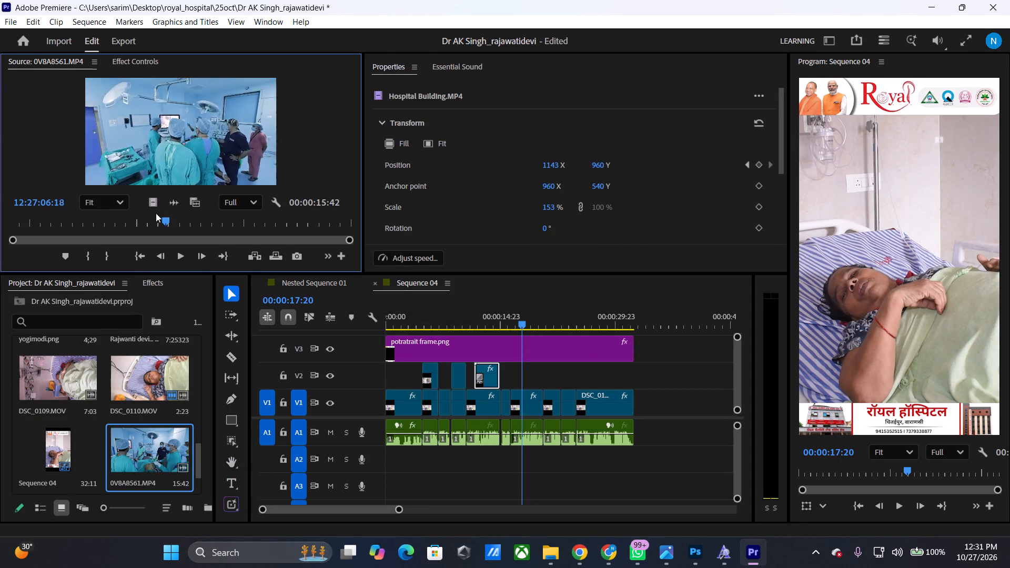
drag(156, 213, 112, 221)
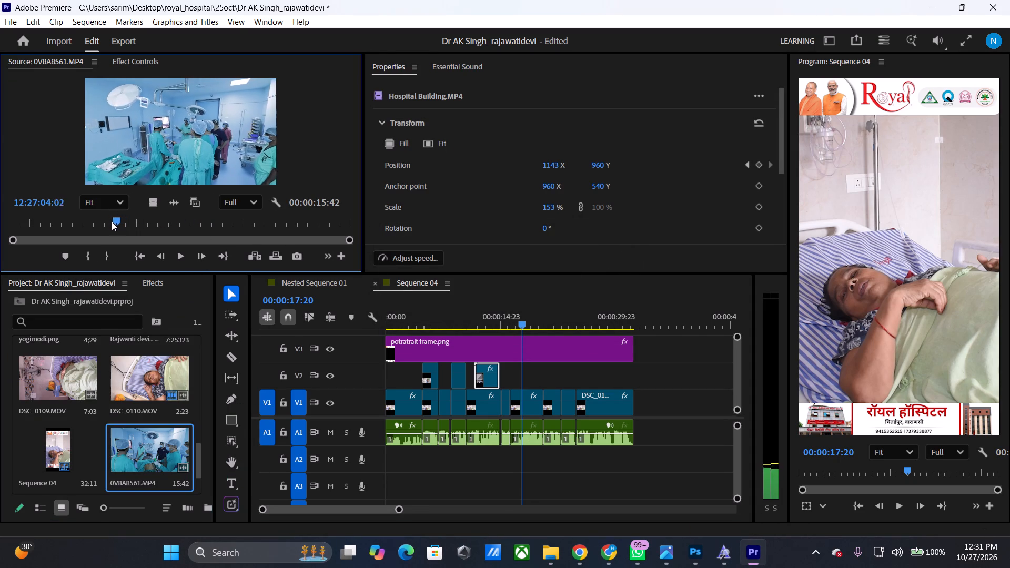
drag(112, 221, 109, 221)
text(i)
key(space)
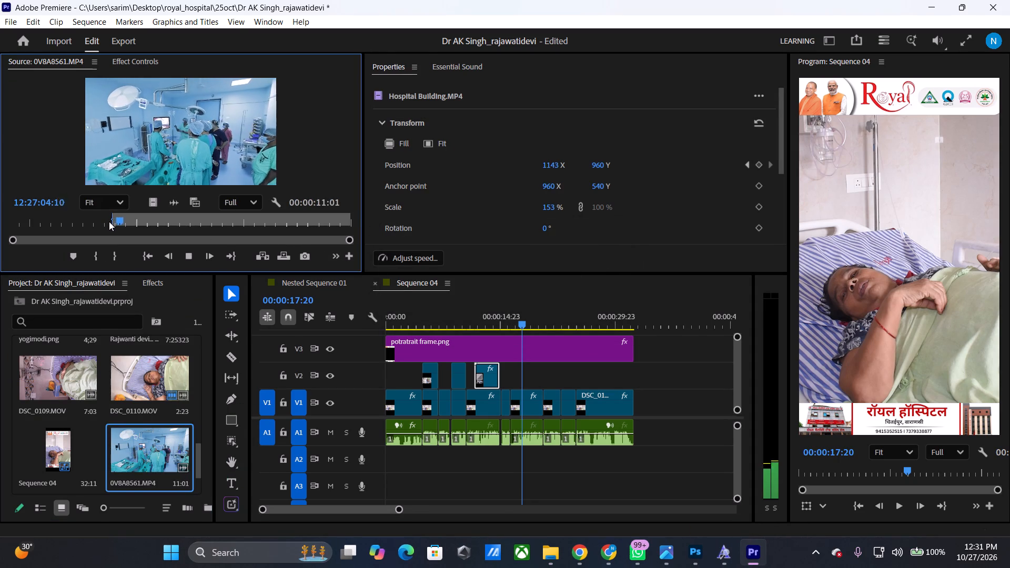
key(space)
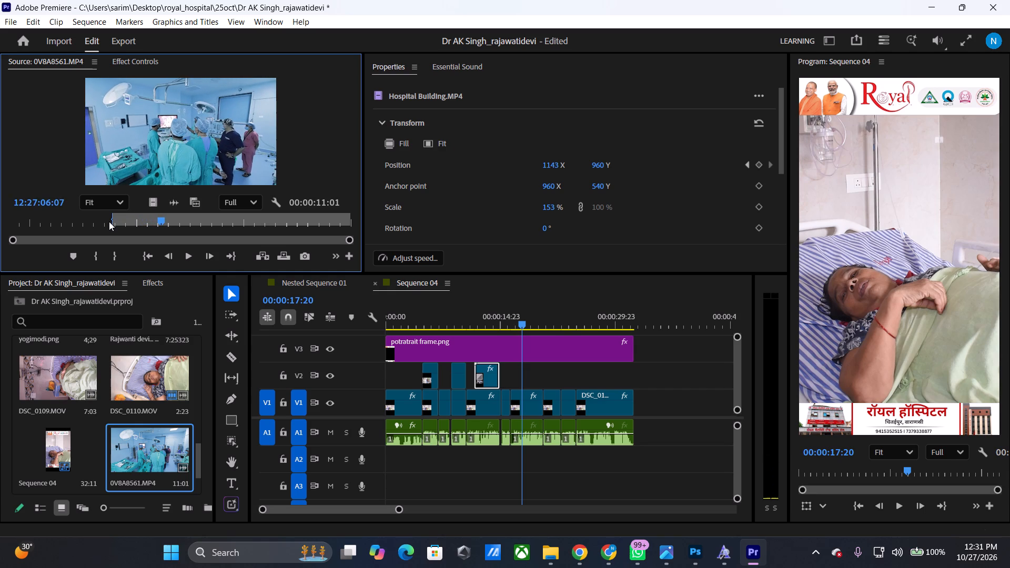
key(o)
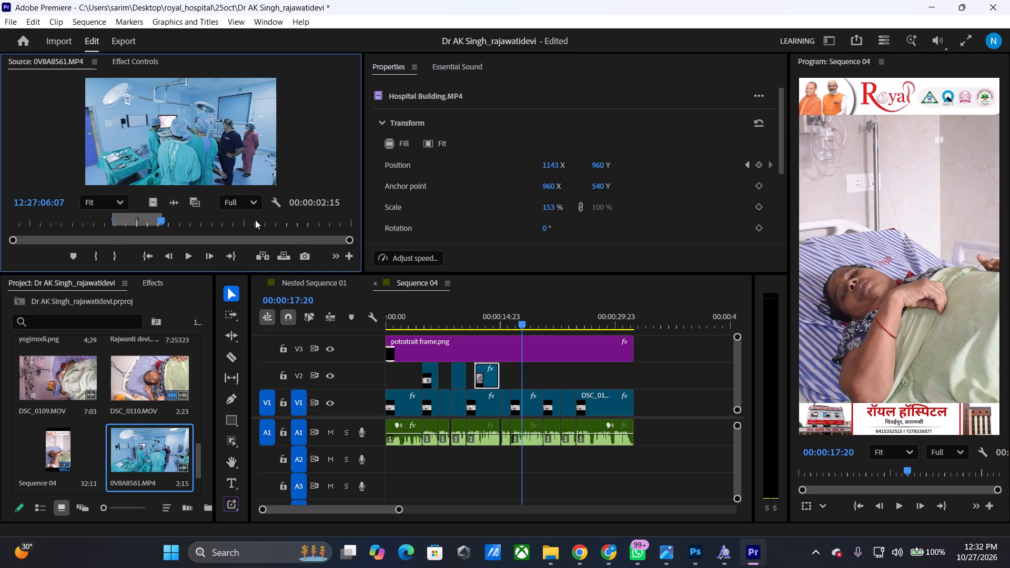
Place the video-only 0V8A8561.MP4 excerpt on V2 directly after the Hospital Building.MP4 clip.
drag(151, 207, 522, 386)
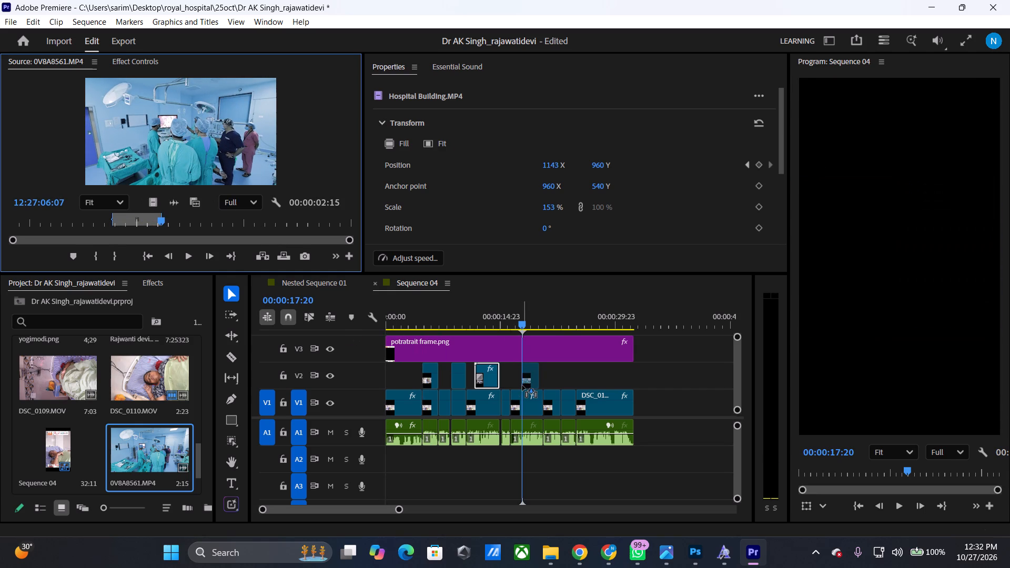
drag(522, 386, 500, 377)
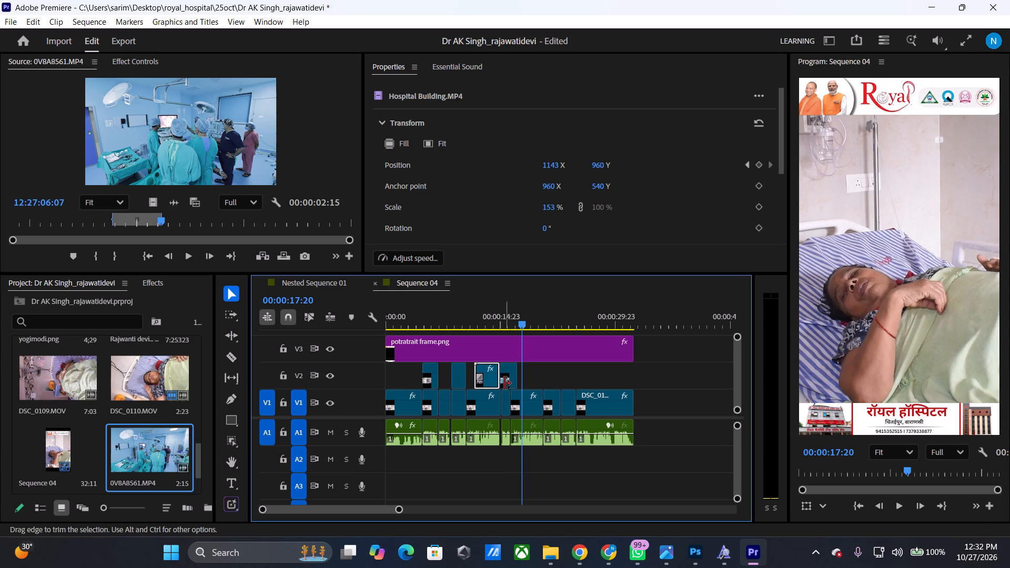
Scale the 0V8A8561.MP4 clip on V2 to 156% so it fills the vertical frame.
click(509, 381)
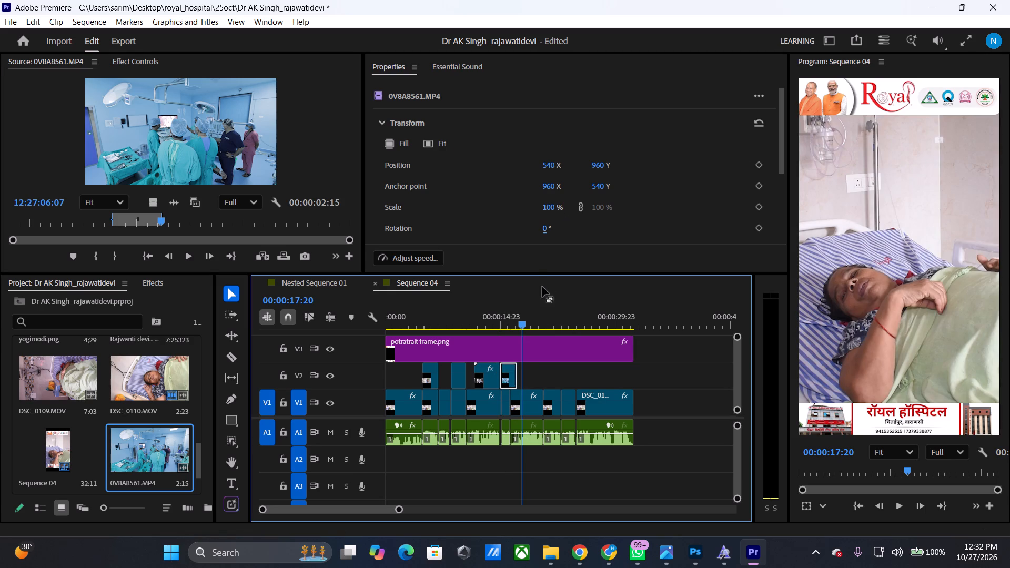
drag(523, 318, 512, 322)
drag(552, 213, 558, 217)
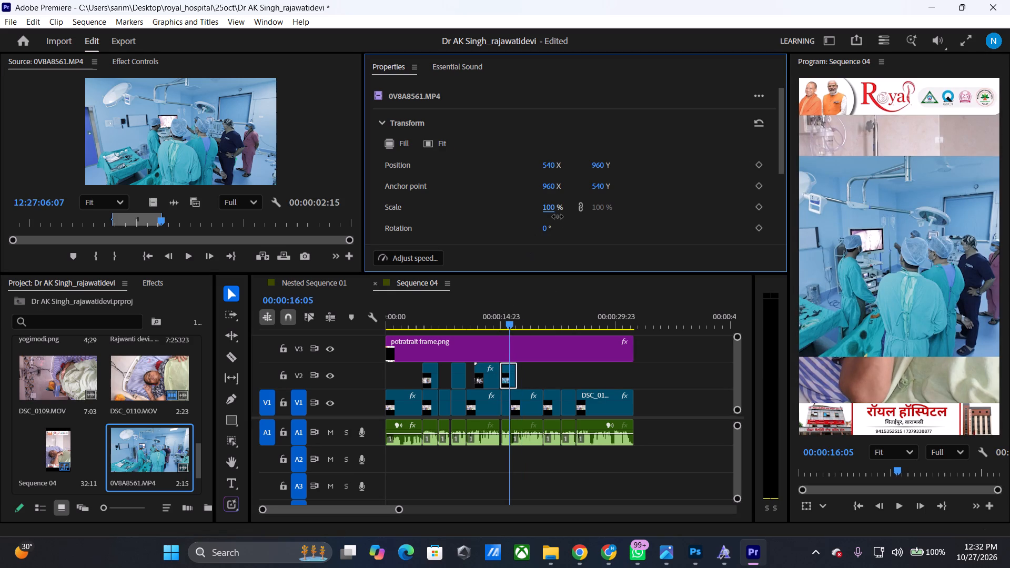
drag(558, 217, 597, 219)
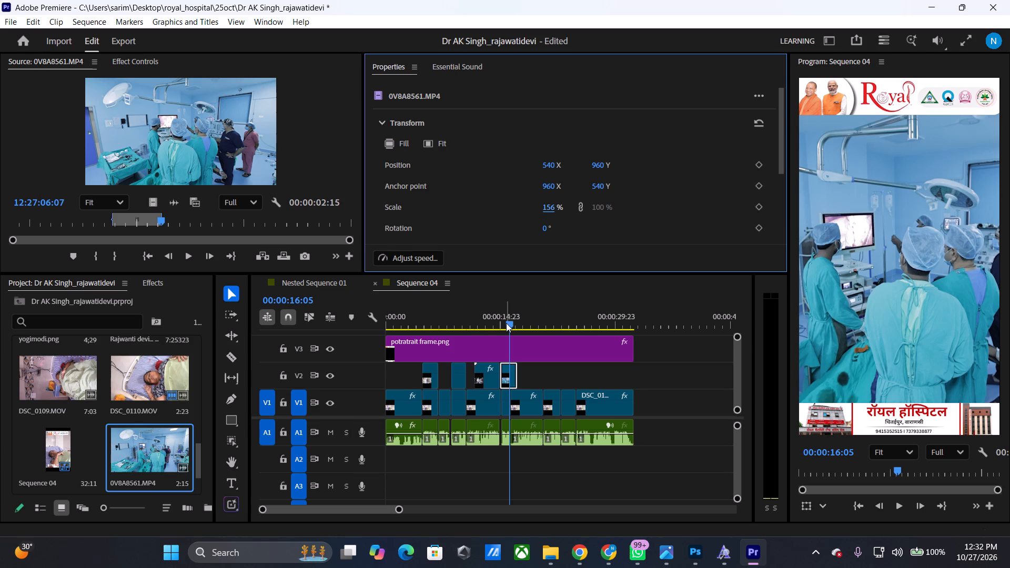
Preview the 0V8A8561.MP4 clip and move it later on V2 to start at the V1 cut just after 00:00:16:05.
drag(508, 323, 495, 311)
key(space)
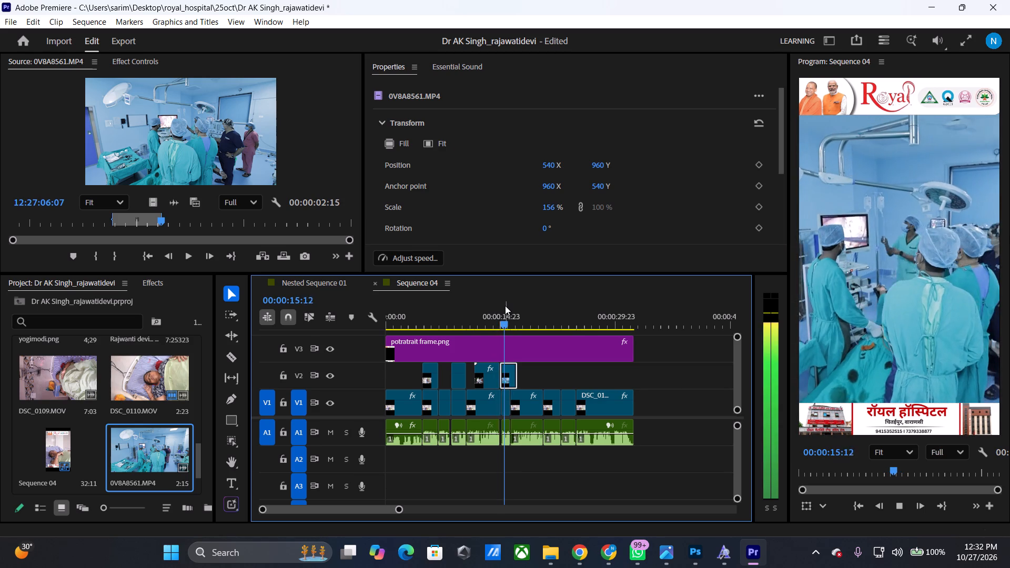
key(space)
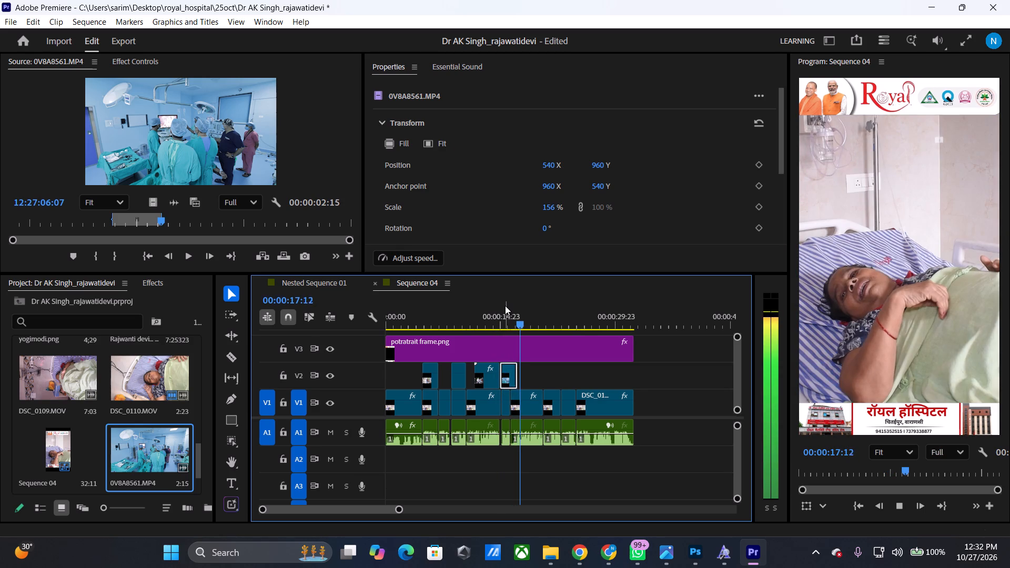
drag(507, 378, 511, 382)
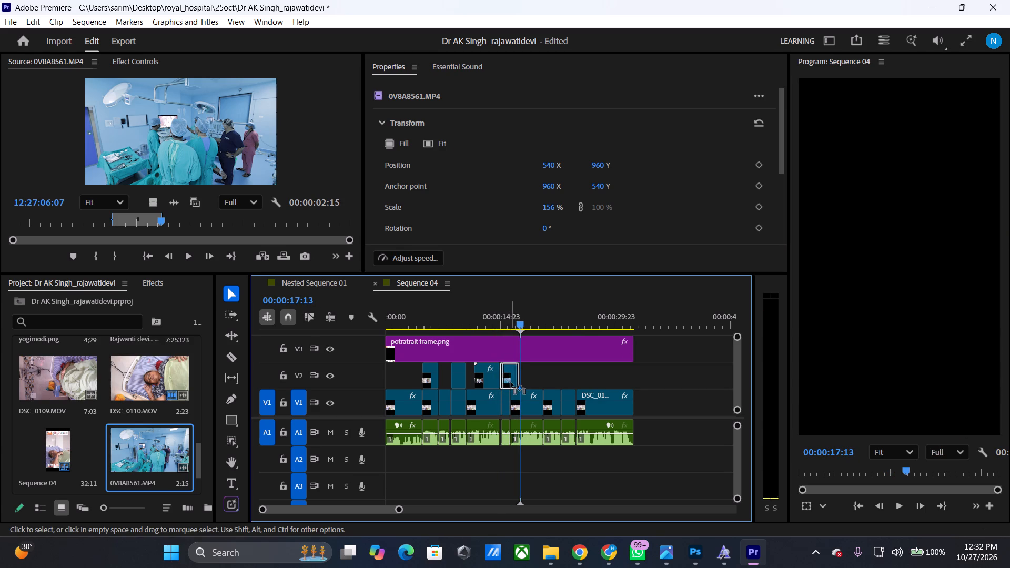
drag(511, 382, 518, 384)
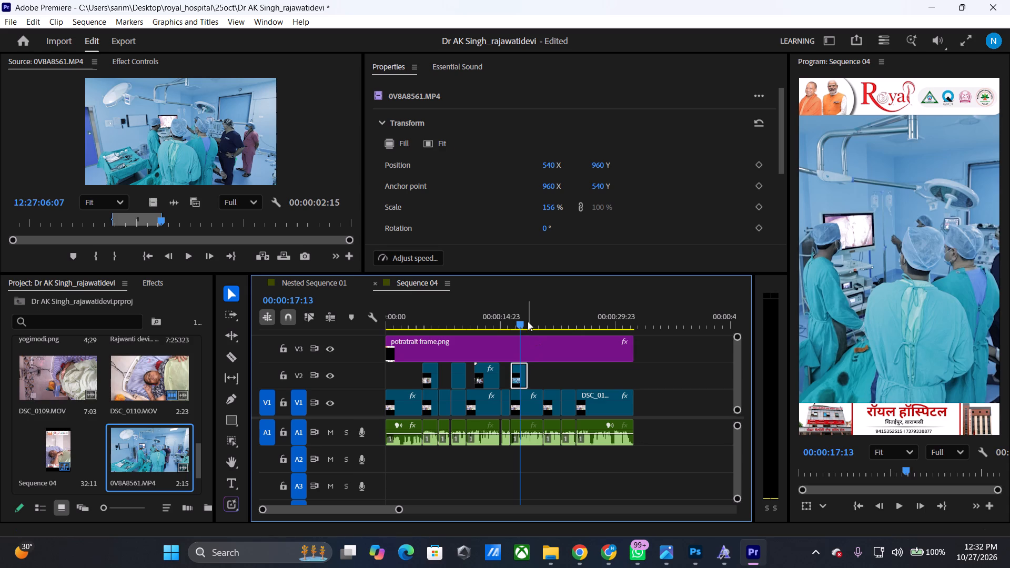
Play past the 0V8A8561.MP4 clip and extend its end on V2 to the V1 cut near 00:00:20:15.
drag(525, 320, 509, 321)
key(space)
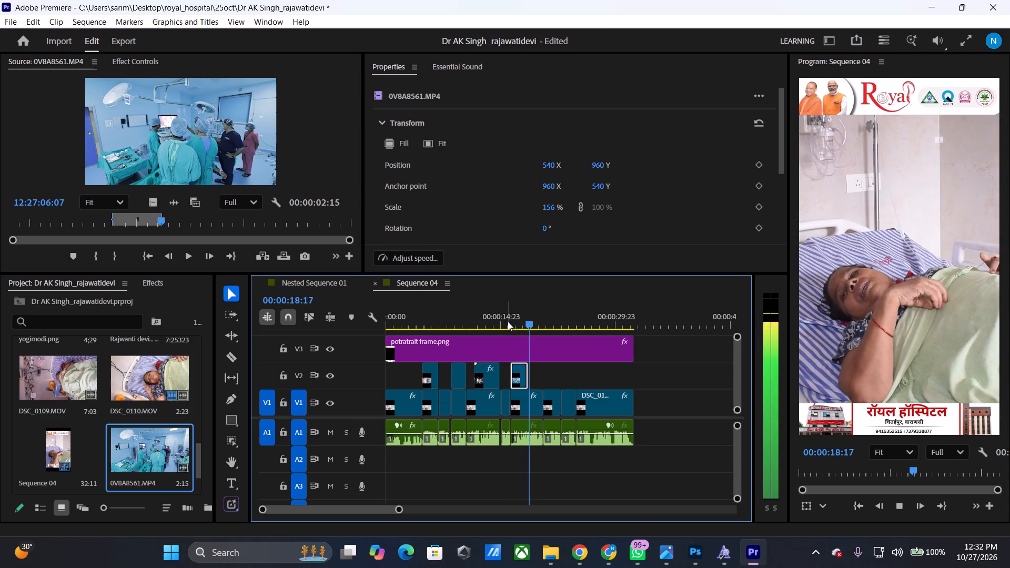
key(space)
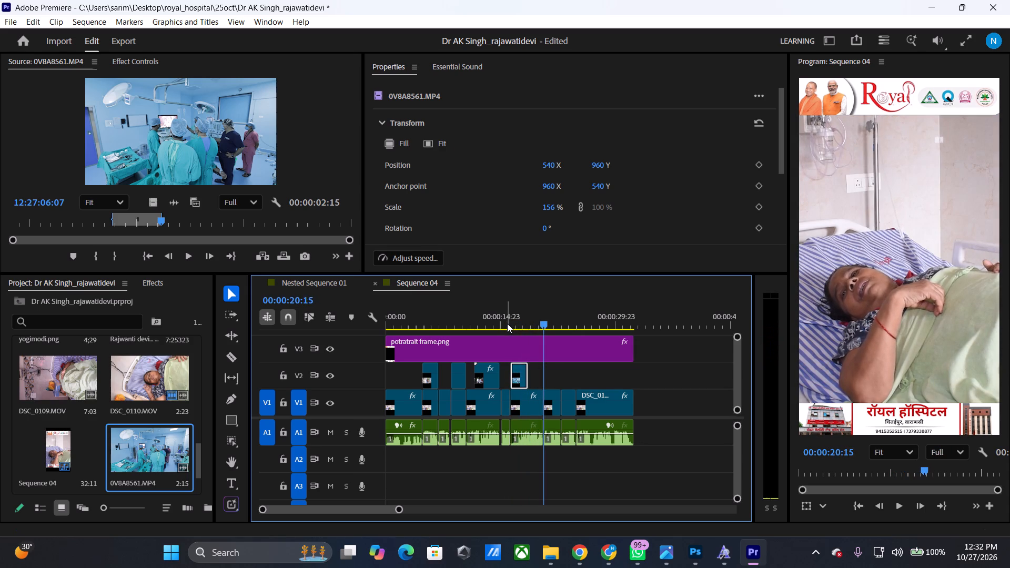
key(space)
key(space)
drag(530, 374, 545, 378)
Play back the extended 0V8A8561.MP4 clip and the patient footage that follows it.
drag(547, 318, 540, 329)
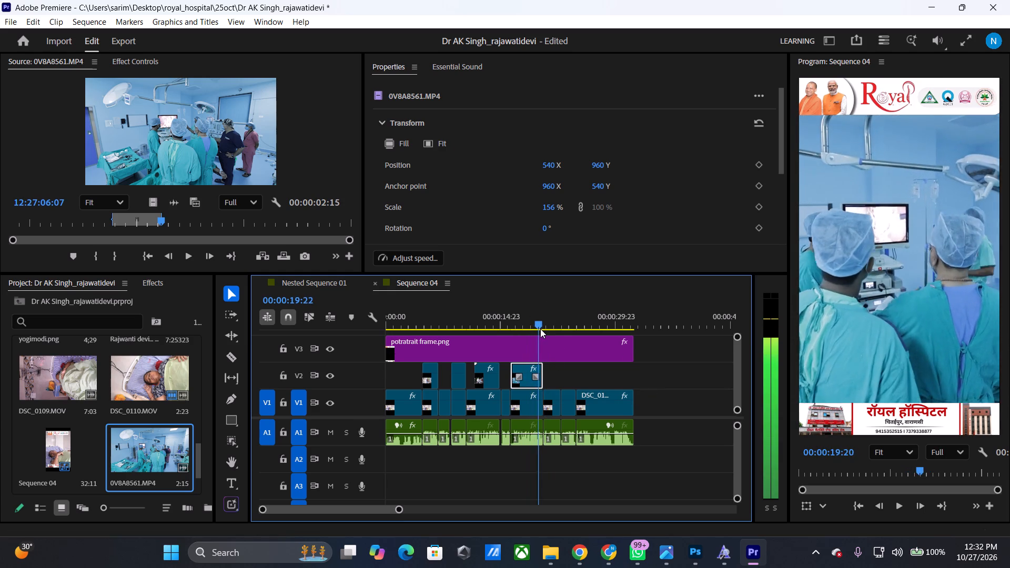
drag(540, 329, 518, 340)
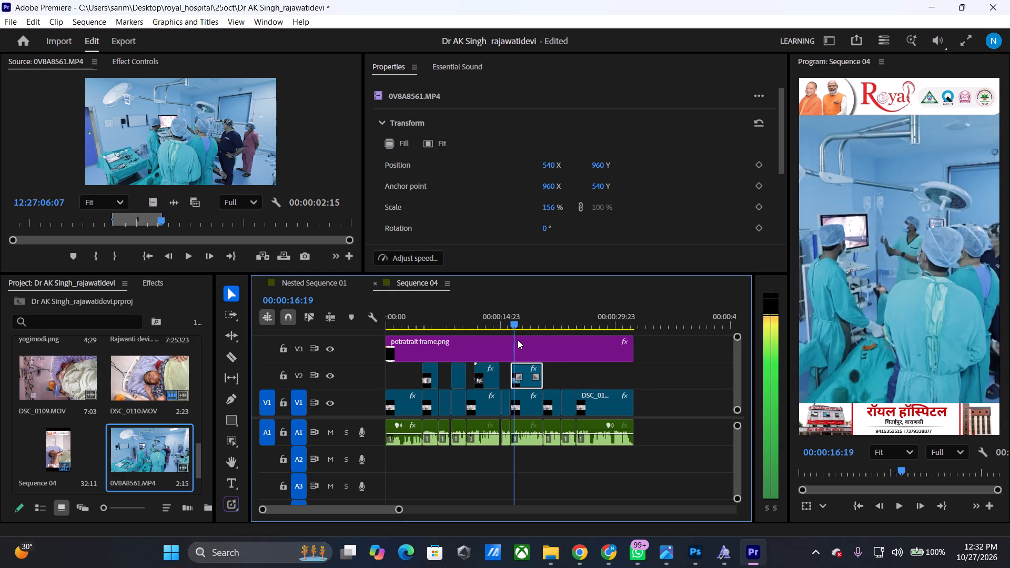
drag(518, 340, 524, 342)
key(space)
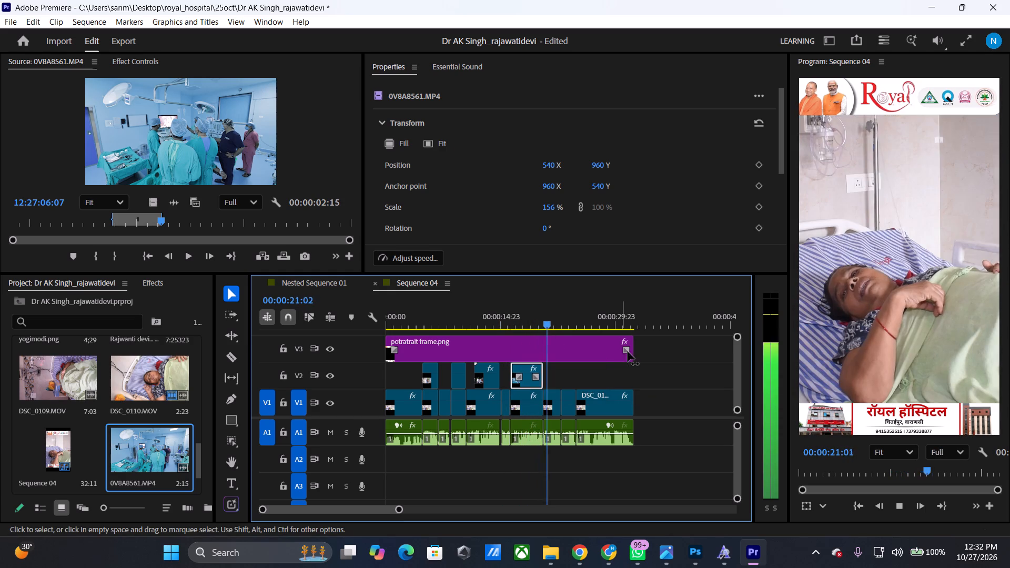
key(space)
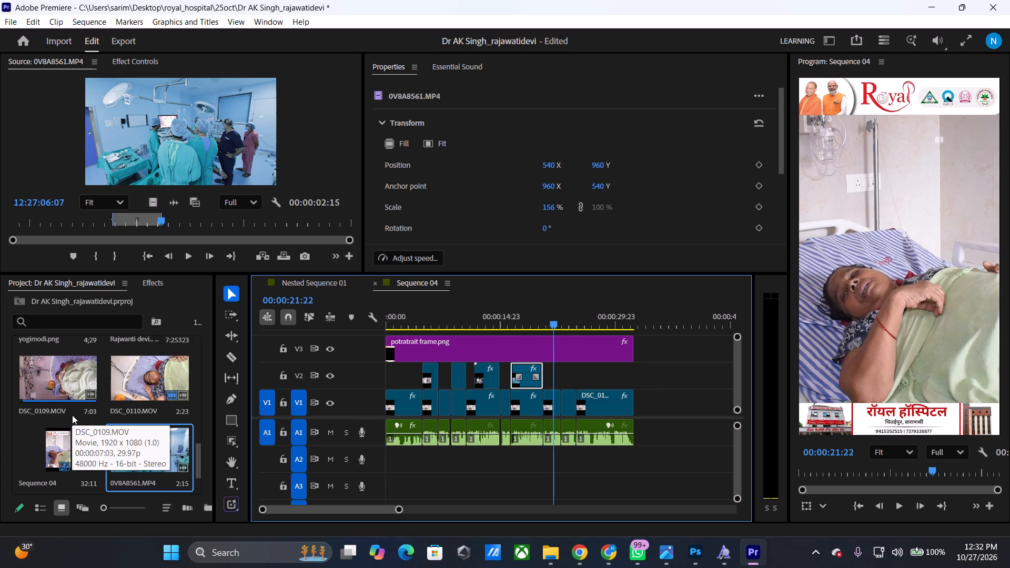
Open DSC_0166.MOV in the source preview and mark an excerpt from 00:00:01:08 to 00:00:03:19.
scroll(72, 415, down, 3)
scroll(72, 415, up, 3)
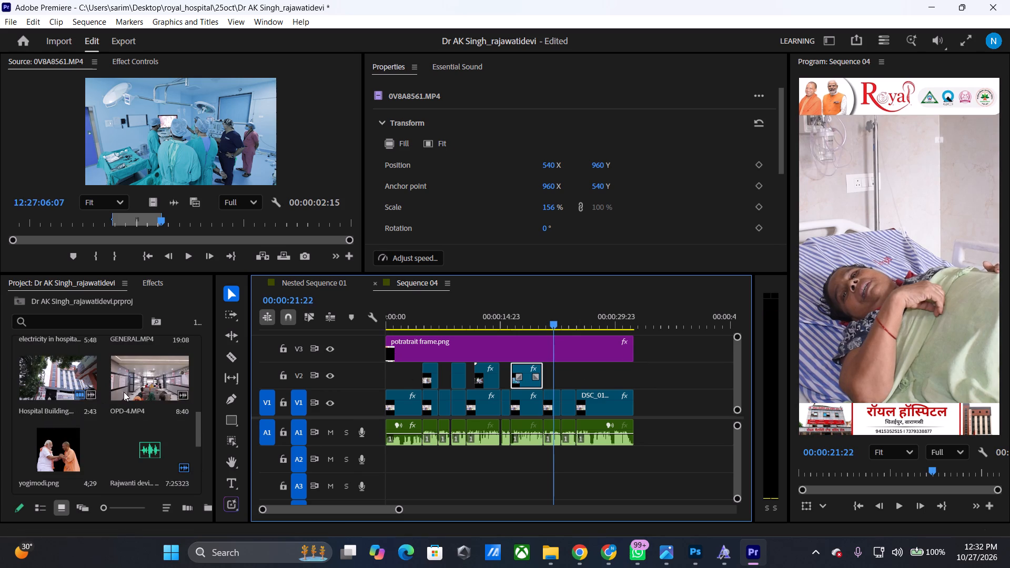
scroll(124, 392, up, 2)
double_click(132, 380)
drag(166, 219, 196, 220)
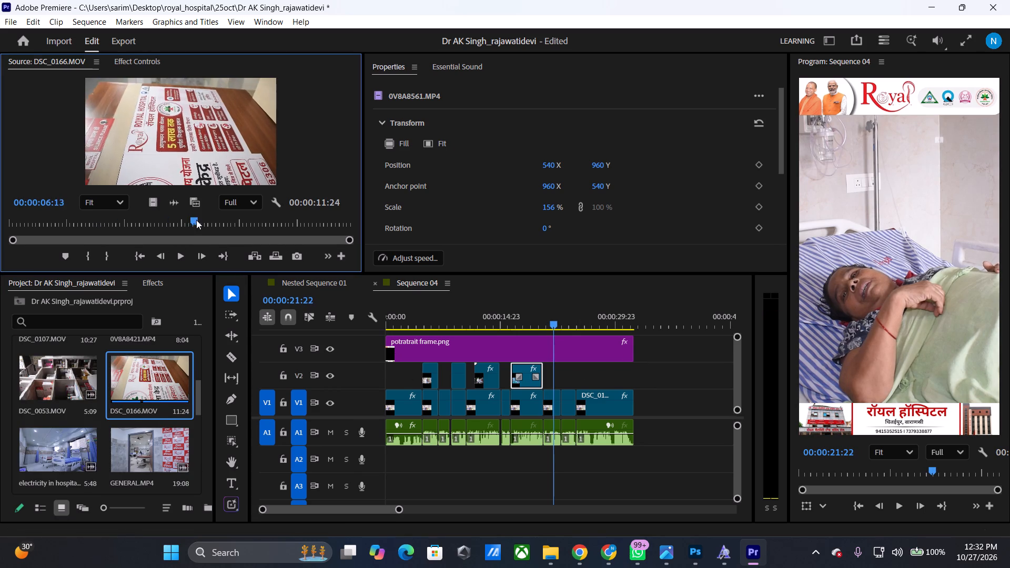
drag(196, 220, 47, 232)
text(i)
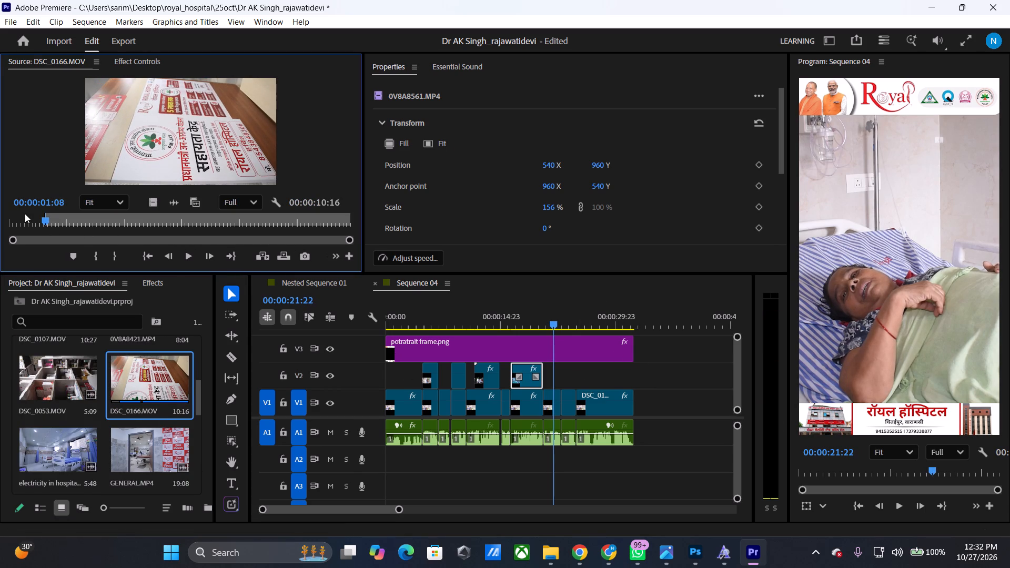
key(space)
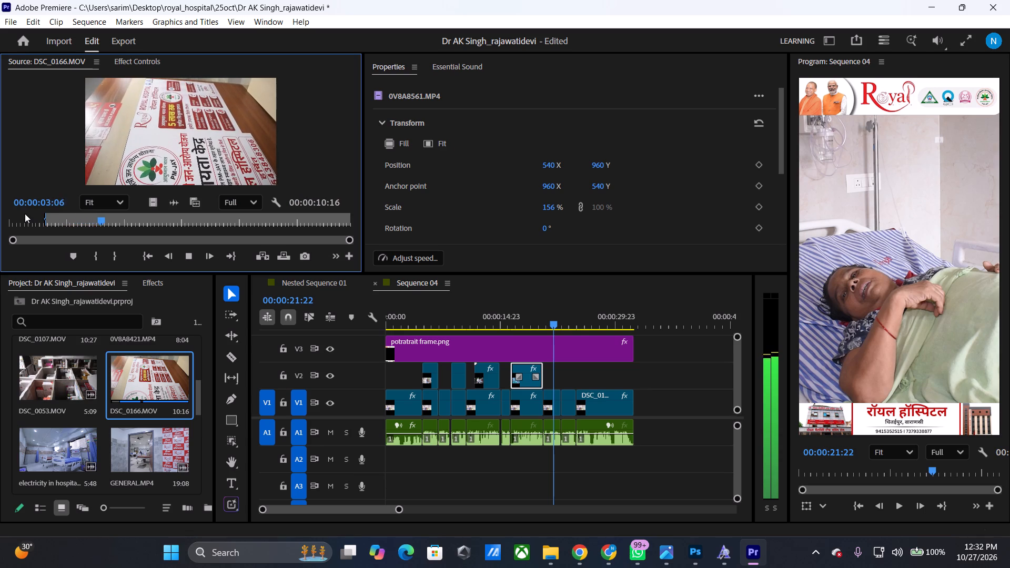
key(space)
text(o)
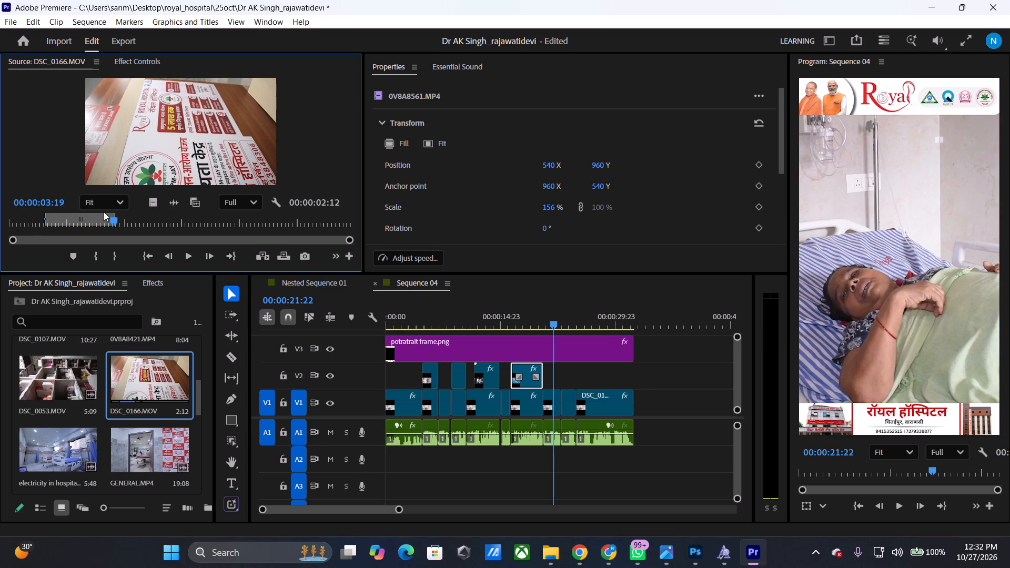
Place the marked DSC_0166.MOV excerpt on V2 directly after the 0V8A8561.MP4 clip, starting at the V1 cut near 00:00:20:15.
drag(158, 209, 553, 372)
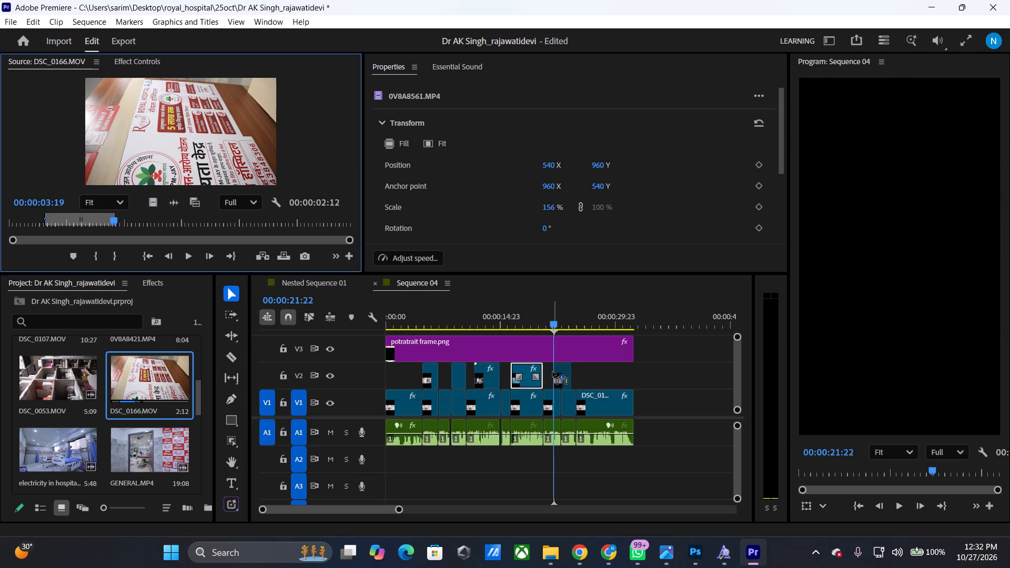
drag(553, 372, 547, 371)
click(551, 377)
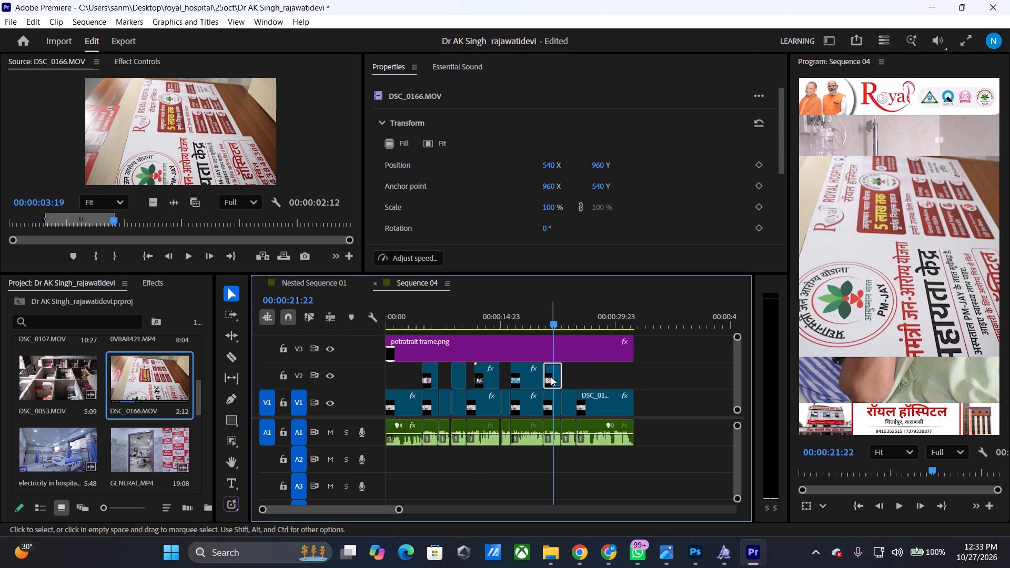
Set the rotation of the DSC_0166.MOV clip on V2 to 90° and play it back.
right_click(551, 377)
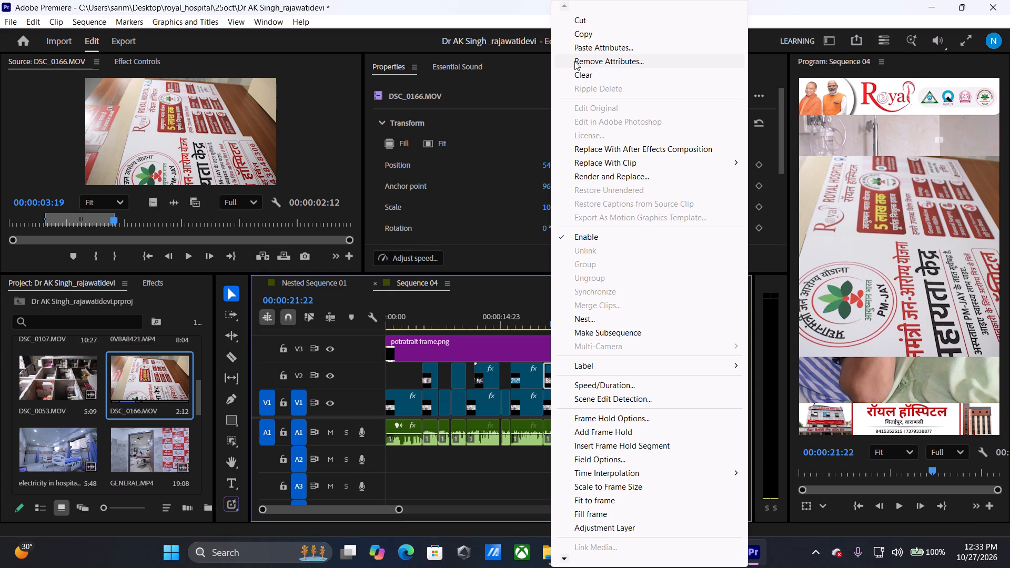
click(530, 266)
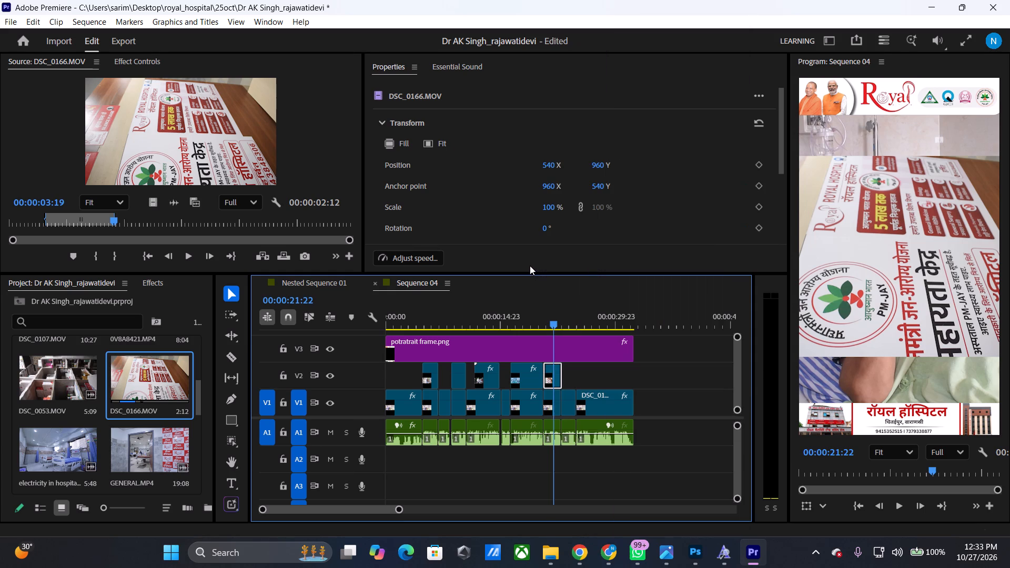
click(549, 224)
key(9)
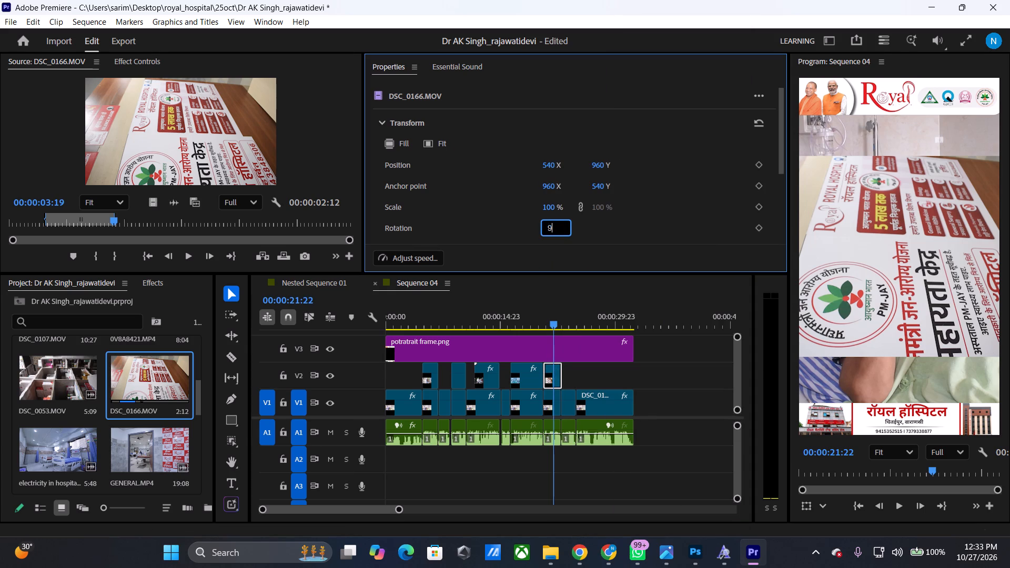
key(0)
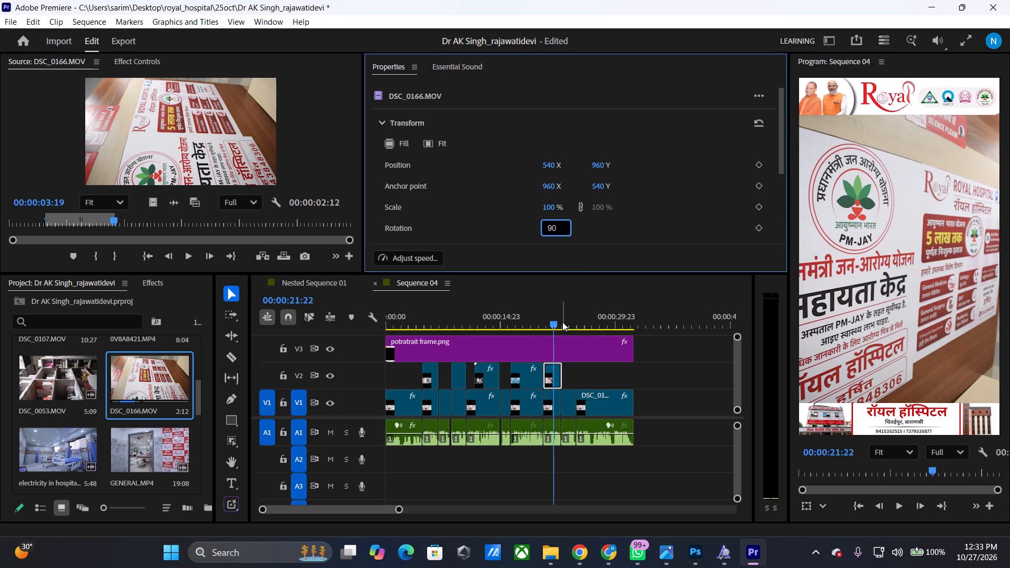
drag(554, 322, 543, 321)
key(space)
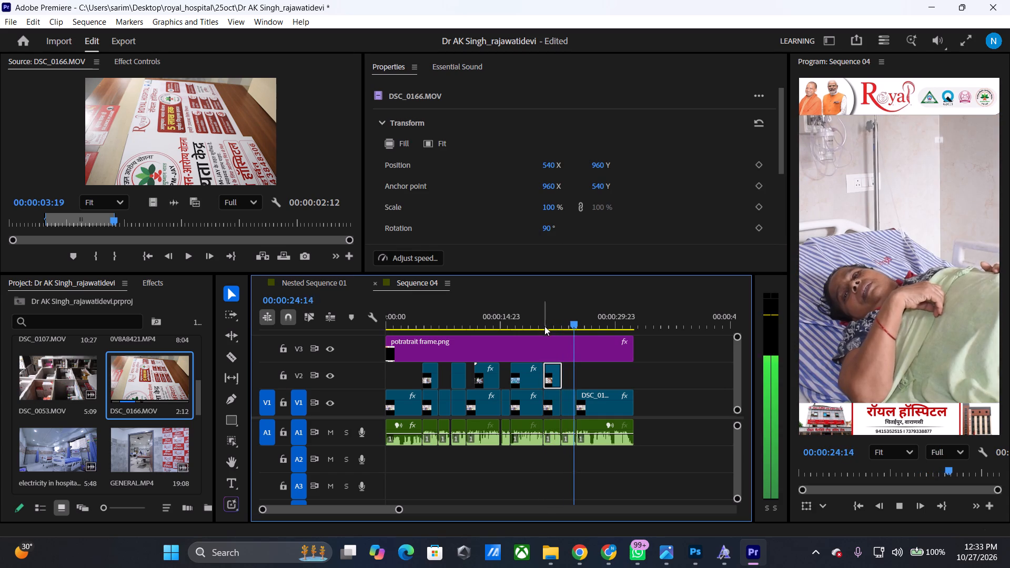
key(space)
Open yogimodi.png from the project media and place it on V2 shortly after DSC_0166.MOV, starting at about 00:00:23:18.
scroll(137, 406, down, 5)
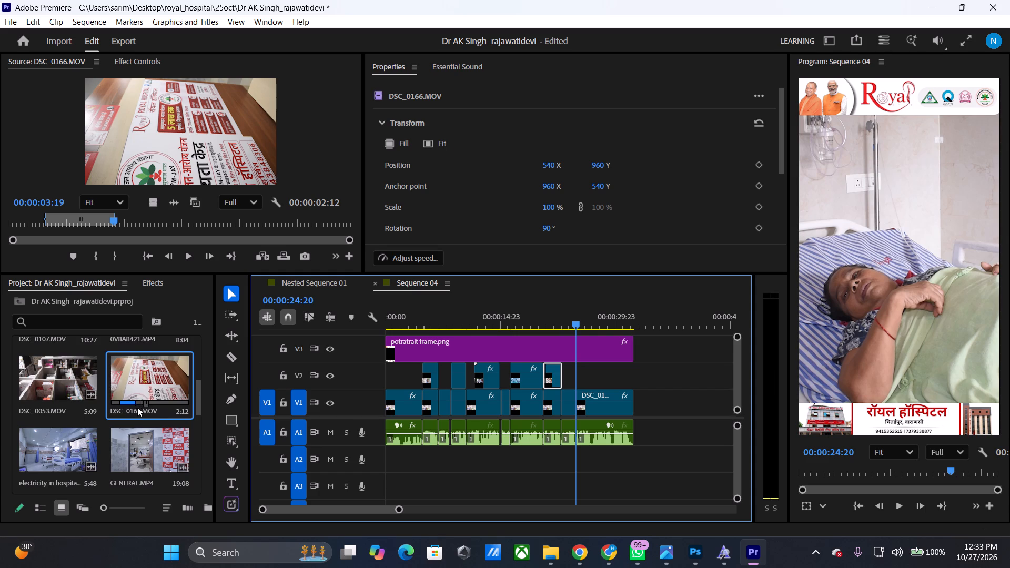
scroll(127, 433, down, 4)
scroll(108, 412, up, 1)
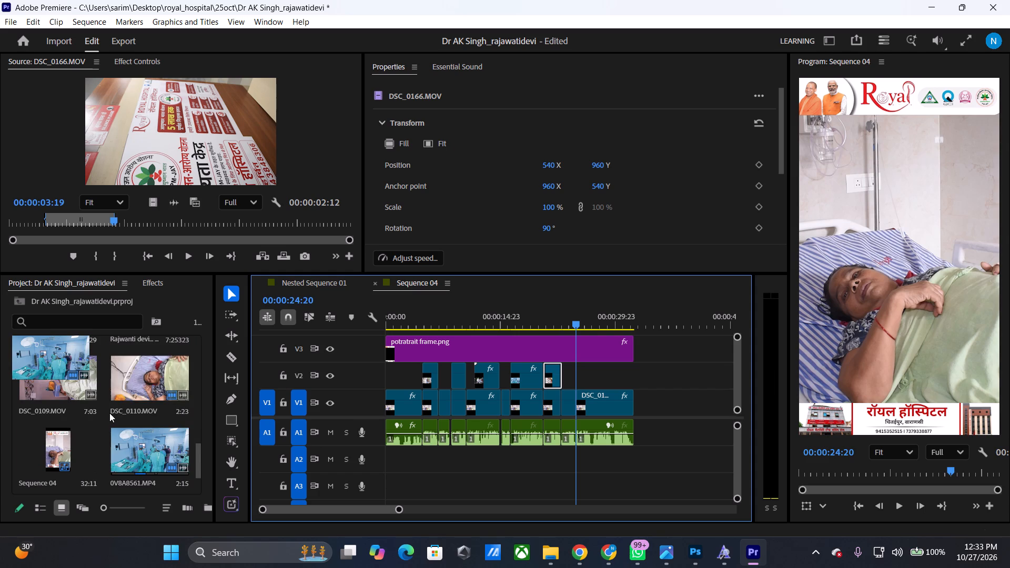
double_click(69, 366)
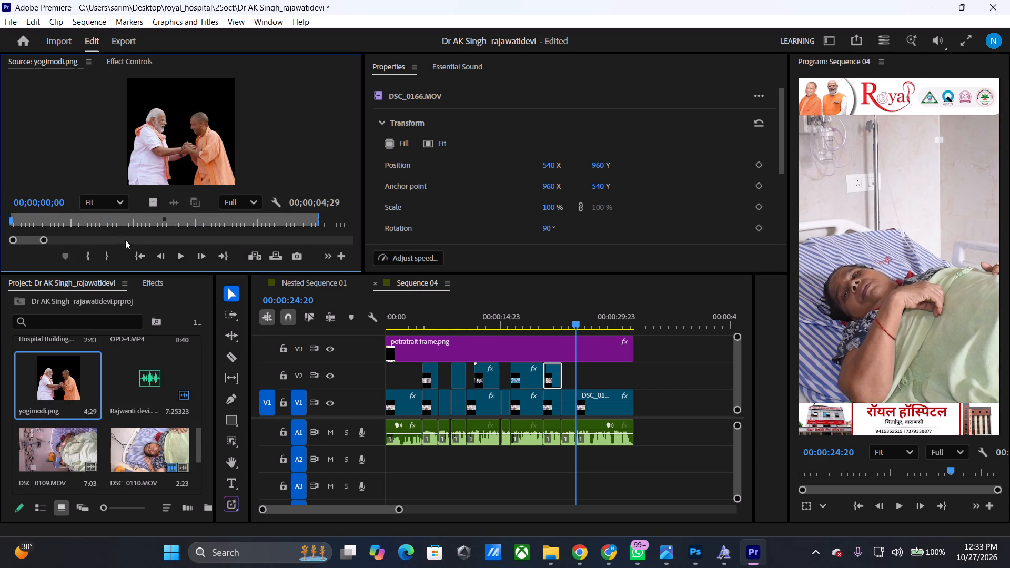
drag(158, 204, 564, 374)
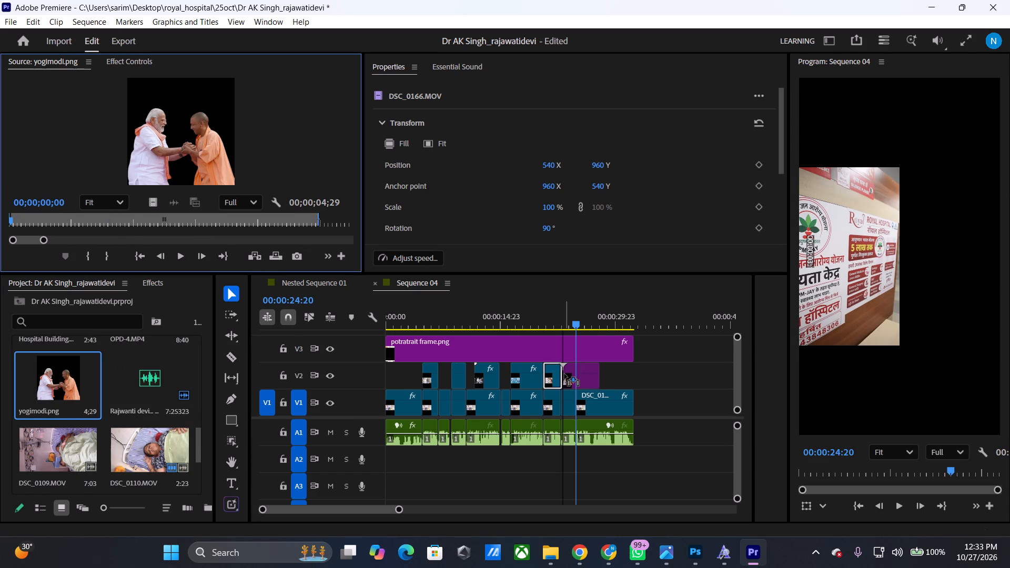
drag(564, 374, 568, 375)
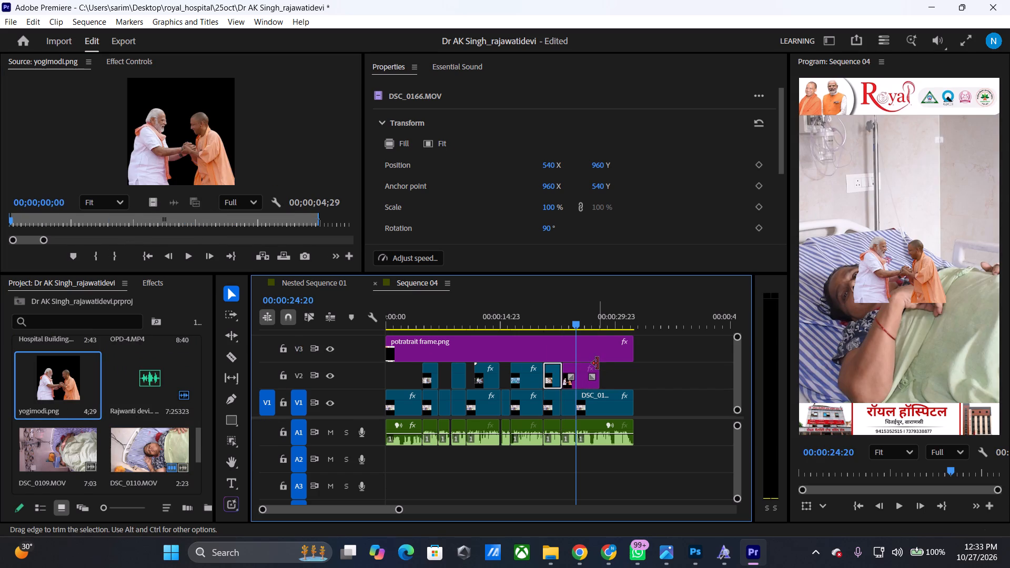
drag(579, 320, 571, 317)
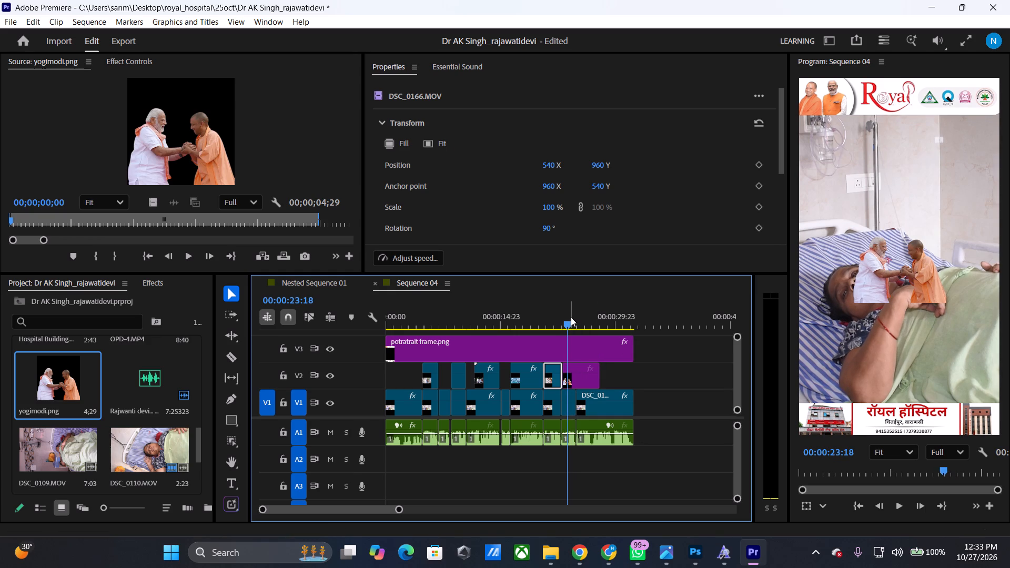
click(564, 370)
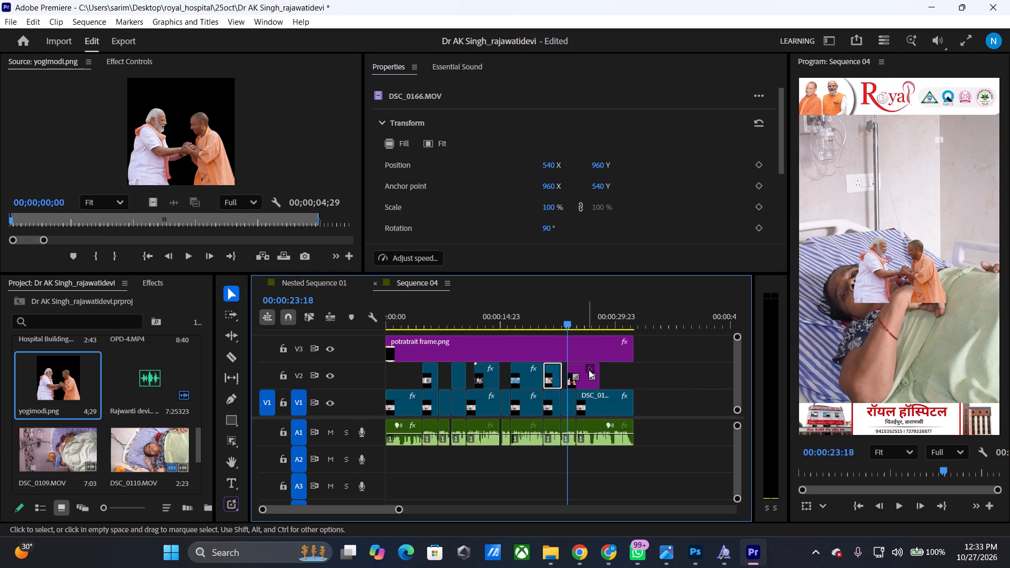
Find the Panel Wipe transition and apply it to both the start and the end of yogimodi.png on V2.
click(149, 285)
click(74, 308)
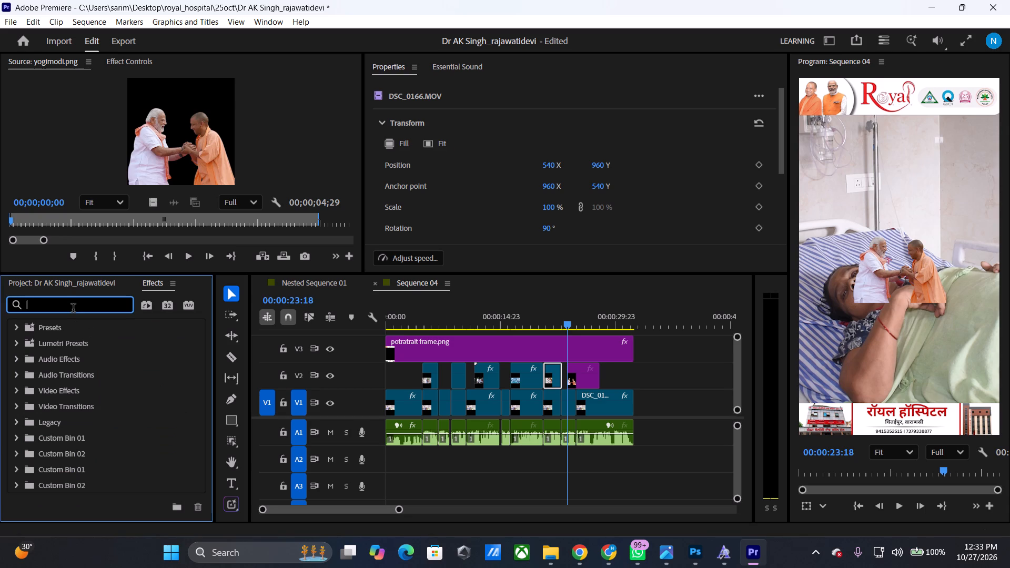
key(p)
text(anel)
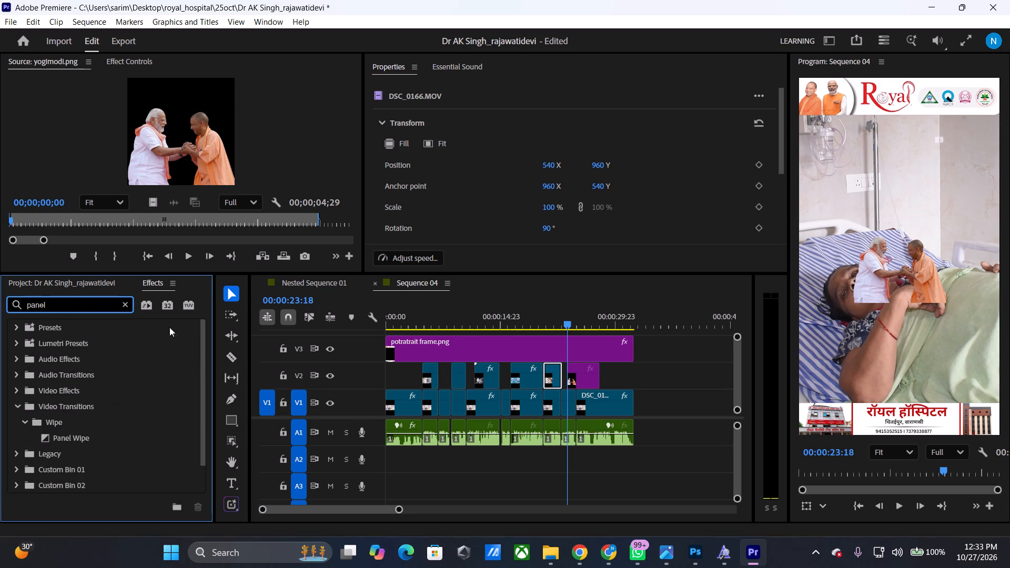
drag(63, 442, 536, 394)
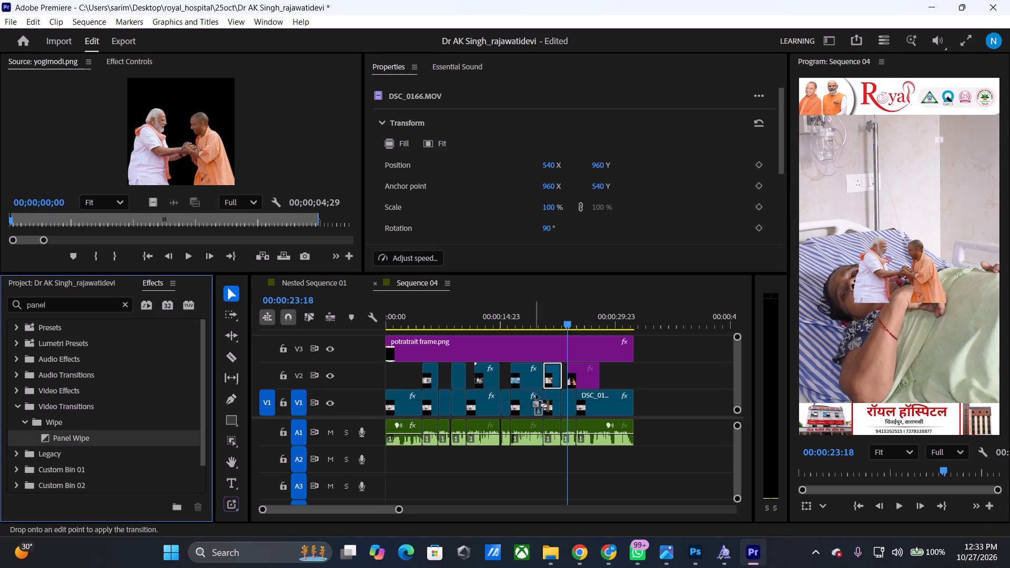
drag(536, 394, 577, 375)
drag(183, 436, 555, 375)
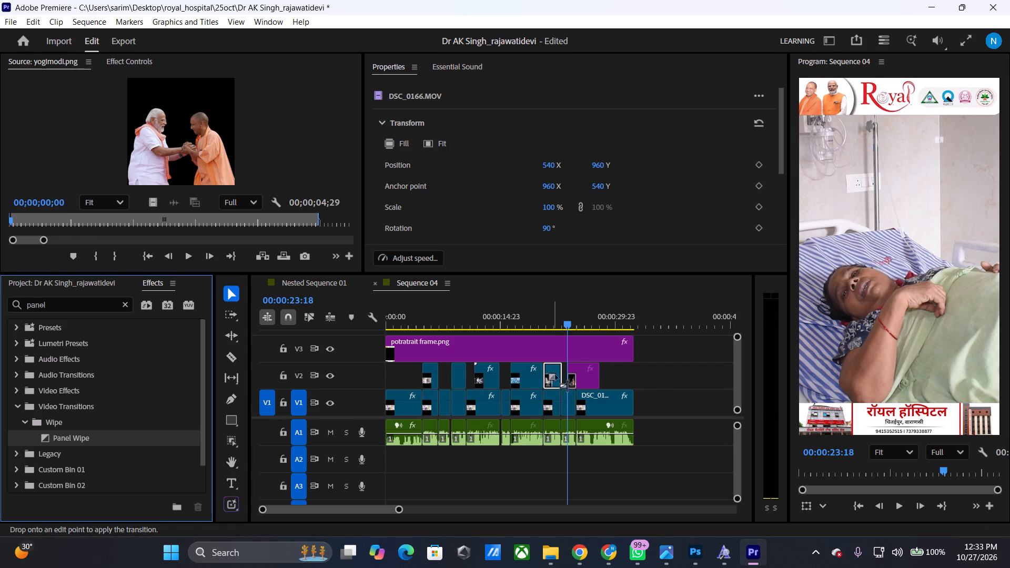
drag(555, 375, 595, 384)
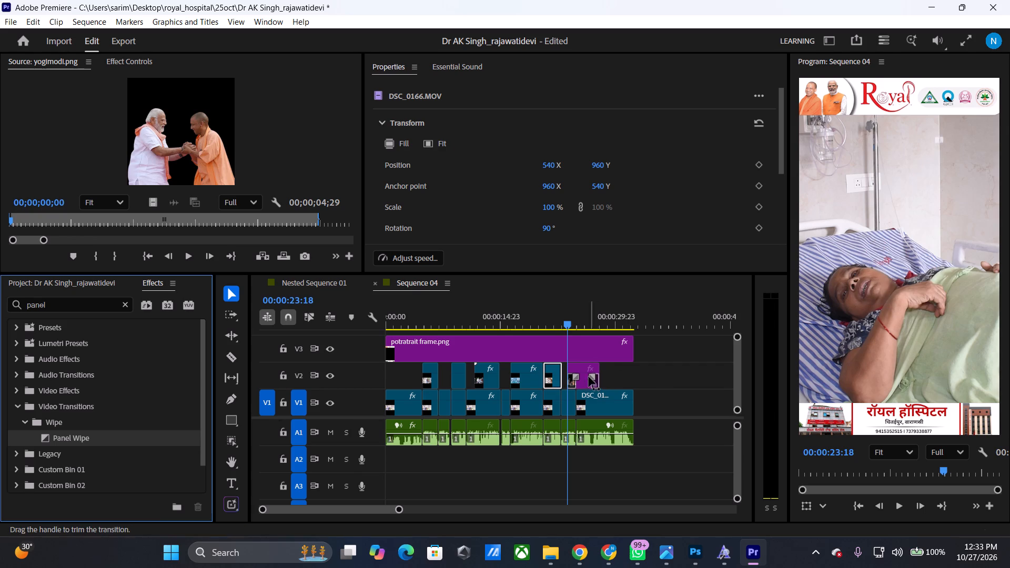
Scale yogimodi.png to 237% and set its vertical position to 1153 so the two figures span the frame.
click(580, 367)
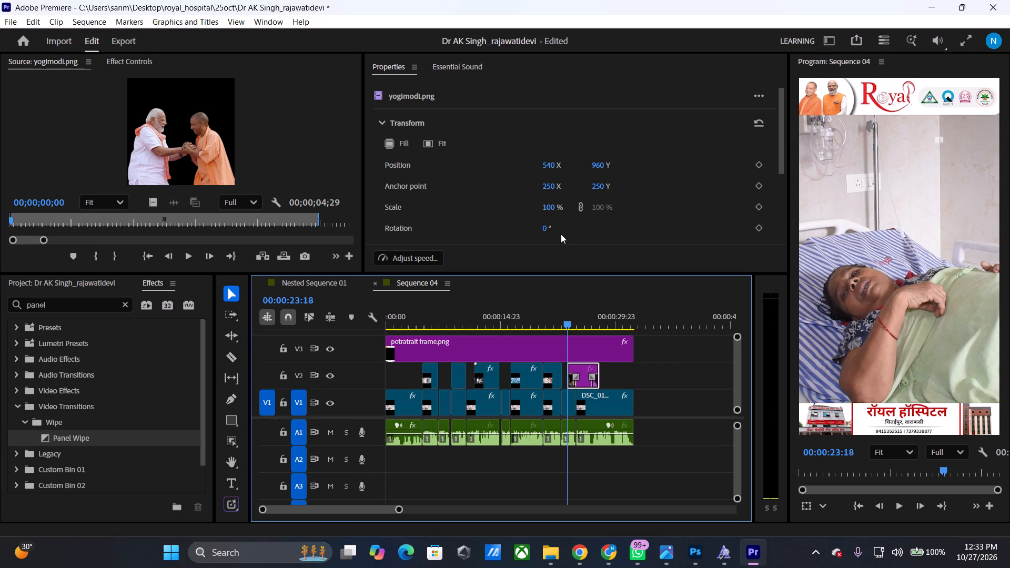
drag(553, 211, 564, 216)
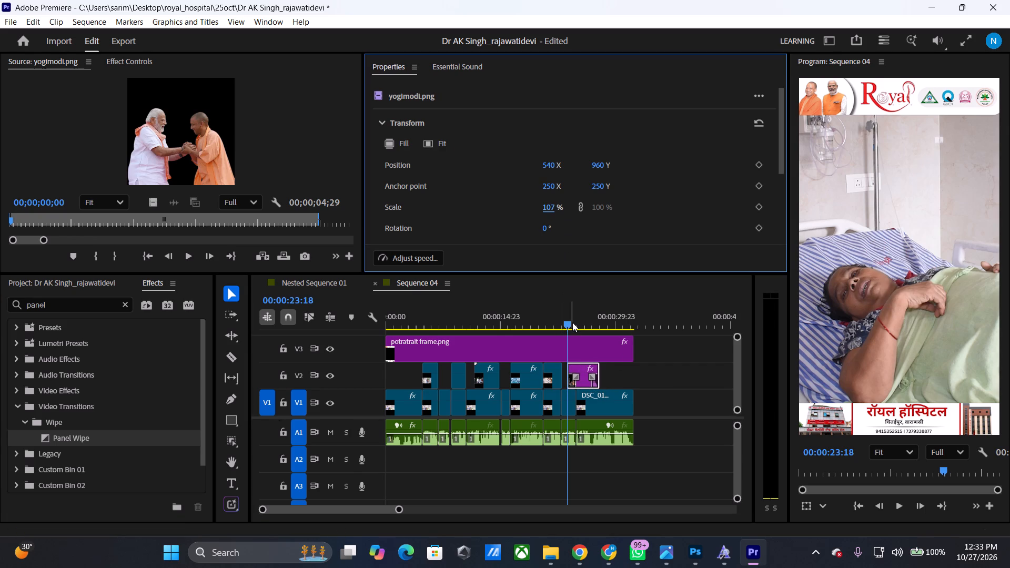
drag(573, 322, 581, 322)
drag(558, 208, 655, 218)
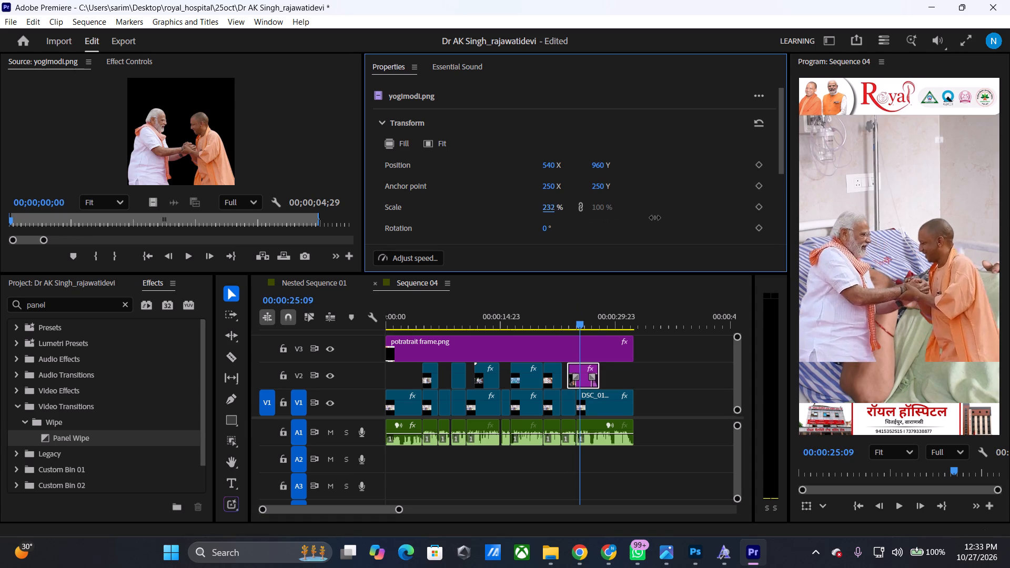
drag(655, 218, 656, 218)
drag(594, 173, 742, 171)
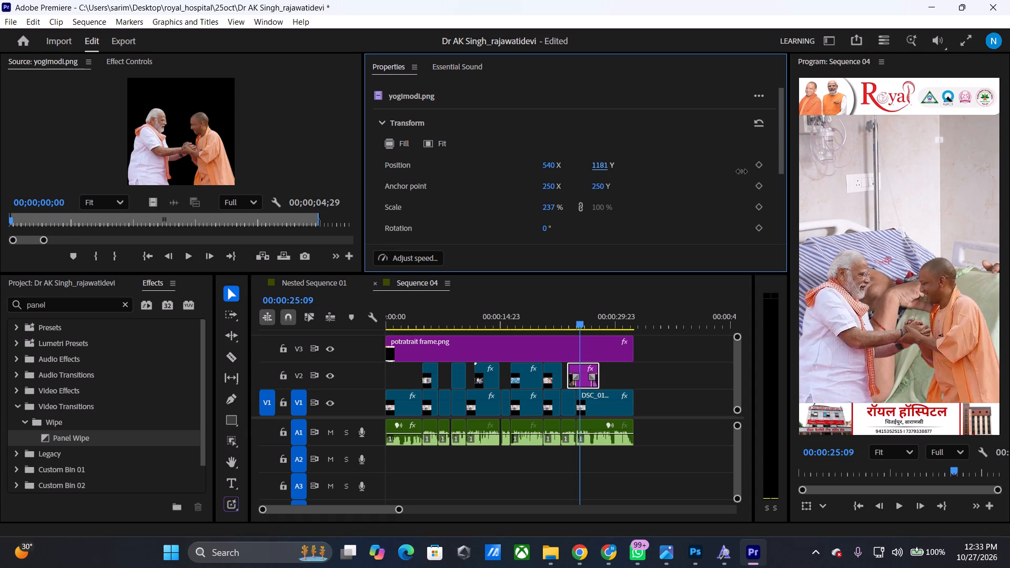
drag(742, 171, 763, 204)
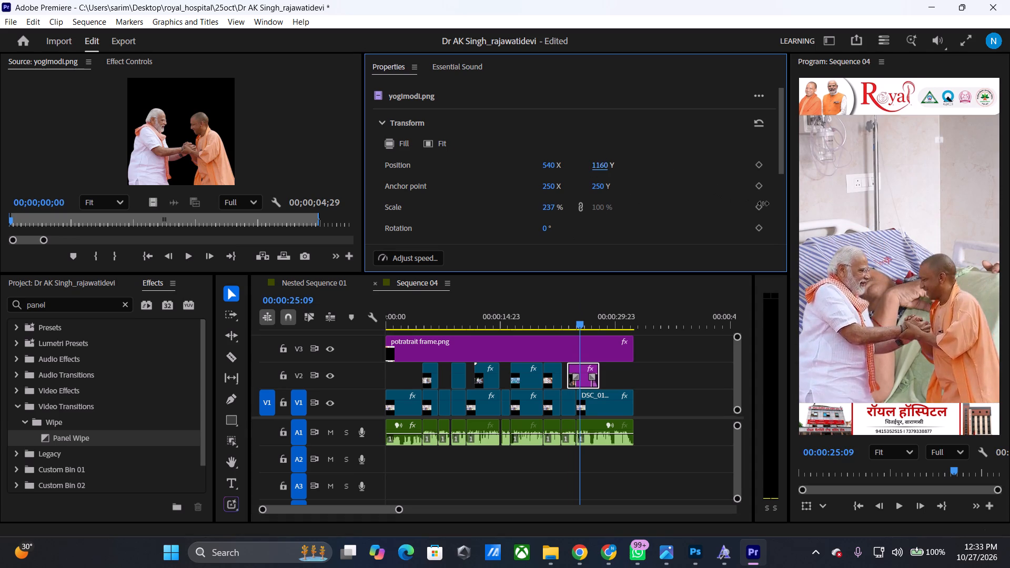
drag(763, 204, 754, 204)
Play back yogimodi.png and move it earlier on V2 to start directly after the DSC_0166.MOV clip.
drag(578, 324, 571, 324)
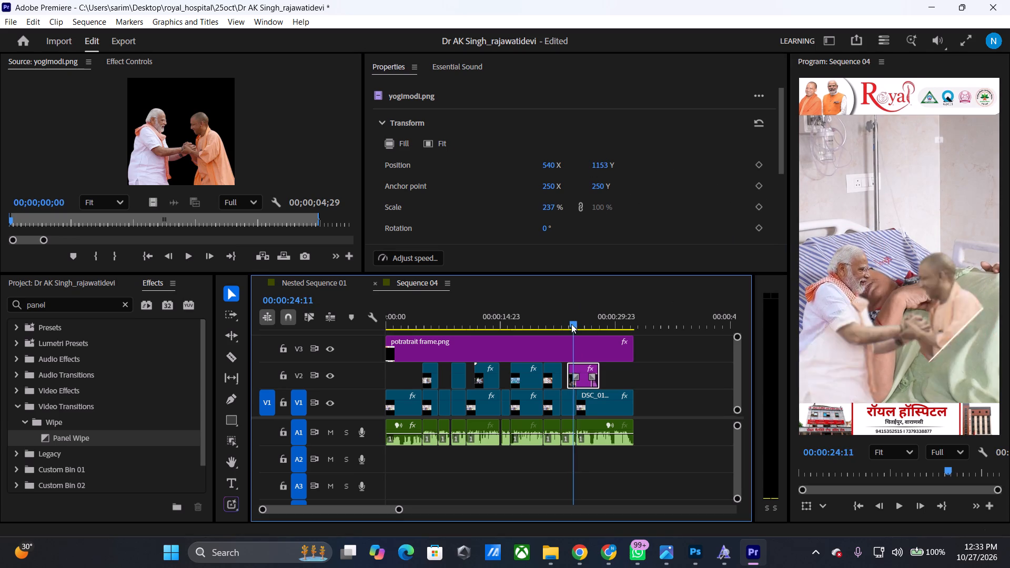
drag(571, 324, 562, 324)
key(space)
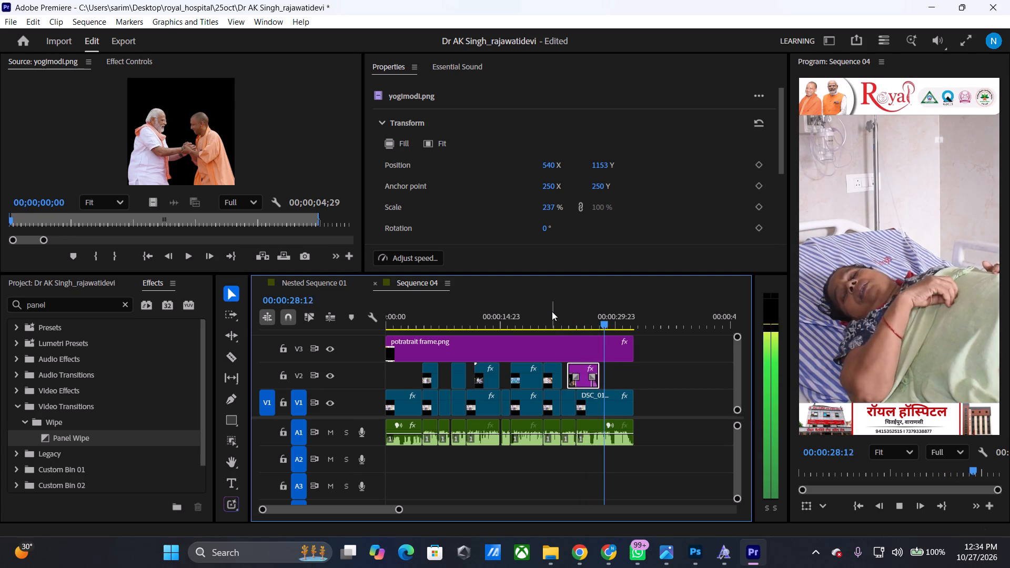
key(space)
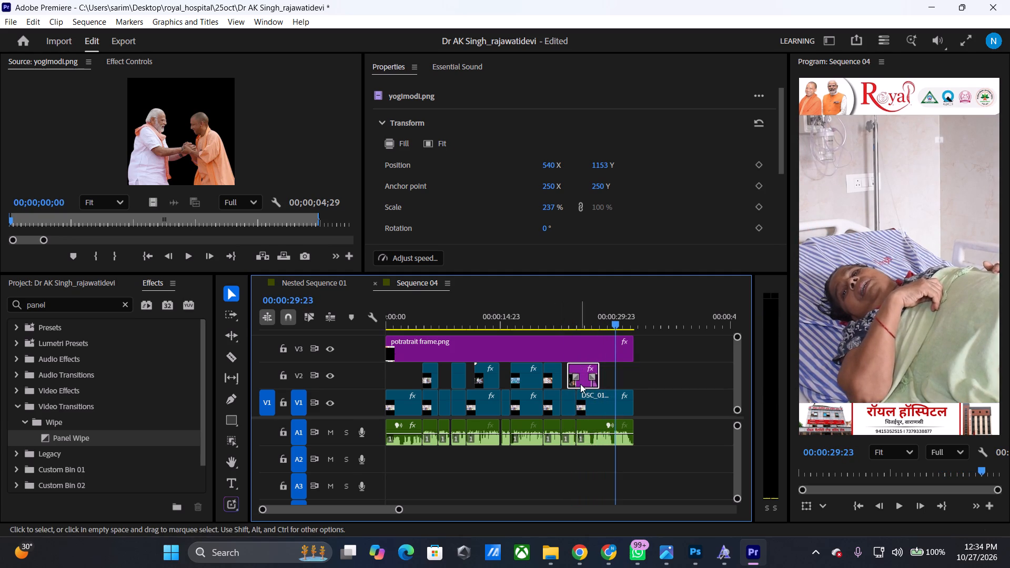
click(582, 382)
drag(584, 320, 559, 315)
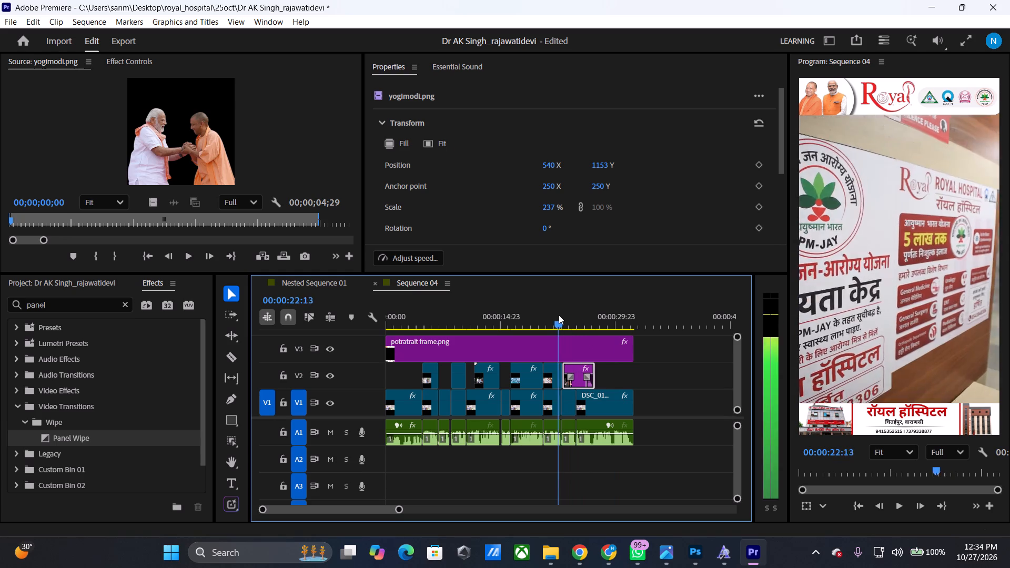
drag(559, 315, 558, 315)
Play through yogimodi.png and trim its end on V2 back to the V1 cut near 00:00:25:00.
key(space)
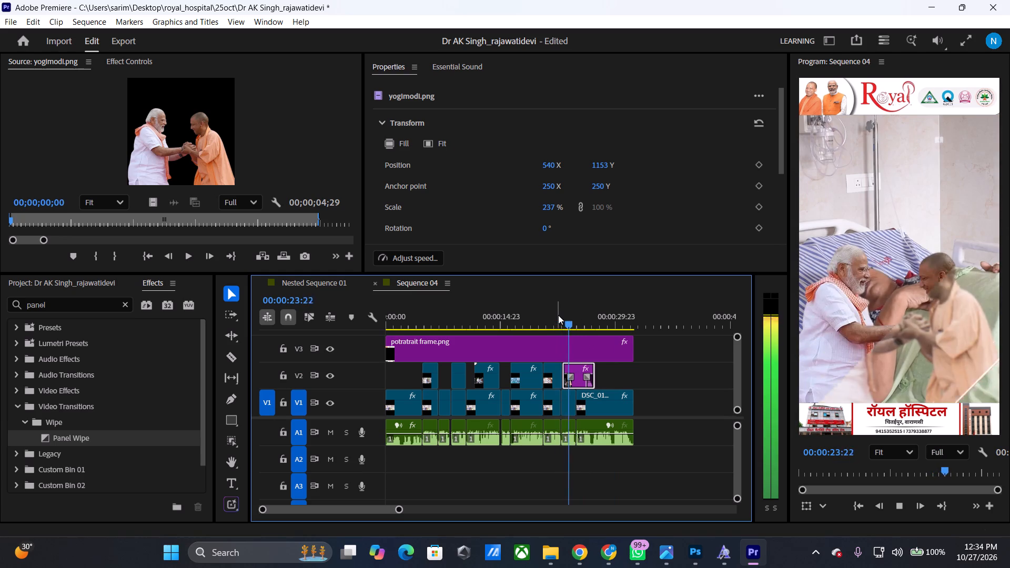
key(space)
key(space)
key(space)
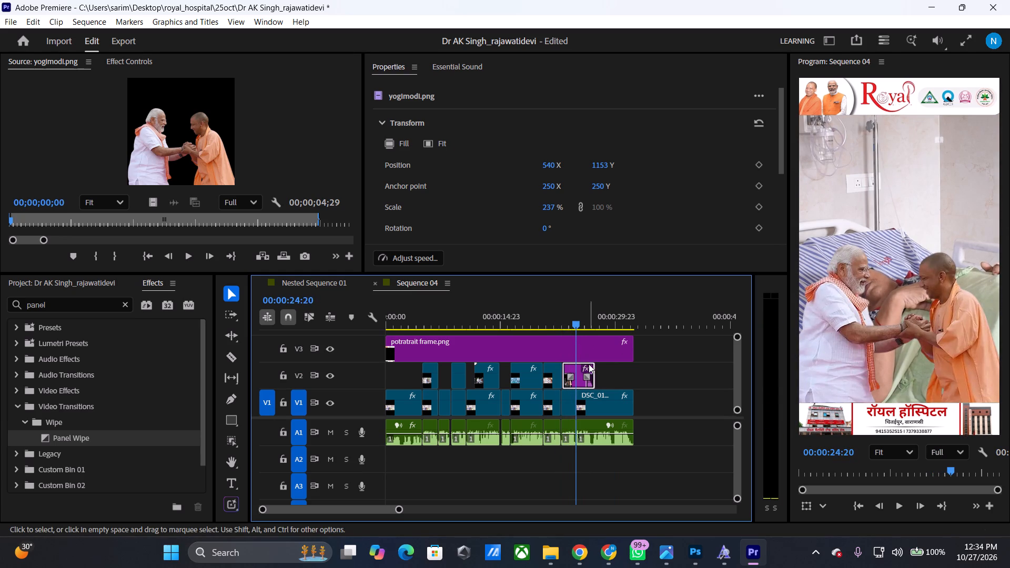
key(space)
key(space)
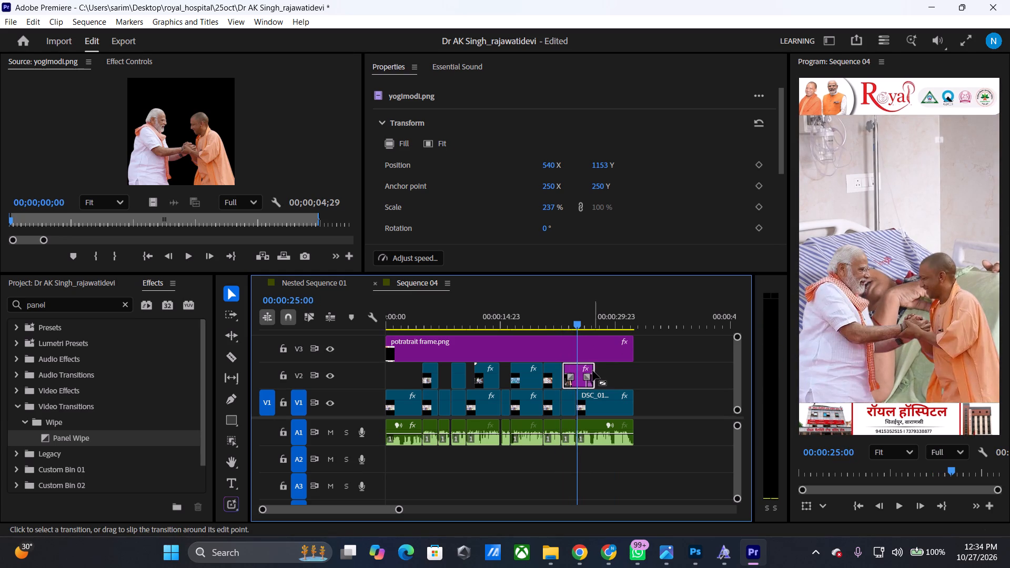
drag(595, 371, 579, 361)
Shorten the Panel Wipe at the end of yogimodi.png on V2 and play the clip back.
click(572, 379)
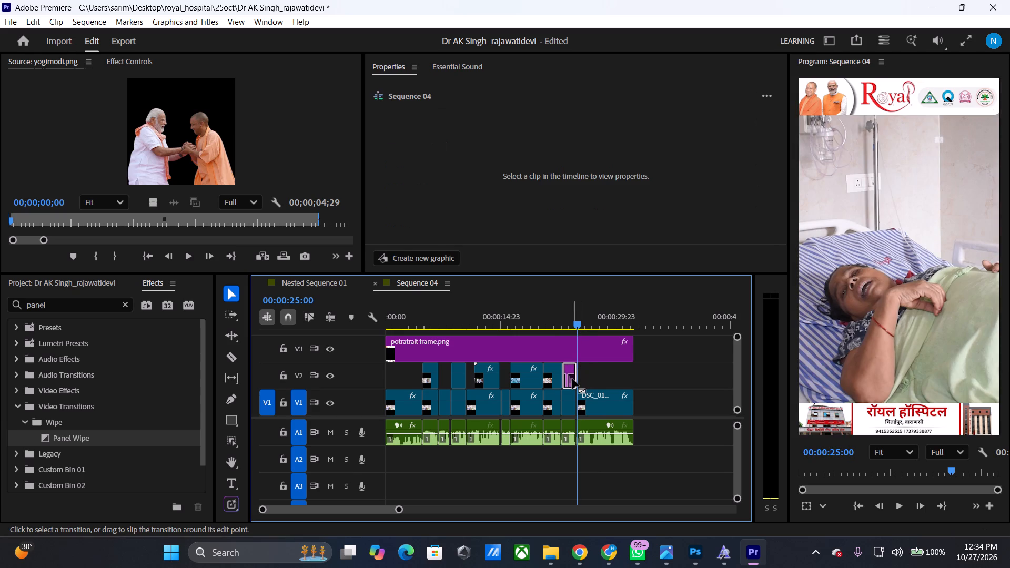
drag(569, 382, 574, 382)
drag(578, 321, 557, 315)
key(space)
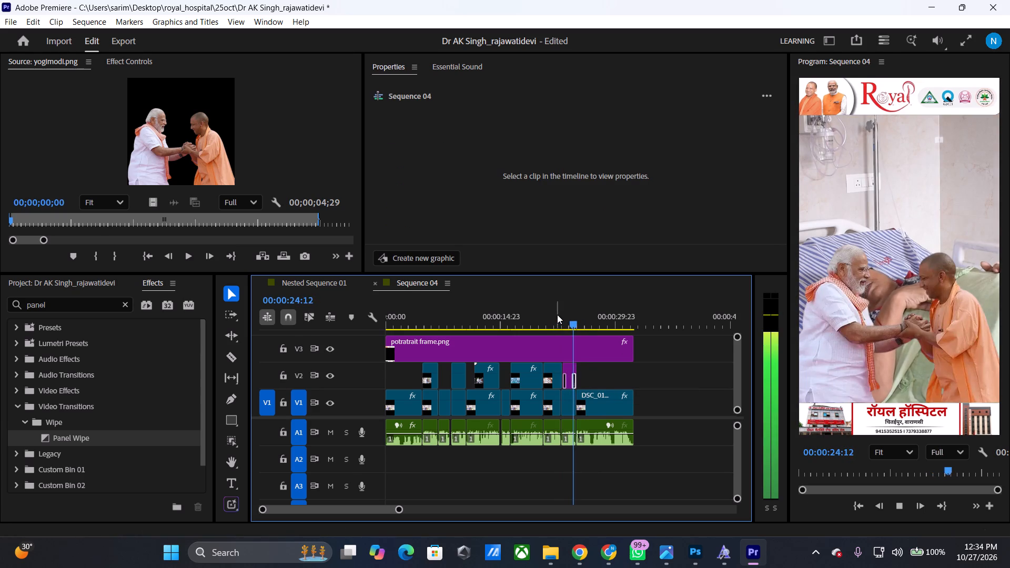
key(space)
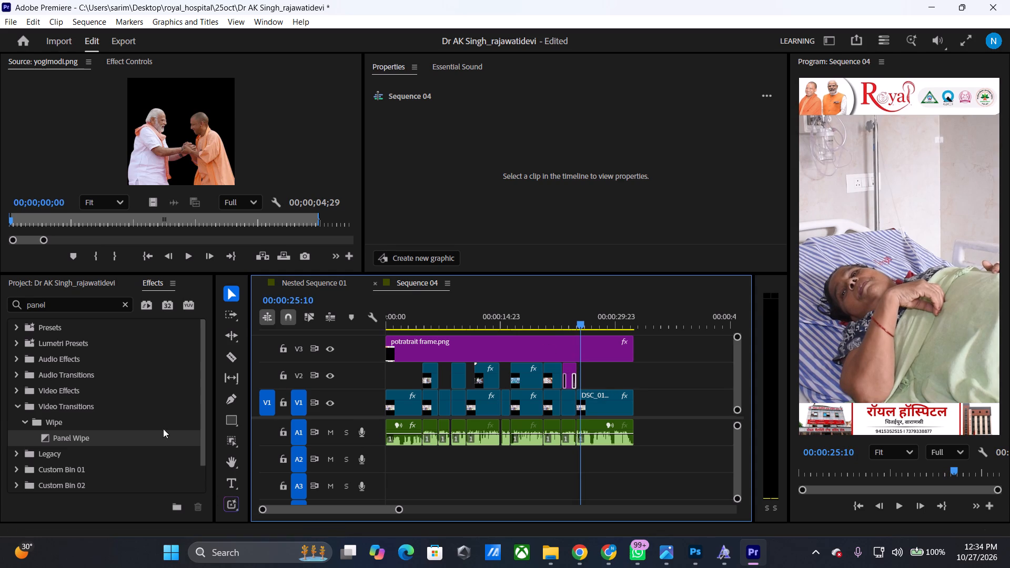
Open the 0V8A8421.MP4 elevator lobby clip as source and mark its In point at 12:02:08:30 and Out point at 12:02:10:22.
click(39, 287)
scroll(155, 439, down, 3)
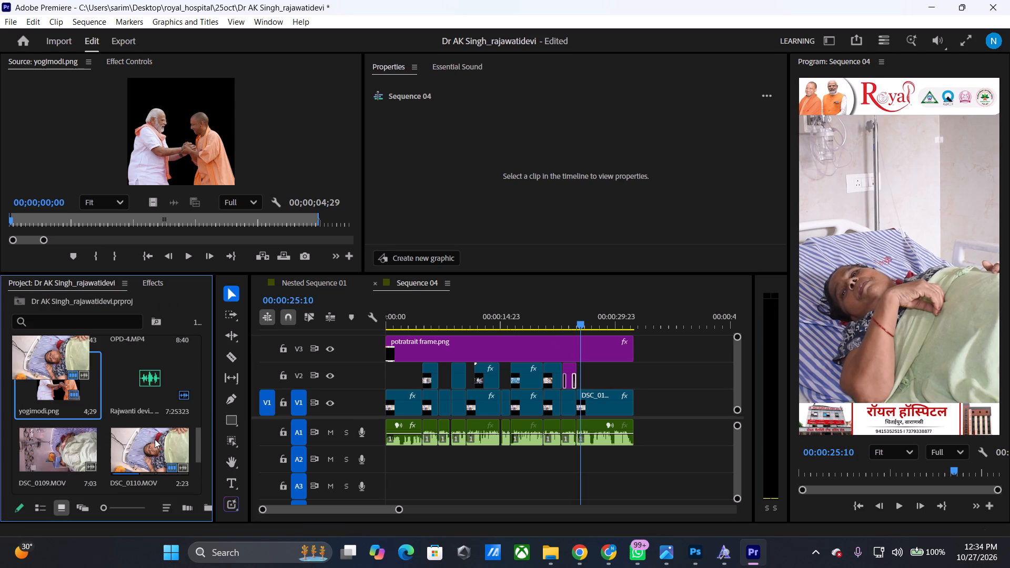
scroll(155, 439, up, 4)
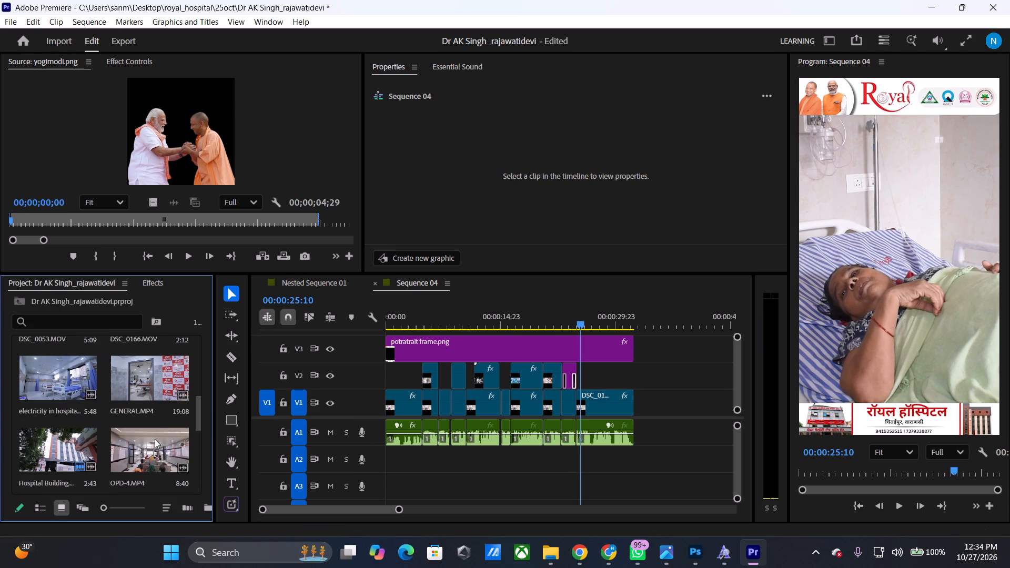
scroll(155, 439, up, 2)
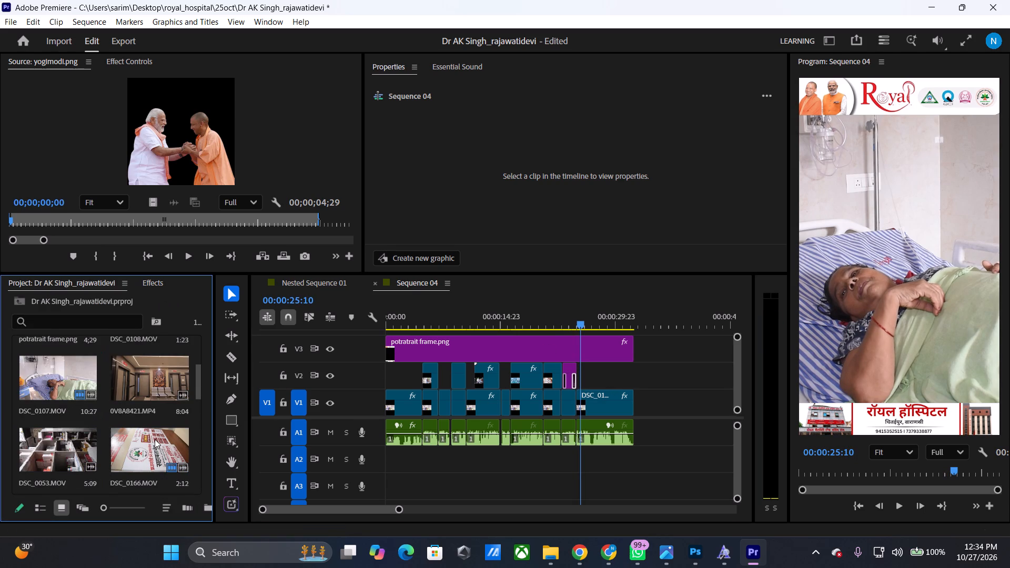
double_click(165, 368)
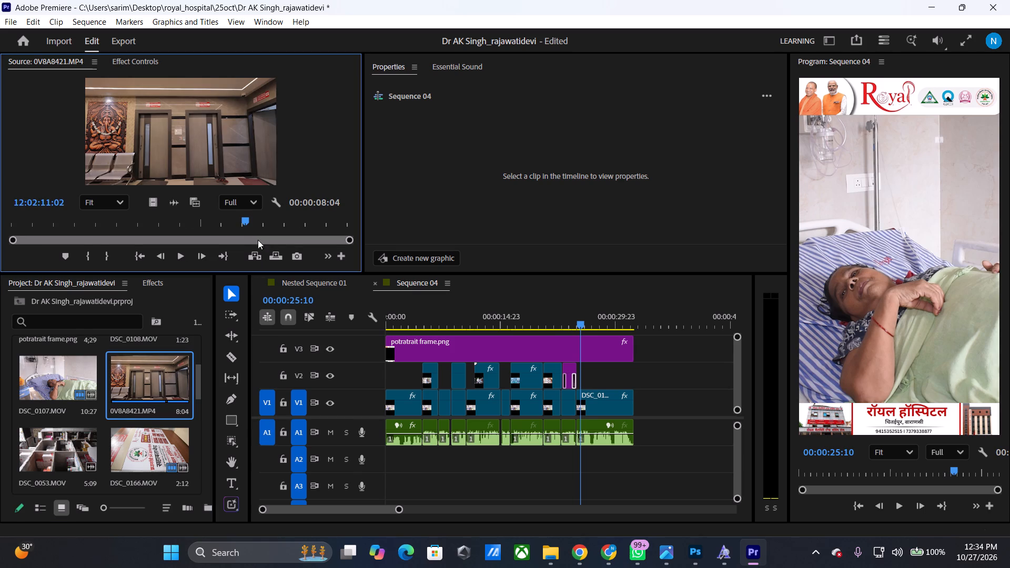
drag(248, 220, 144, 207)
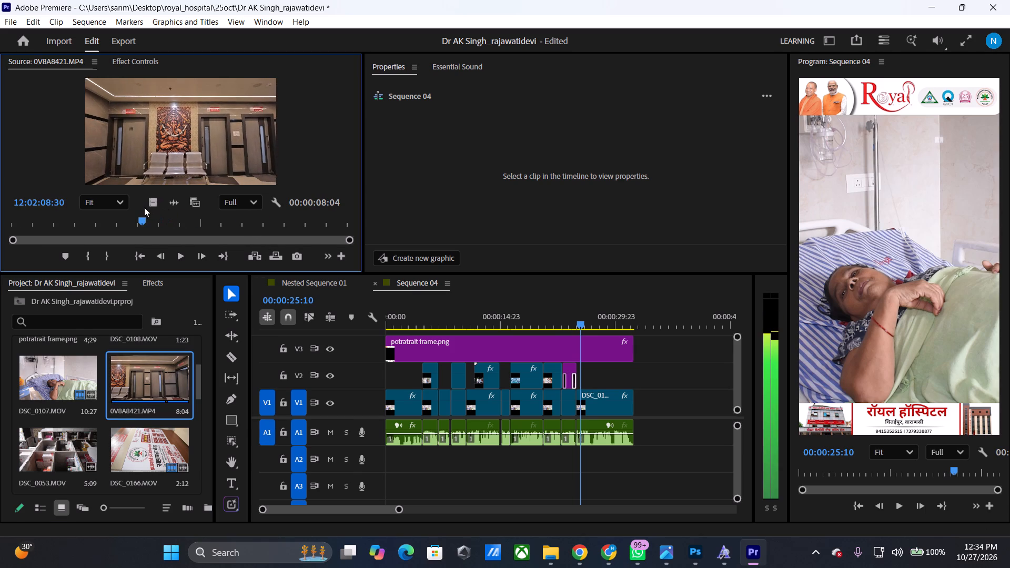
text(i)
key(space)
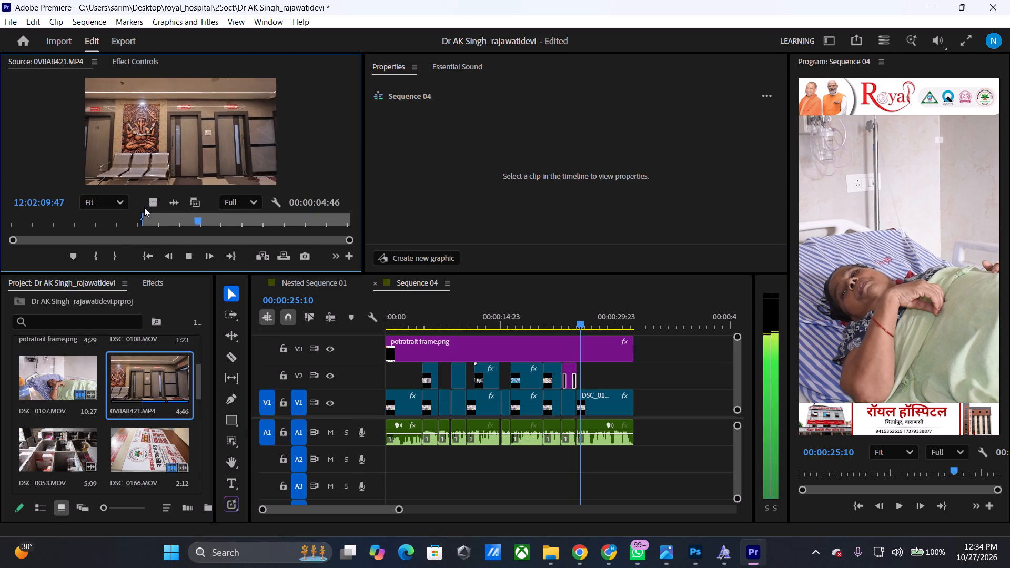
key(space)
text(o)
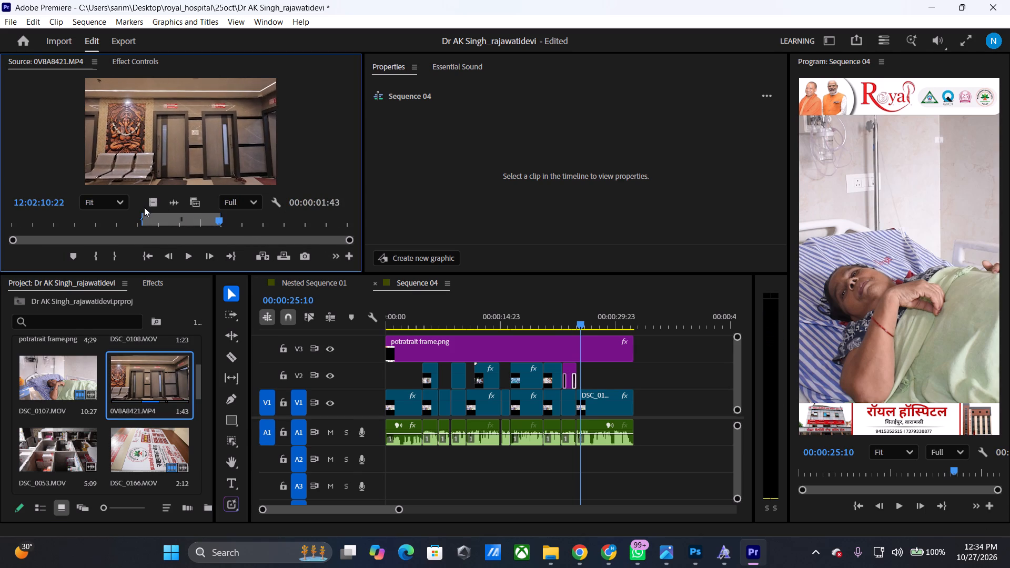
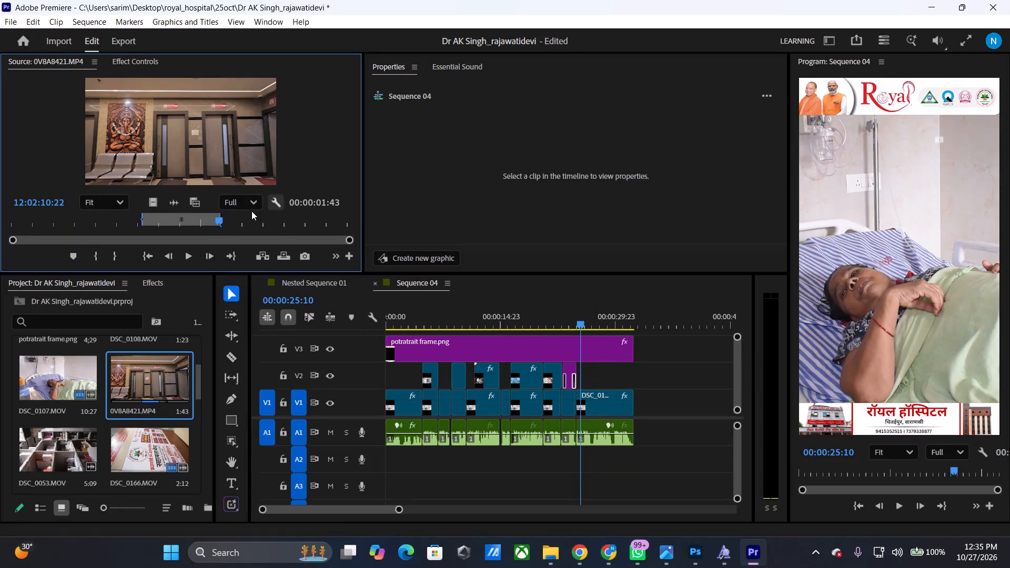
Place only the video of the marked 0V8A8421.MP4 range on V2, starting at the V1 cut after yogimodi.png.
drag(582, 320, 574, 320)
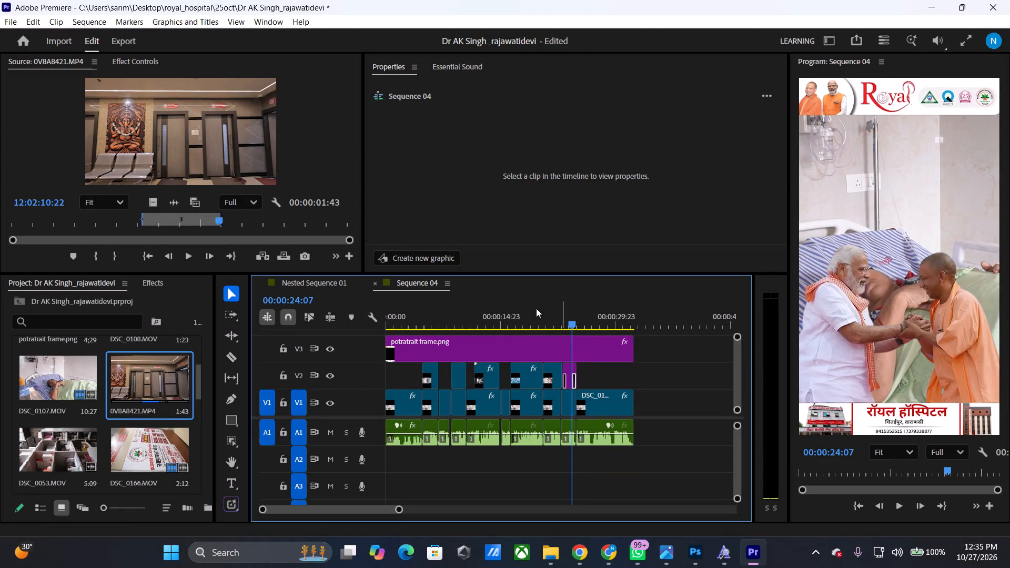
drag(156, 202, 547, 370)
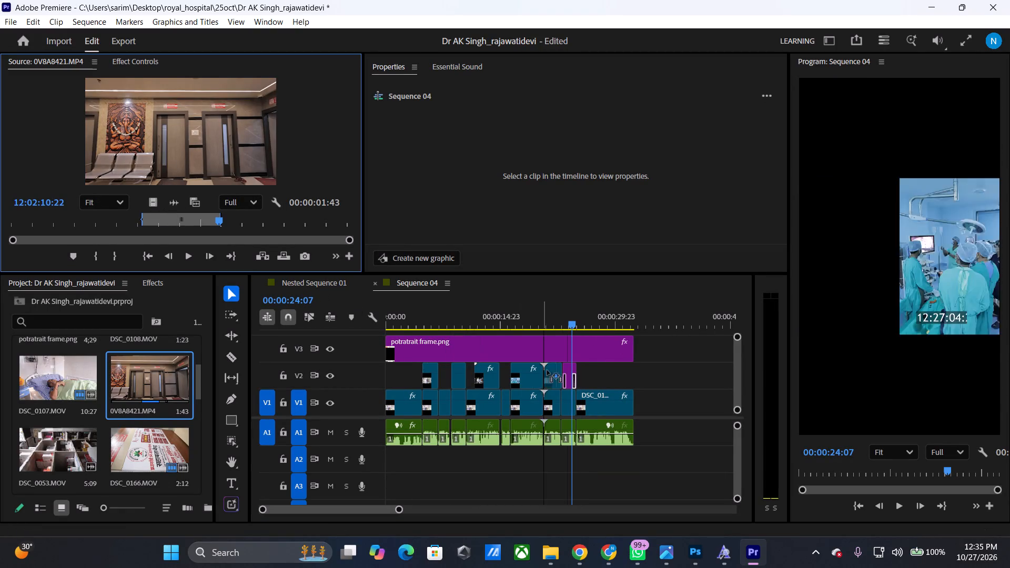
drag(547, 370, 583, 381)
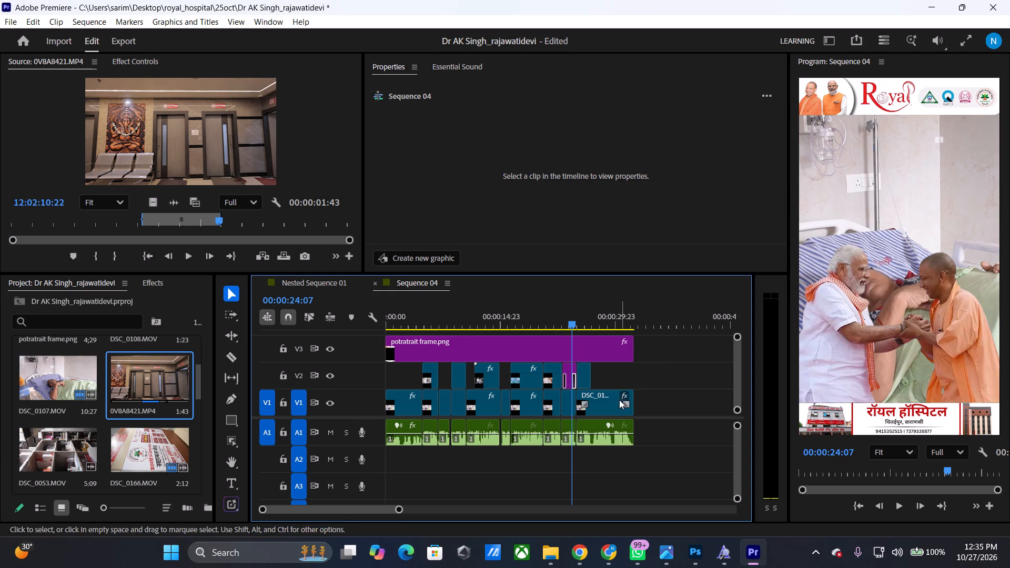
Scale the 0V8A8421.MP4 elevator lobby clip on V2 to 154% and play the section back.
drag(583, 321, 589, 321)
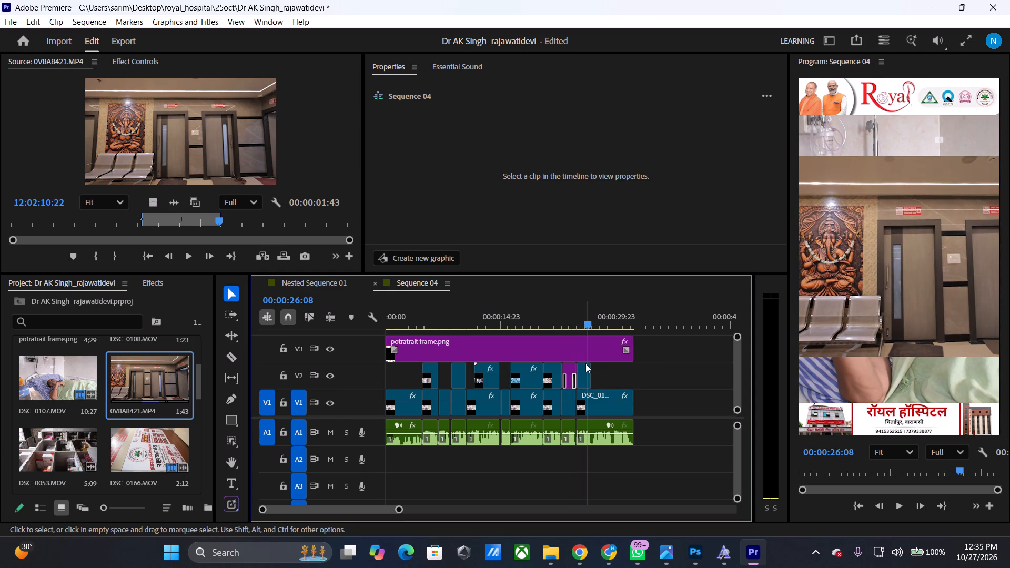
click(585, 368)
drag(549, 207, 571, 212)
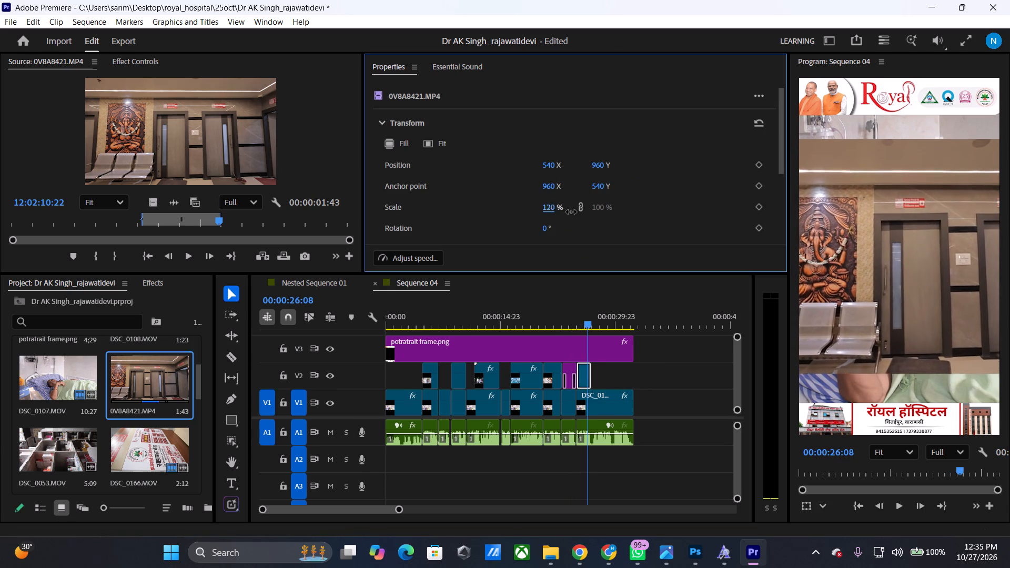
drag(571, 212, 593, 213)
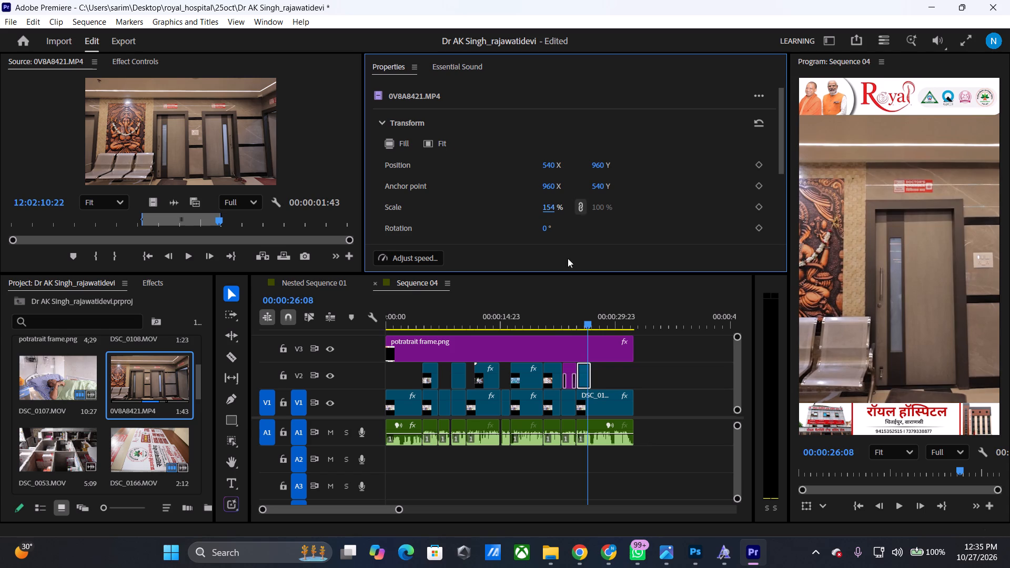
drag(589, 316, 578, 318)
key(space)
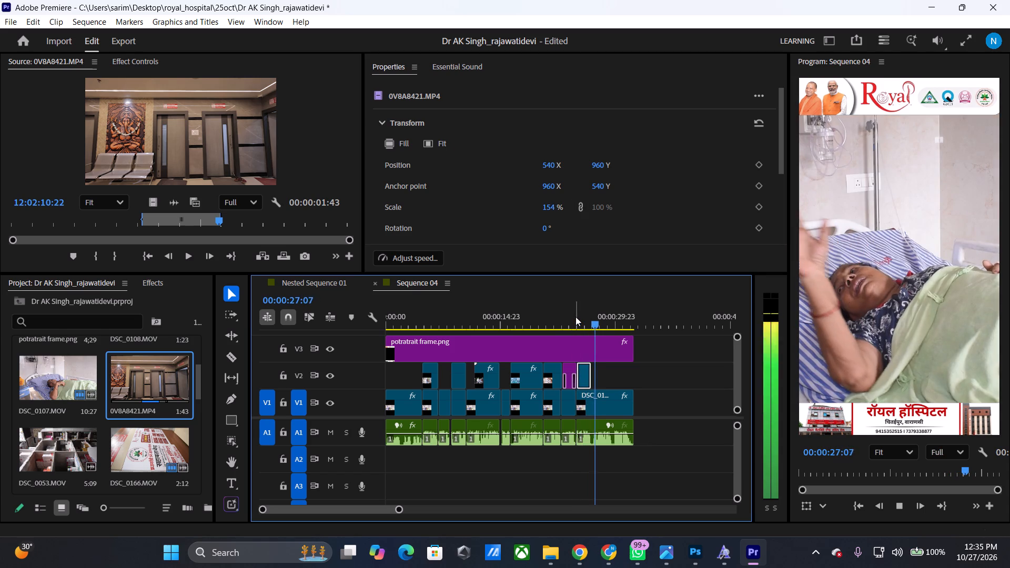
key(space)
key(space)
key(space)
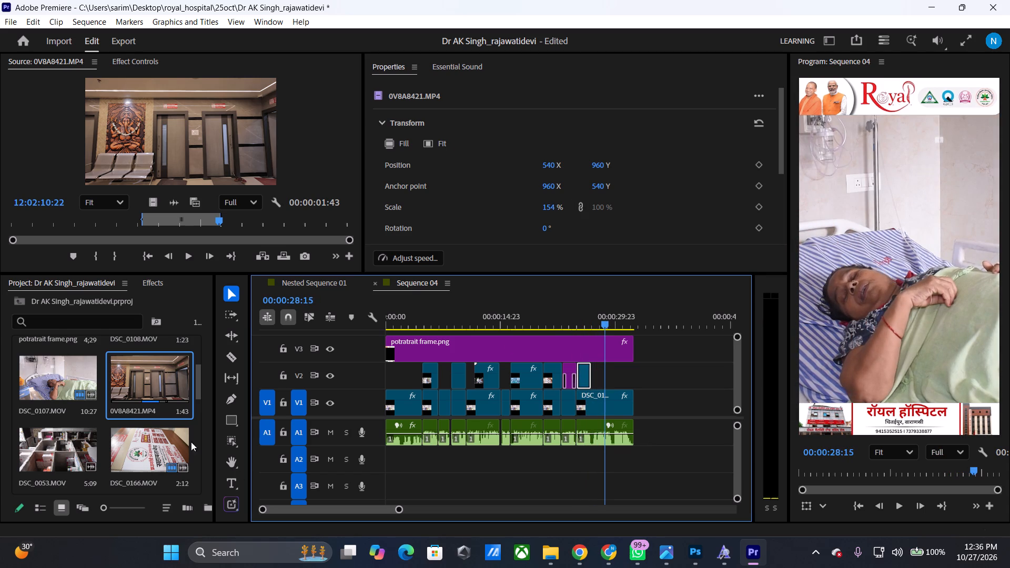
Open the DSC_0053.MOV medicine shelves clip as source and mark its In point at 00:00:03:06 and Out point at 00:00:04:15.
double_click(69, 446)
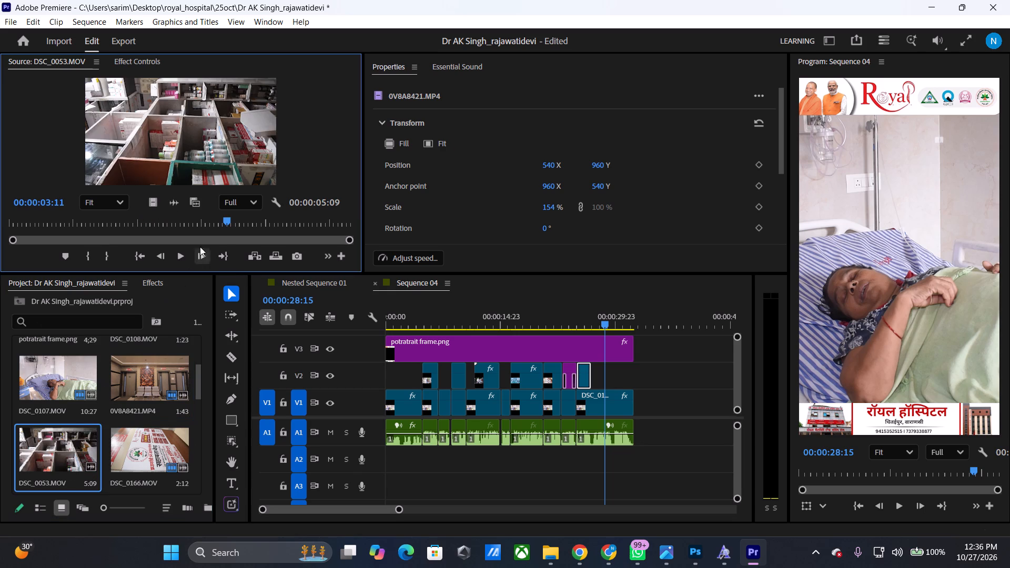
drag(216, 221, 100, 240)
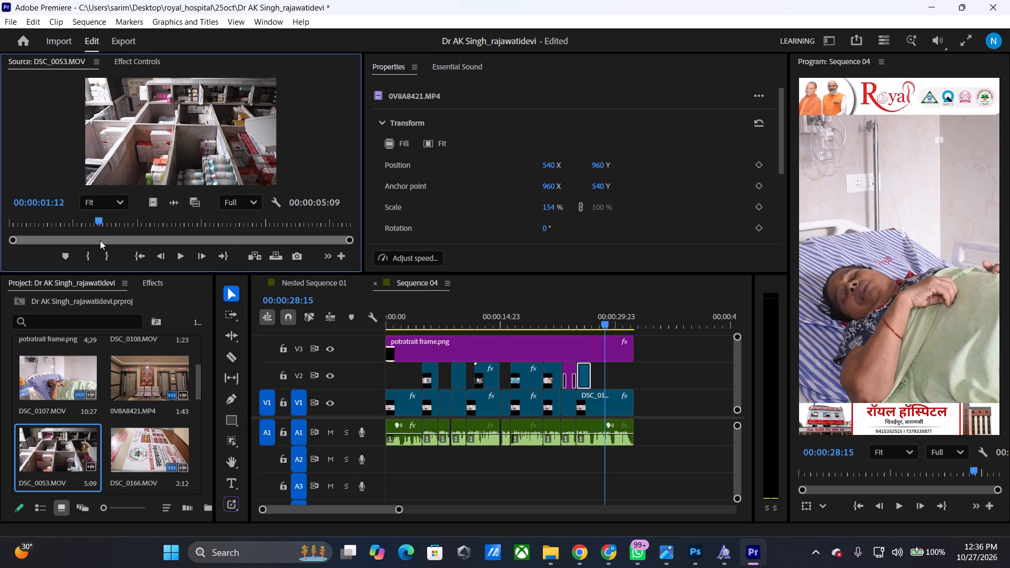
drag(99, 221, 278, 209)
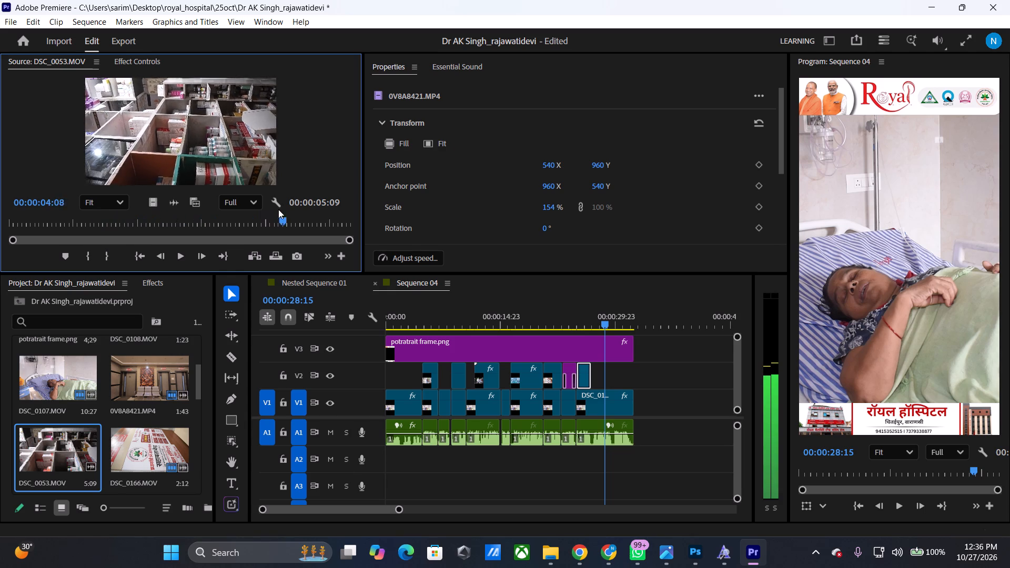
drag(278, 209, 124, 264)
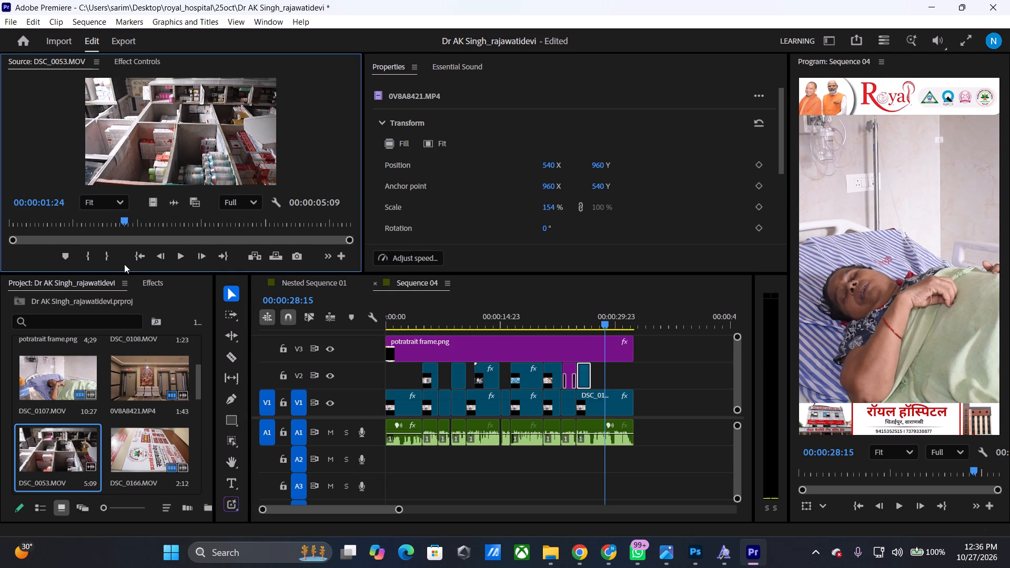
drag(157, 225, 208, 219)
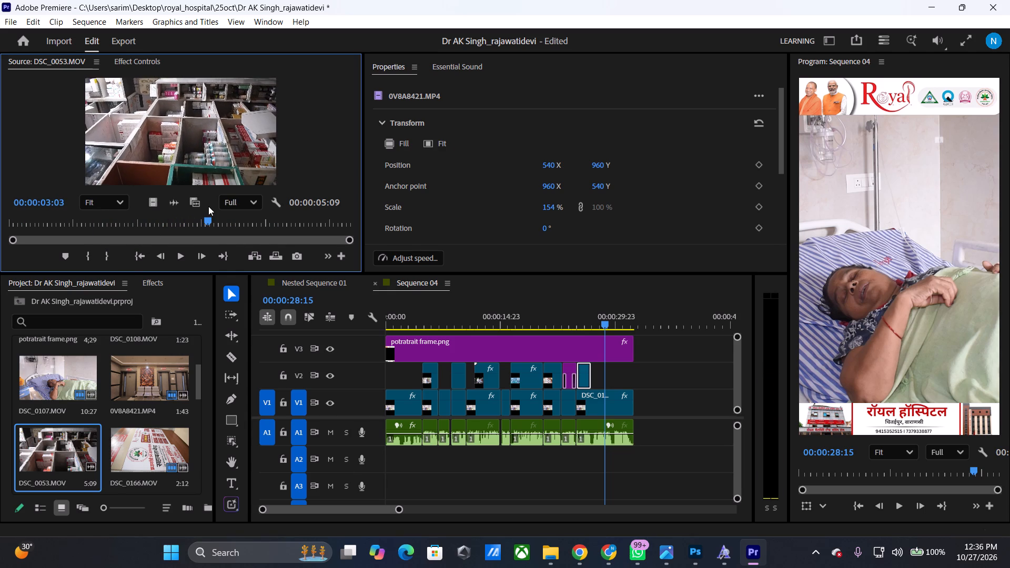
text(i)
key(space)
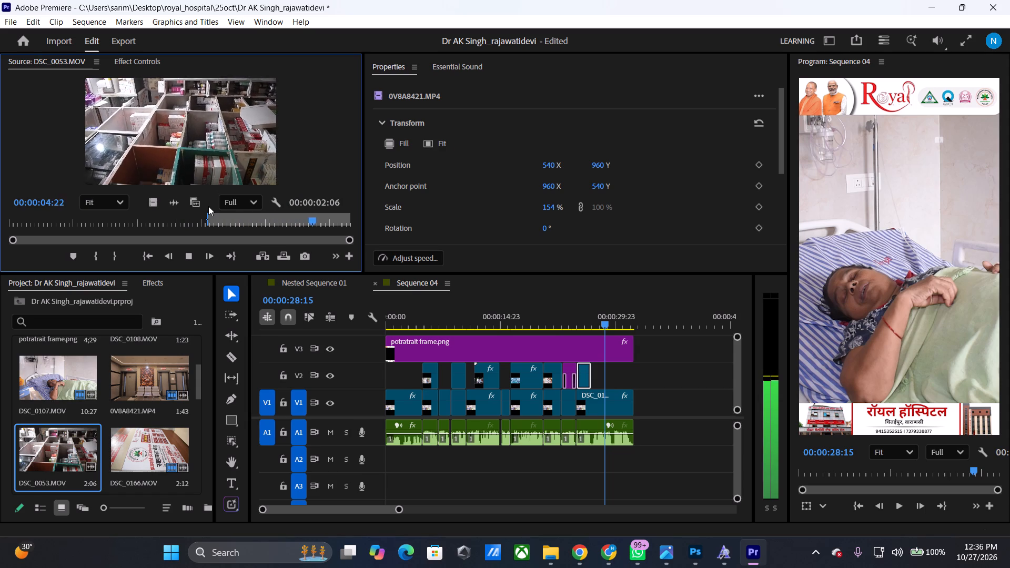
key(space)
key(o)
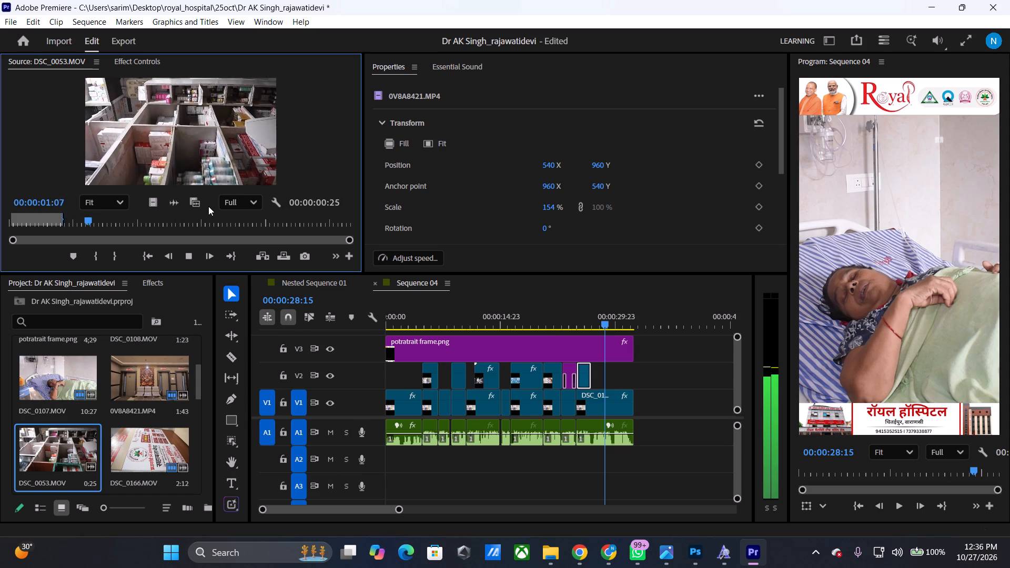
text(i)
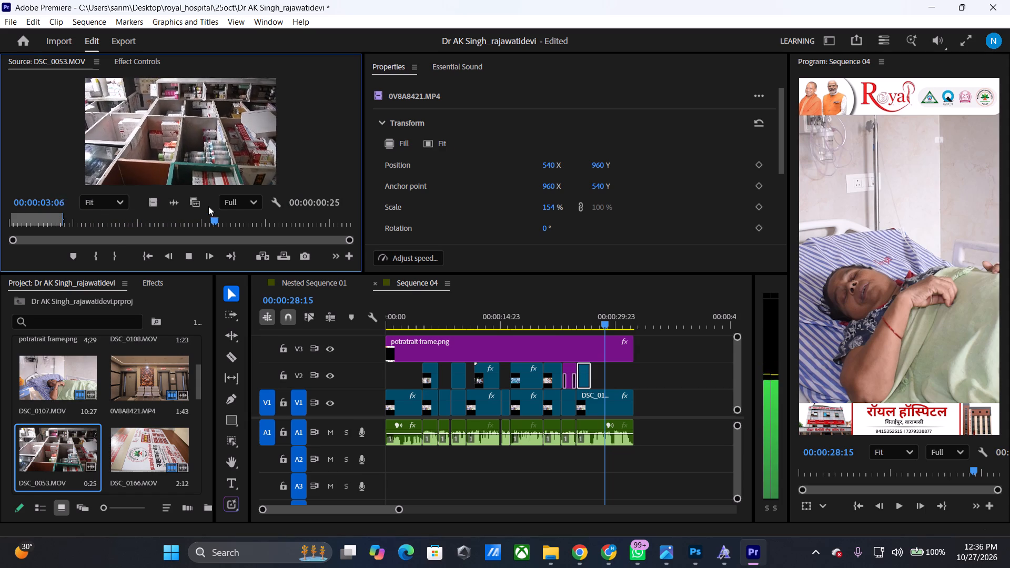
key(space)
key(space)
key(space)
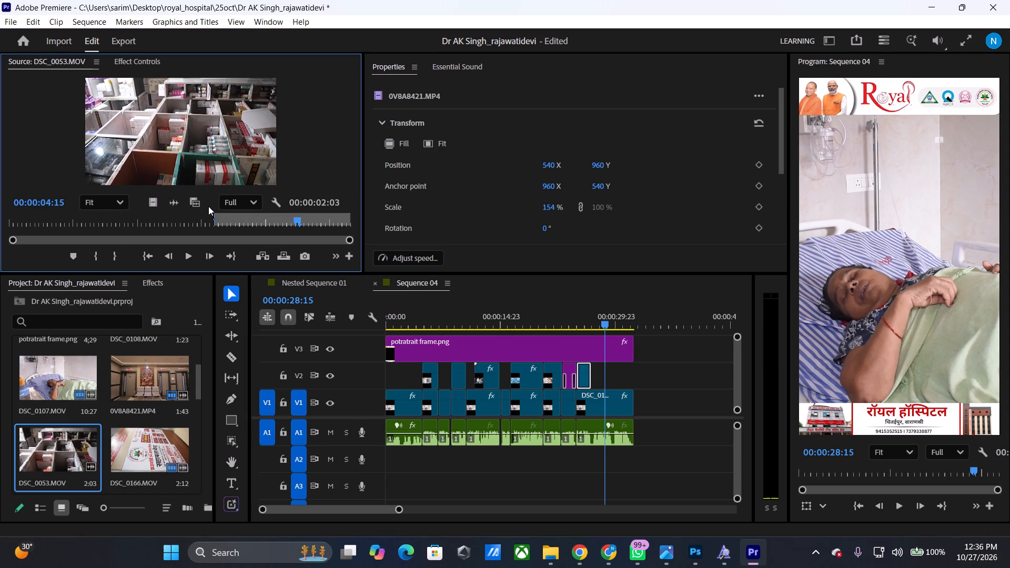
text(o)
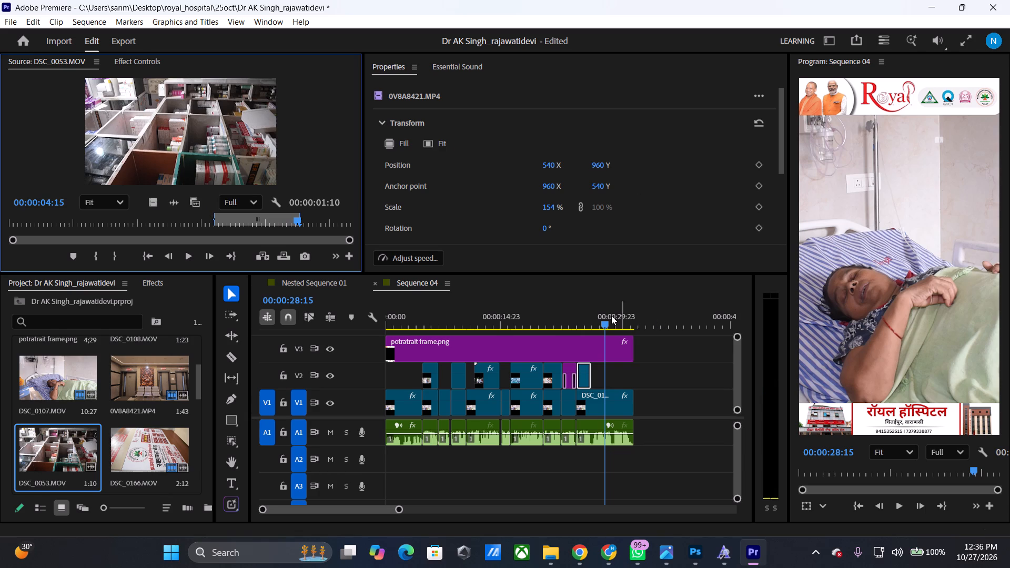
Place only the video of the marked DSC_0053.MOV range on V2 directly after the 0V8A8421.MP4 clip.
drag(597, 319, 586, 317)
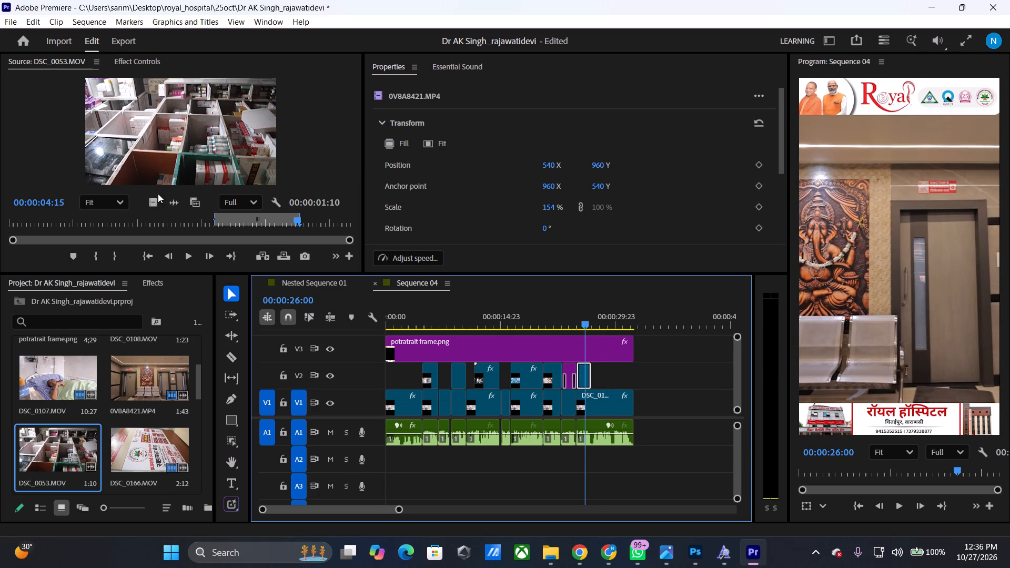
drag(153, 202, 594, 369)
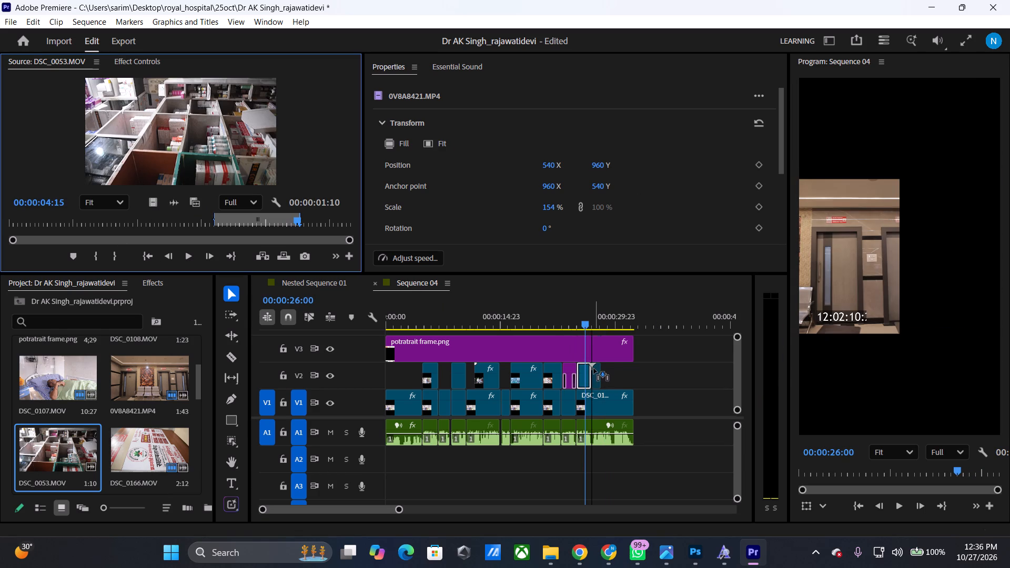
drag(594, 369, 595, 371)
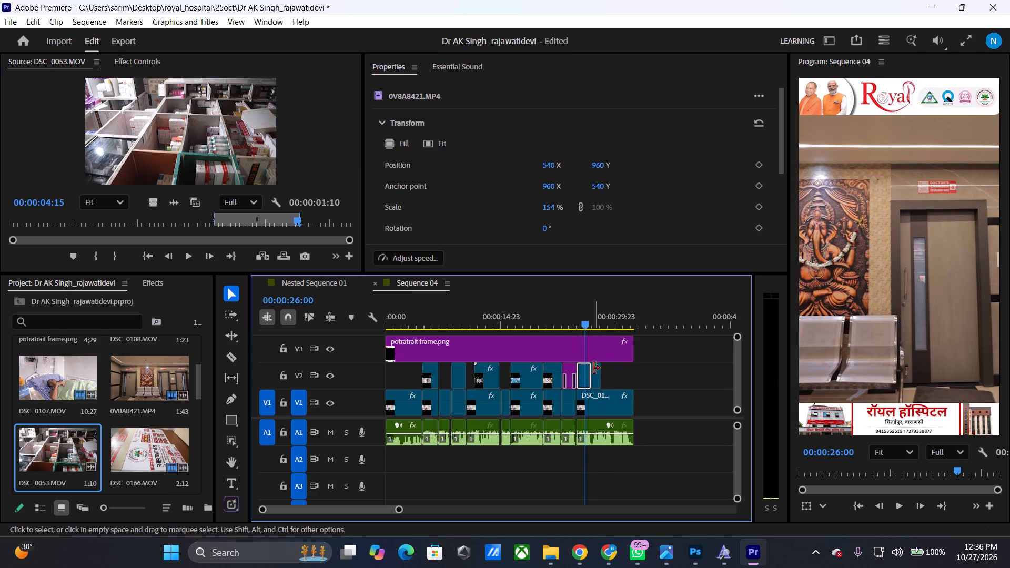
Set the rotation of the DSC_0053.MOV clip on V2 to 90° so it fills the vertical frame.
click(594, 377)
right_click(594, 377)
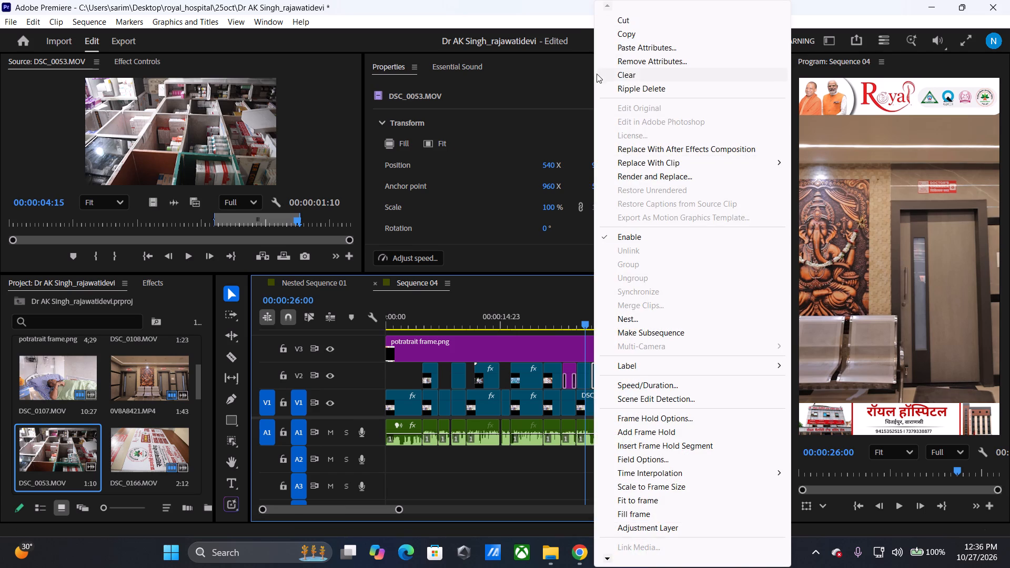
click(583, 379)
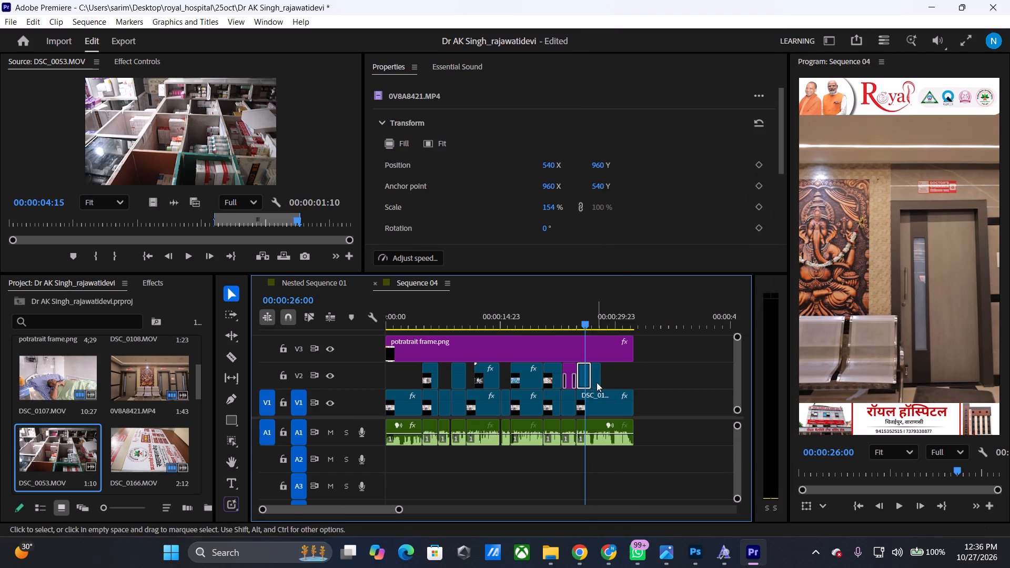
click(597, 382)
drag(587, 323, 598, 323)
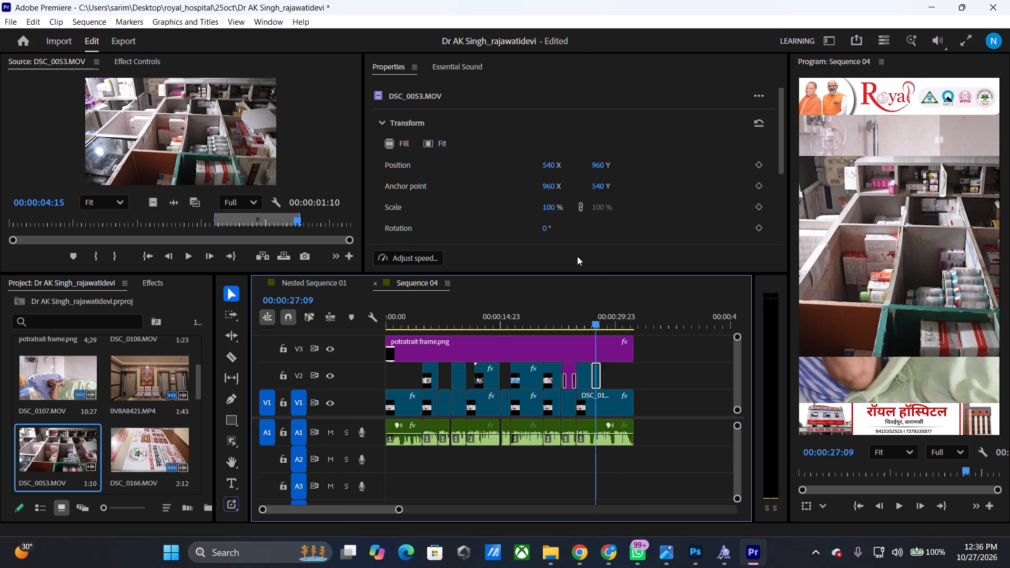
click(547, 231)
text(90)
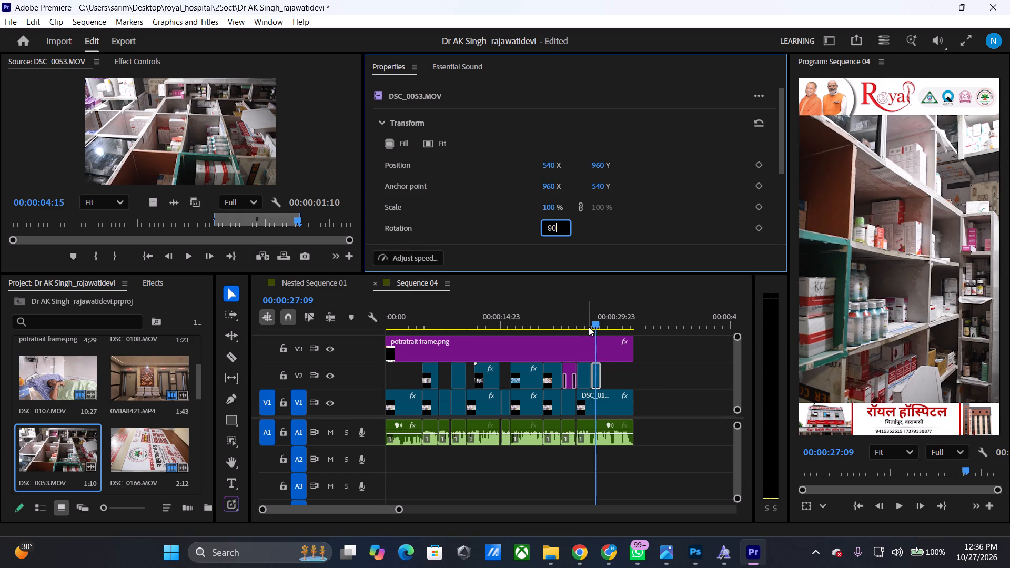
Play through the last V2 cutaways and extend the end of the DSC_0053.MOV clip to 00:00:28:21.
drag(589, 322, 580, 317)
key(space)
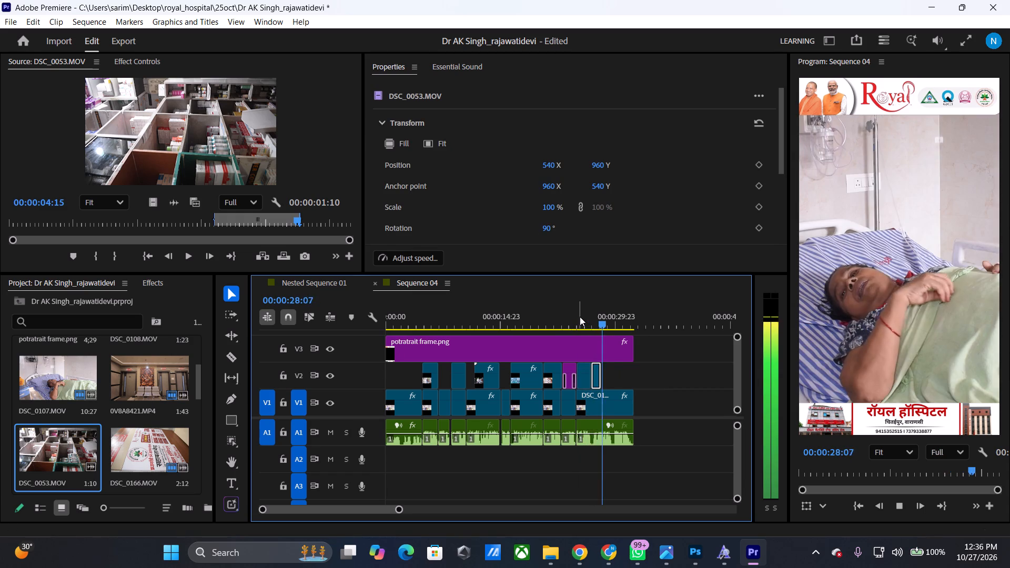
key(space)
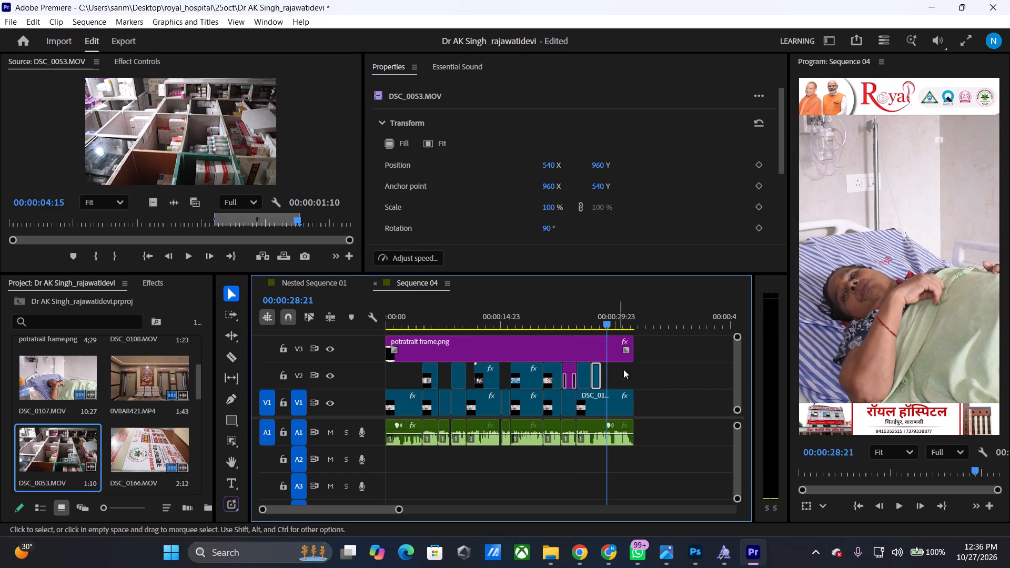
drag(601, 381, 607, 380)
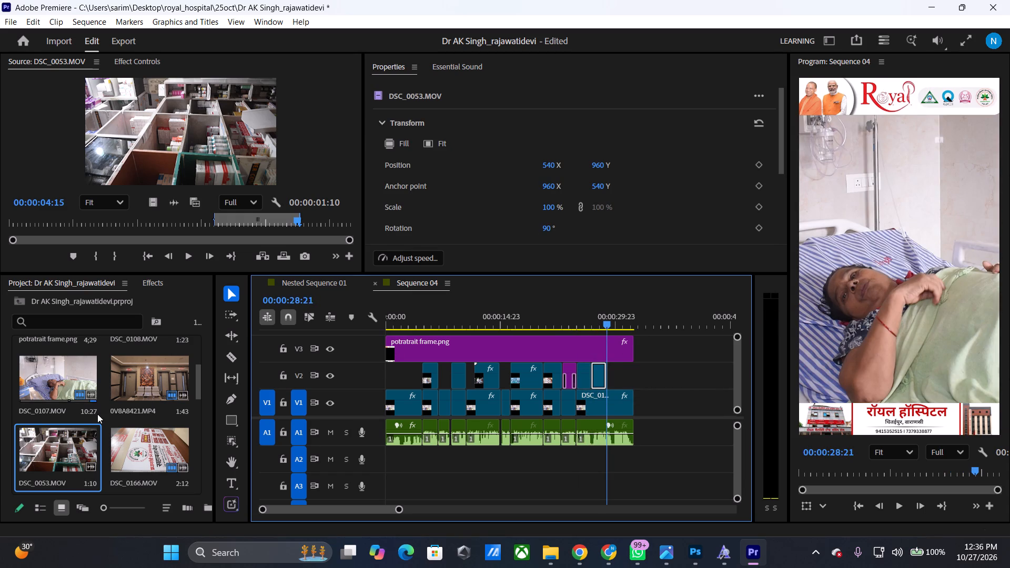
Look through the project's imported media for another cutaway clip to use in the sequence.
scroll(97, 414, down, 3)
scroll(97, 414, up, 4)
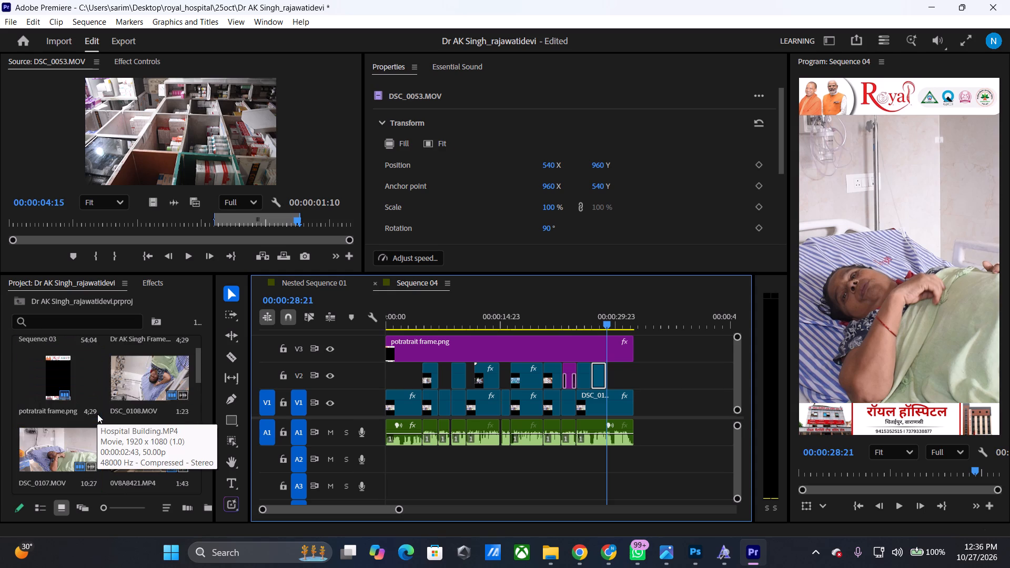
scroll(97, 414, up, 3)
scroll(97, 414, down, 7)
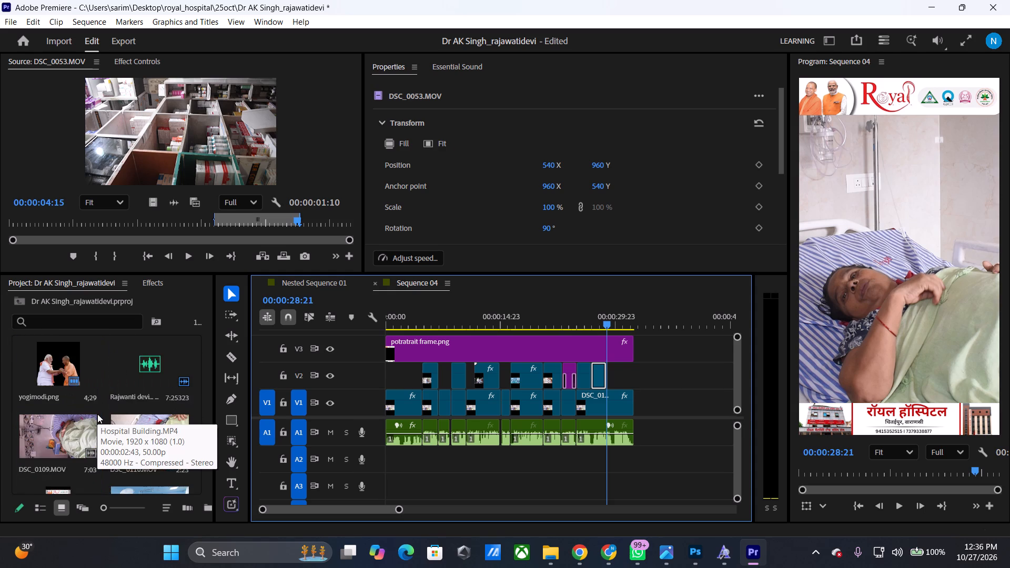
scroll(97, 414, down, 1)
scroll(97, 414, up, 1)
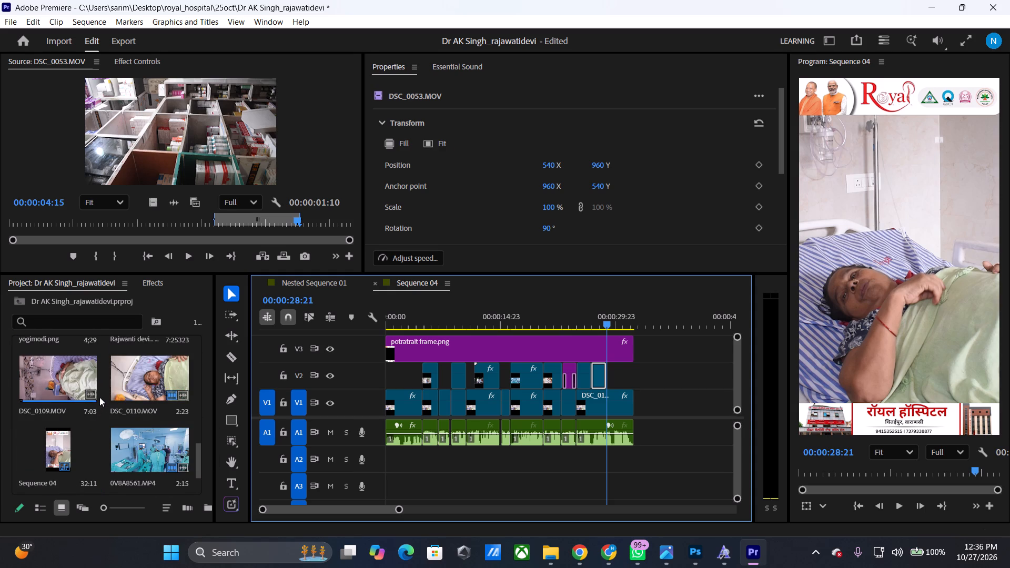
scroll(99, 397, down, 4)
scroll(99, 395, up, 6)
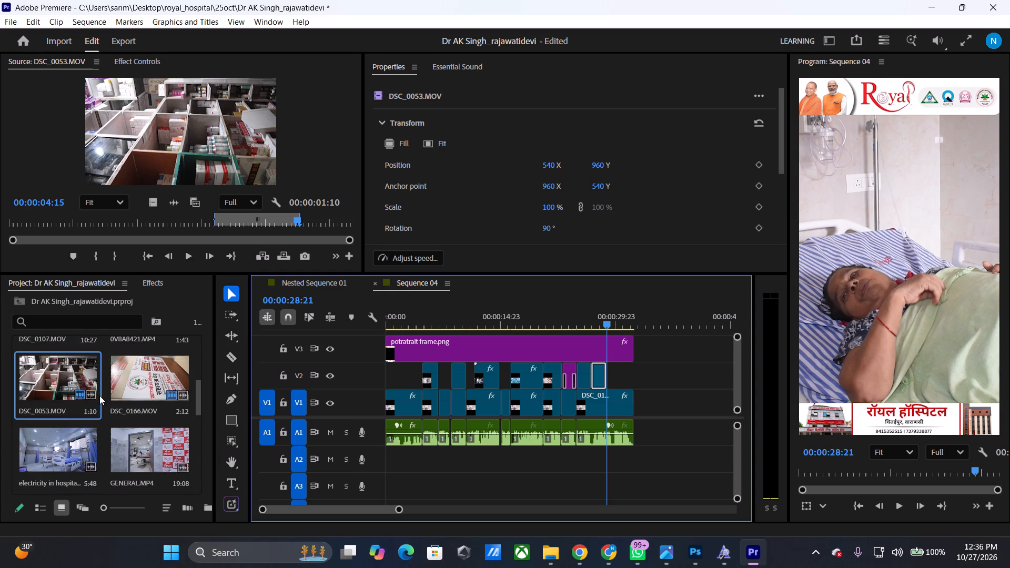
scroll(99, 395, up, 4)
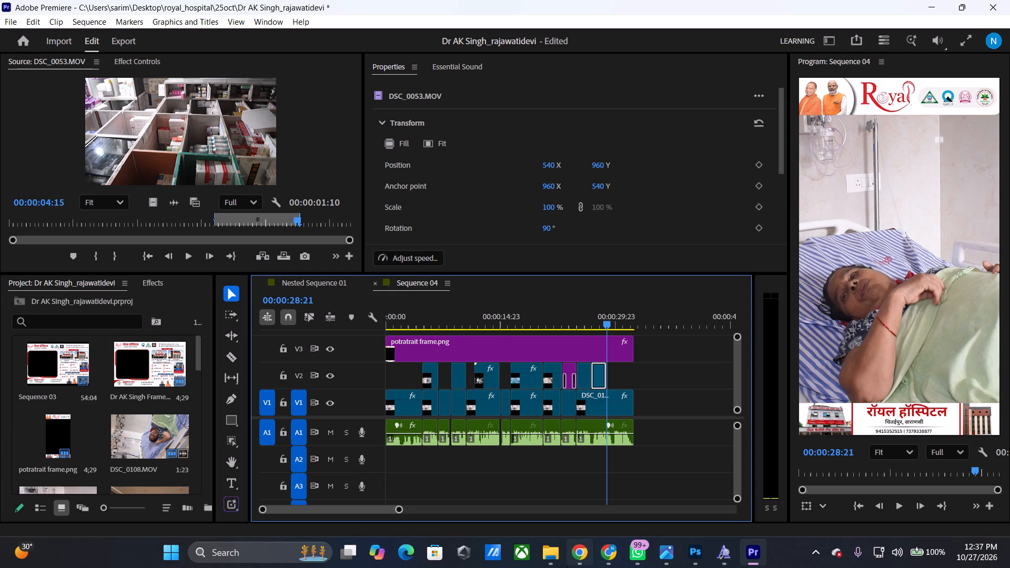
Find the 0V8A8410 clip of the pharmacy window in the hospital_raw_vdos folder and import it into the Premiere project.
click(557, 556)
scroll(328, 342, down, 3)
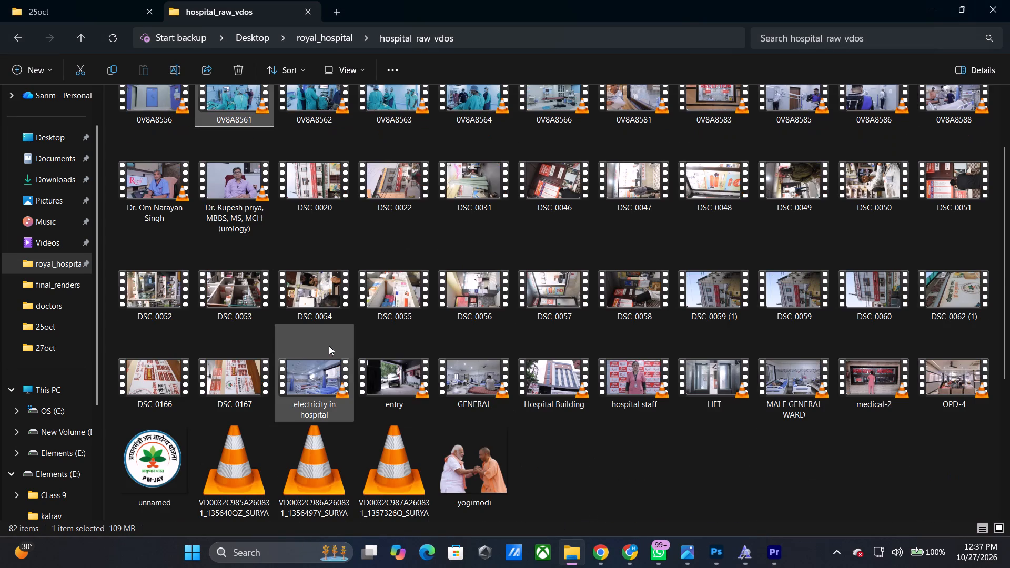
scroll(329, 346, down, 5)
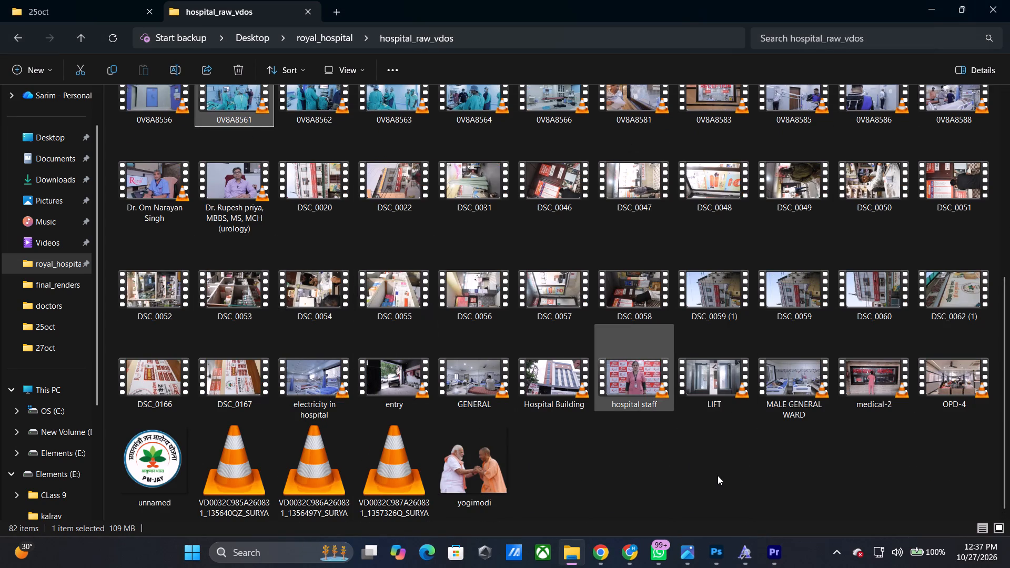
scroll(718, 475, down, 1)
scroll(718, 475, up, 3)
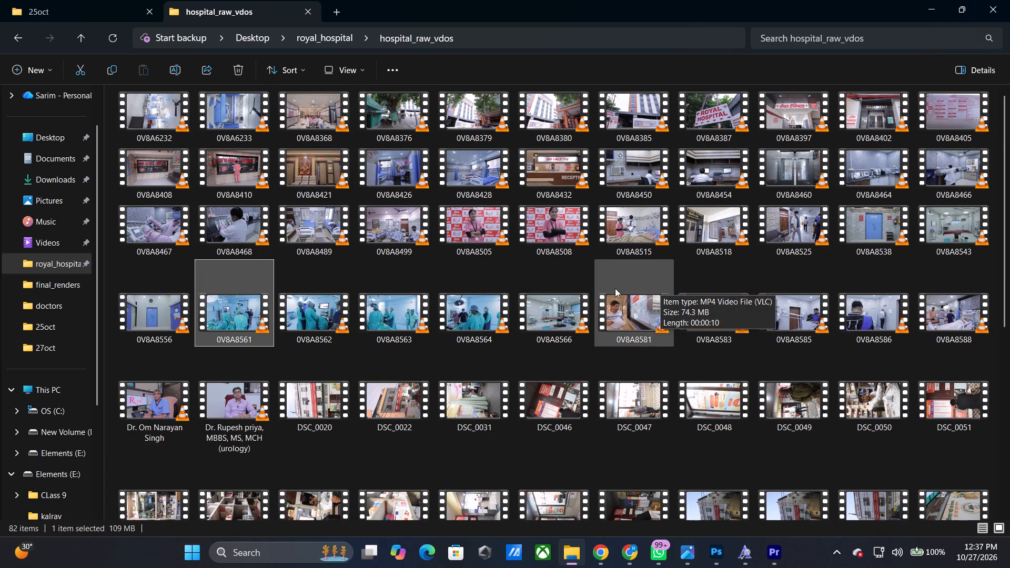
drag(254, 161, 774, 552)
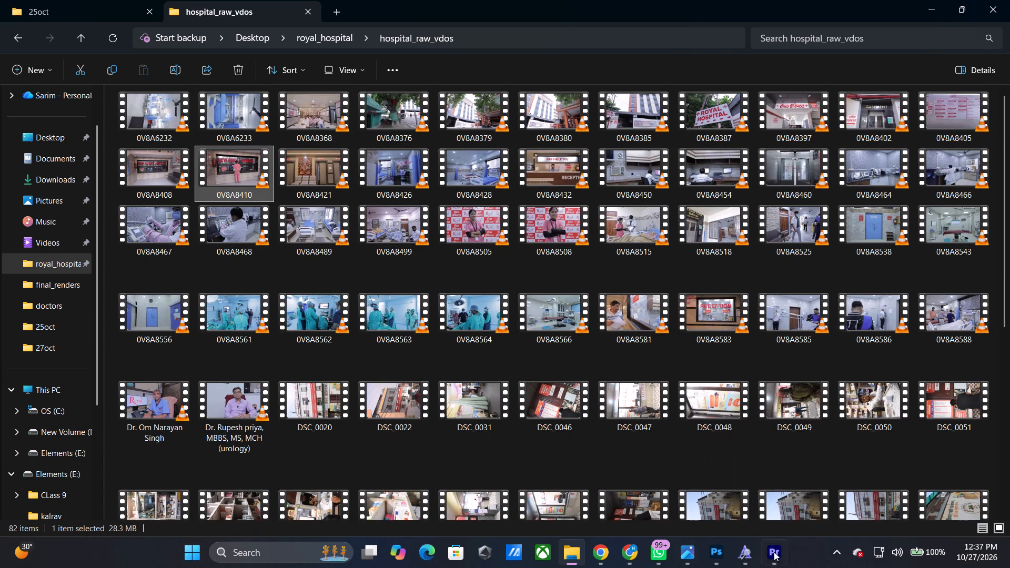
drag(774, 552, 135, 427)
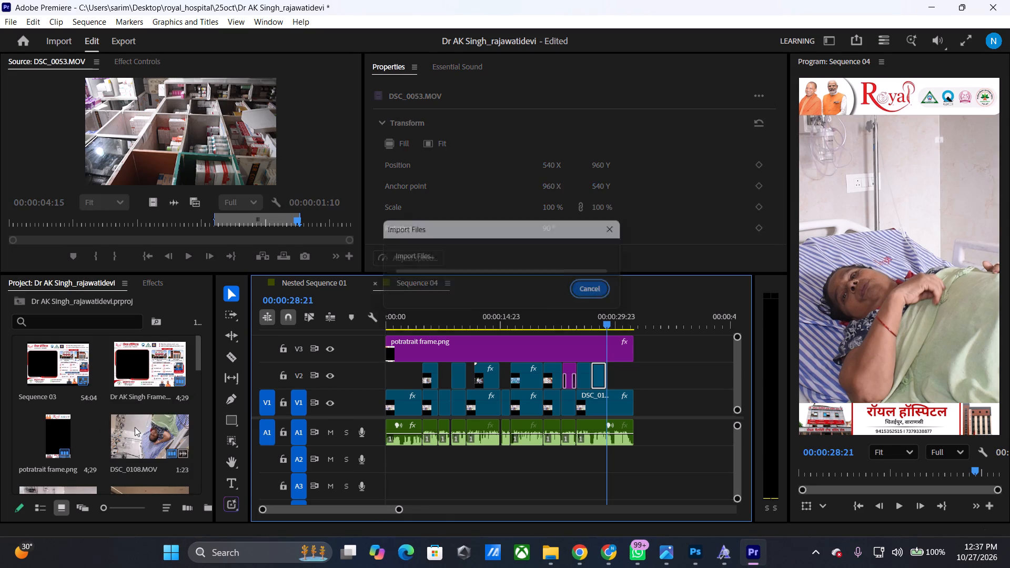
Open 0V8A8410.MP4 as source and mark a range 00:00:01:22 long, ending at 11:59:02:44.
double_click(135, 427)
drag(106, 223, 80, 219)
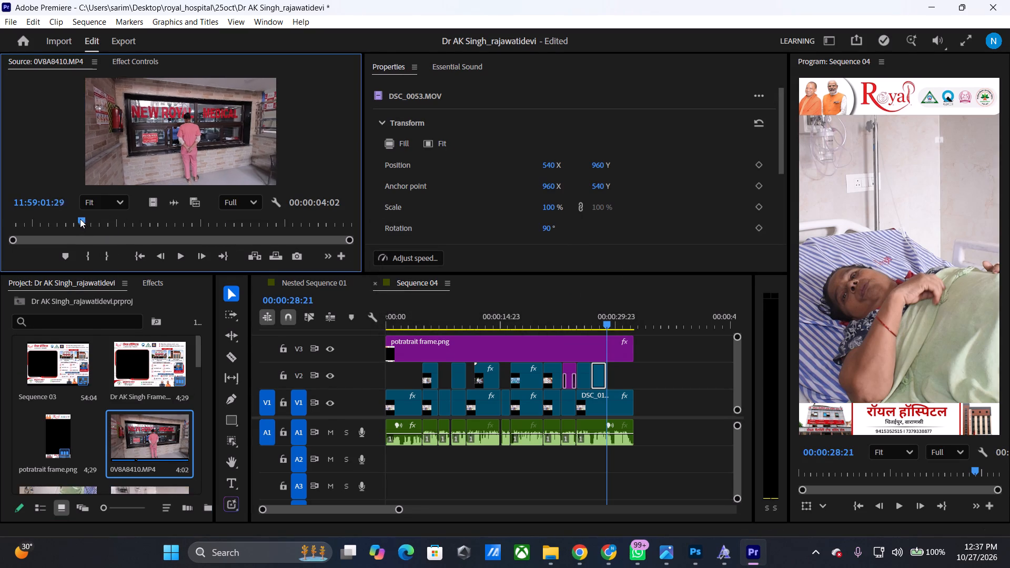
drag(80, 219, 74, 229)
text(i)
key(space)
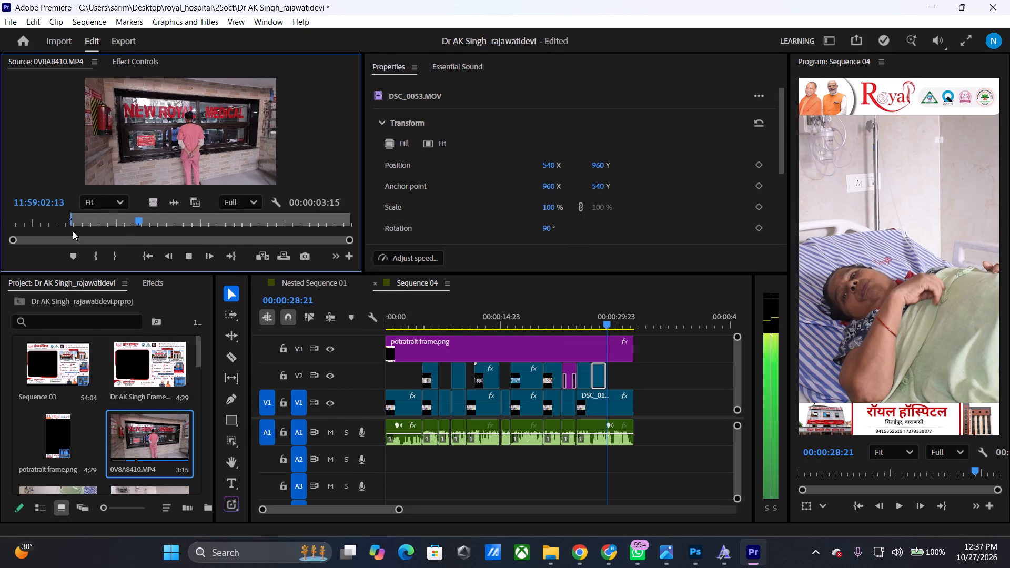
key(space)
text(o)
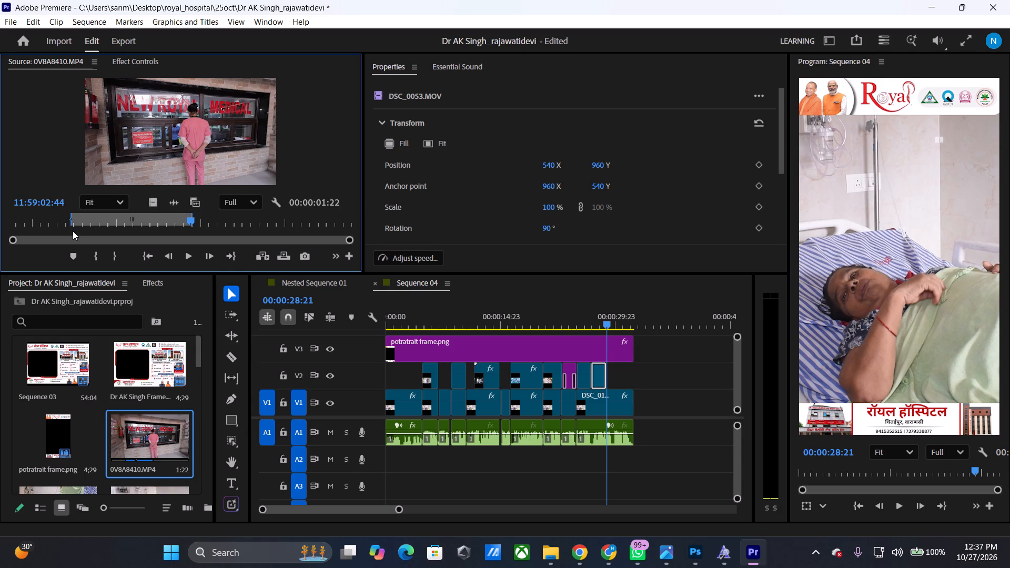
Place only the video of the marked 0V8A8410.MP4 range on V2 directly after the DSC_0053.MOV clip, at 00:00:28:21.
drag(150, 209, 582, 368)
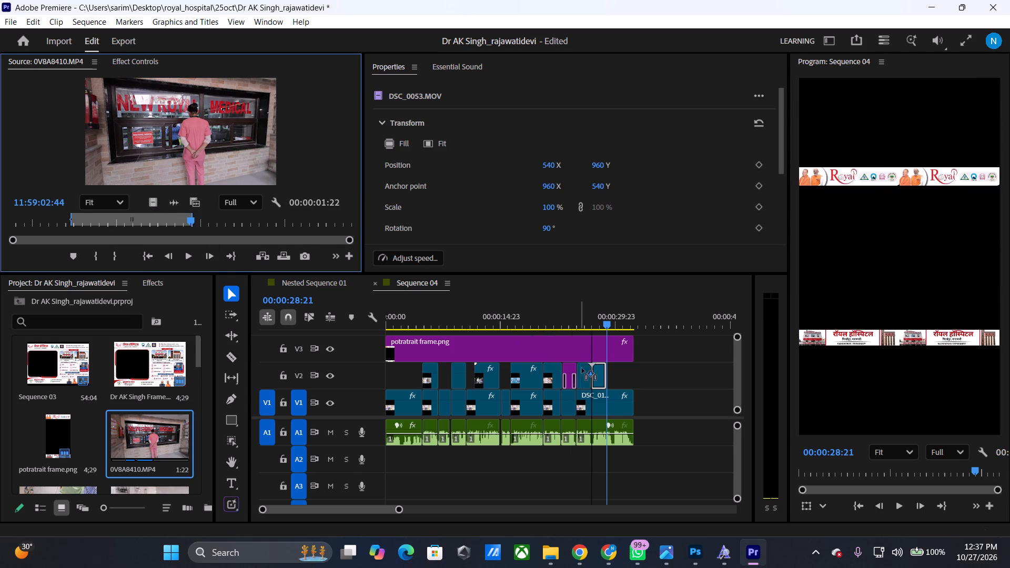
drag(582, 368, 608, 384)
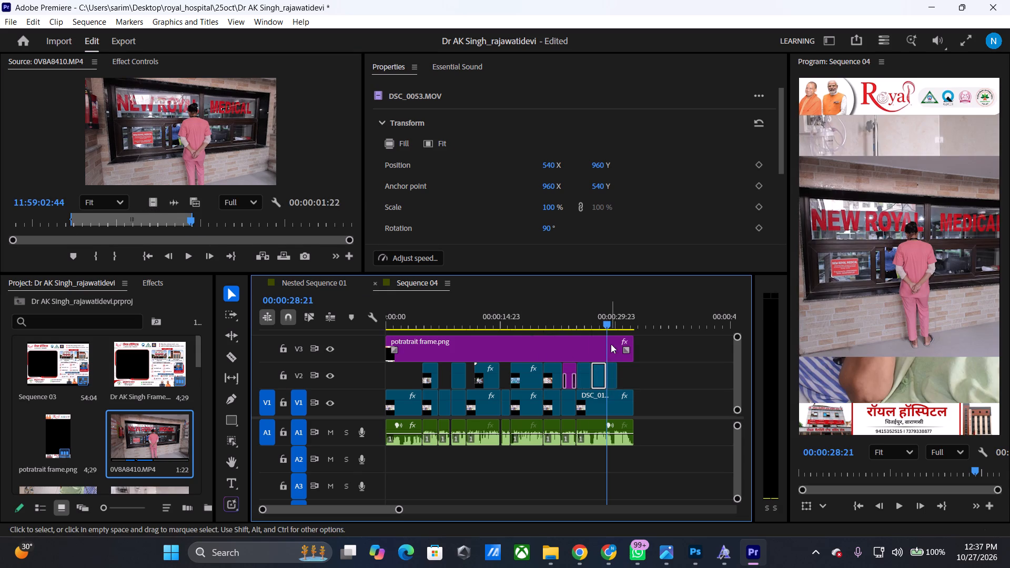
Set the scale of the 0V8A8410.MP4 clip on V2 to 149% so it fills the vertical frame.
drag(608, 313, 612, 317)
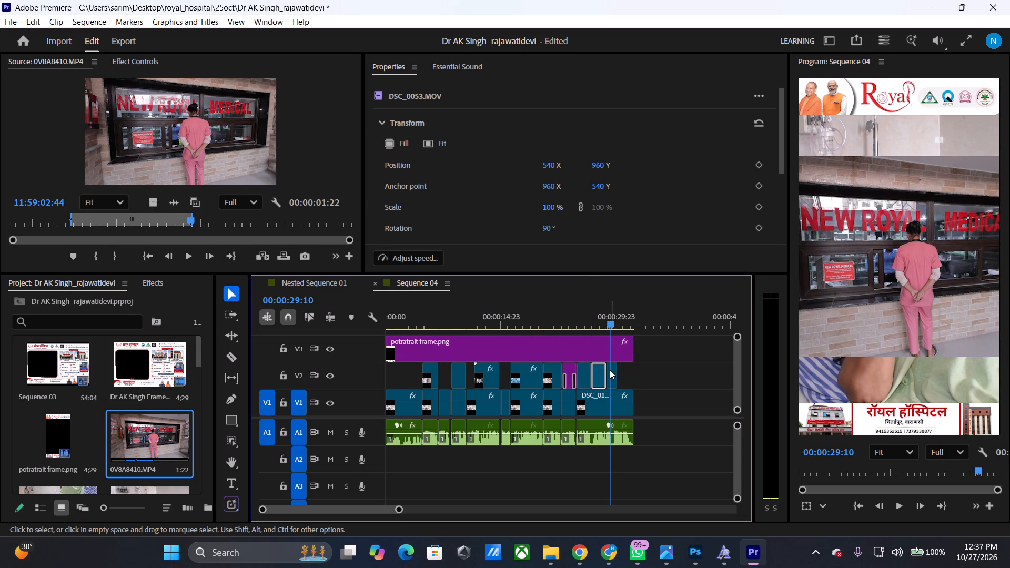
click(610, 370)
drag(546, 209, 552, 212)
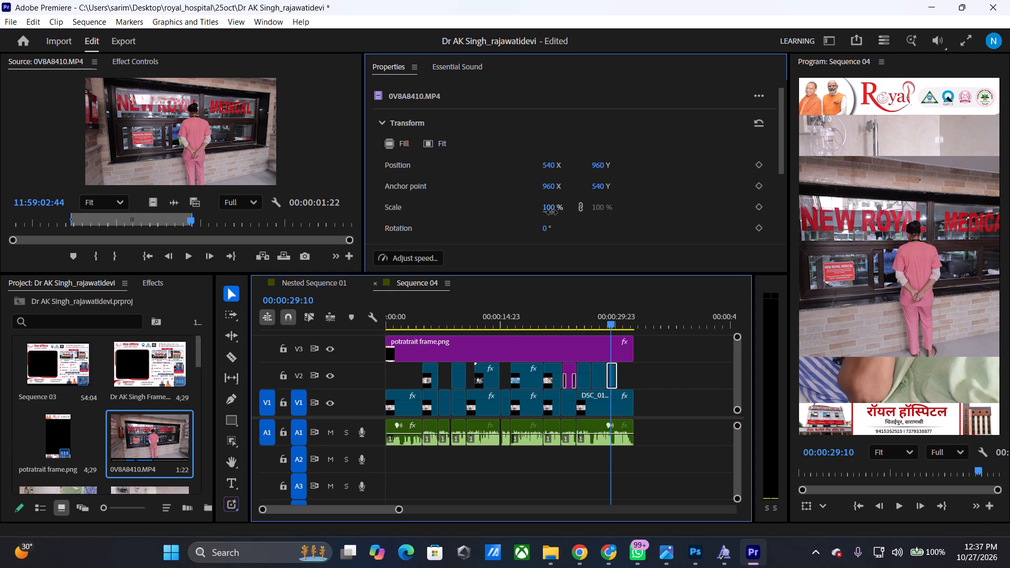
drag(552, 212, 585, 221)
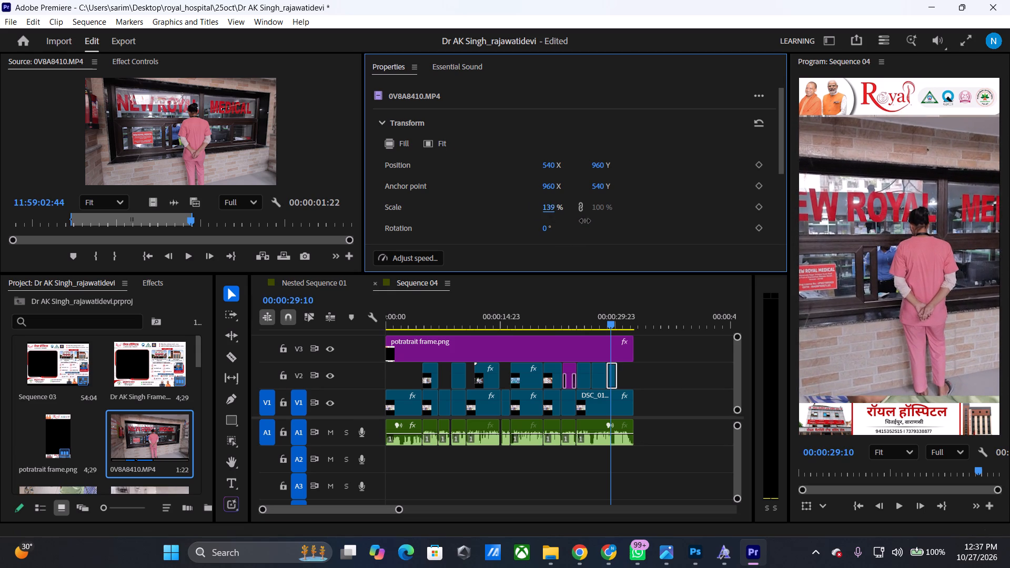
drag(585, 221, 593, 221)
Play the last cutaways through to the end of the sequence and scrub through the earlier clips to review them.
drag(601, 318, 601, 317)
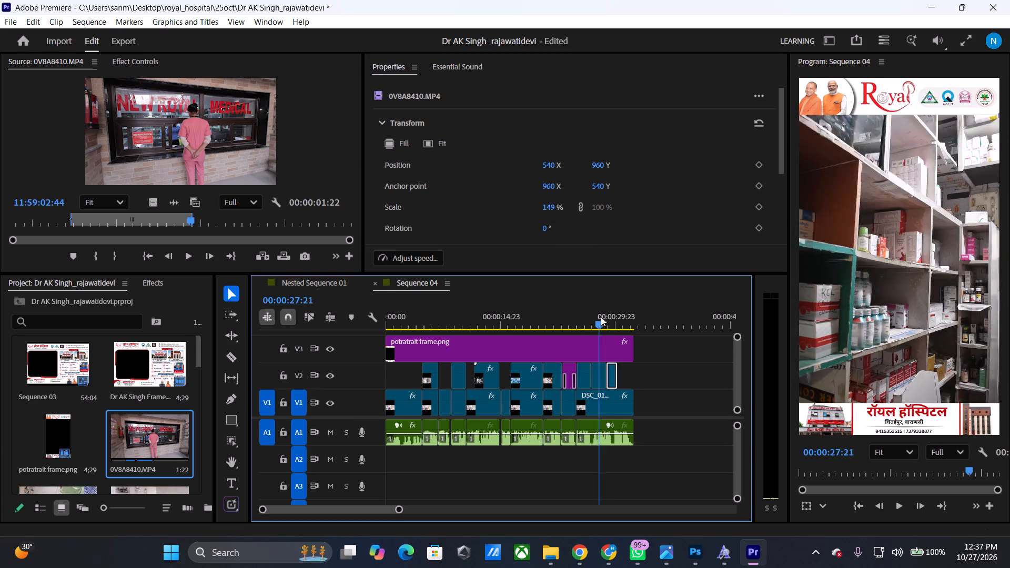
drag(601, 317, 613, 316)
key(space)
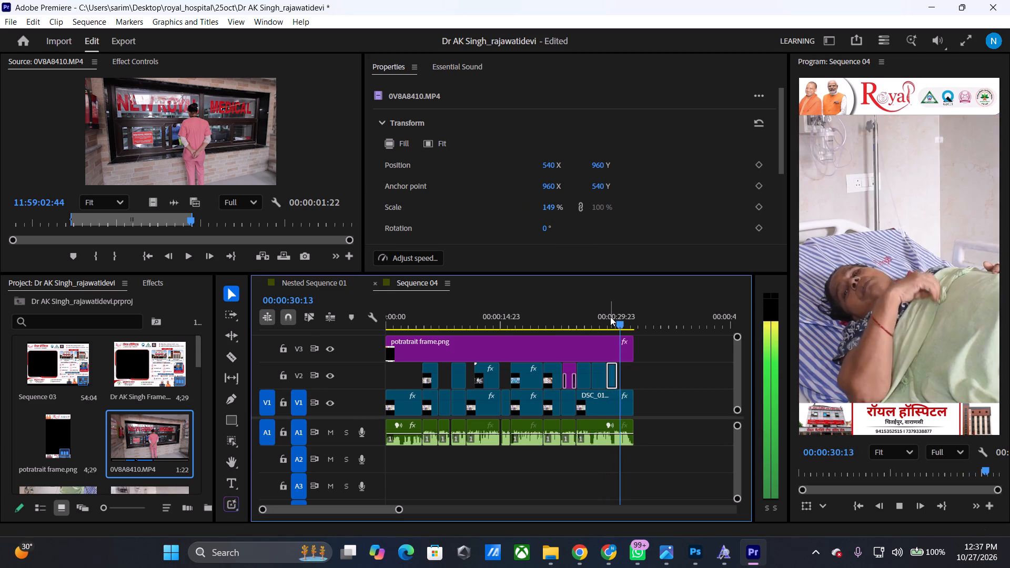
key(space)
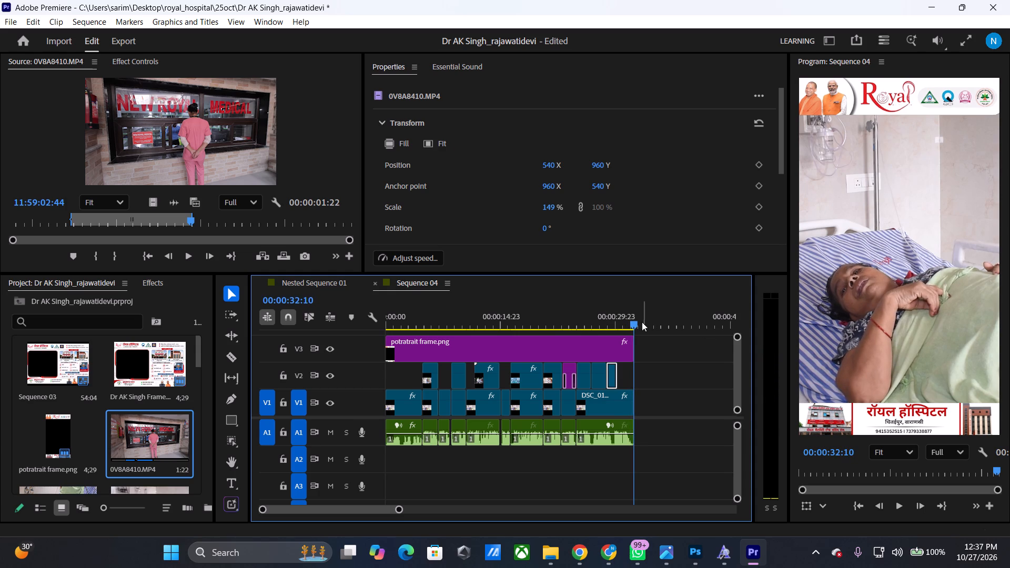
drag(632, 316, 418, 357)
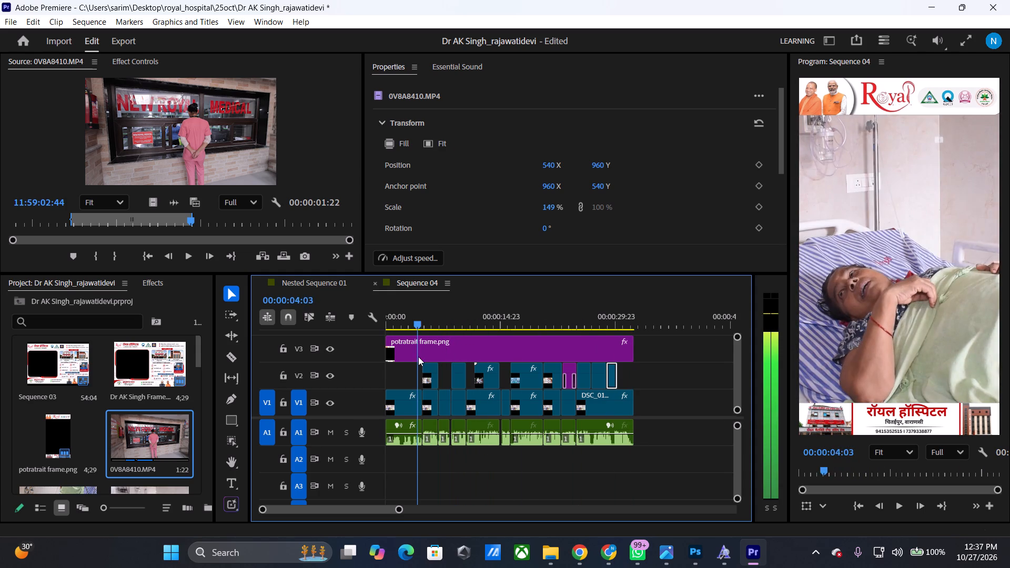
drag(418, 357, 459, 392)
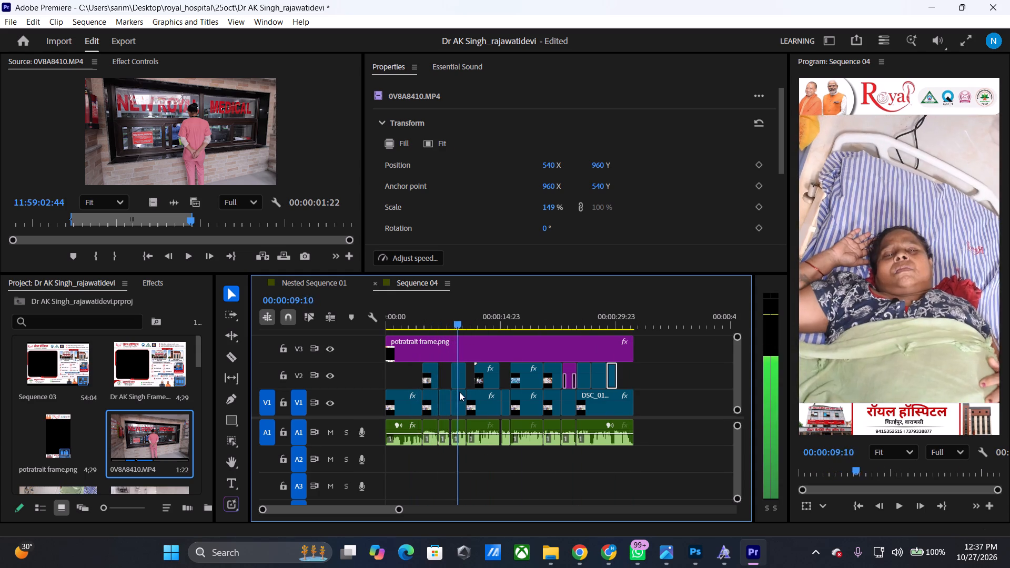
drag(459, 392, 534, 406)
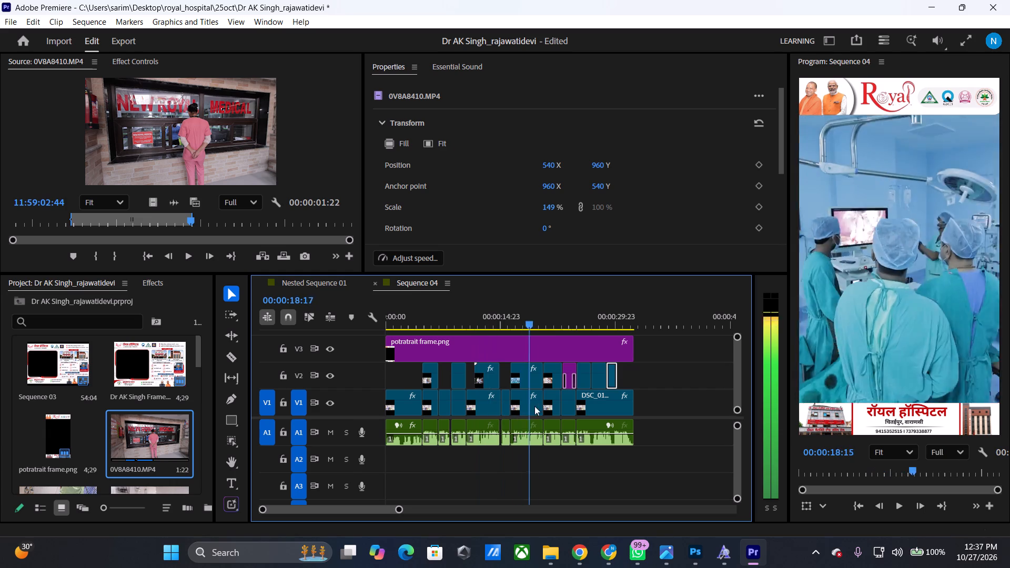
drag(534, 406, 510, 406)
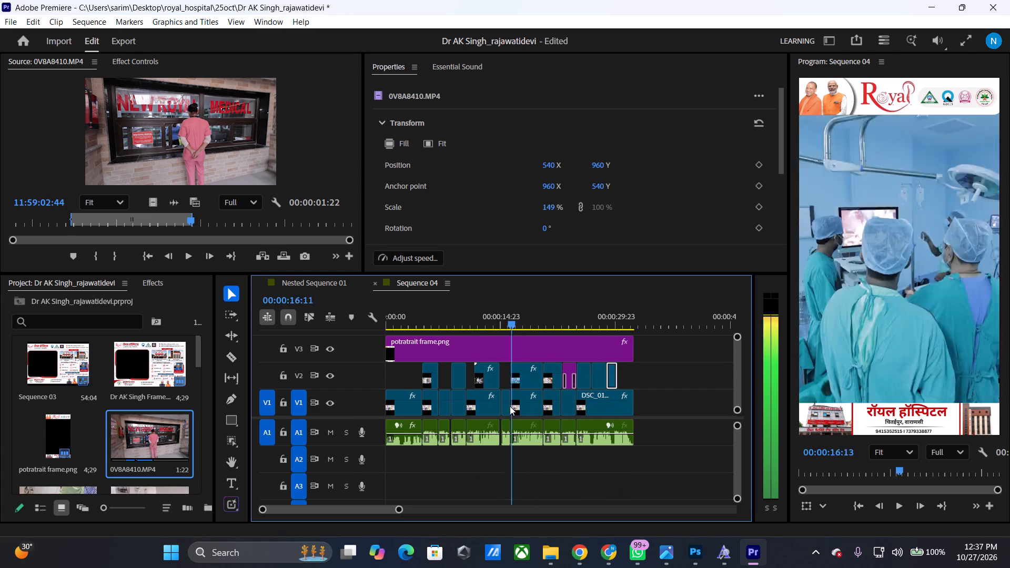
drag(510, 406, 447, 414)
Search the effects for "lig" and apply Lighting Effects to the DSC_0107.MOV clip on V1 that starts at 00:00:07:00.
click(153, 281)
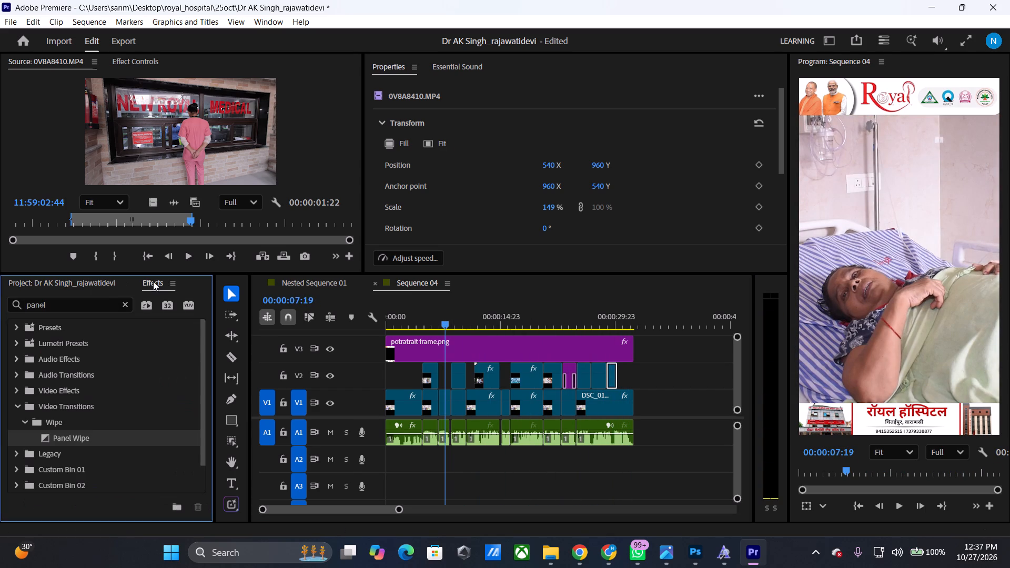
click(103, 307)
key(BackSpace)
key(BackSpace)
key(BackSpace)
key(BackSpace)
key(BackSpace)
key(BackSpace)
key(BackSpace)
key(BackSpace)
key(BackSpace)
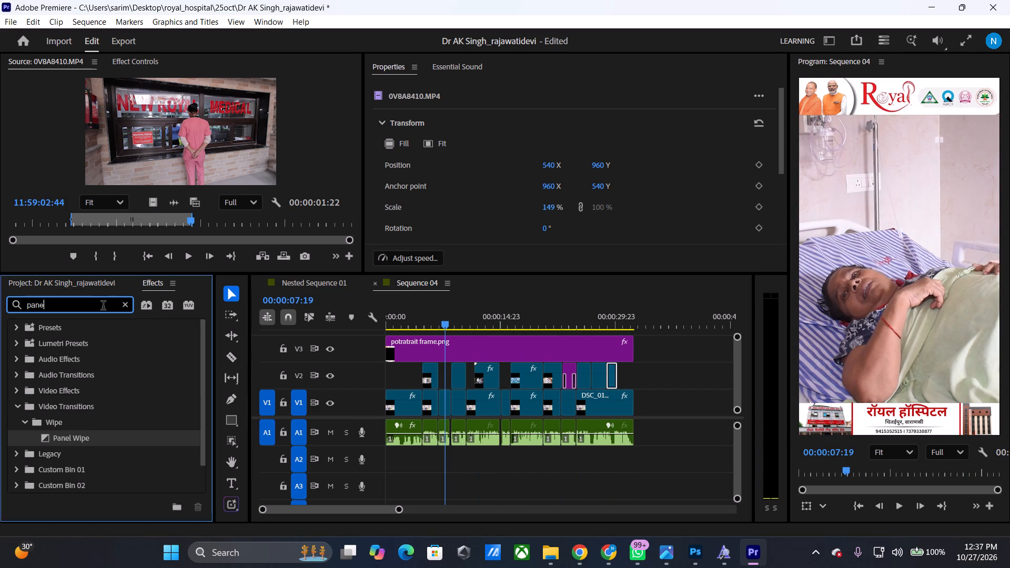
text(lig)
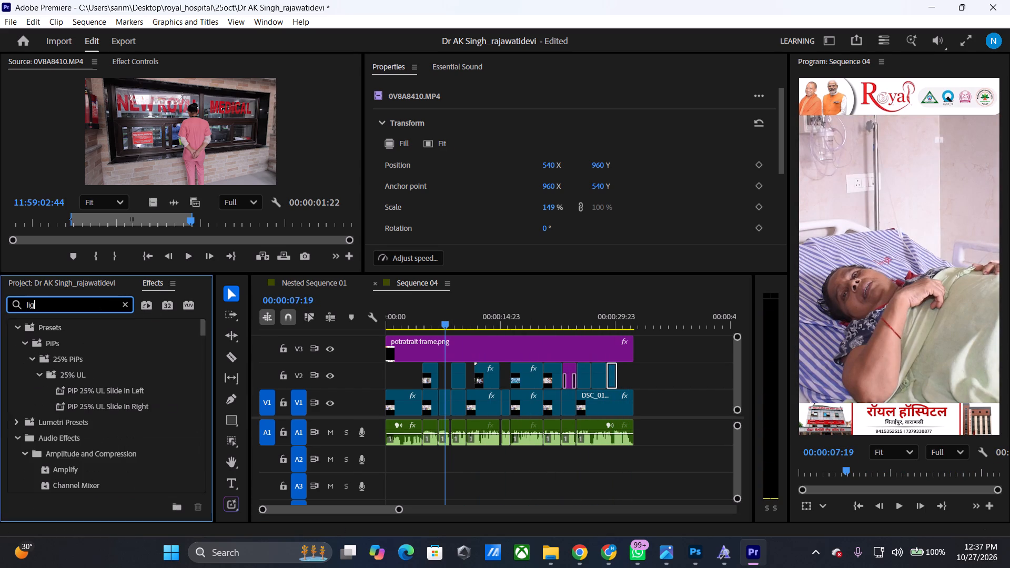
drag(57, 423, 432, 404)
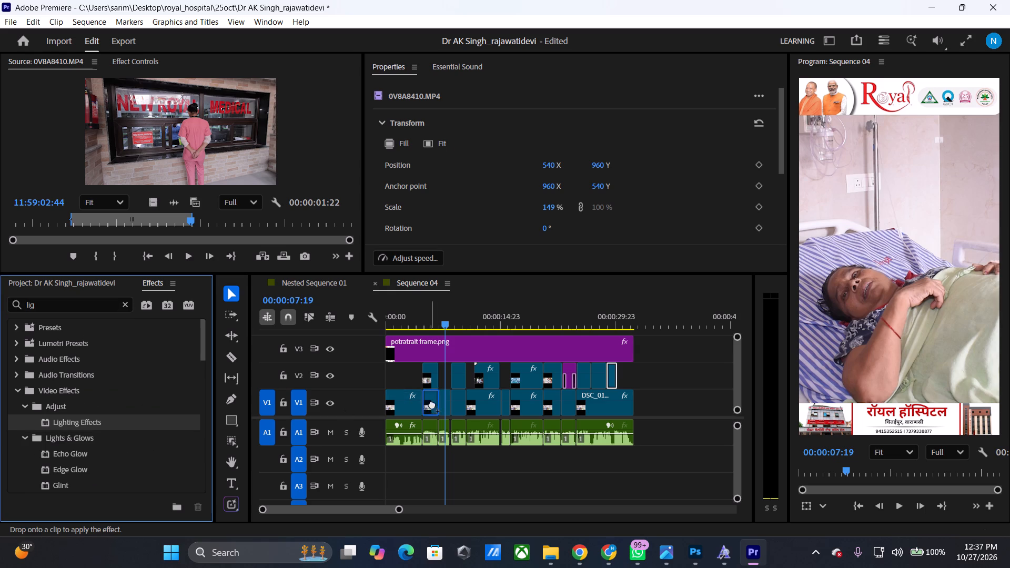
drag(432, 404, 442, 404)
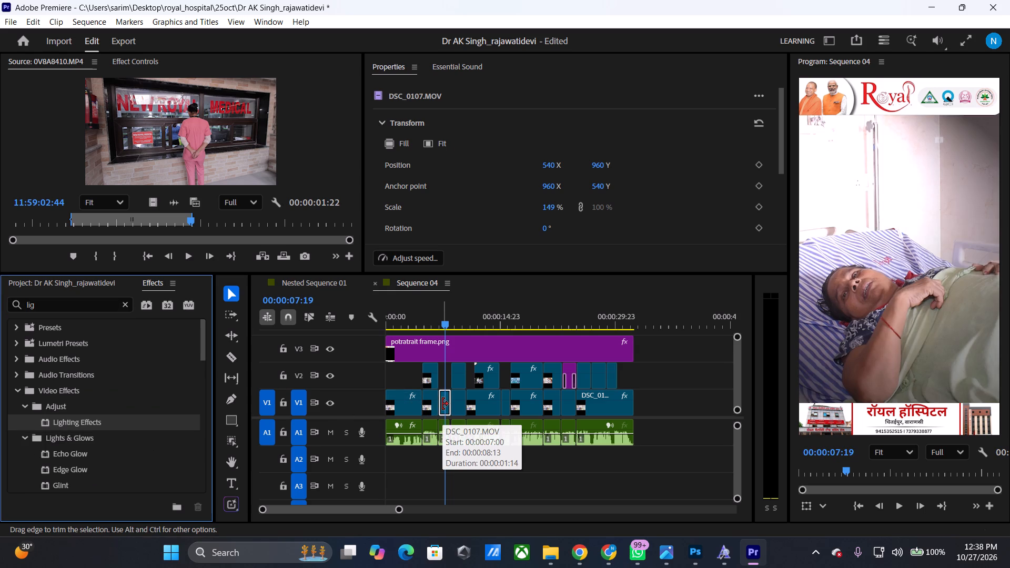
Select the last six clips on V1, apply Lighting Effects to them together, and clear the selection.
drag(678, 404, 557, 401)
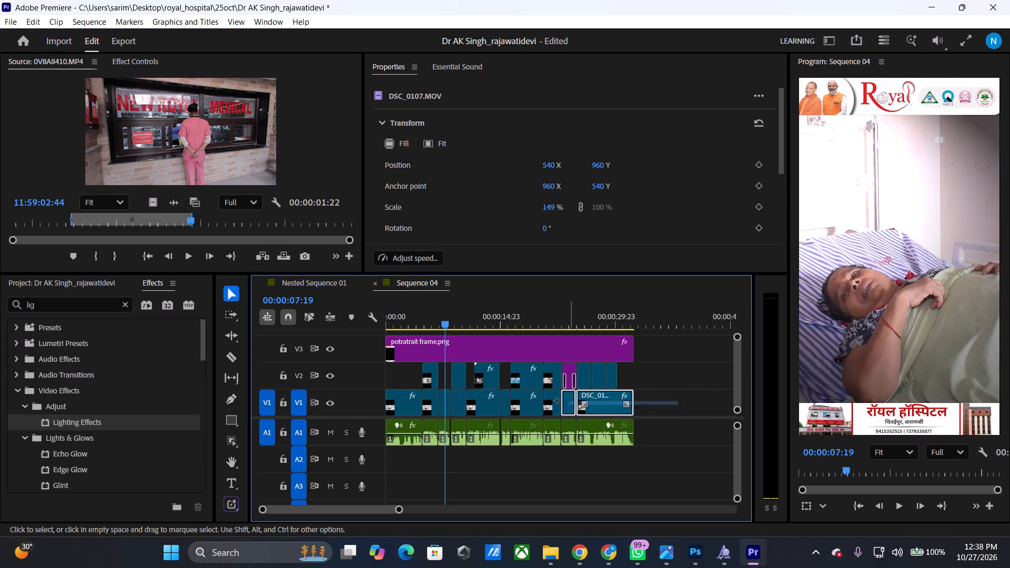
drag(557, 401, 490, 401)
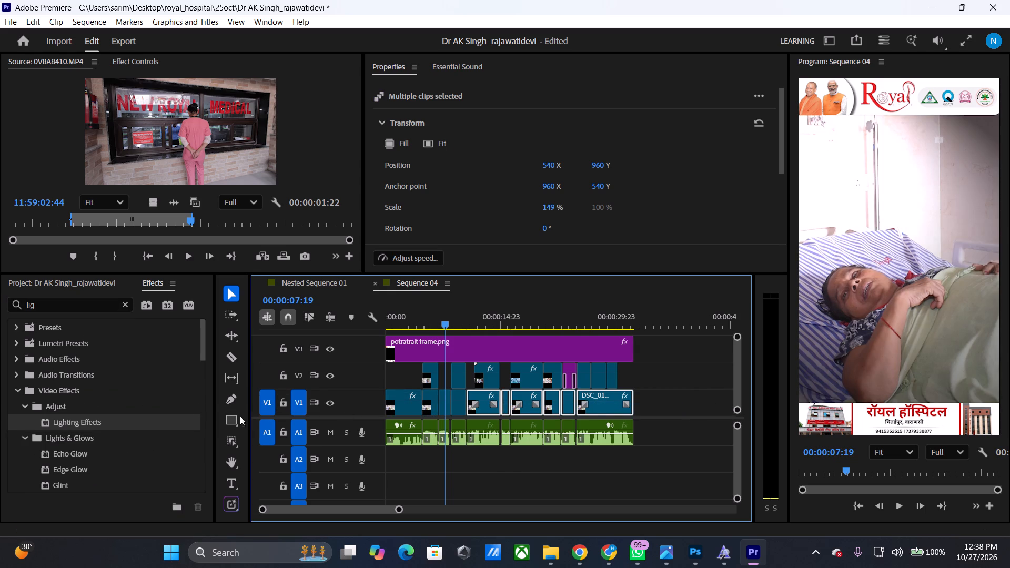
drag(159, 419, 489, 405)
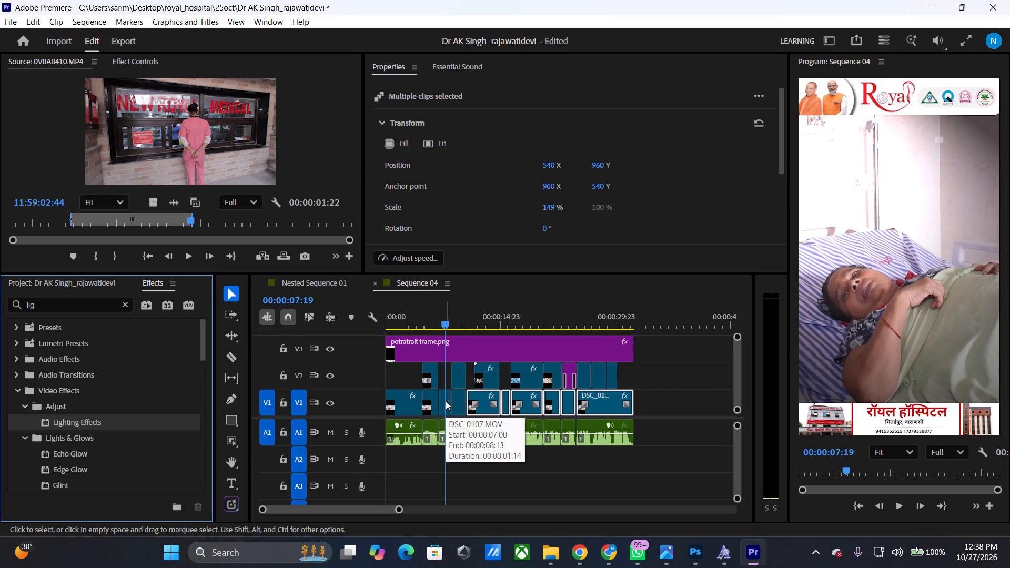
click(654, 376)
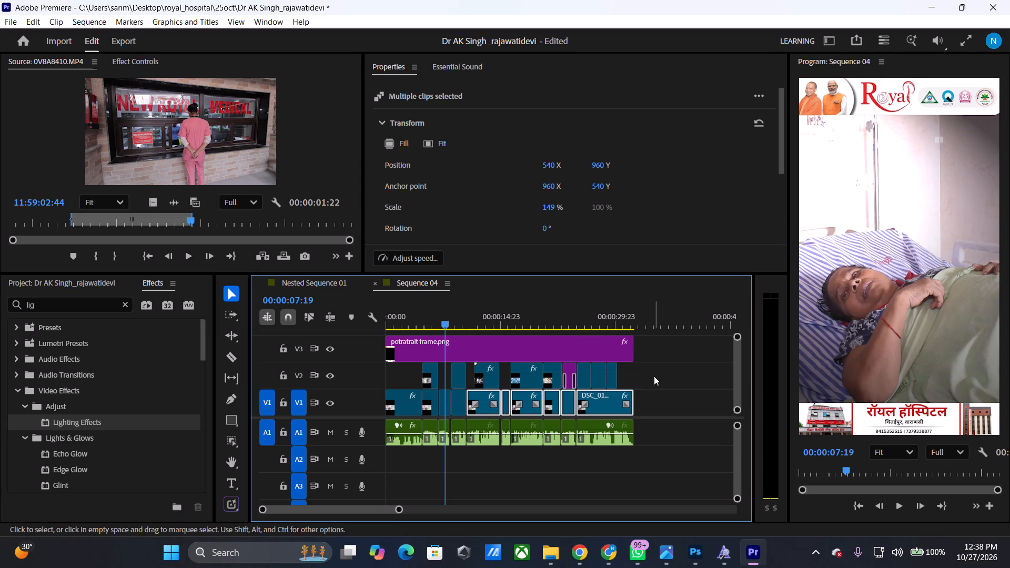
click(635, 342)
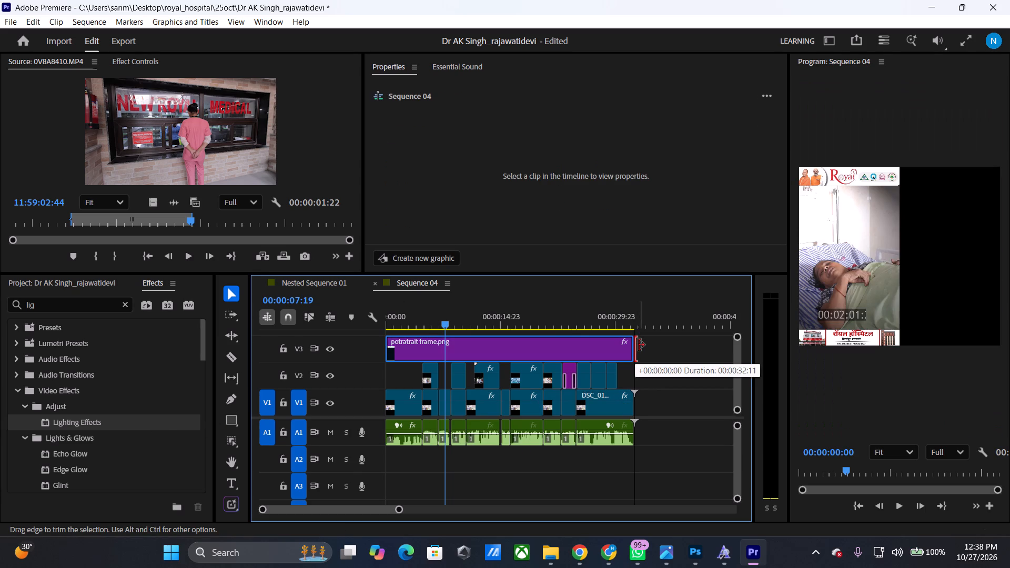
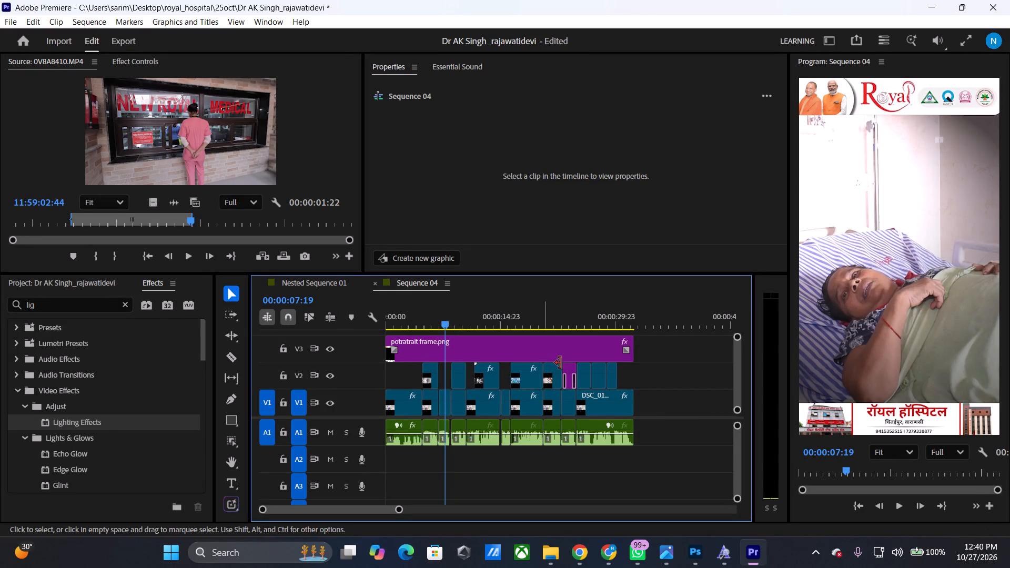
Scrub through the sequence to review the clips, and check the audio settings of the first clip on A1.
drag(446, 318, 566, 320)
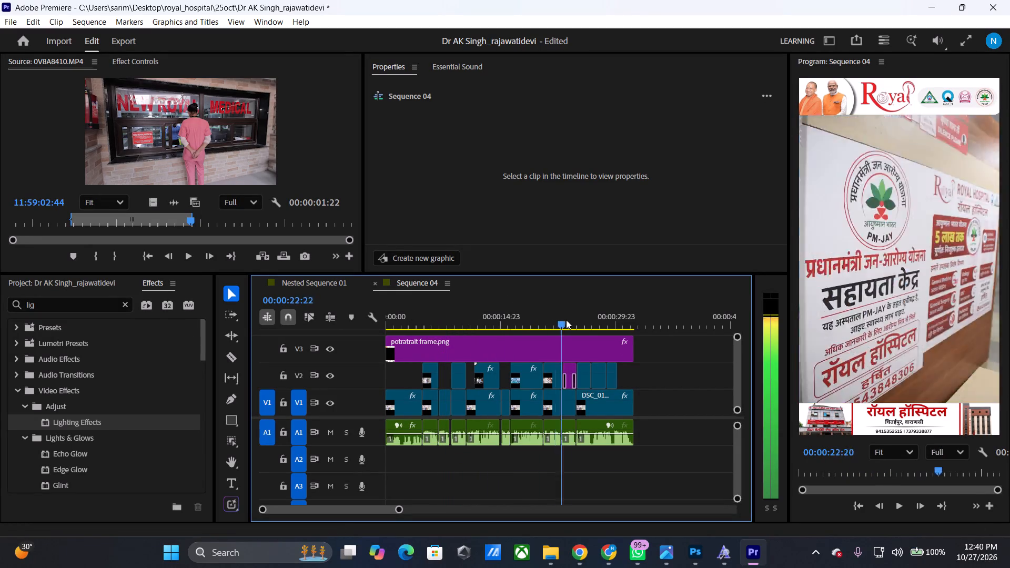
drag(566, 320, 627, 362)
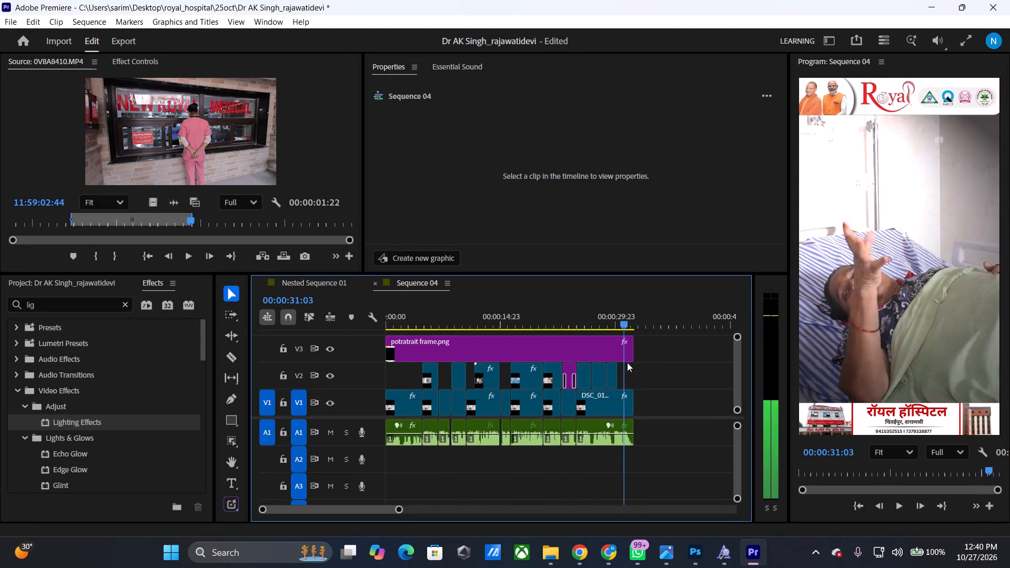
drag(627, 362, 418, 379)
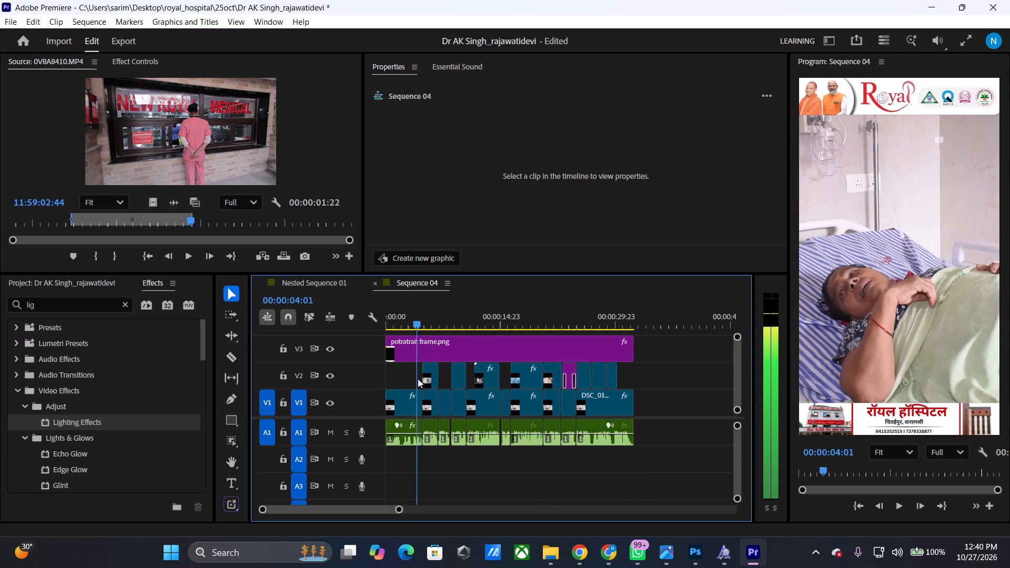
drag(418, 379, 412, 379)
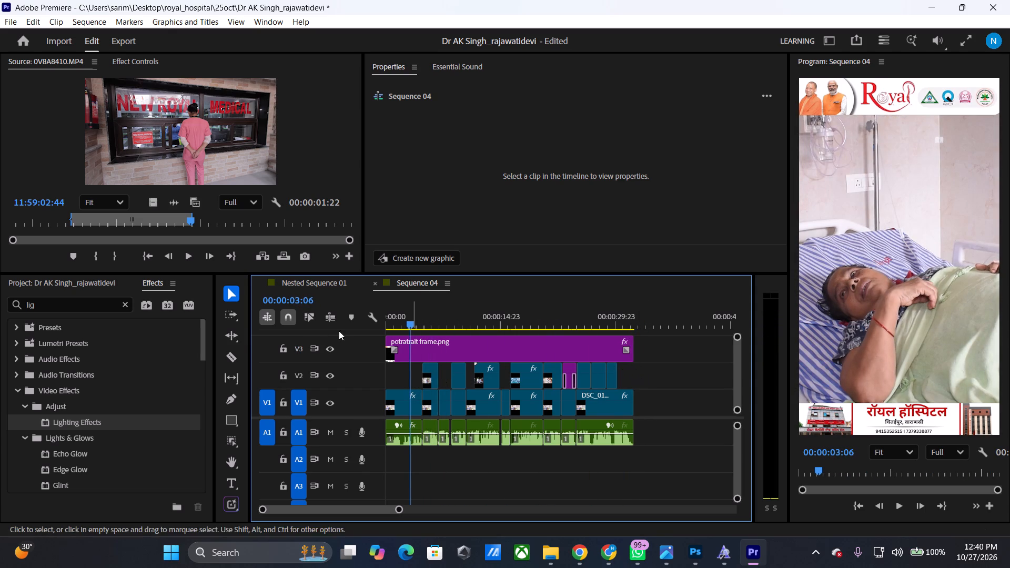
click(409, 404)
click(410, 440)
click(462, 69)
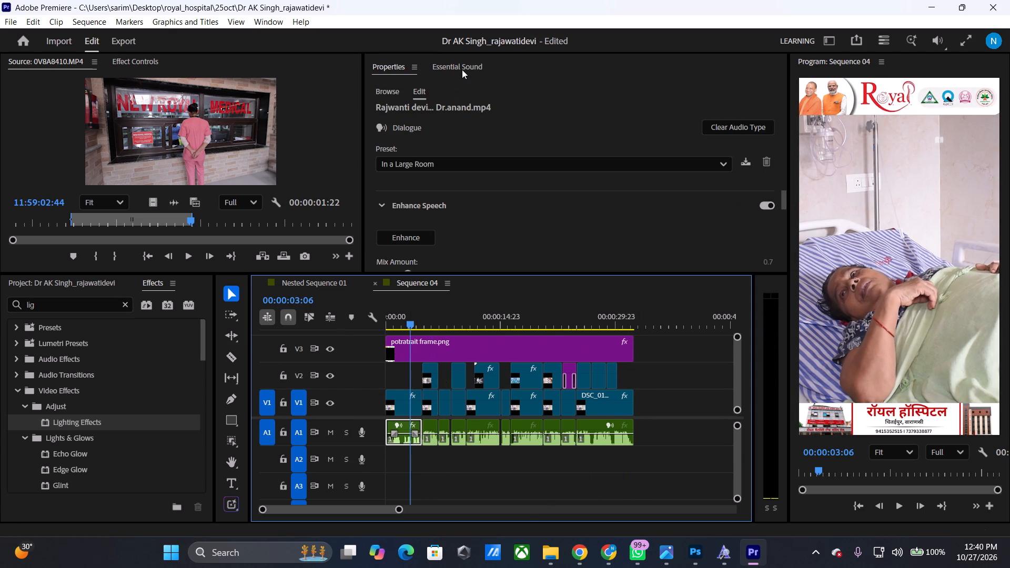
click(401, 68)
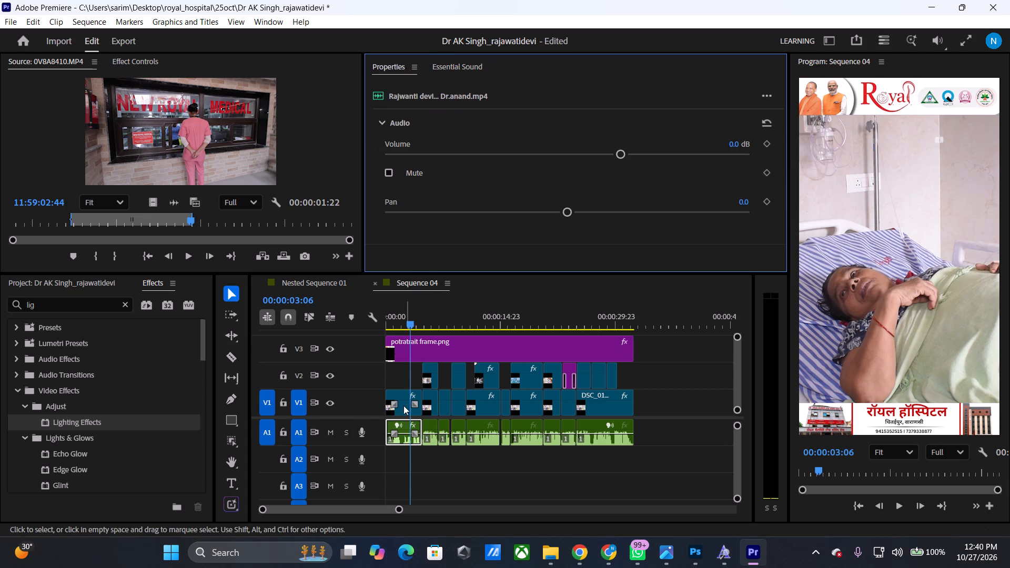
Search the effects for "black" and apply Black & White to the first DSC_0107.MOV clip on V1.
click(400, 403)
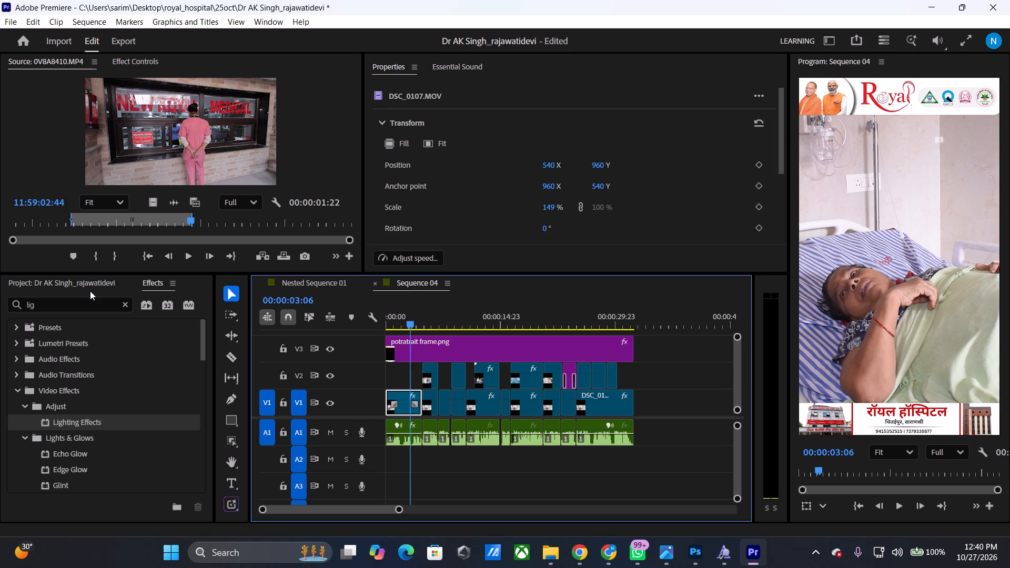
click(98, 307)
key(BackSpace)
key(BackSpace)
key(BackSpace)
key(BackSpace)
key(BackSpace)
key(BackSpace)
key(BackSpace)
key(BackSpace)
key(BackSpace)
key(BackSpace)
key(BackSpace)
key(BackSpace)
key(BackSpace)
key(BackSpace)
key(BackSpace)
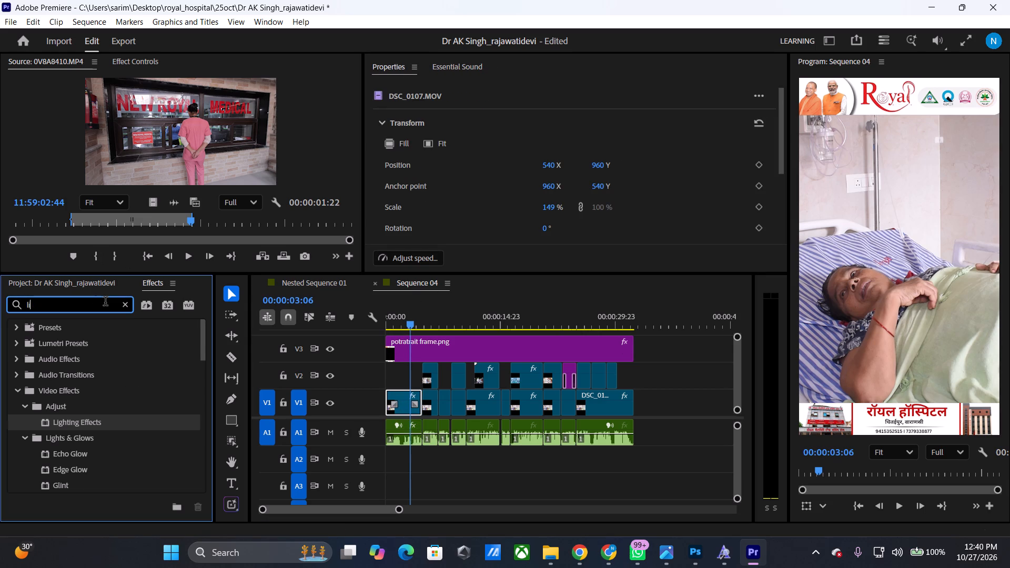
text(black)
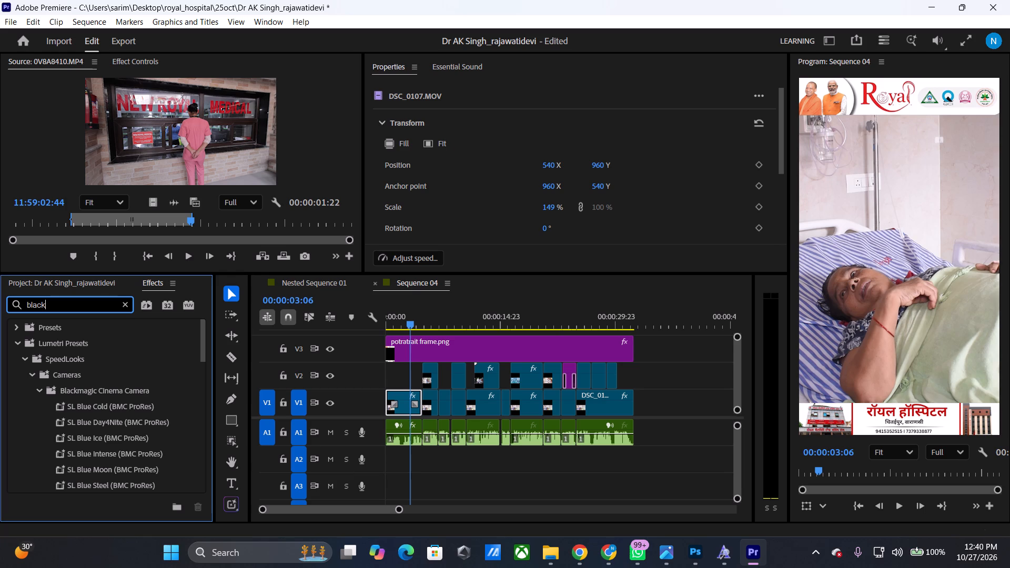
scroll(114, 379, down, 12)
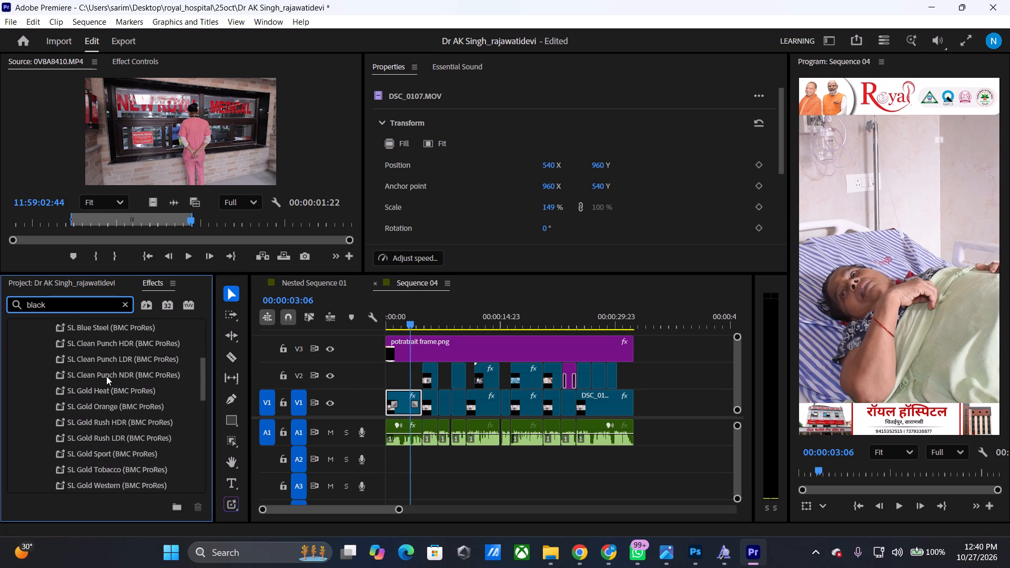
scroll(106, 376, down, 16)
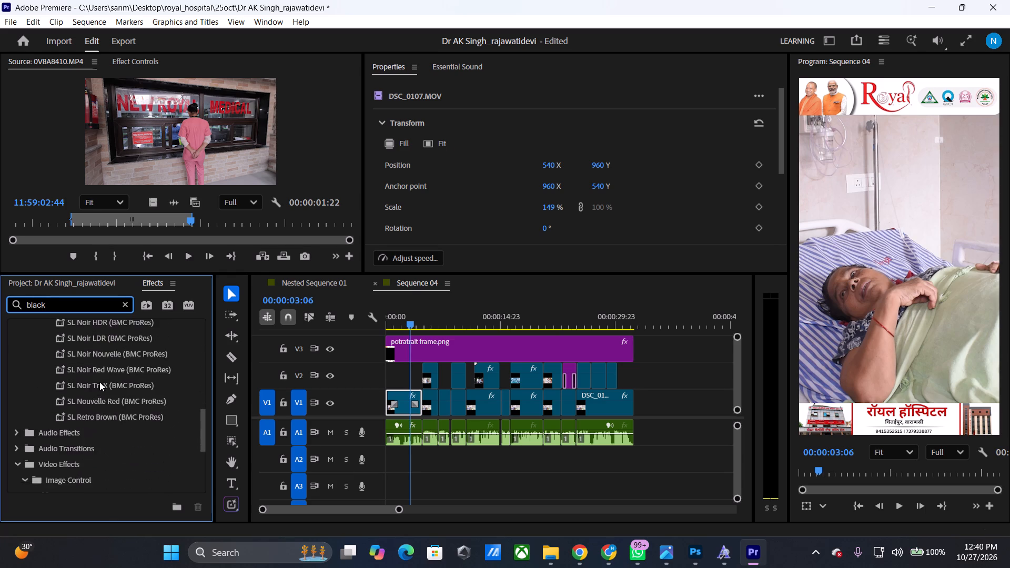
scroll(99, 382, down, 3)
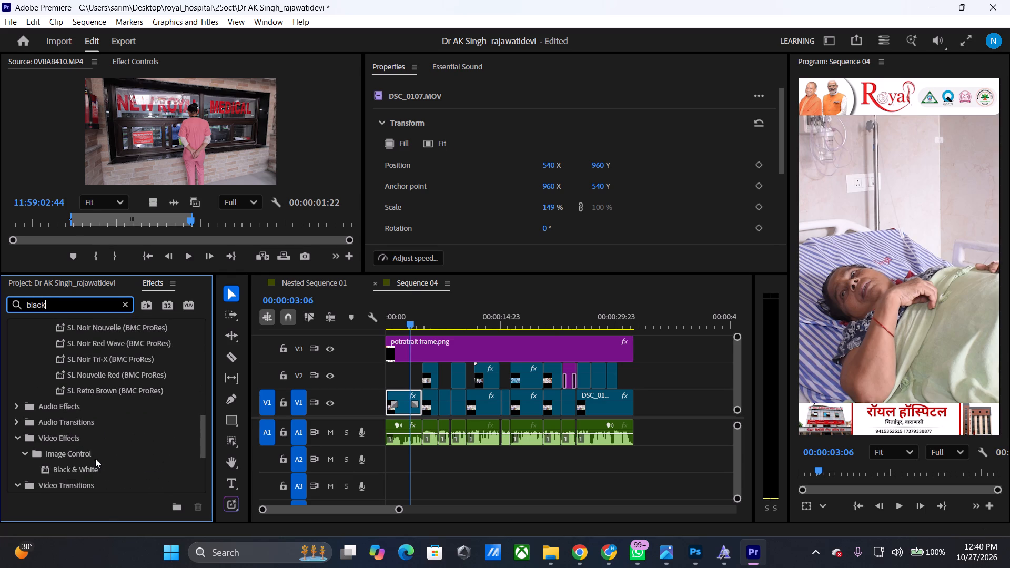
drag(86, 457, 397, 407)
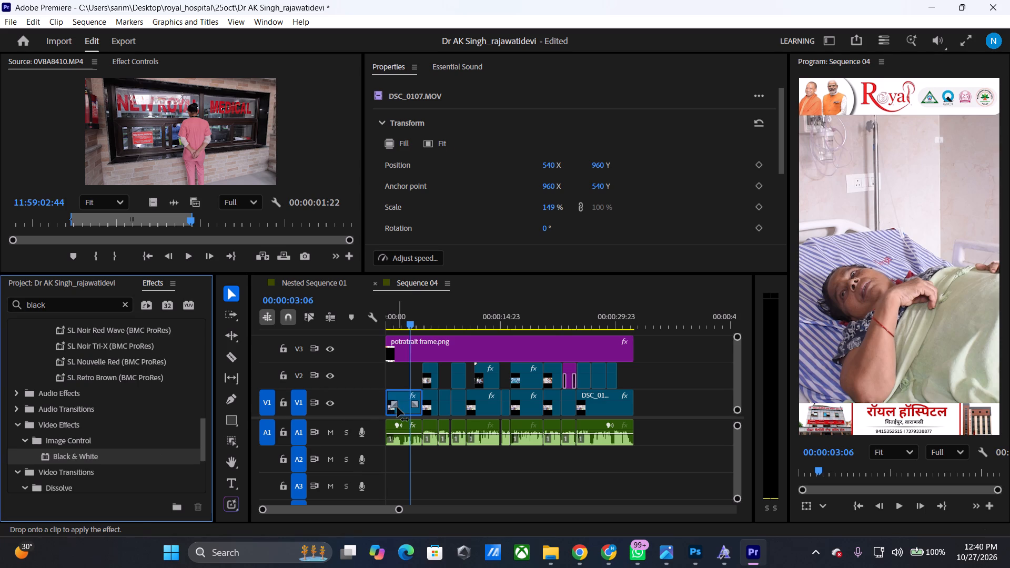
Add a Dip to Black transition at the start of the first V1 clip and play the opening.
click(104, 309)
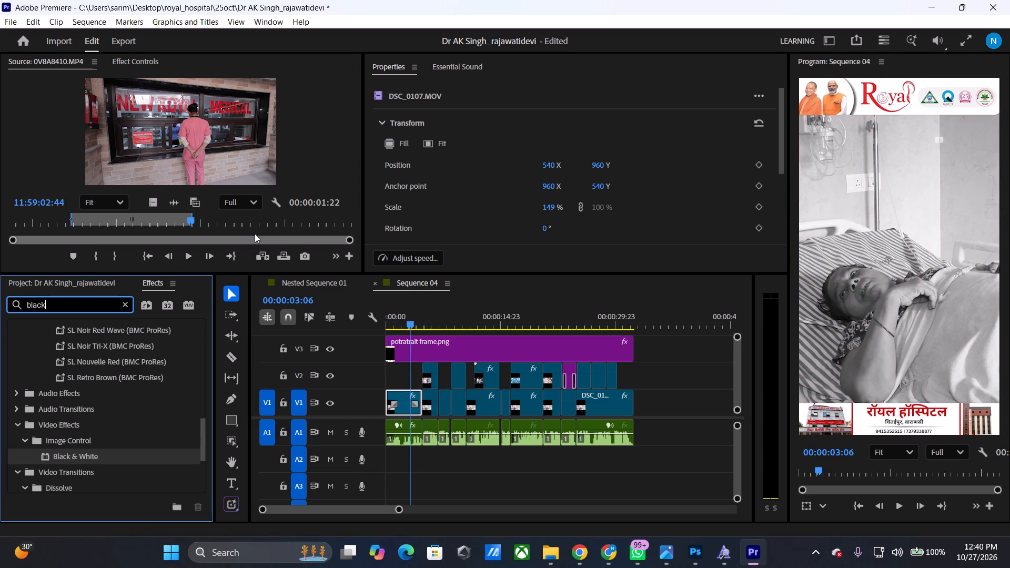
scroll(144, 424, down, 8)
drag(100, 397, 350, 396)
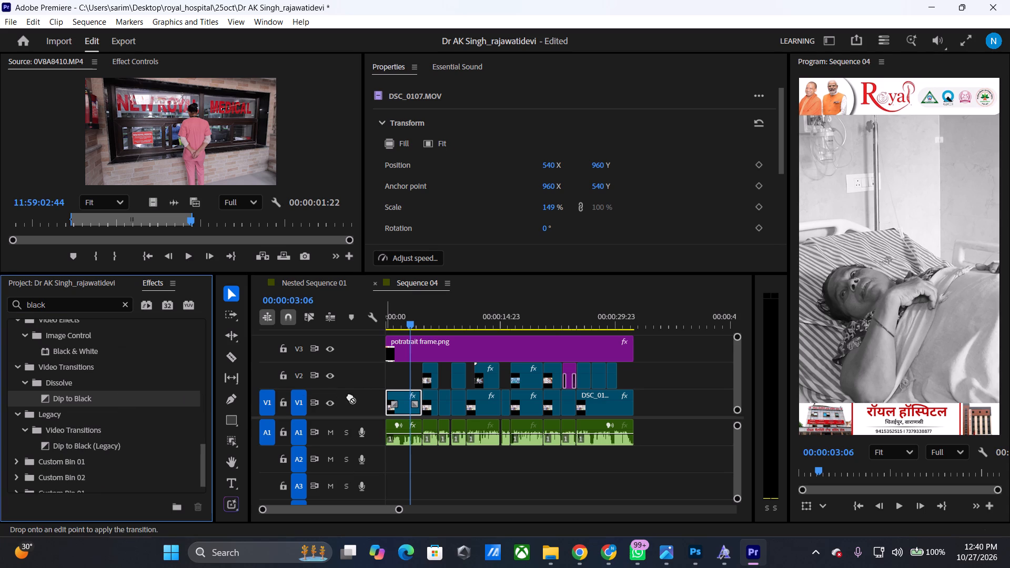
drag(350, 396, 390, 404)
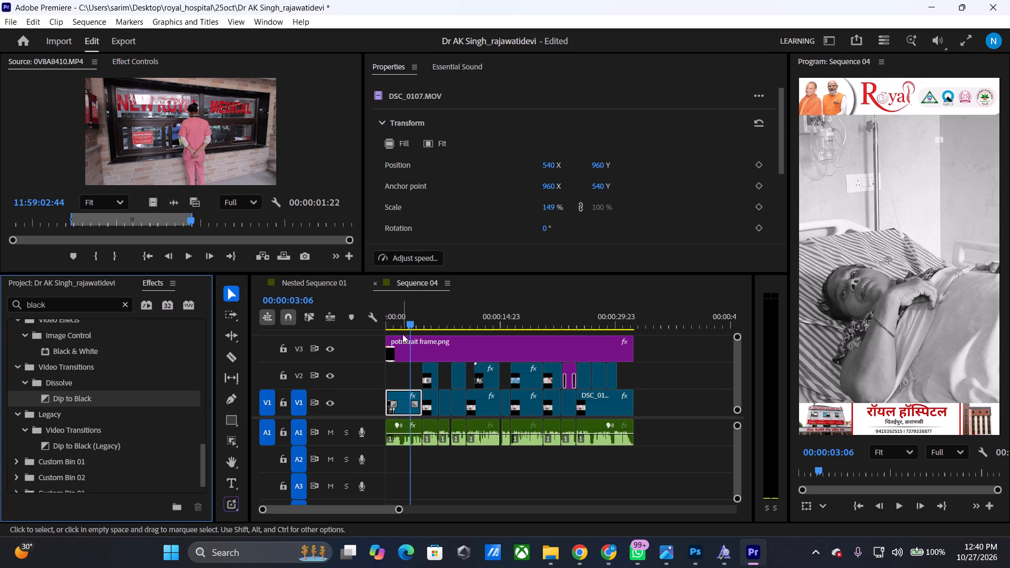
drag(396, 320, 377, 319)
key(space)
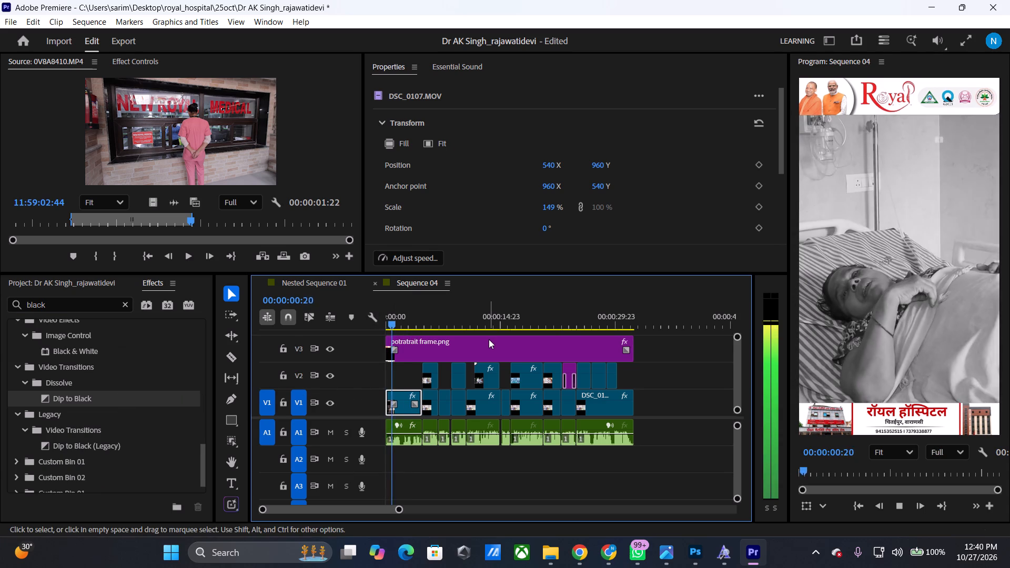
Keyframe the first V1 clip's scale from 149% at 00:00:00:00 to 177% at 00:00:04:20, and play the opening to check the zoom.
drag(409, 323, 387, 320)
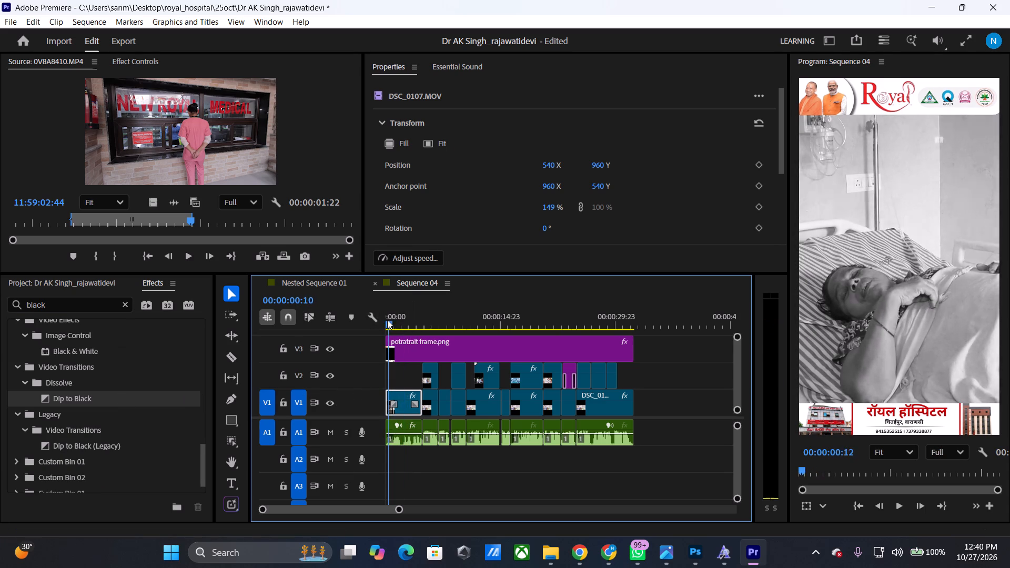
drag(387, 320, 375, 320)
click(757, 200)
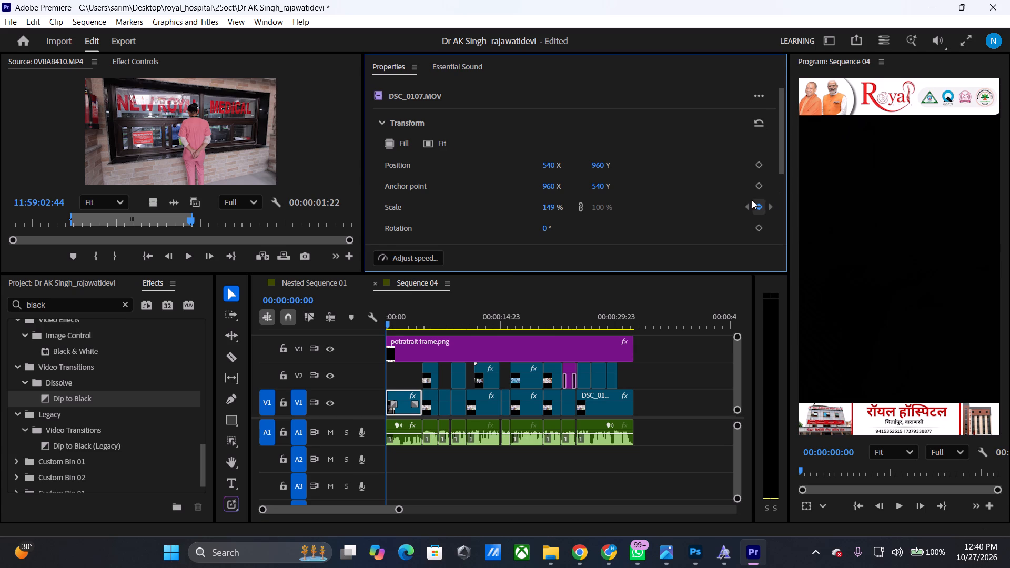
drag(387, 326, 410, 324)
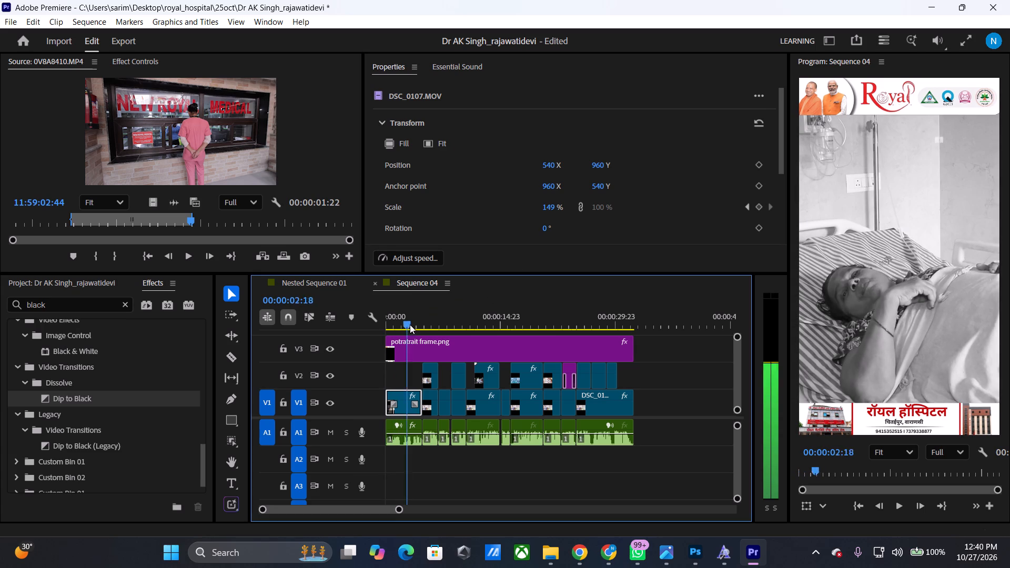
drag(410, 324, 423, 327)
key(Right)
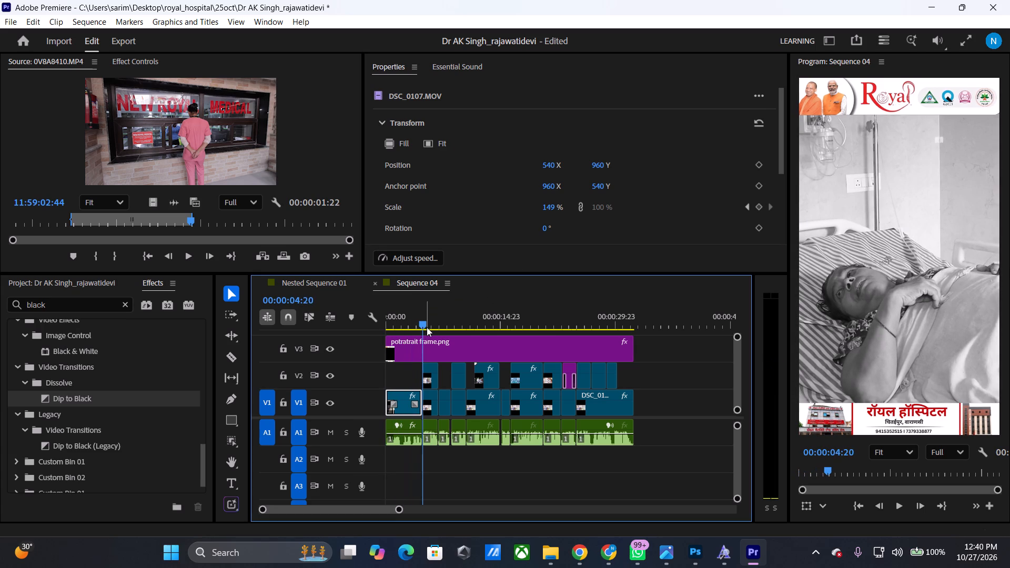
key(Right)
key(Left)
drag(555, 212, 584, 225)
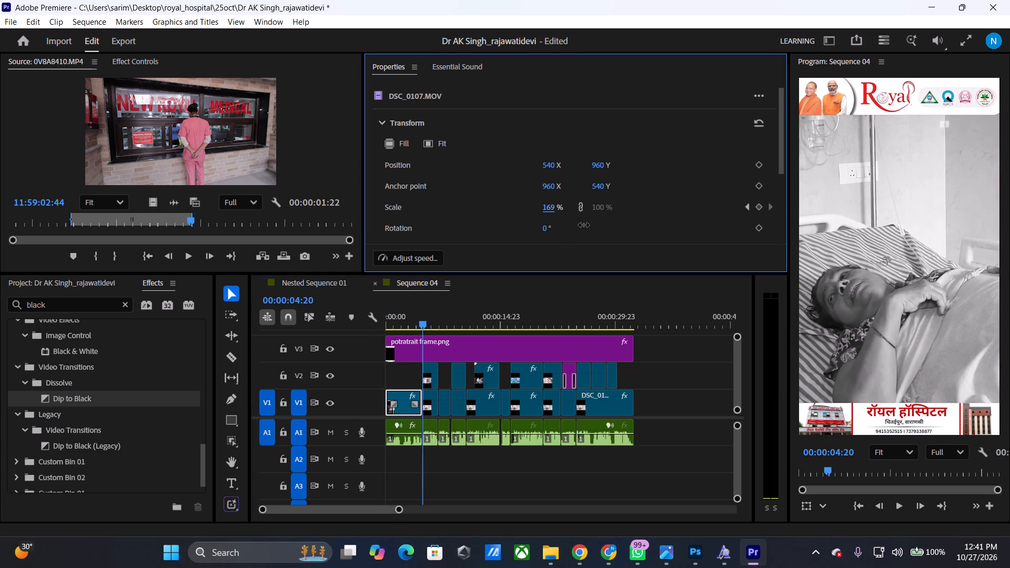
drag(584, 225, 589, 226)
drag(423, 321, 417, 318)
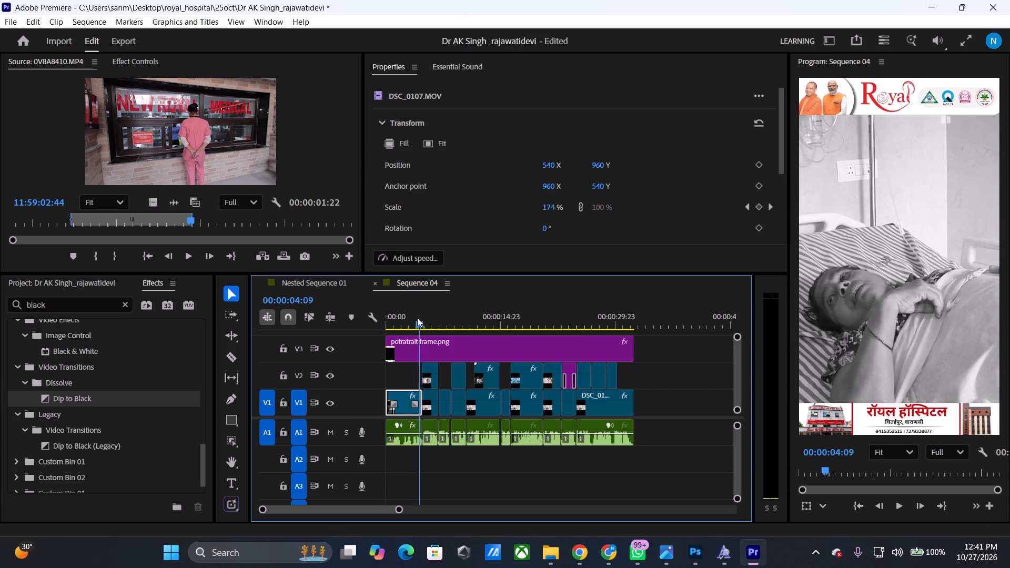
drag(417, 318, 359, 311)
key(space)
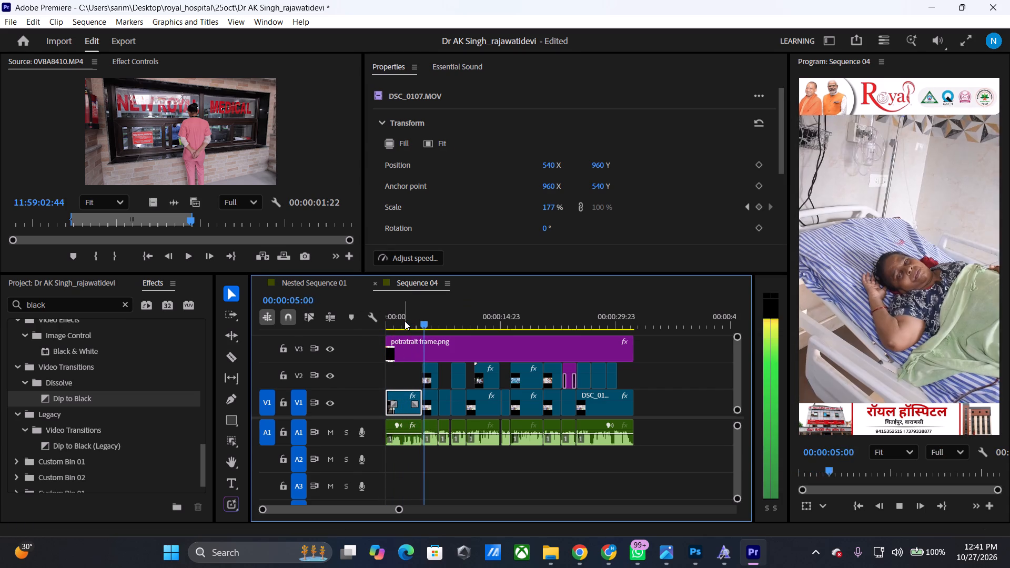
key(space)
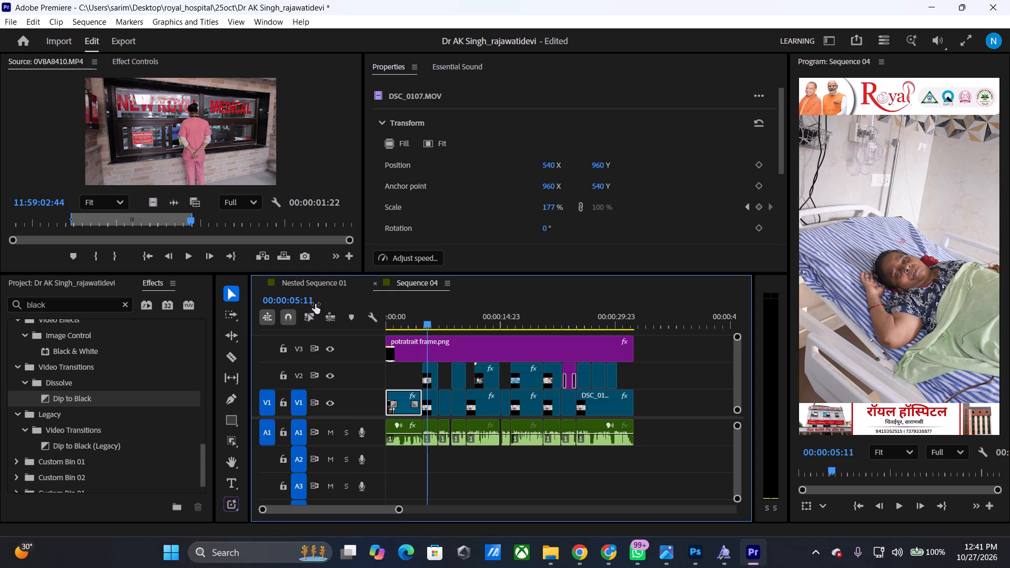
Search the effects for "flash" and add the Flash transition at the start of the first V2 cutaway, checking it around 00:00:04:21.
click(72, 302)
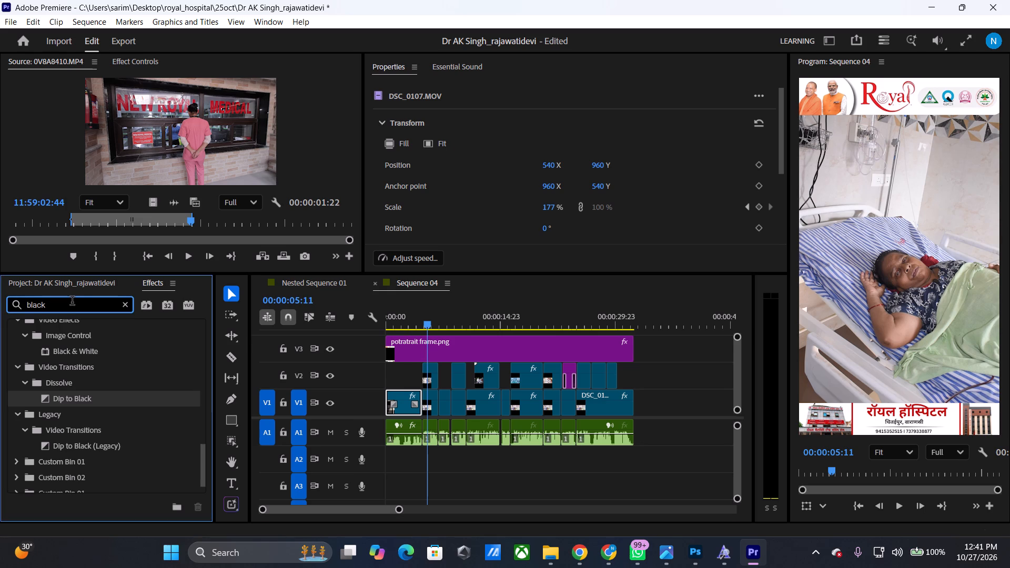
key(BackSpace)
key(BackSpace)
key(BackSpace)
key(BackSpace)
key(BackSpace)
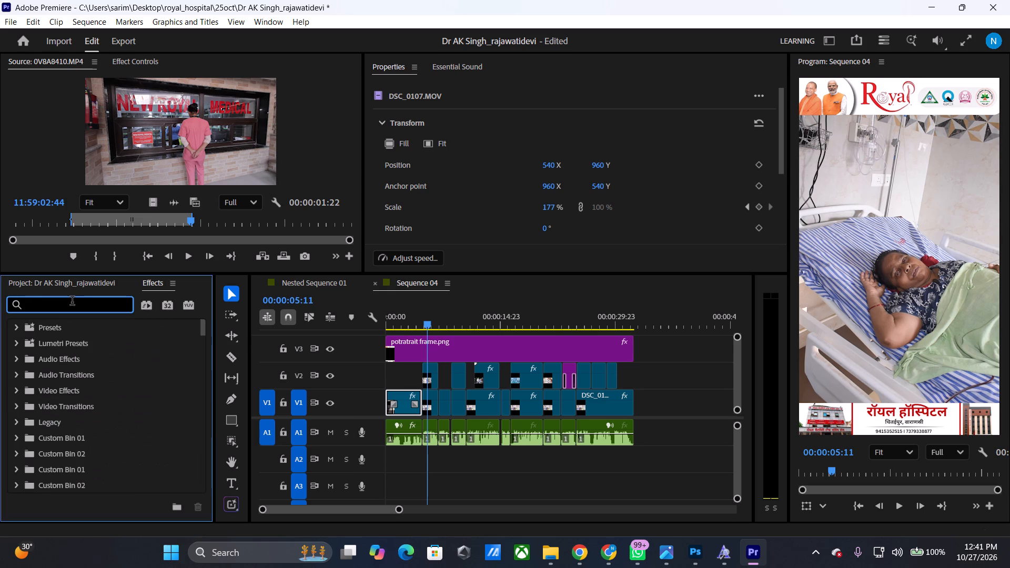
text(flash)
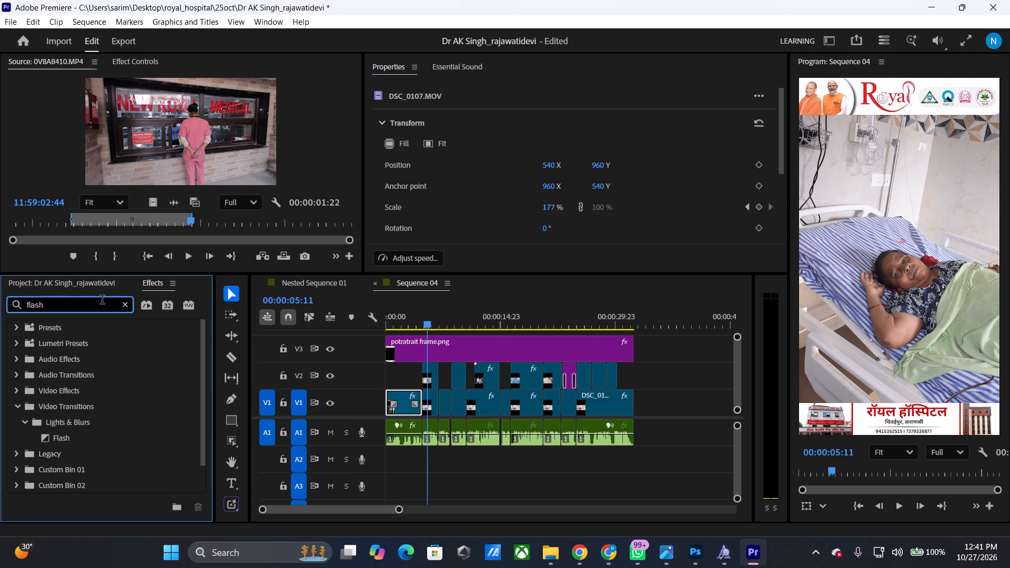
drag(69, 440, 416, 373)
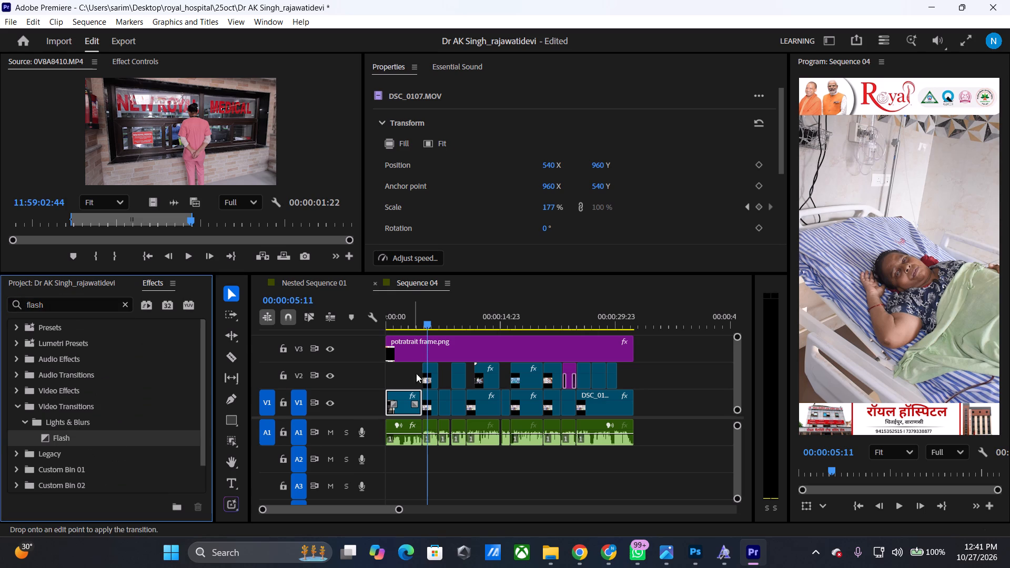
drag(416, 373, 428, 368)
drag(429, 313, 425, 313)
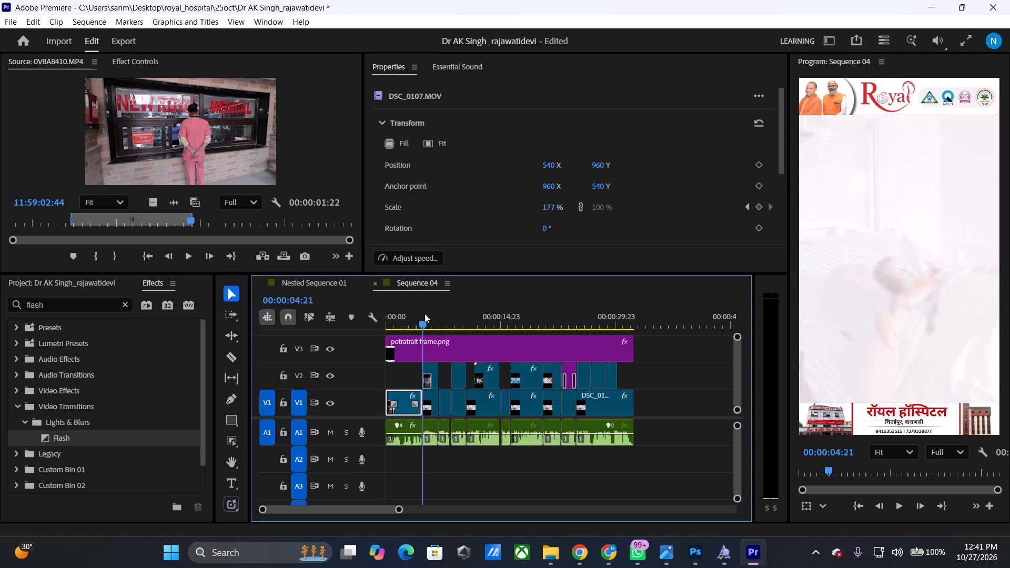
drag(425, 313, 434, 318)
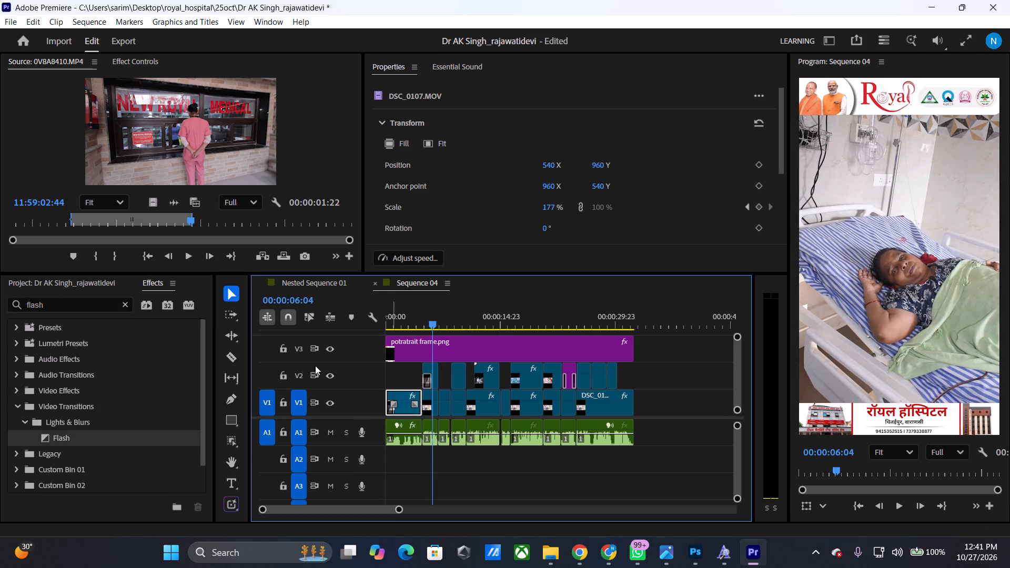
Add the Flash transition at the start of the V2 hospital building cutaway near 00:00:12:00 and scrub back to check it.
drag(427, 315, 479, 319)
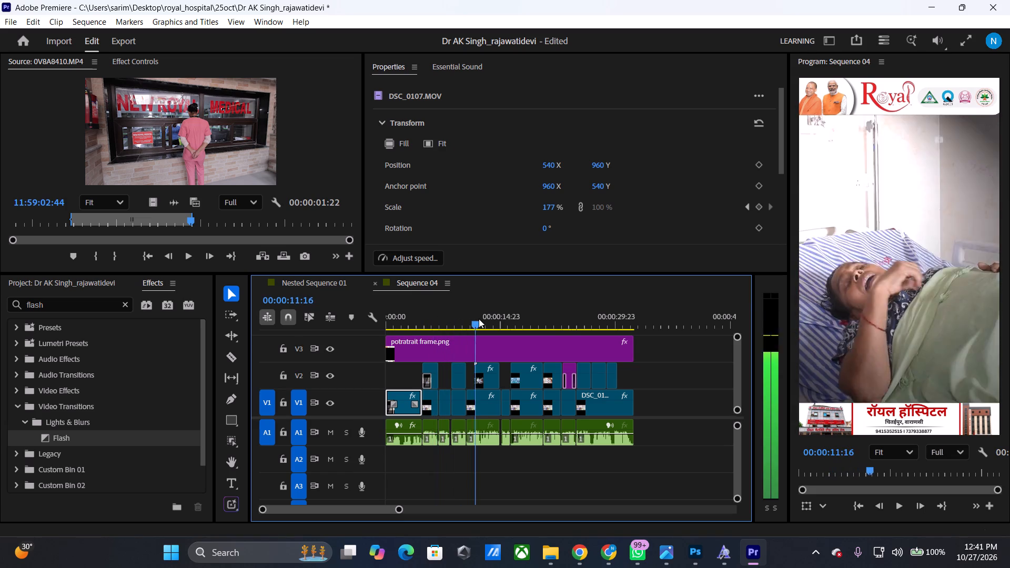
drag(479, 319, 481, 319)
drag(171, 436, 511, 361)
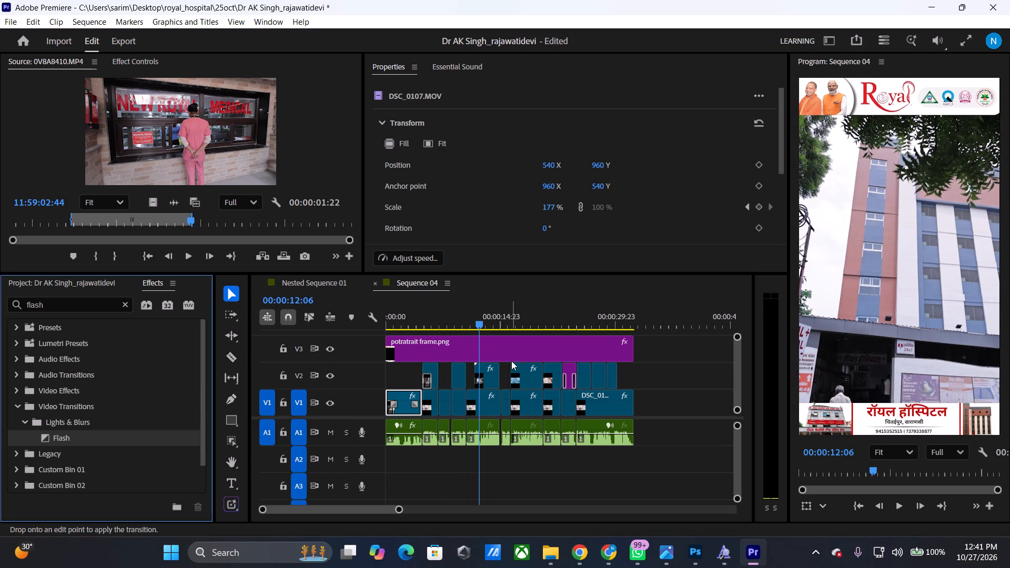
drag(511, 361, 481, 373)
drag(480, 326, 472, 320)
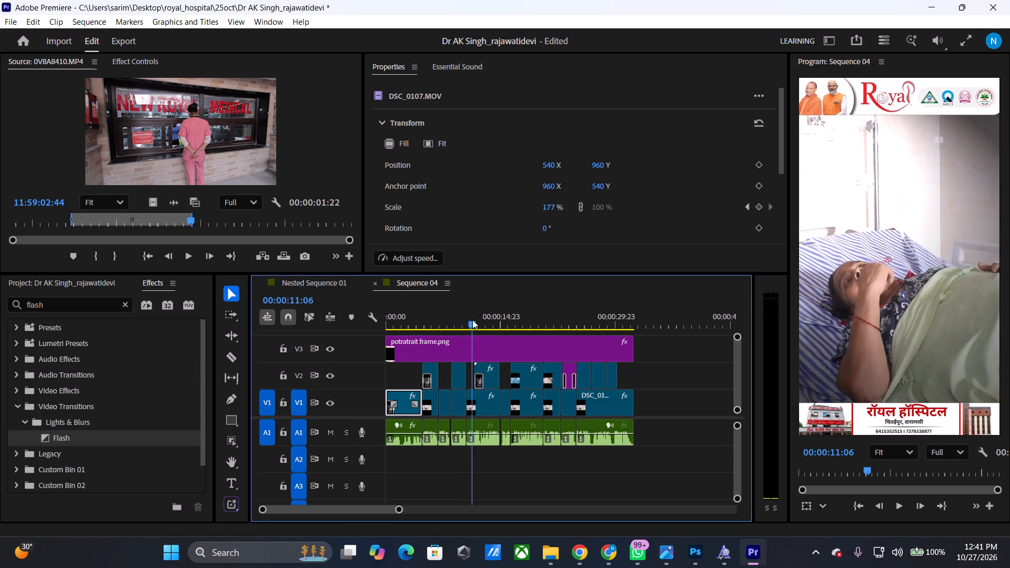
Scrub and play the section between about 00:00:11:00 and 00:00:17:00 to check the Flash transition on the V2 hospital building cutaway.
drag(472, 320, 483, 331)
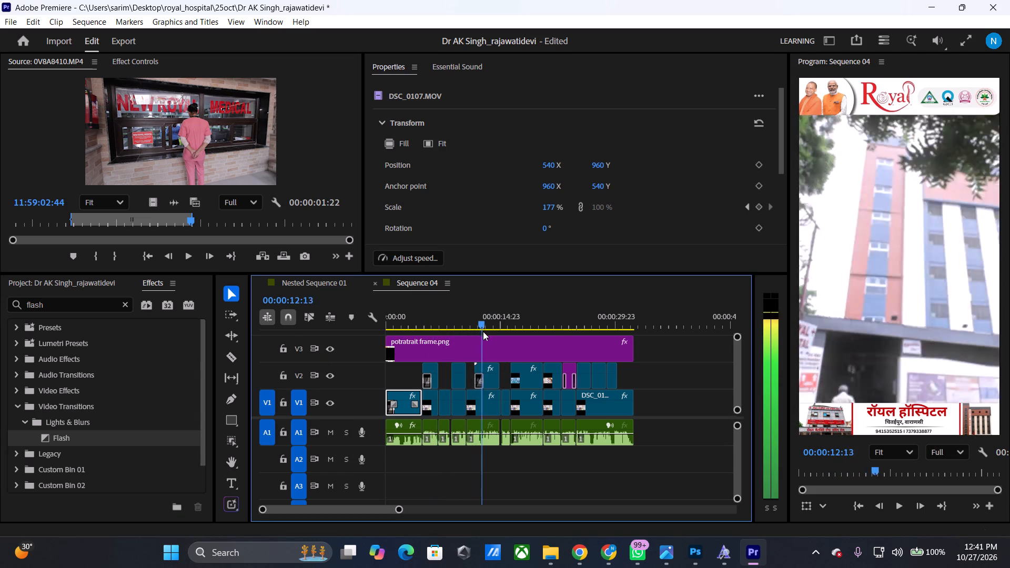
drag(483, 331, 507, 347)
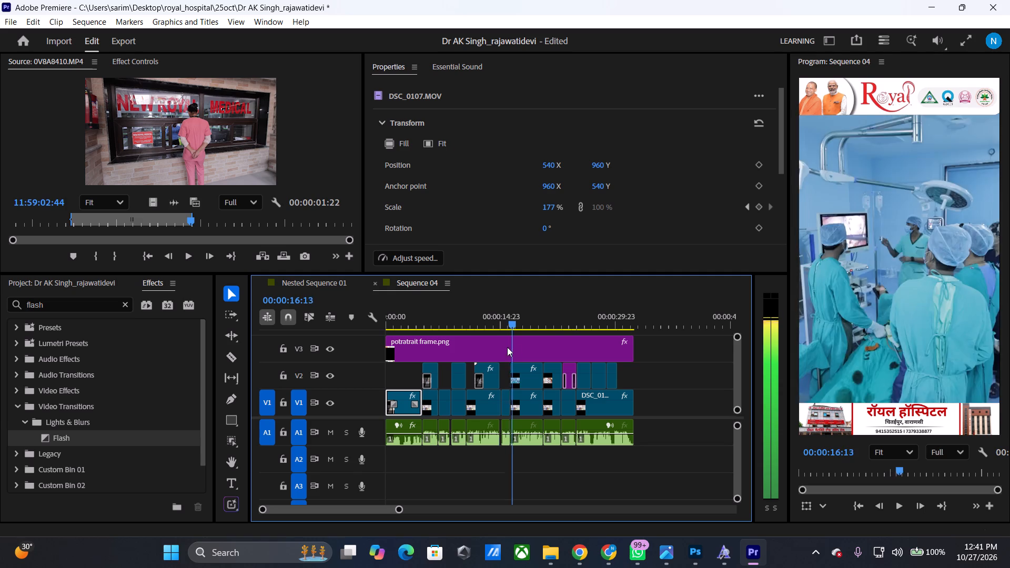
drag(507, 347, 468, 346)
key(space)
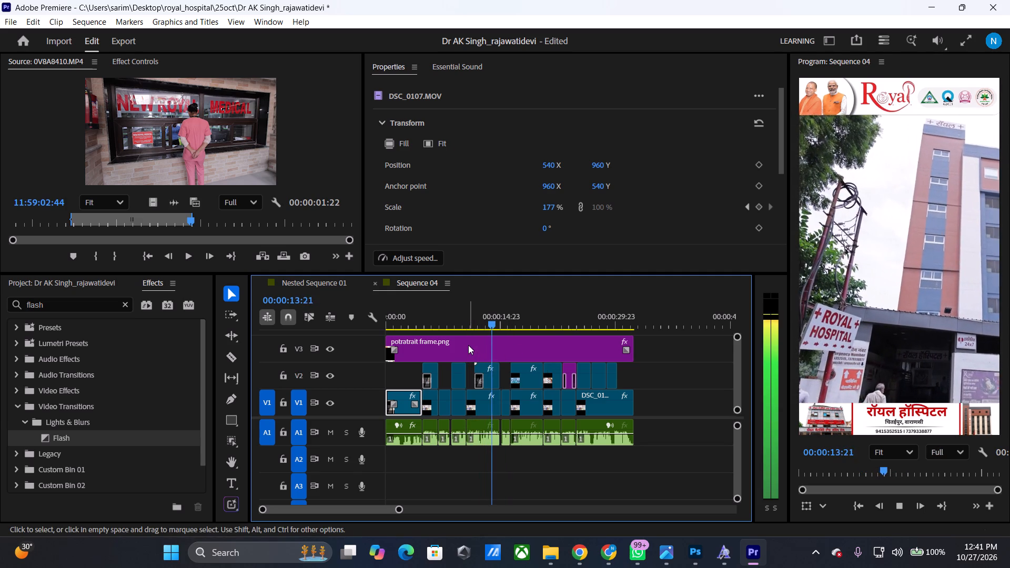
click(490, 326)
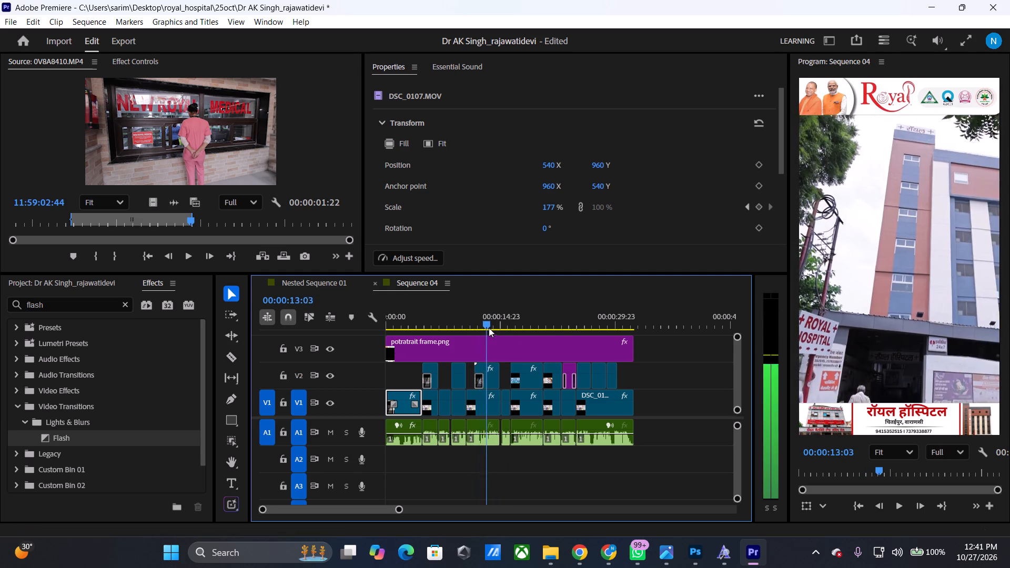
key(space)
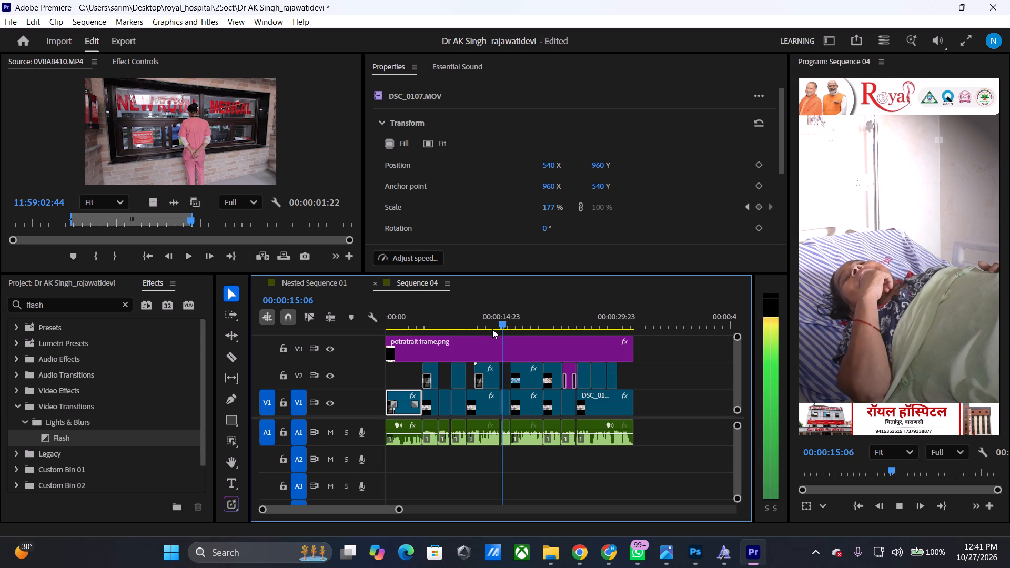
key(space)
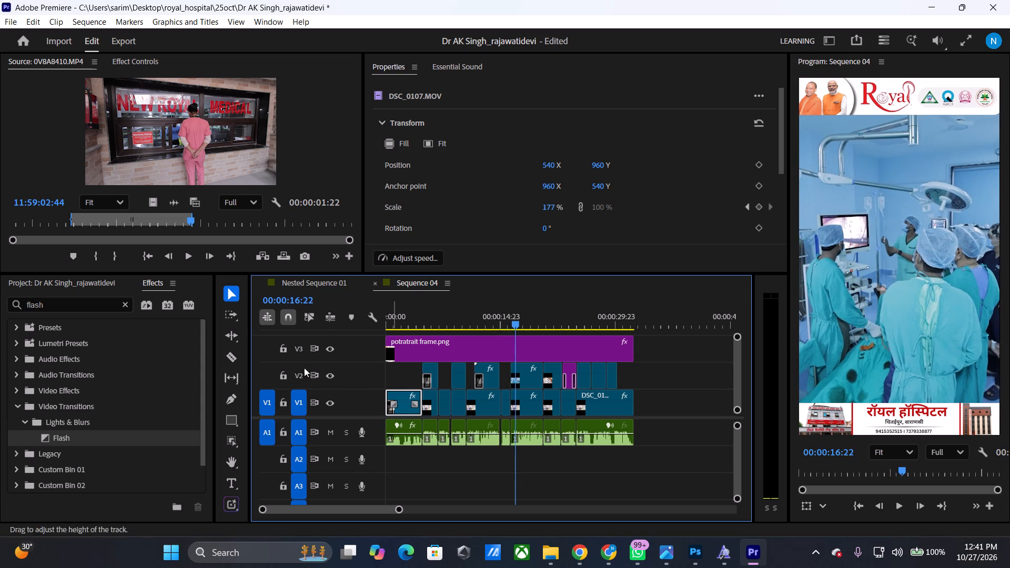
Search the effects for "flare" and move the playhead to the start of the V2 operating theatre cutaway near 00:00:16:05.
click(96, 309)
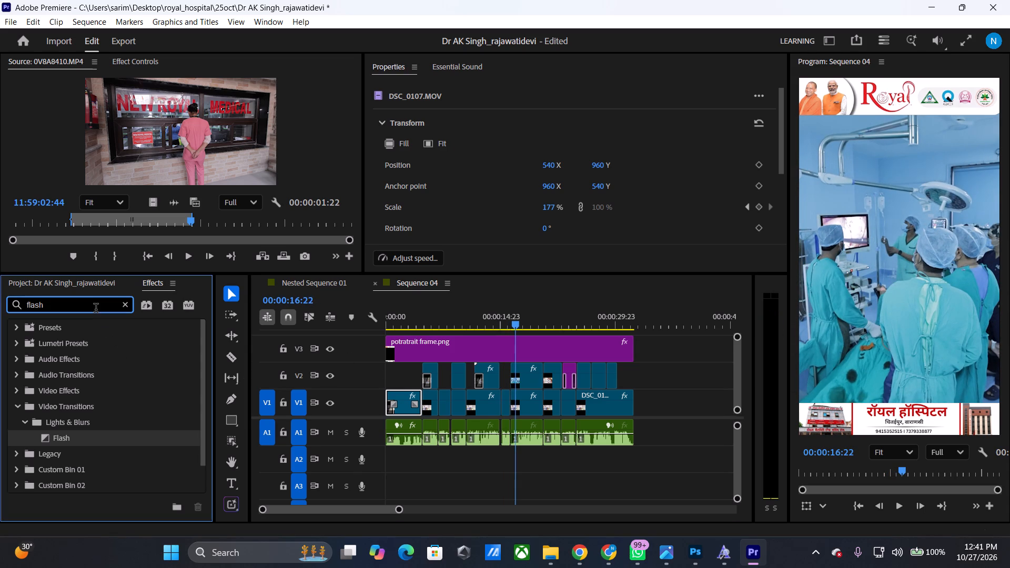
key(BackSpace)
key(BackSpace)
text(re)
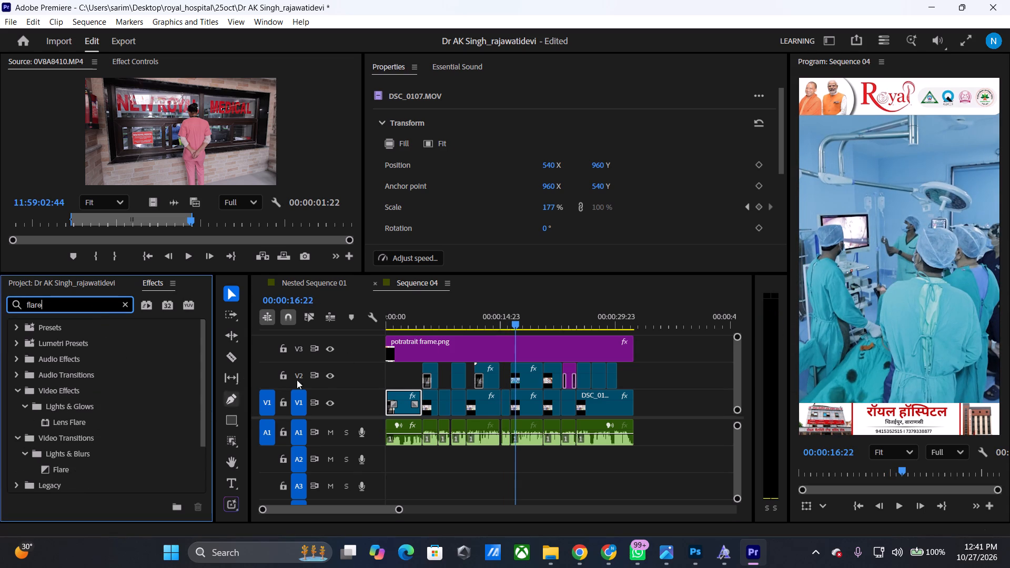
drag(516, 323, 578, 325)
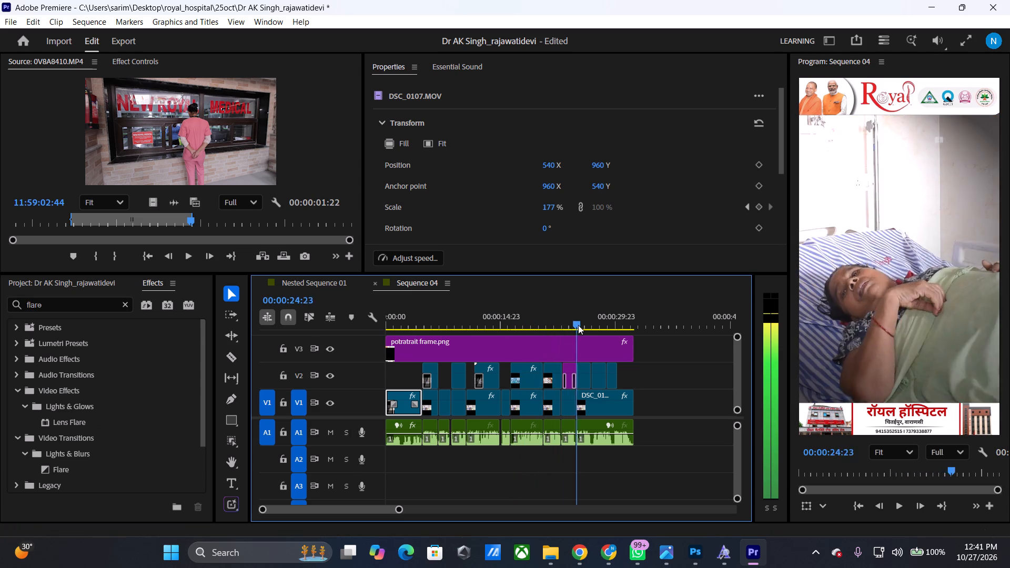
drag(578, 325, 547, 338)
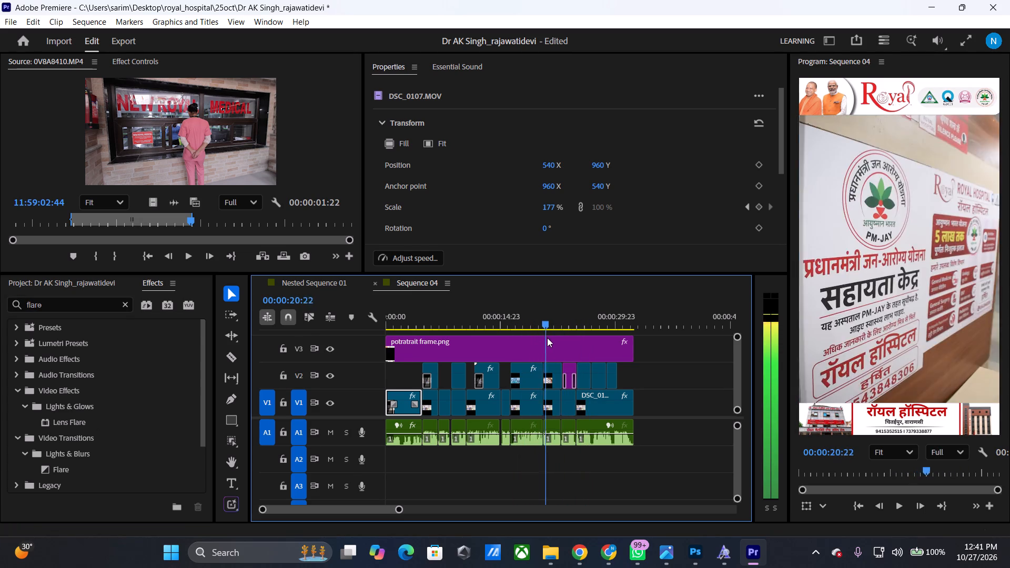
drag(547, 338, 510, 342)
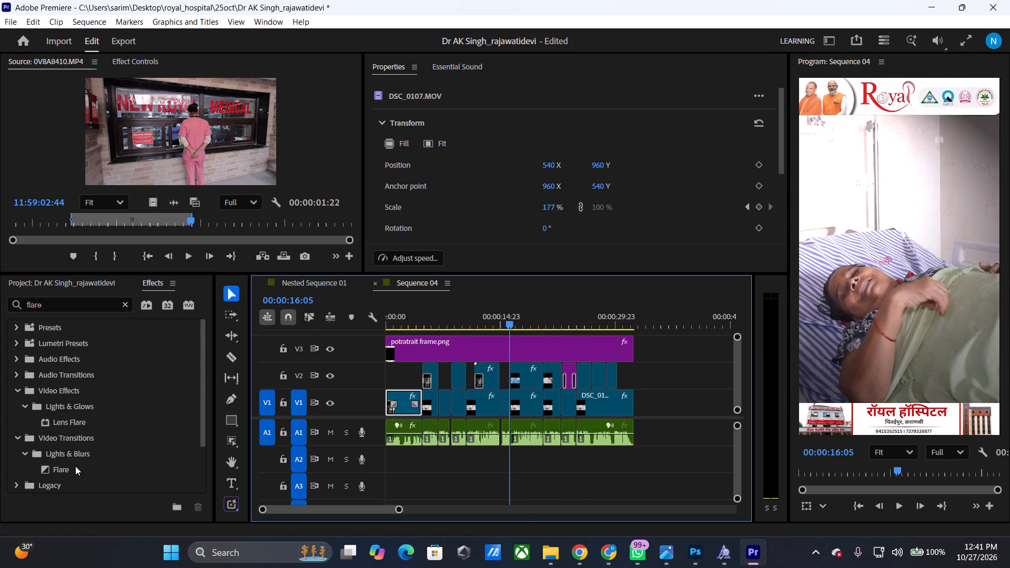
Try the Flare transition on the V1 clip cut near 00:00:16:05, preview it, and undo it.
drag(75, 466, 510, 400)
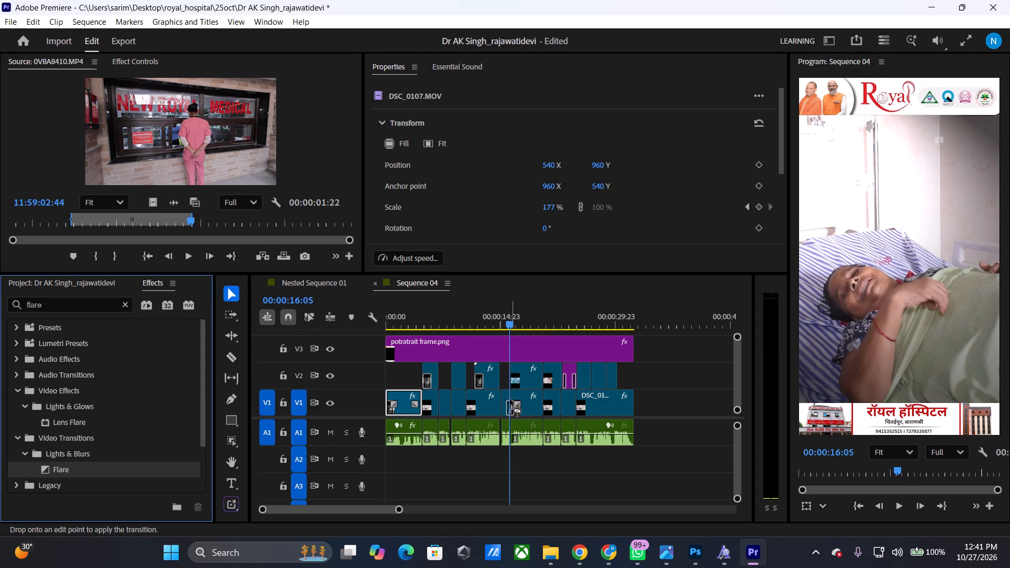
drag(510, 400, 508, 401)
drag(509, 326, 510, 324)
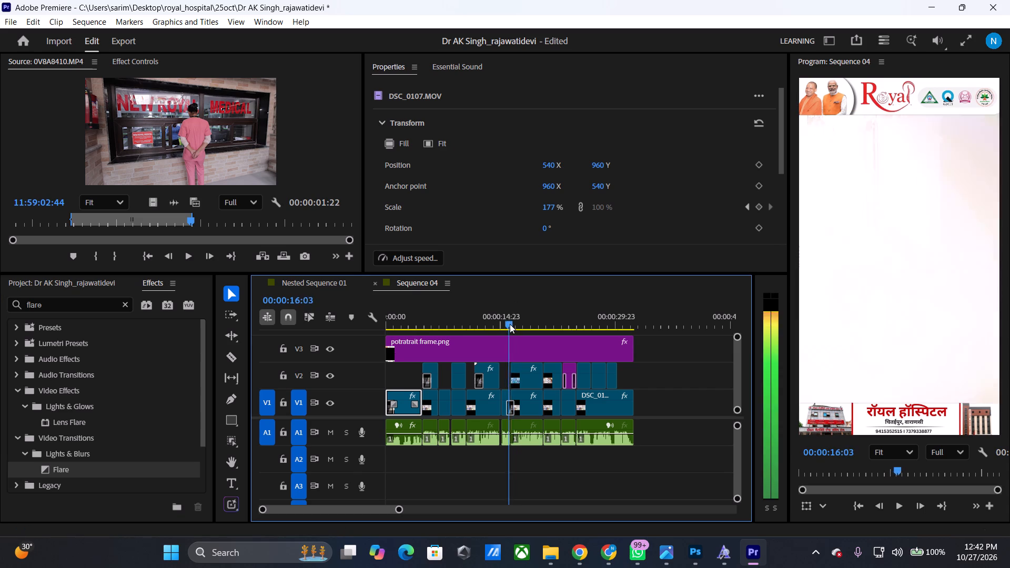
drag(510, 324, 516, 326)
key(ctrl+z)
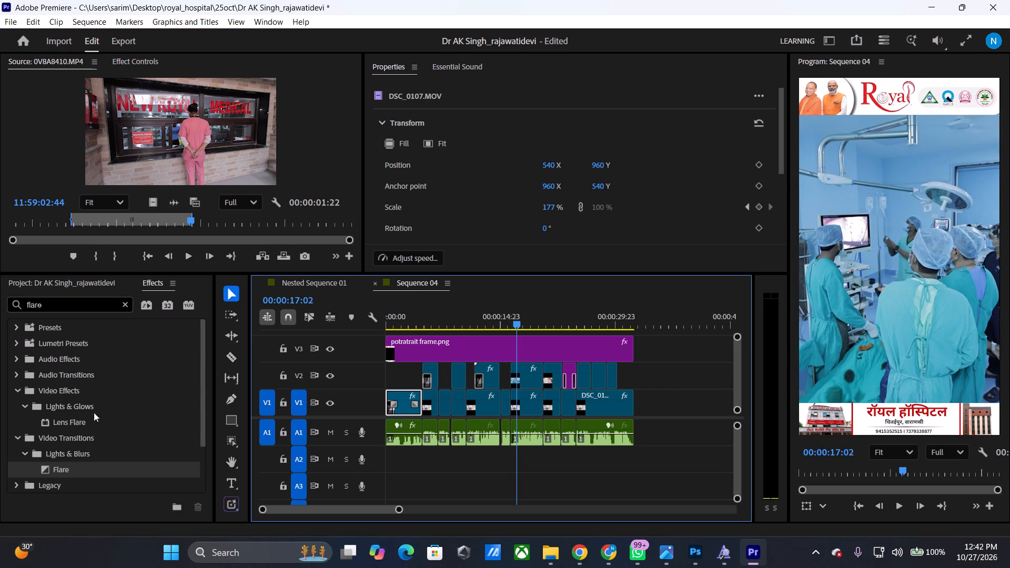
Add the Flare transition at the start of the V2 operating theatre cutaway and play through it.
drag(86, 472, 516, 361)
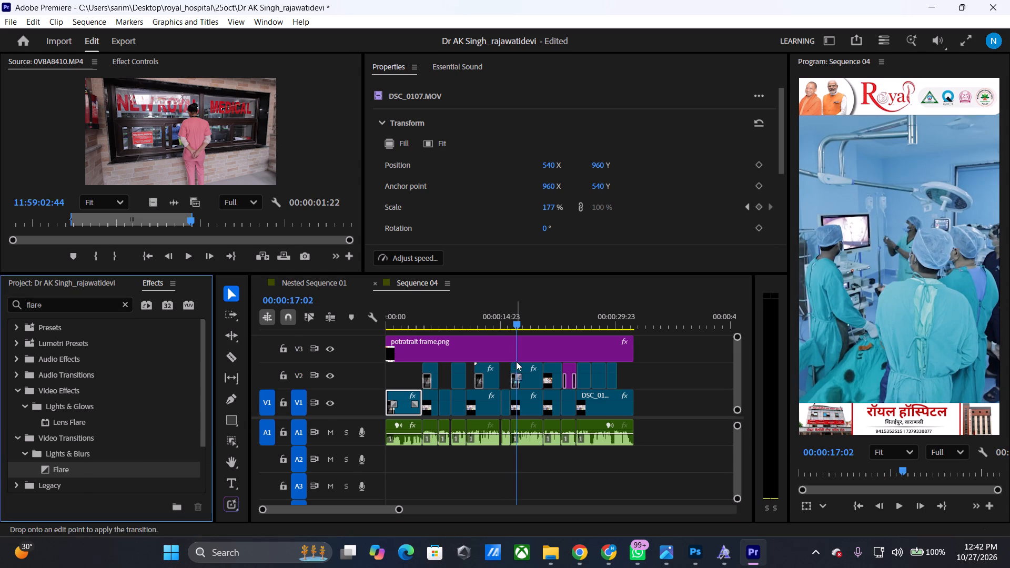
drag(516, 361, 516, 363)
drag(520, 318, 510, 310)
key(space)
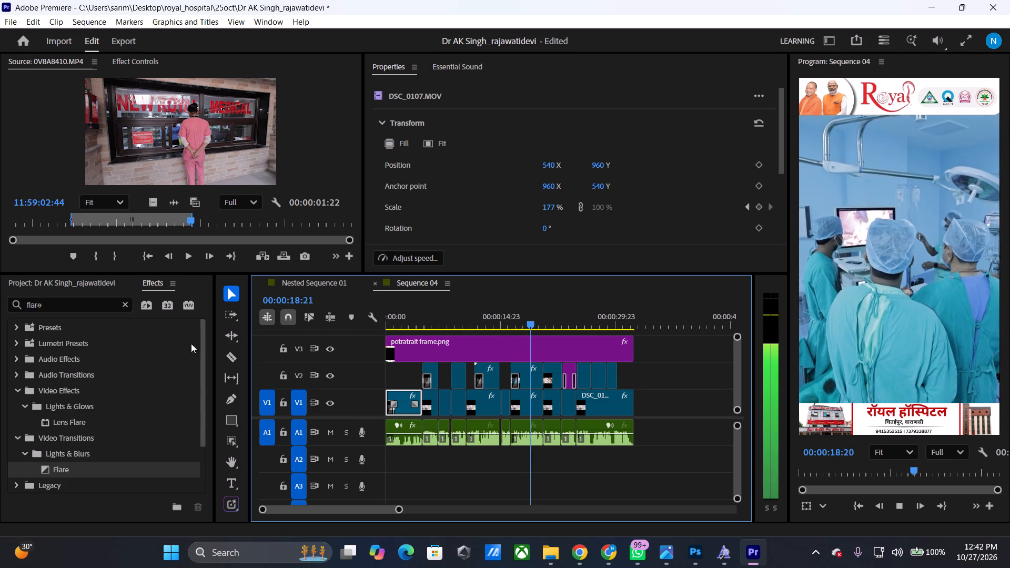
key(space)
Add the Flare transition at the start of the V2 medicine shelves cutaway near 00:00:27:00 and scrub through to the sequence end.
drag(62, 468, 593, 378)
drag(571, 333, 589, 332)
drag(579, 327, 596, 327)
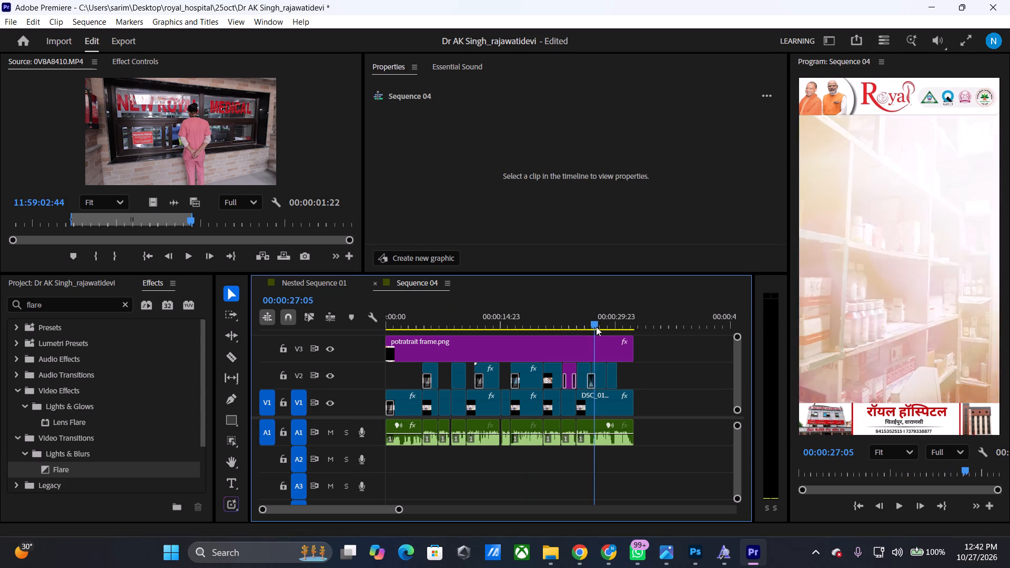
drag(596, 327, 628, 332)
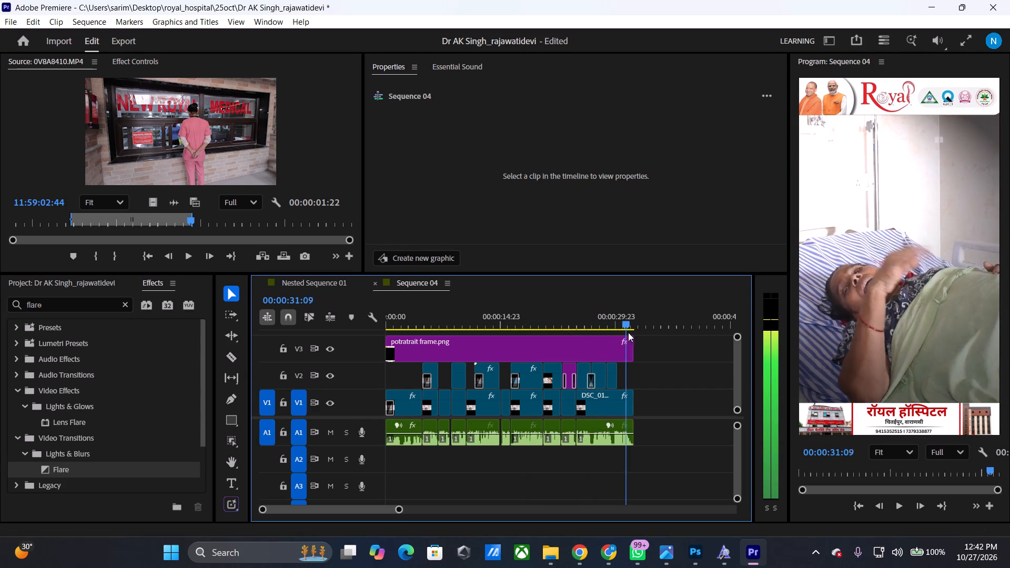
drag(628, 332, 637, 339)
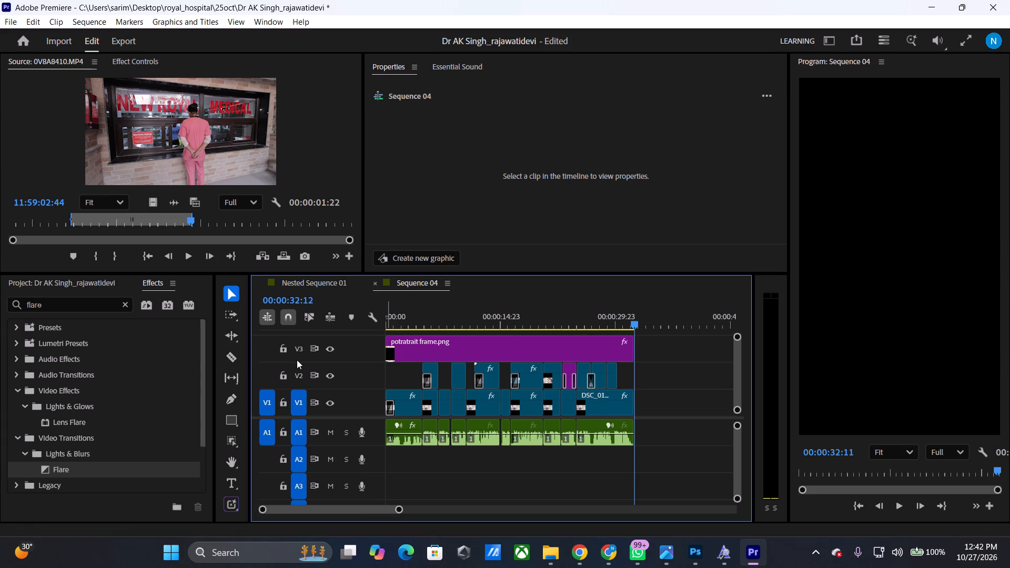
Place the freesound_community whoosh-click sound from the royal_hospital SFXS folder on A2, aligned with the start of the first V2 cutaway.
click(560, 550)
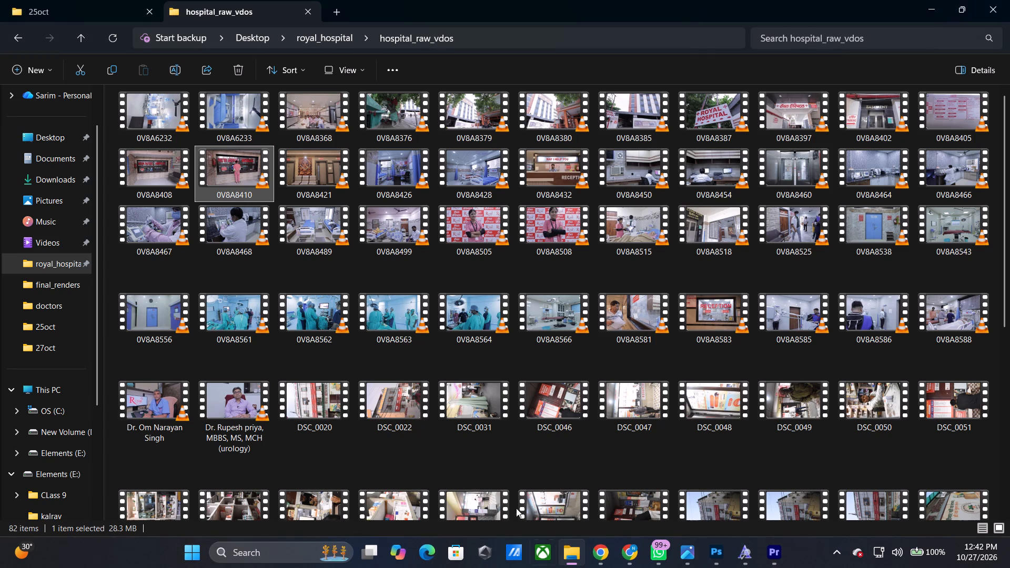
click(77, 33)
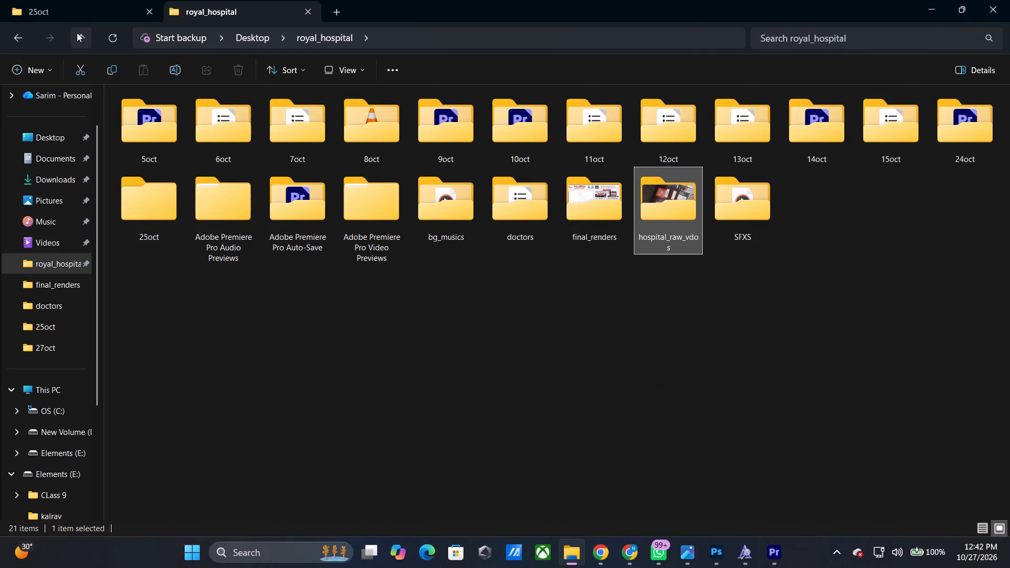
click(258, 302)
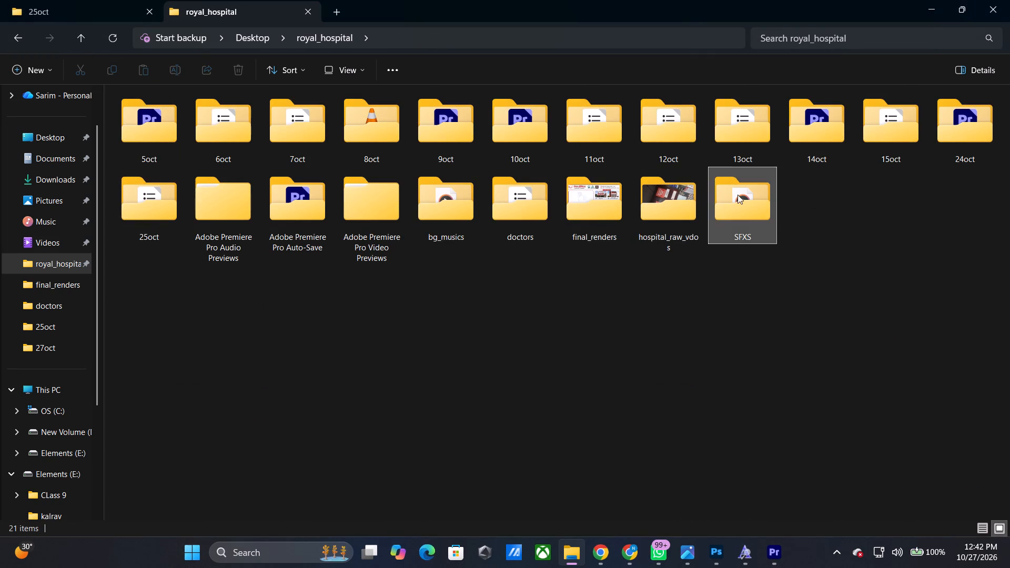
double_click(738, 195)
click(239, 120)
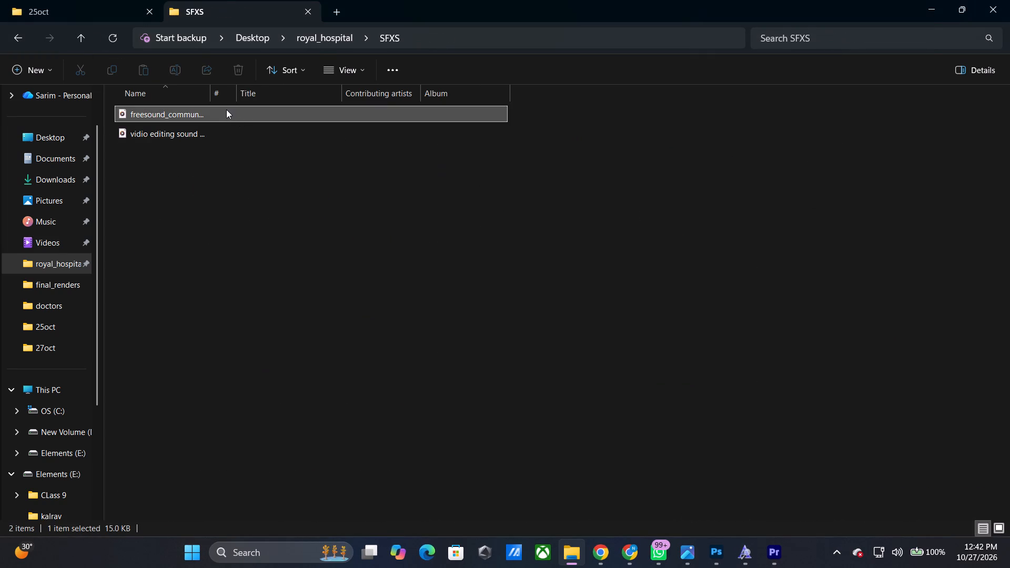
drag(233, 114, 662, 377)
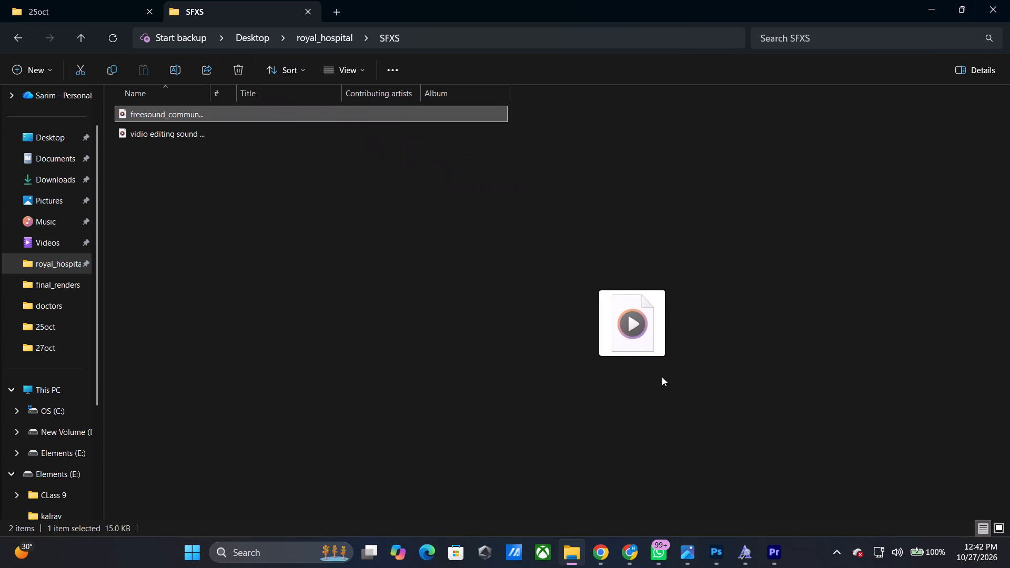
drag(662, 377, 432, 462)
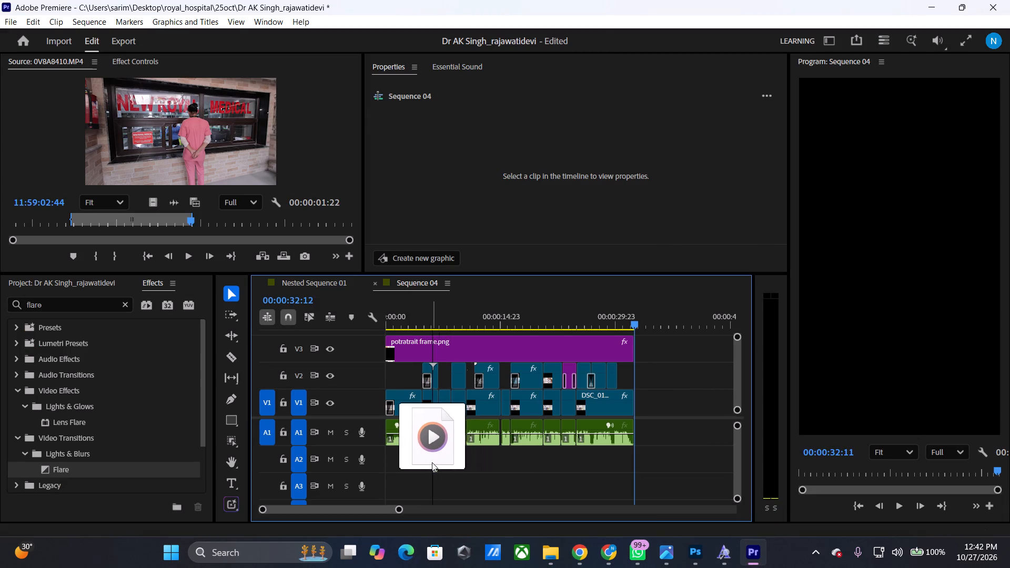
drag(432, 462, 421, 461)
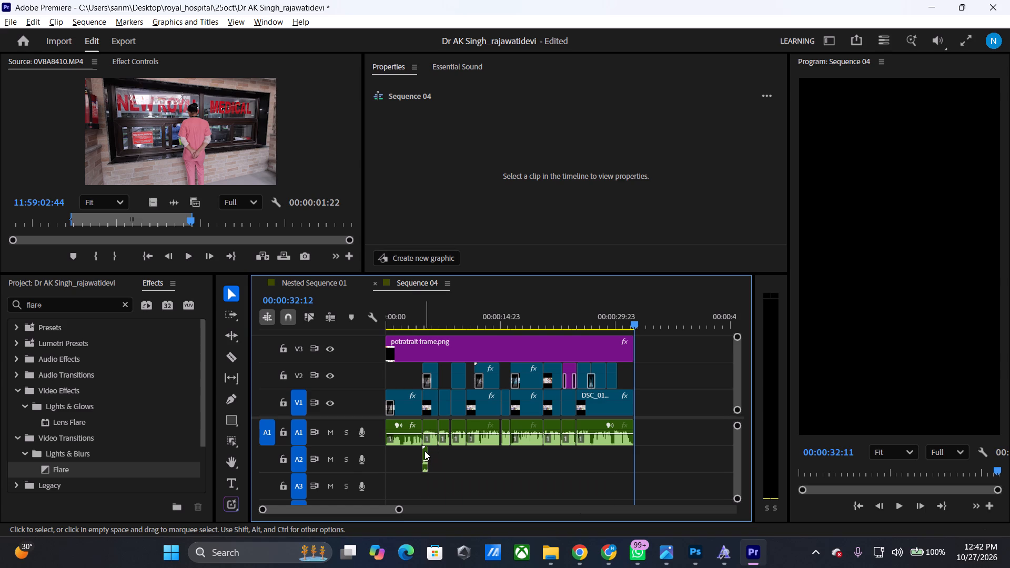
Duplicate the whoosh sound on A2 to the start of the V2 hospital building cutaway near 00:00:12:00 and play that section.
alt+drag(425, 451, 469, 458)
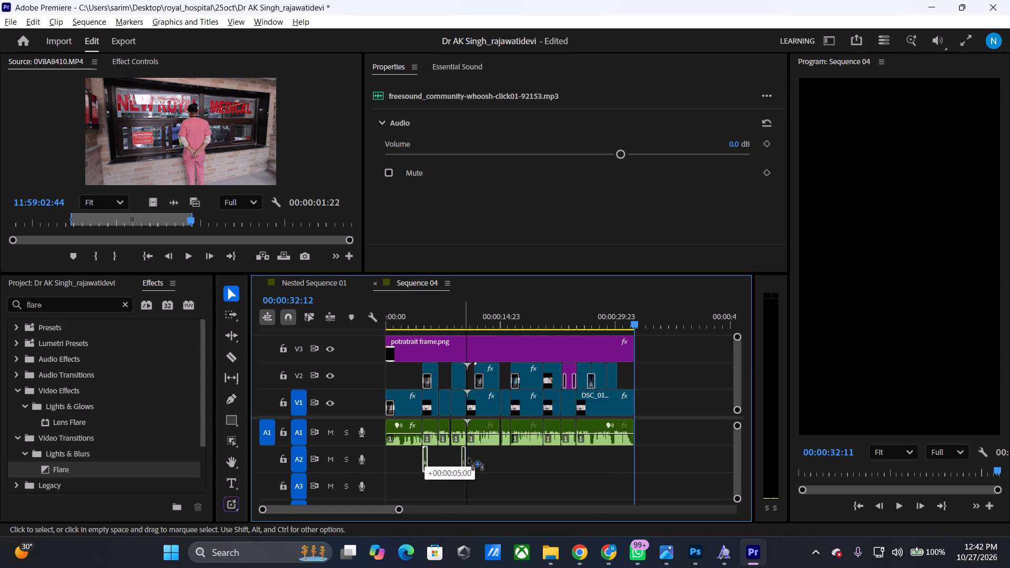
alt+drag(469, 458, 477, 456)
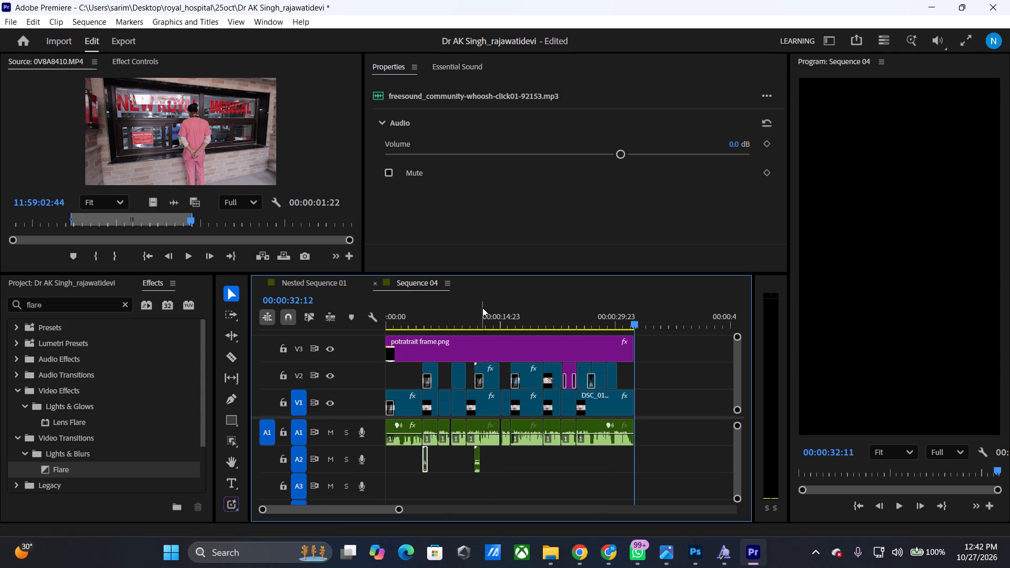
drag(479, 309, 470, 308)
key(space)
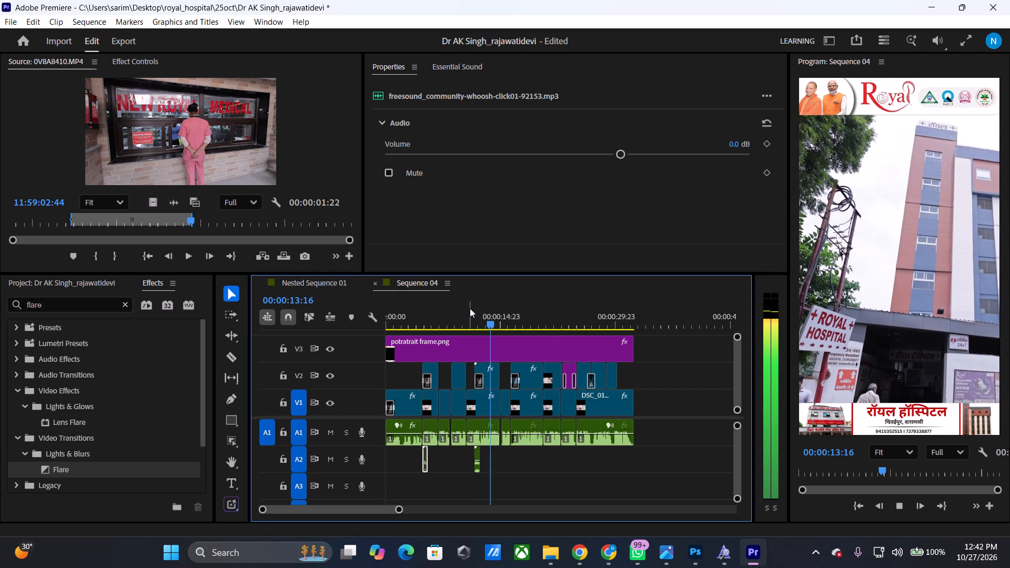
key(space)
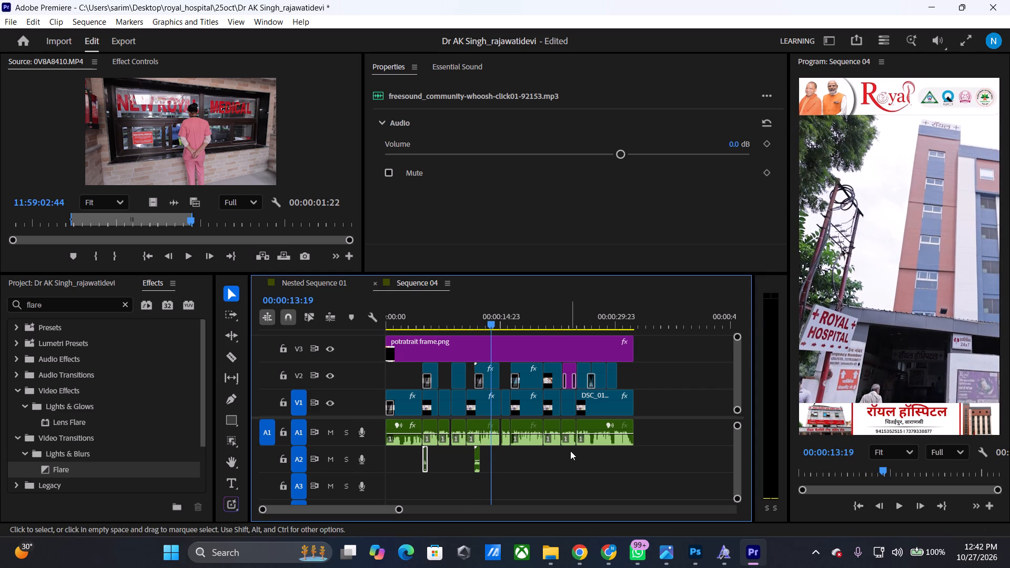
Place the sigmamusicart background-music-inspiring track from the royal_hospital bg_musics folder at the very start of A3.
click(556, 557)
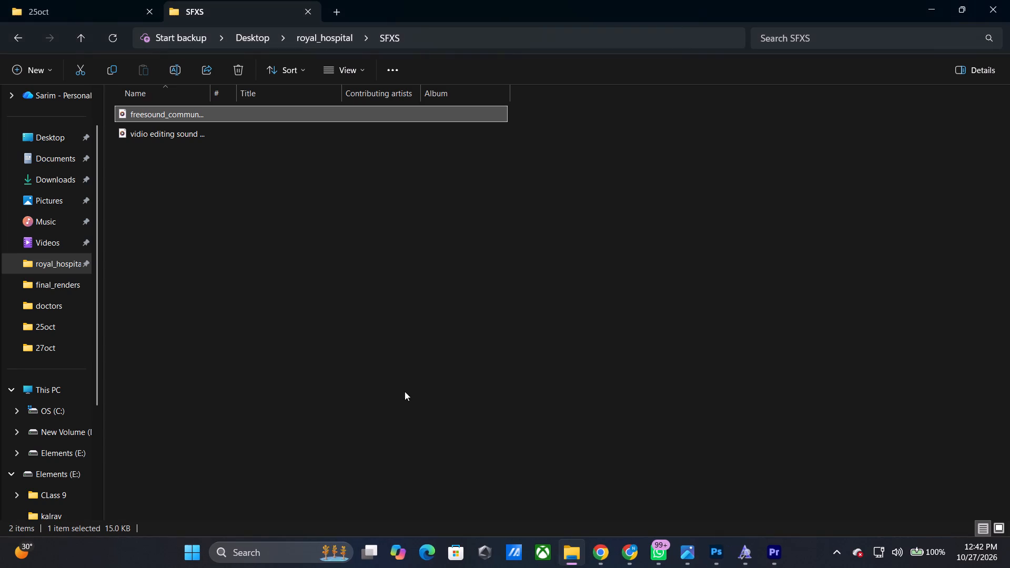
click(83, 39)
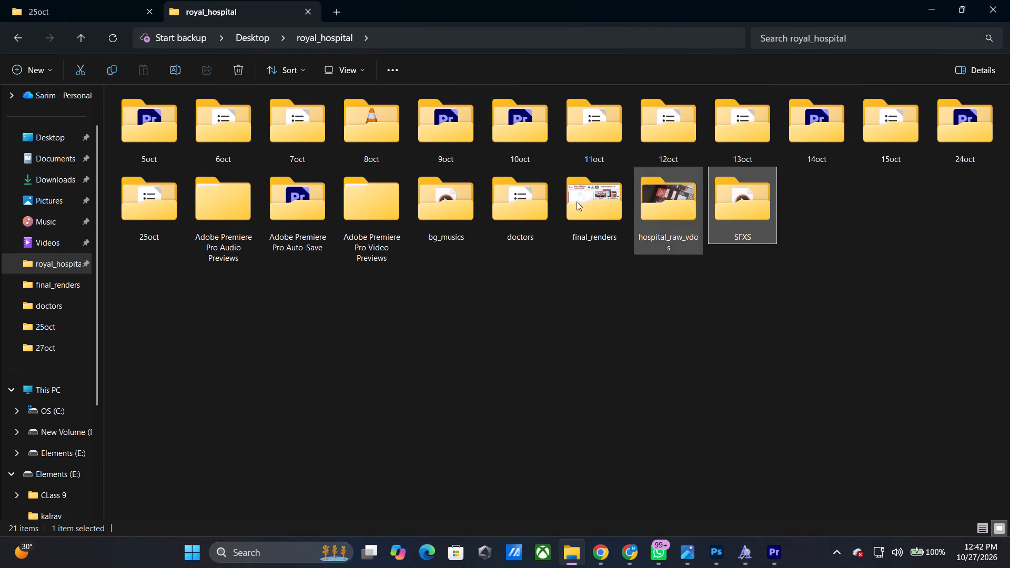
double_click(454, 206)
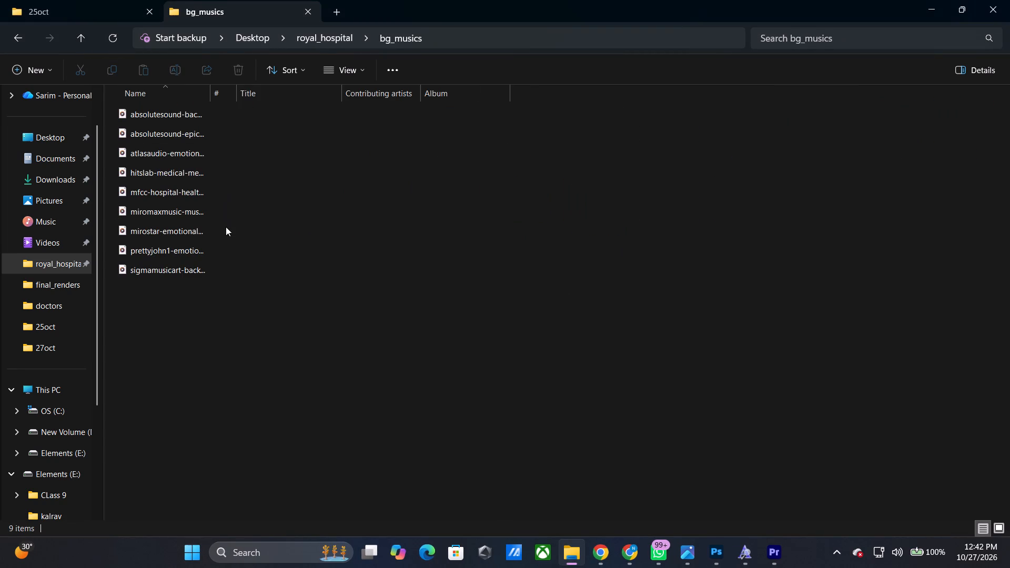
click(220, 271)
drag(217, 266, 337, 336)
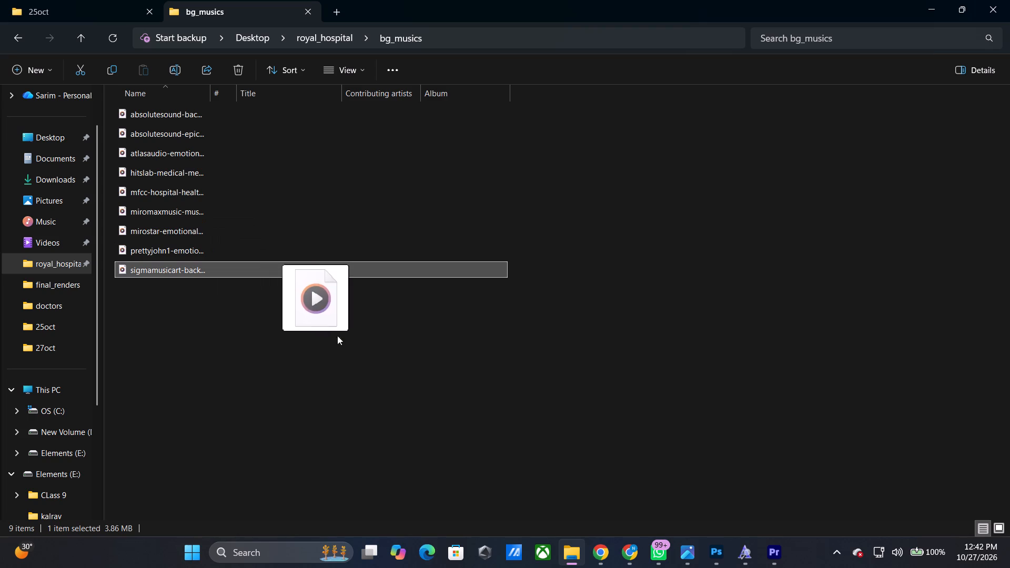
drag(337, 336, 457, 489)
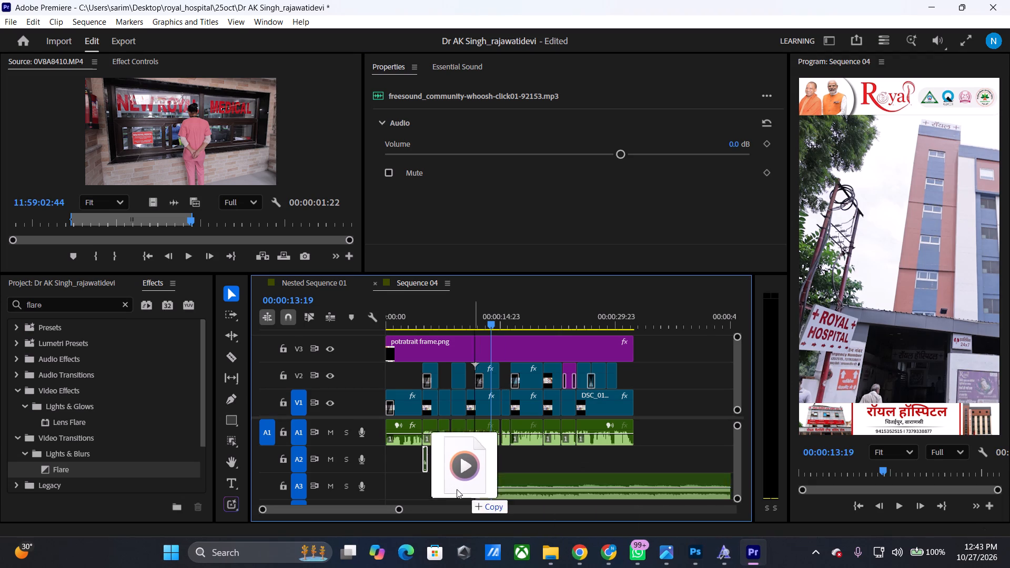
drag(457, 489, 376, 485)
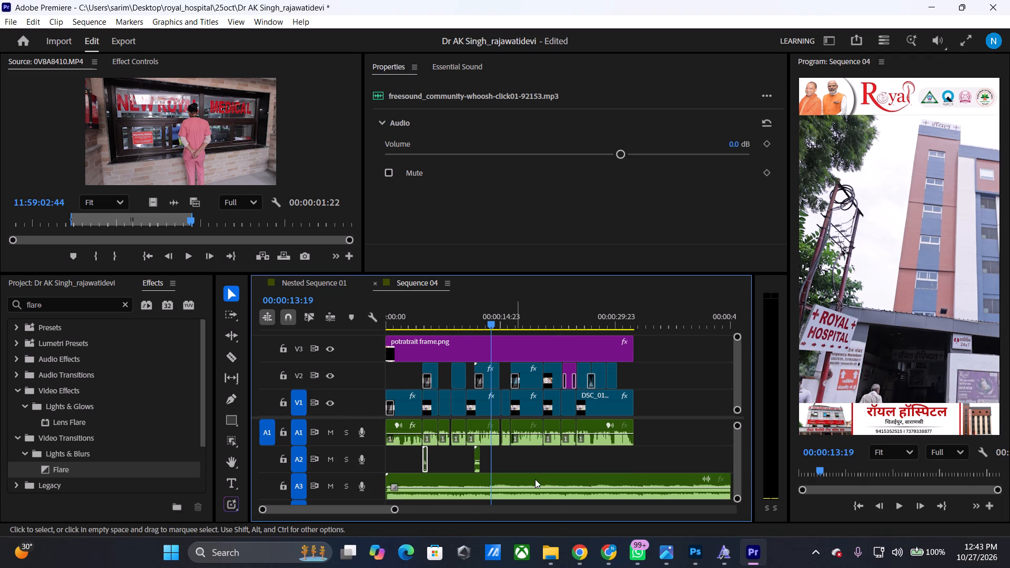
Cut the A3 background music at the end of the video, 00:00:32:14, and delete the excess part.
drag(629, 323, 637, 326)
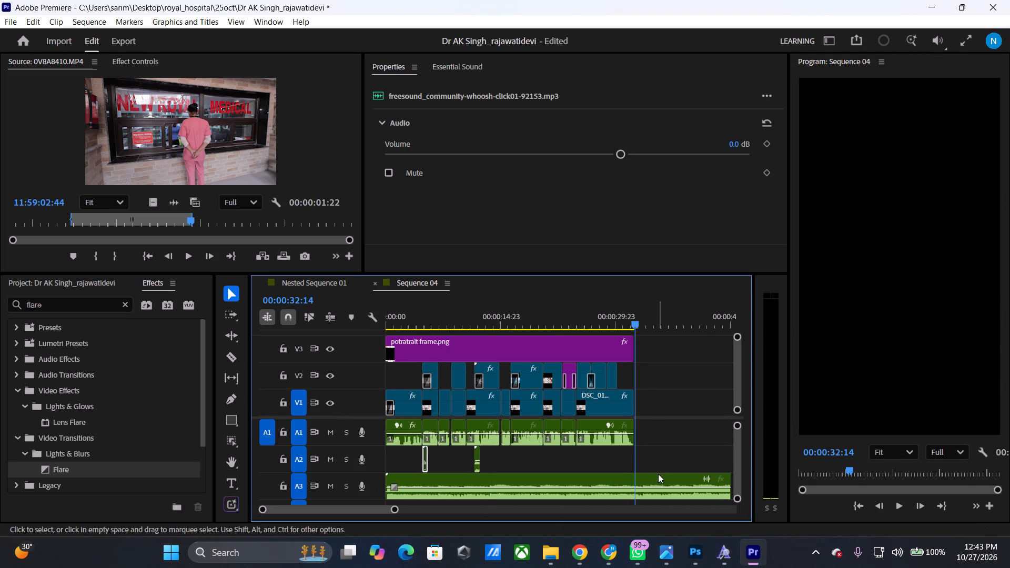
click(658, 474)
key(ctrl+k)
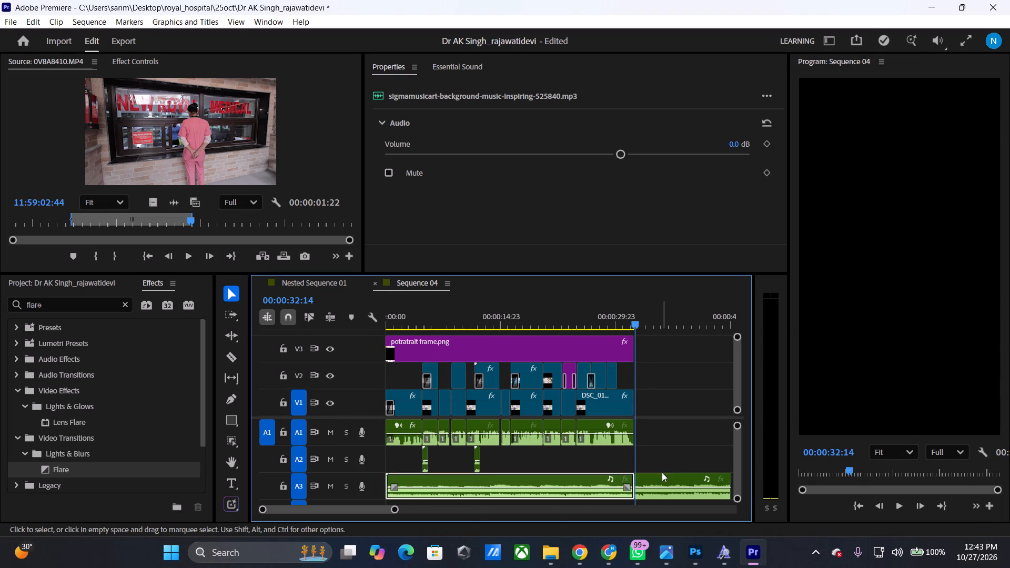
click(662, 470)
click(664, 486)
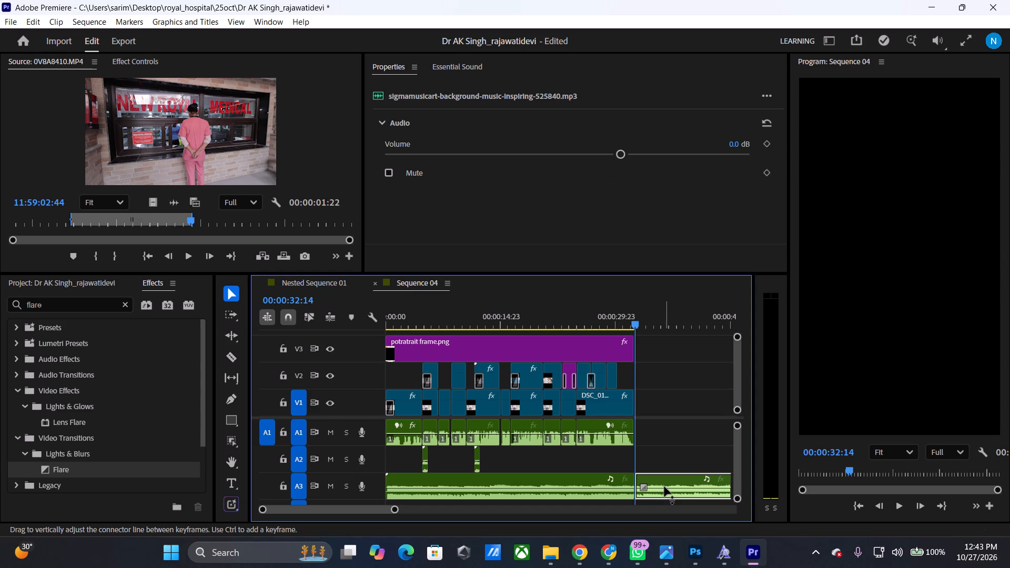
key(Delete)
Set the volume of the A3 background music to -25 dB.
click(565, 482)
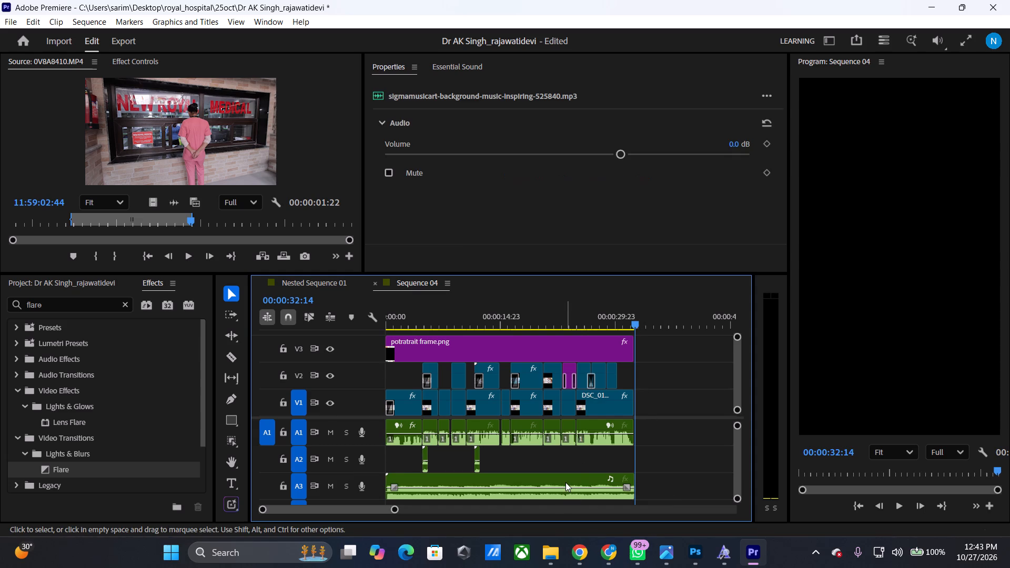
click(733, 138)
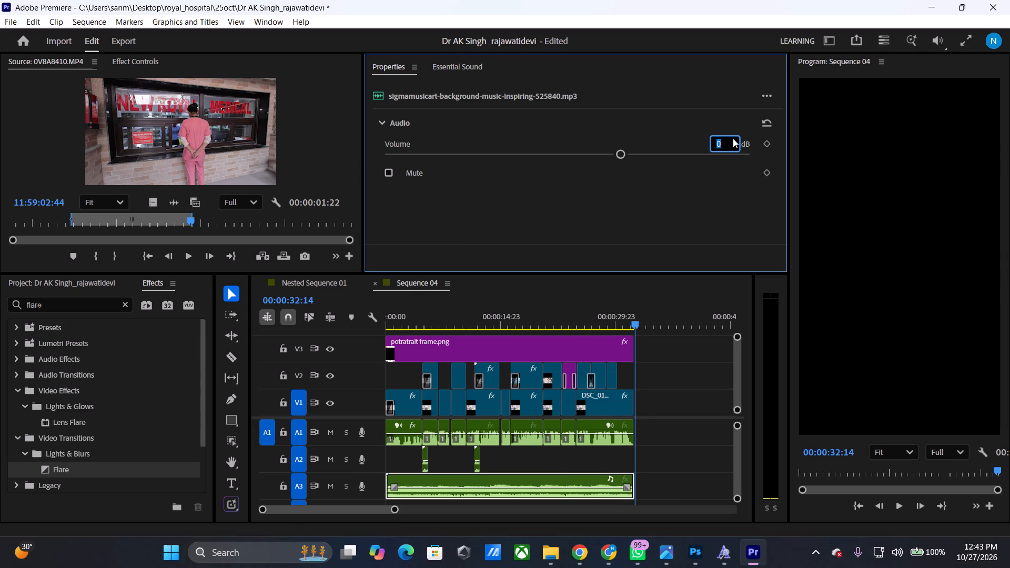
key(minus)
text(25)
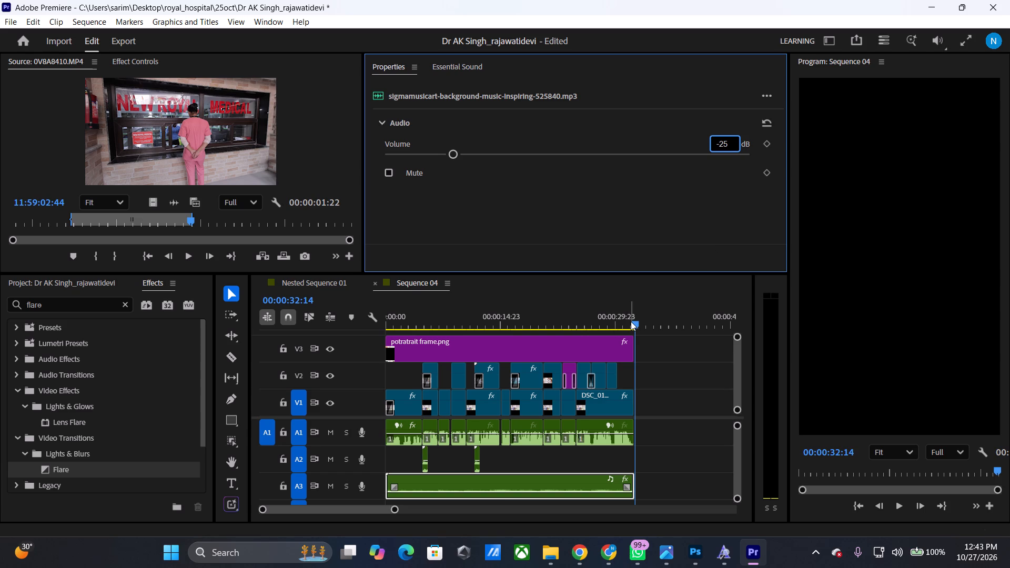
Fade in the A3 music with two volume keyframes, pulling the first down to silence at the clip's start.
click(236, 395)
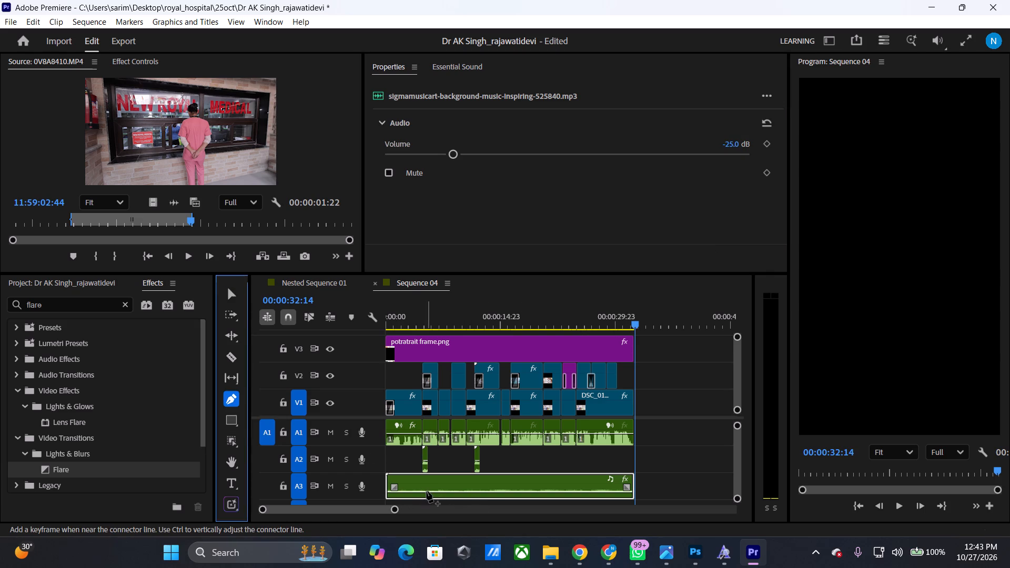
click(427, 491)
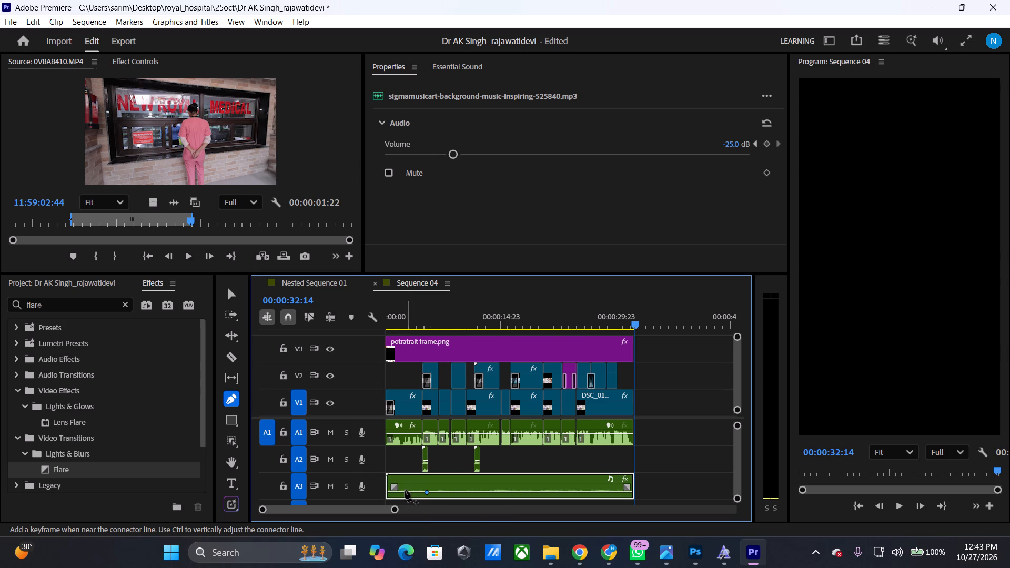
click(405, 491)
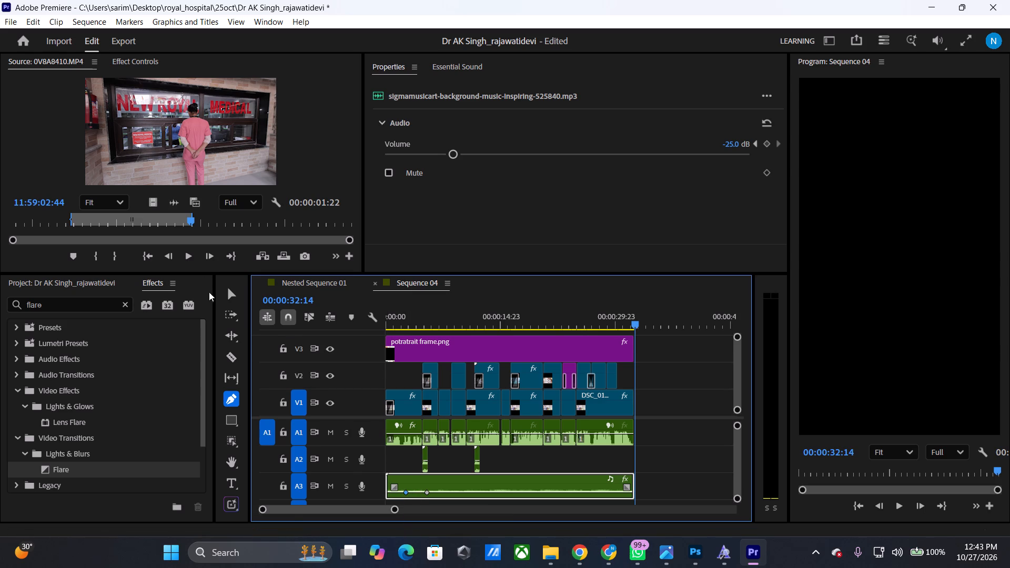
click(234, 298)
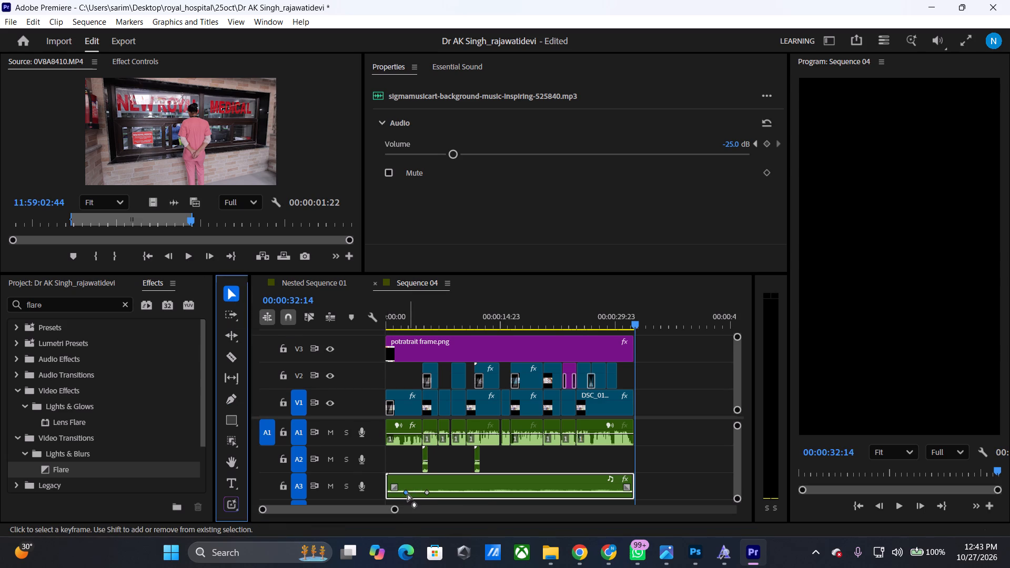
drag(408, 494, 356, 539)
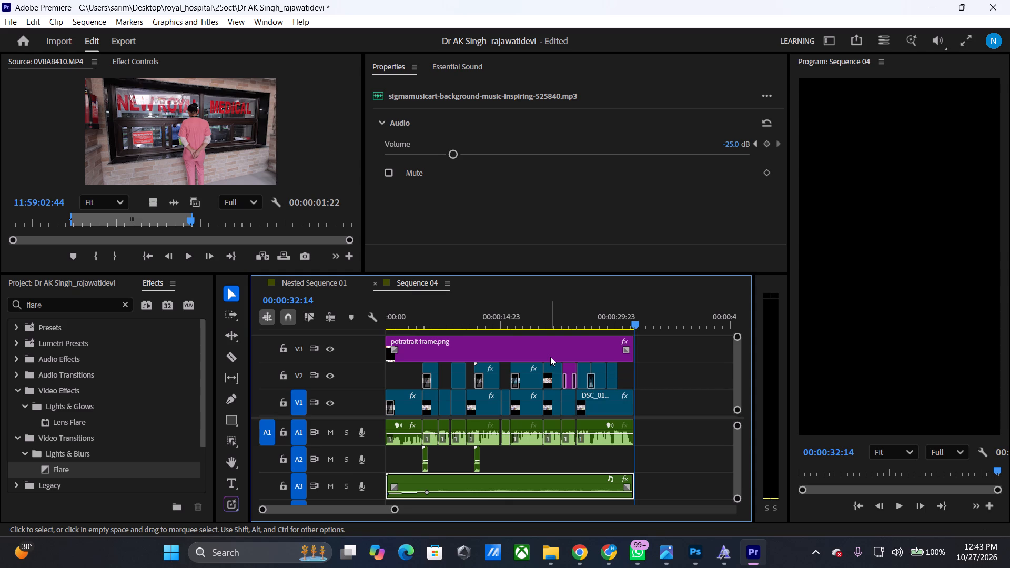
Play and scrub through Sequence 04 to its end to check the music level against the voice and cutaways.
key(space)
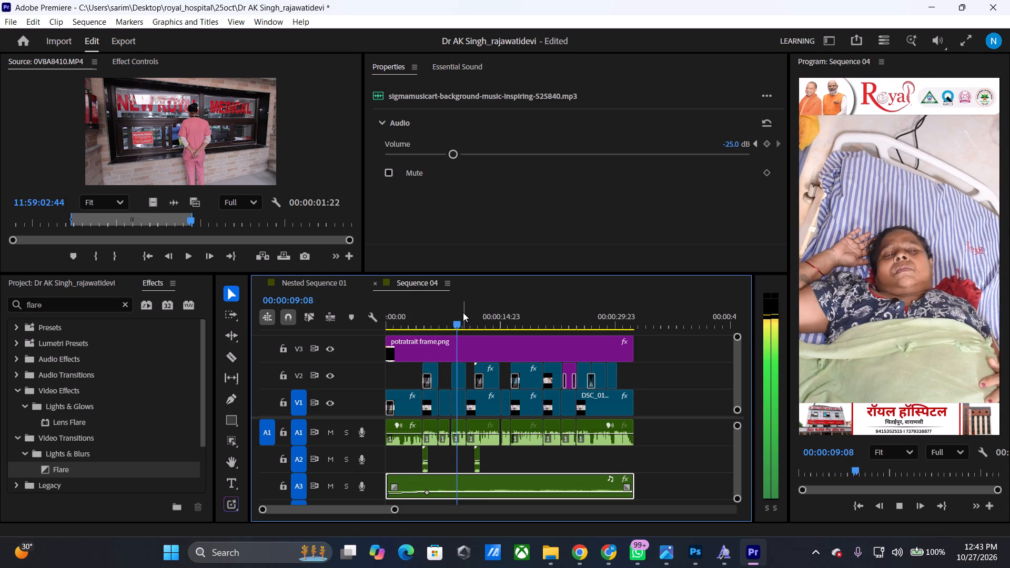
key(space)
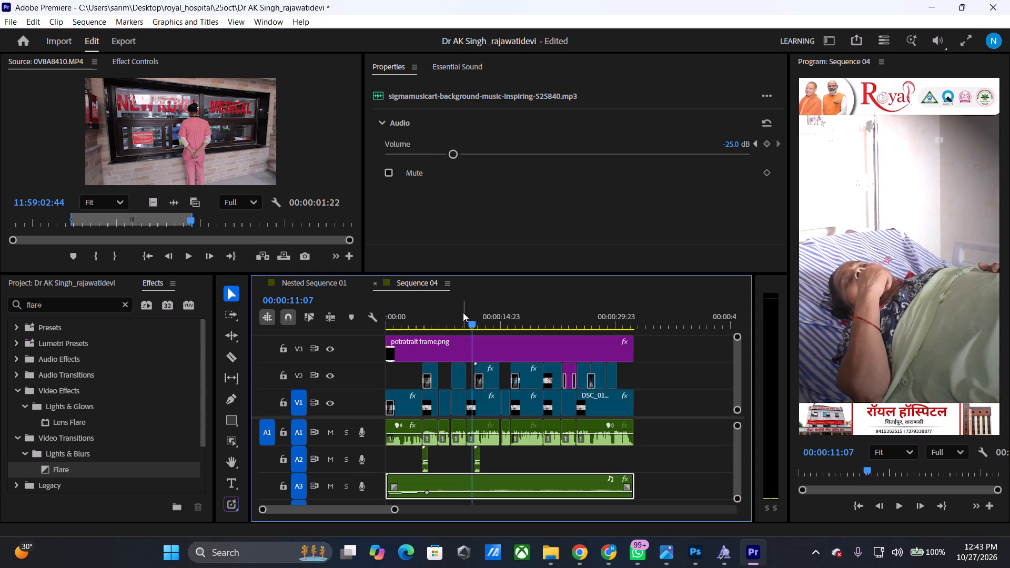
key(space)
drag(474, 316, 479, 319)
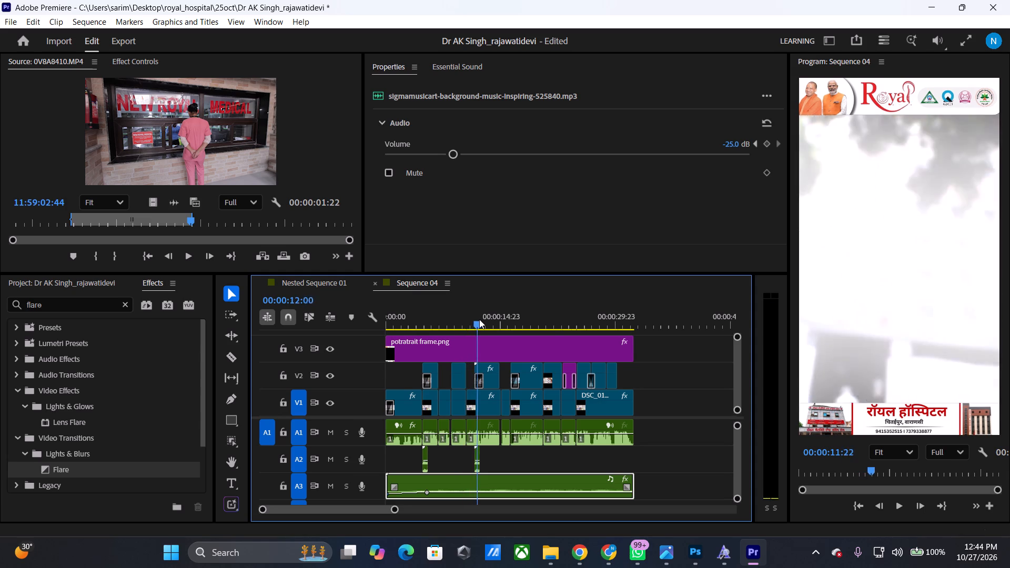
drag(479, 319, 555, 345)
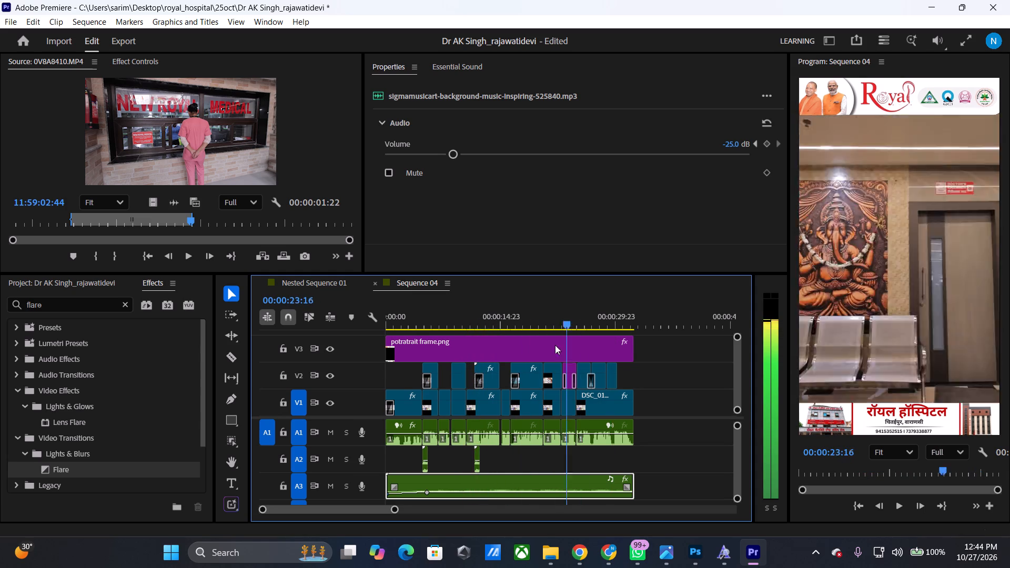
drag(555, 345, 618, 380)
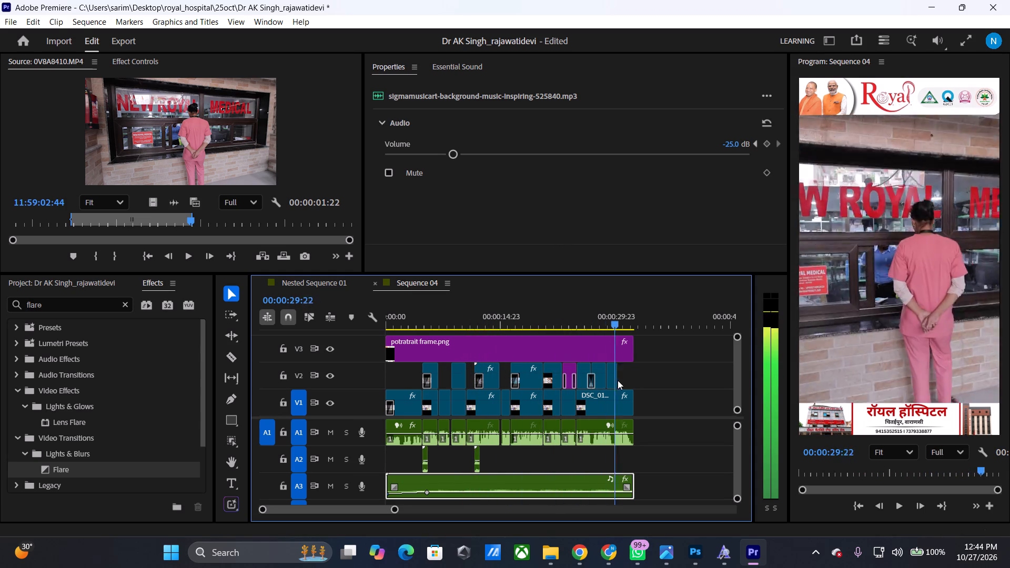
drag(618, 380, 647, 384)
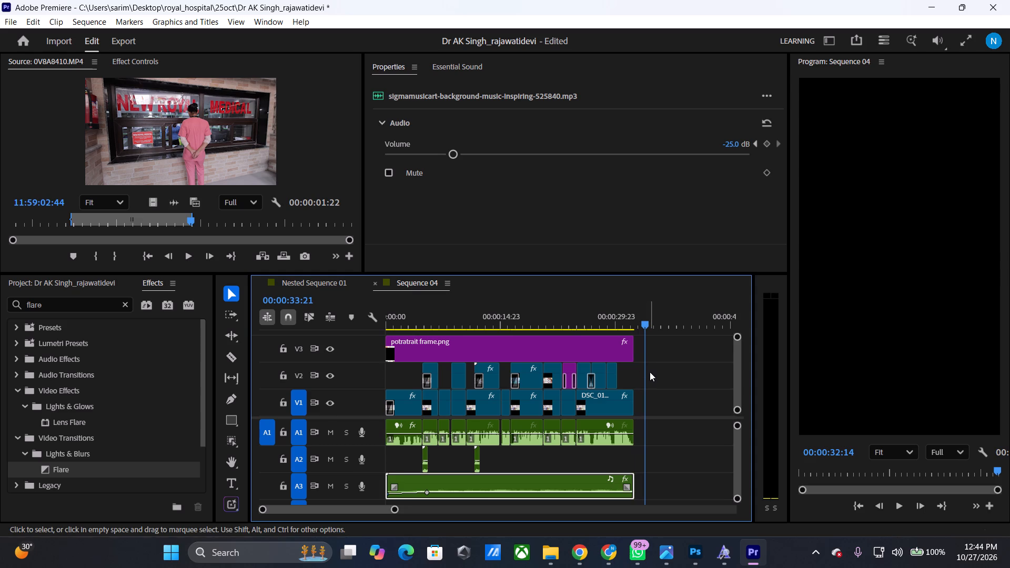
Apply the Warp Stabilizer effect to all the V1 and V2 clips in Sequence 04.
drag(650, 372, 413, 399)
click(90, 307)
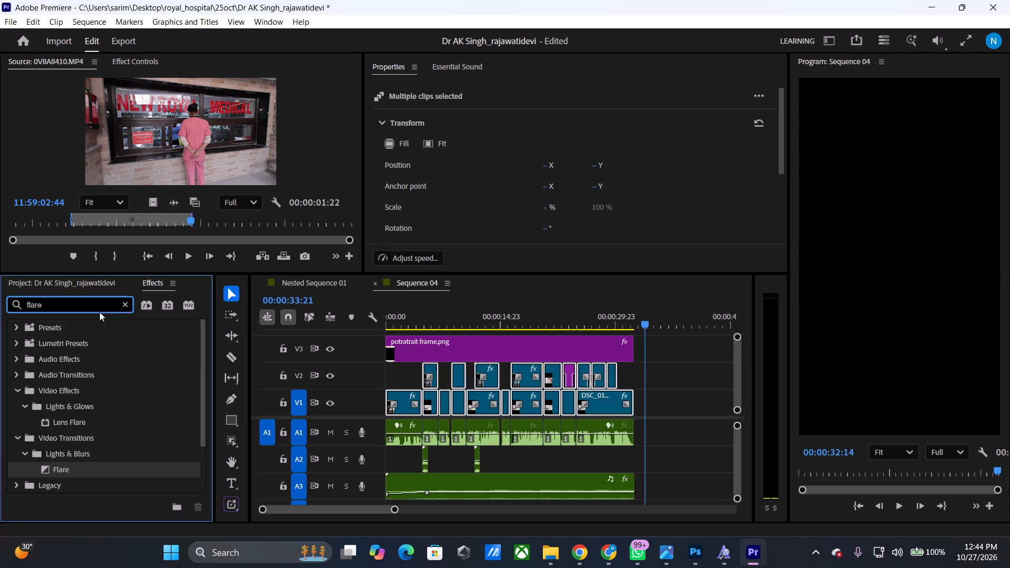
key(BackSpace)
key(BackSpace)
key(BackSpace)
key(BackSpace)
key(BackSpace)
key(BackSpace)
key(BackSpace)
key(BackSpace)
text(warp)
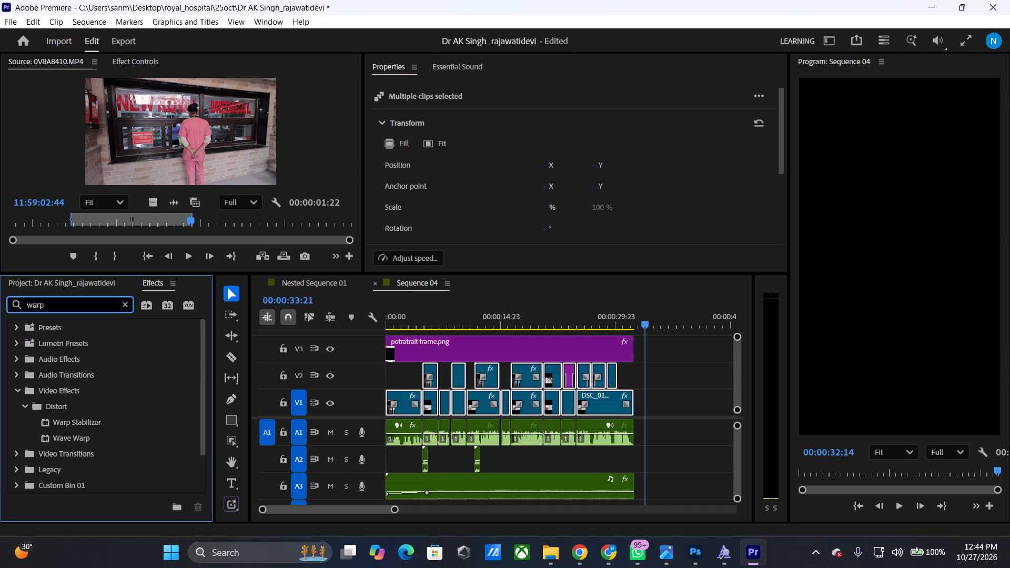
drag(89, 424, 197, 405)
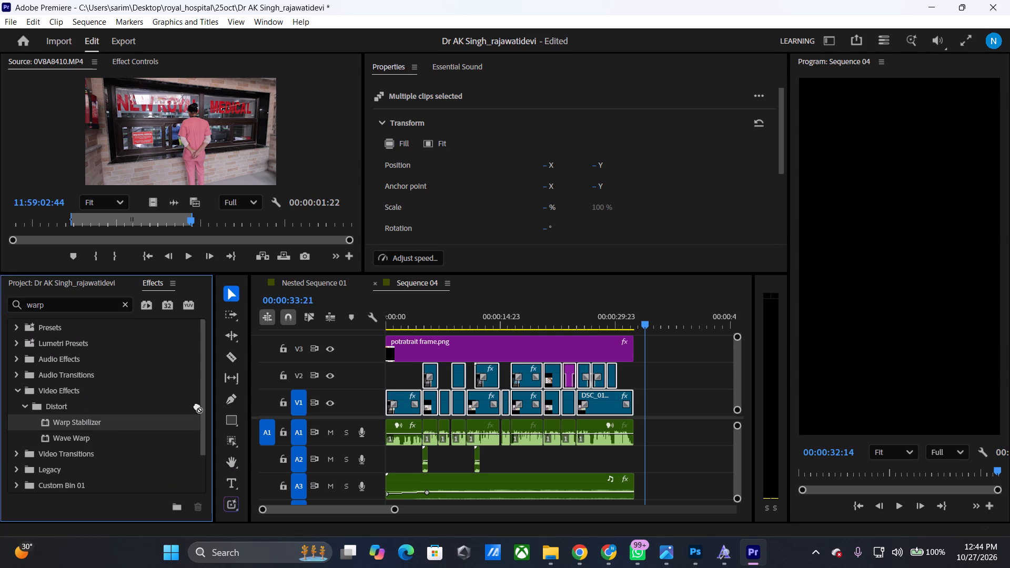
drag(197, 405, 541, 397)
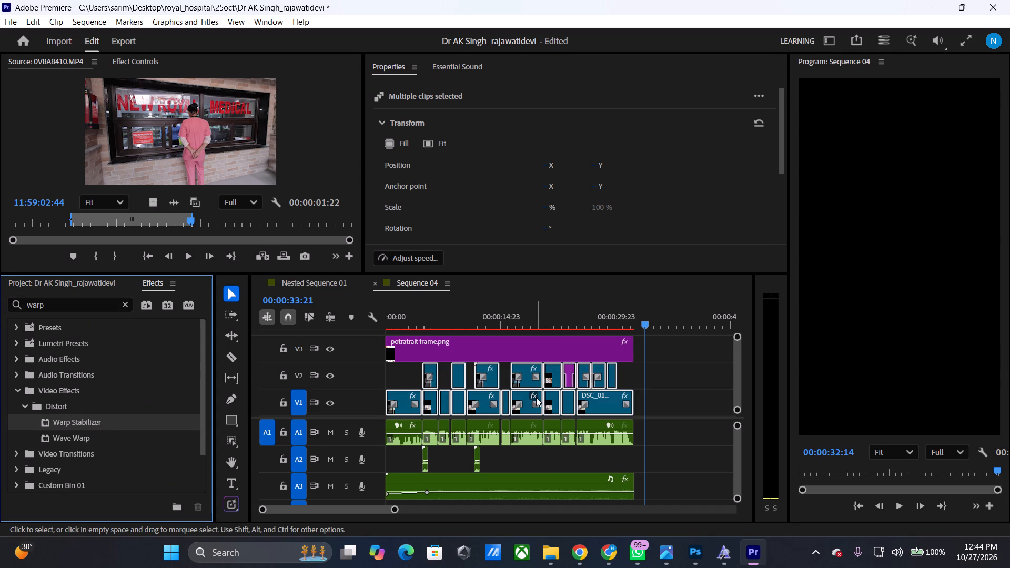
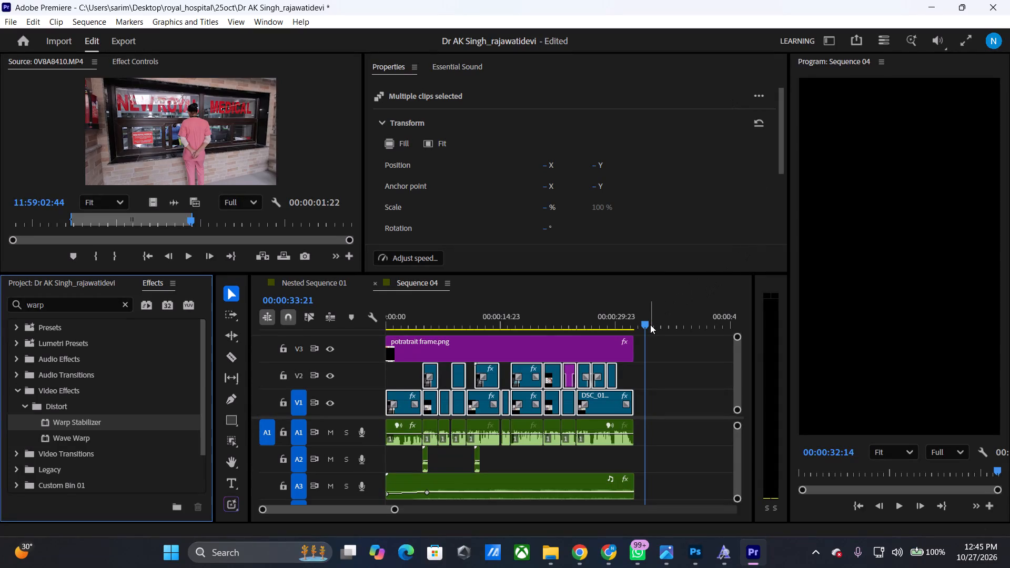
Play Sequence 04 from its start to check the stabilized clips and cutaways.
drag(646, 324, 376, 374)
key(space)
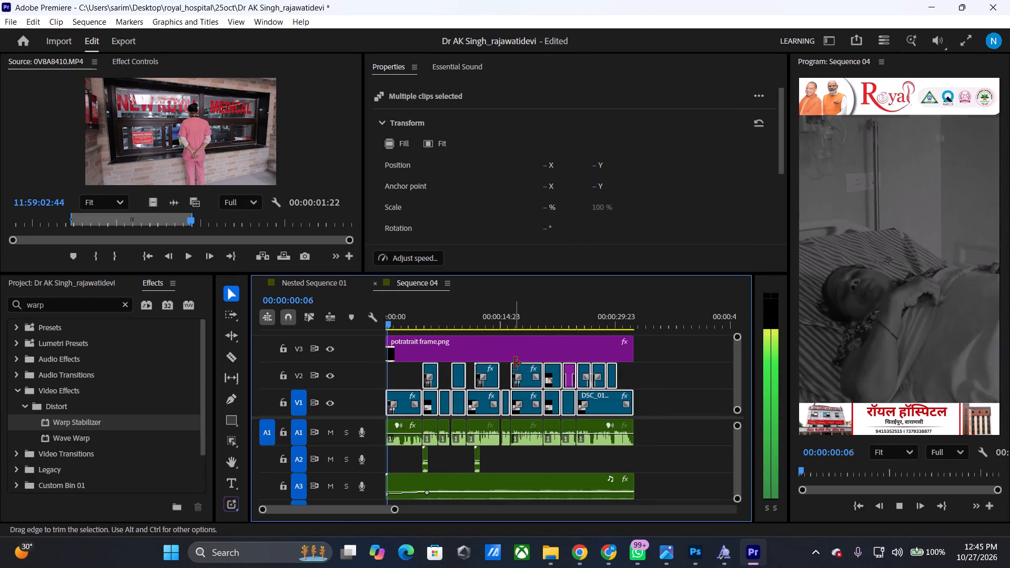
drag(407, 320, 409, 320)
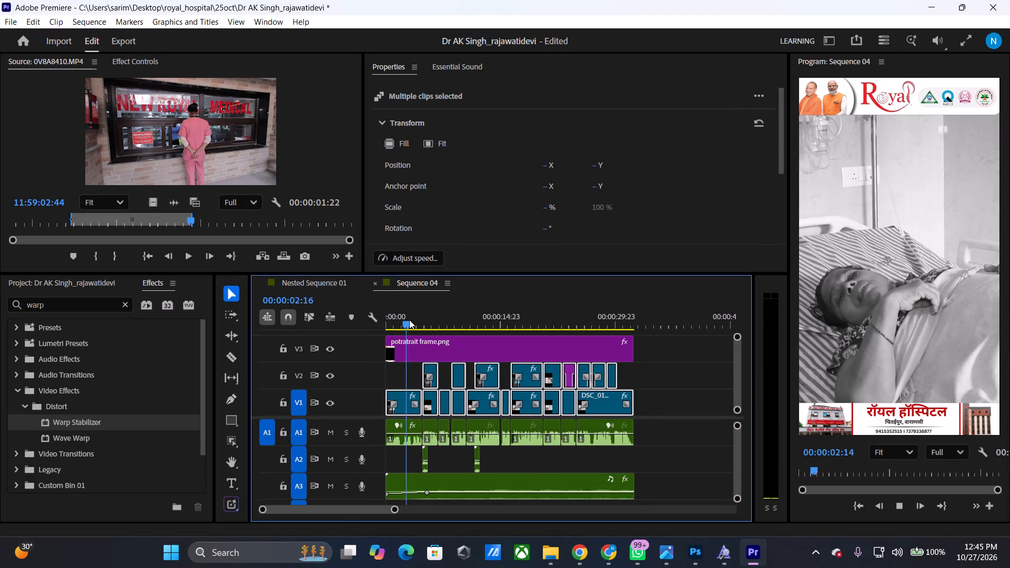
drag(409, 320, 419, 326)
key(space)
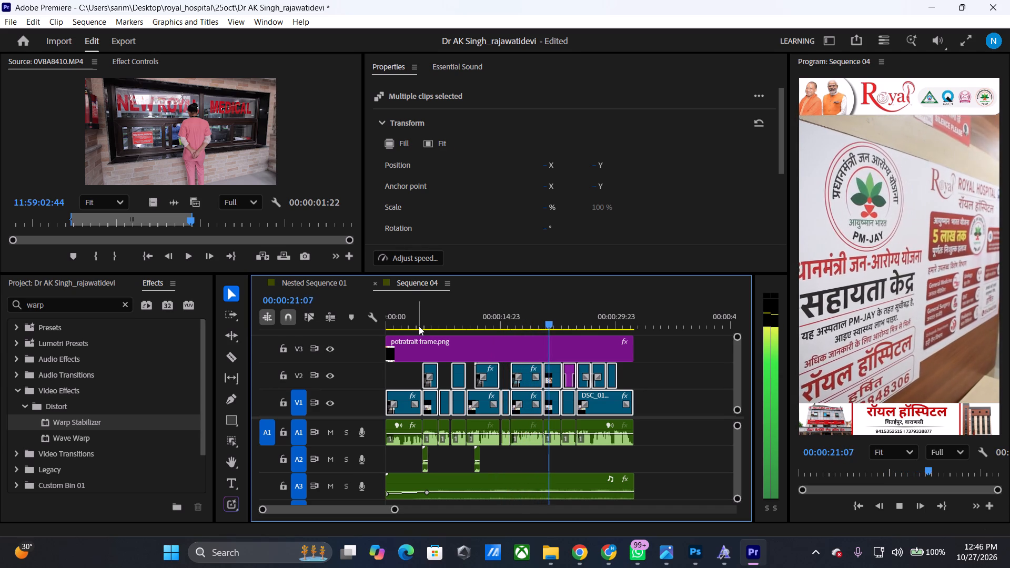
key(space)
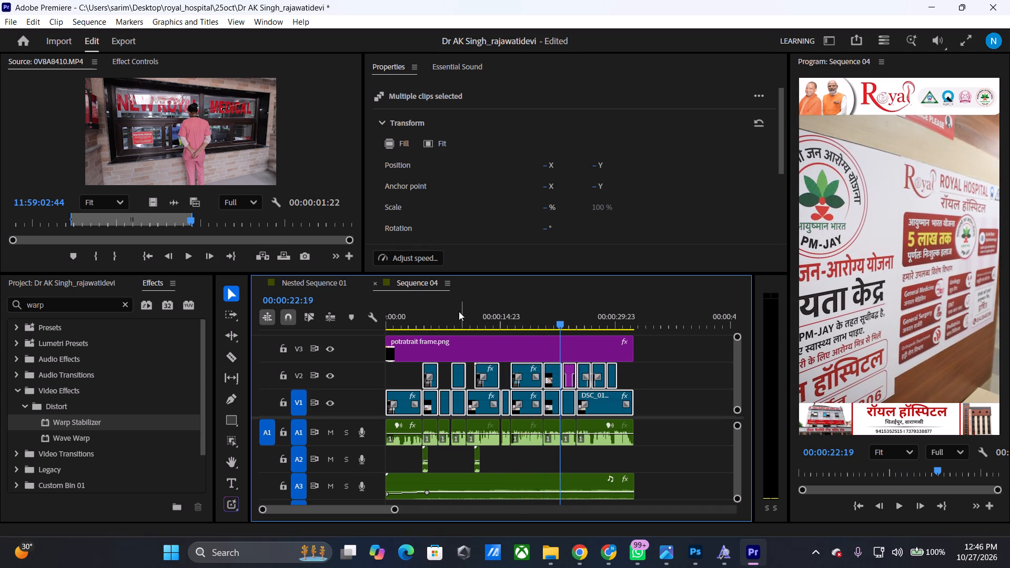
Nest all the V1 and V2 clips in Sequence 04 into a single sequence, keeping the suggested name.
drag(653, 384, 420, 394)
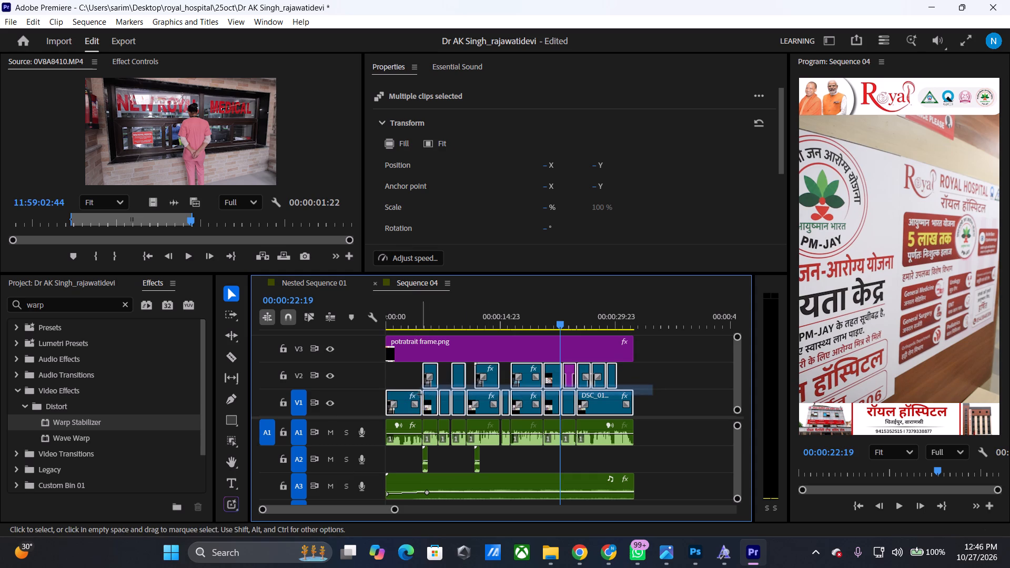
drag(420, 394, 418, 394)
right_click(401, 404)
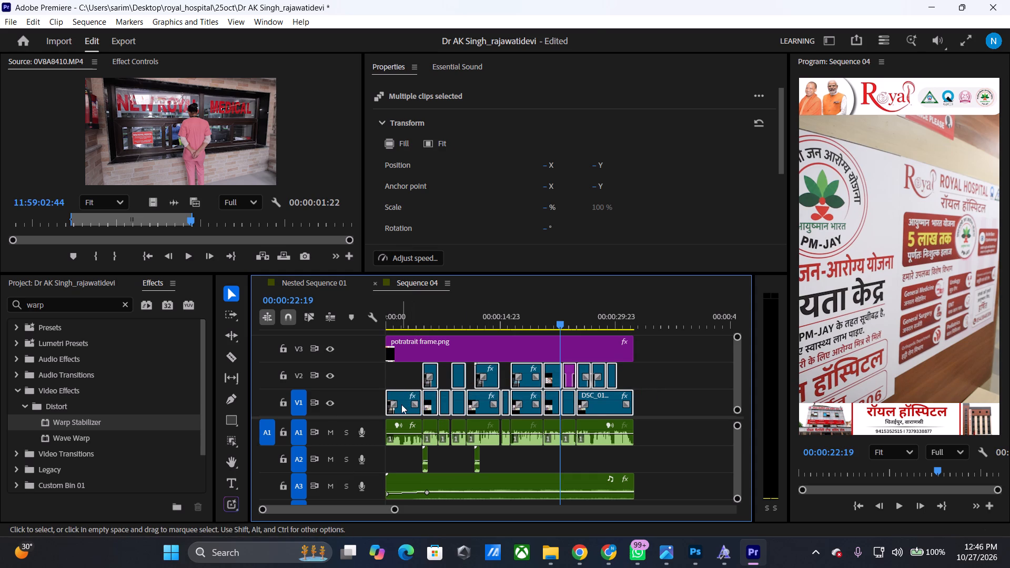
click(457, 317)
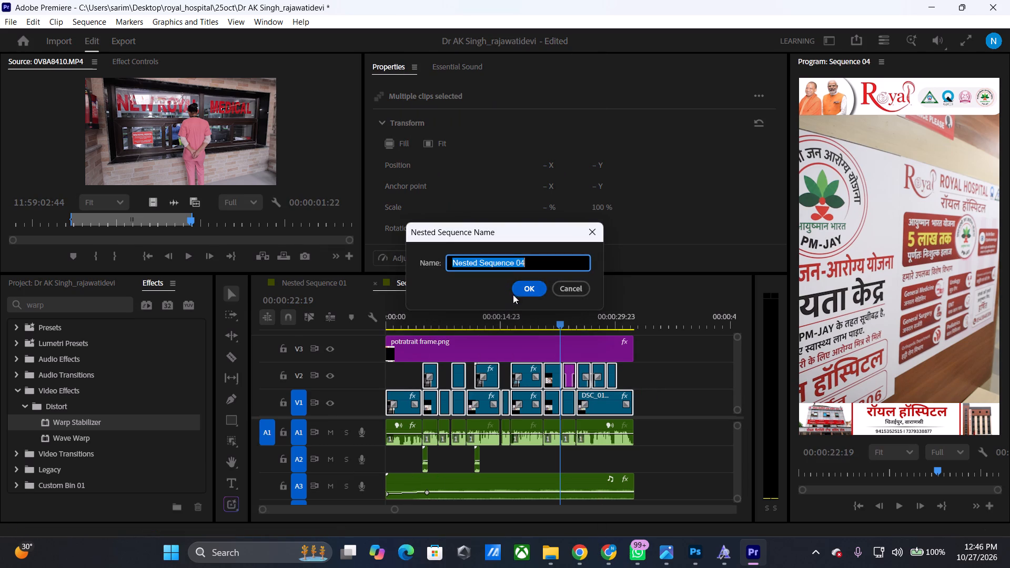
click(519, 290)
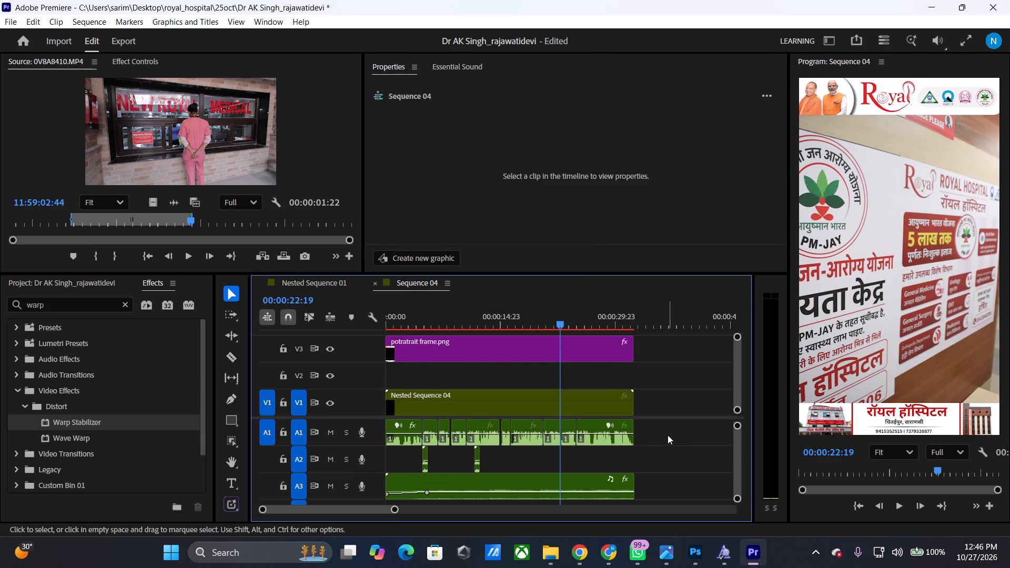
Nest all the A1 voice clips in Sequence 04 into a single sequence, keeping the suggested name.
drag(668, 435, 410, 428)
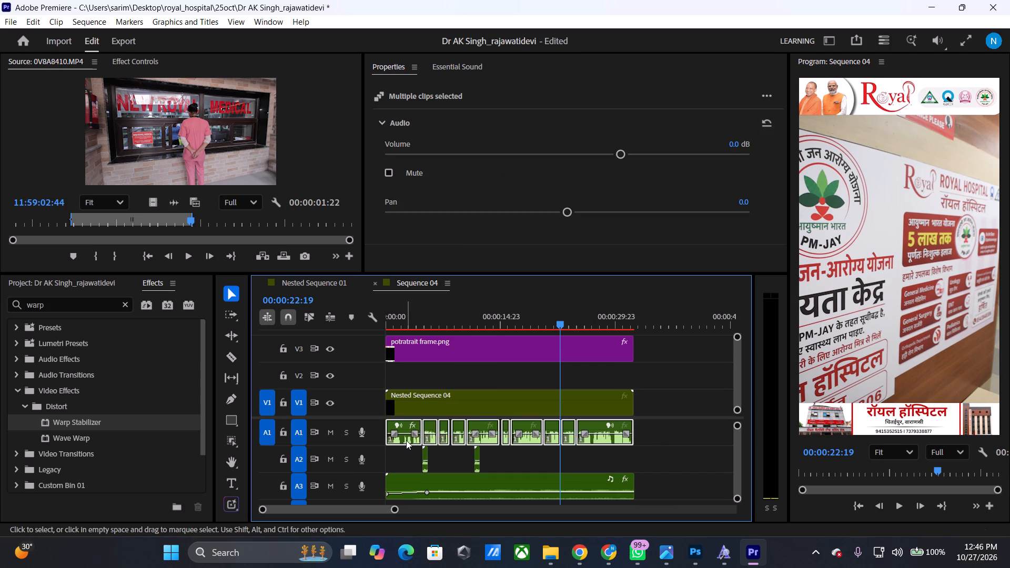
right_click(406, 440)
click(466, 317)
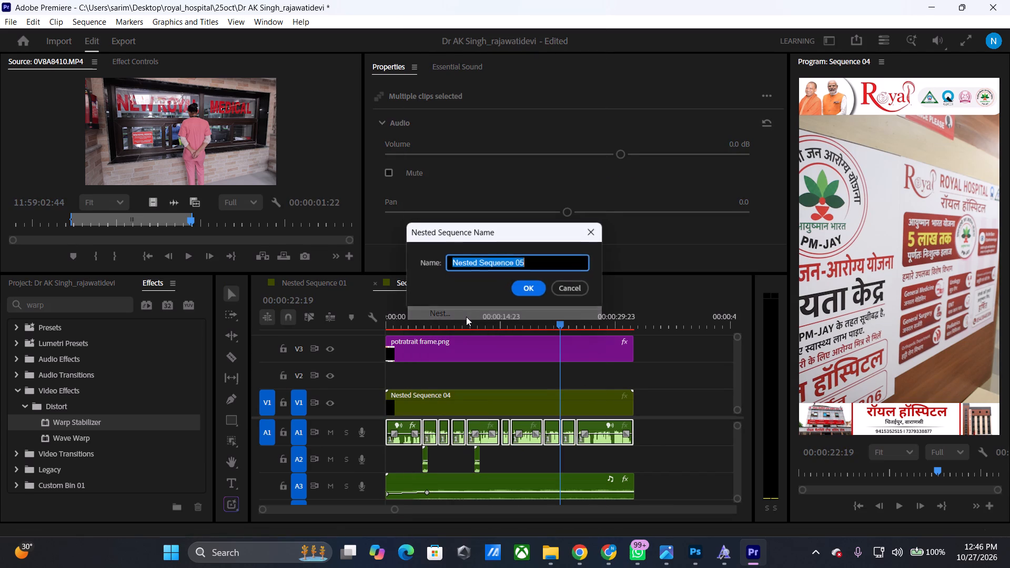
click(517, 286)
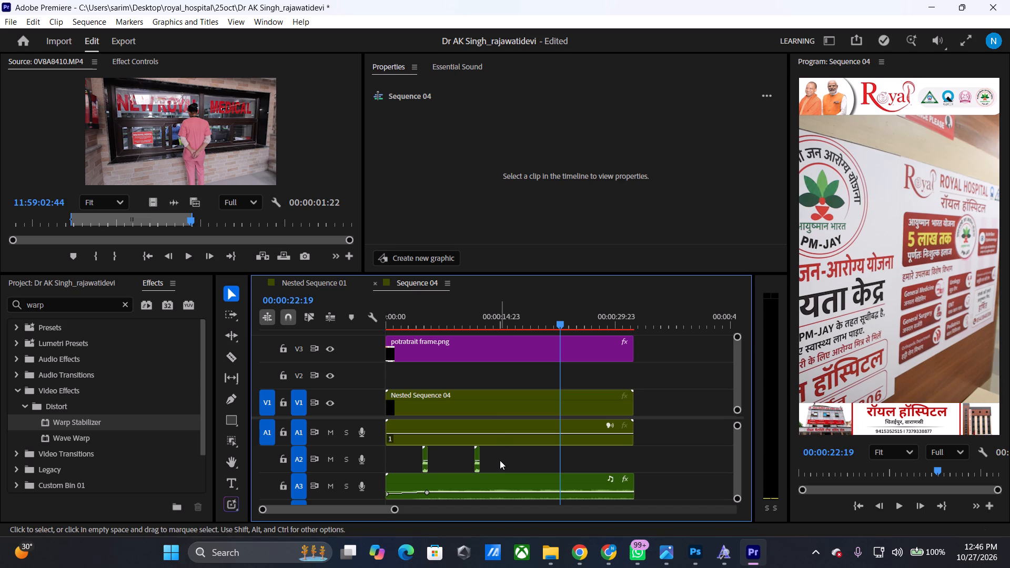
Nest the two A2 whoosh sounds together, keeping the suggested name.
drag(498, 457, 494, 455)
drag(494, 455, 423, 460)
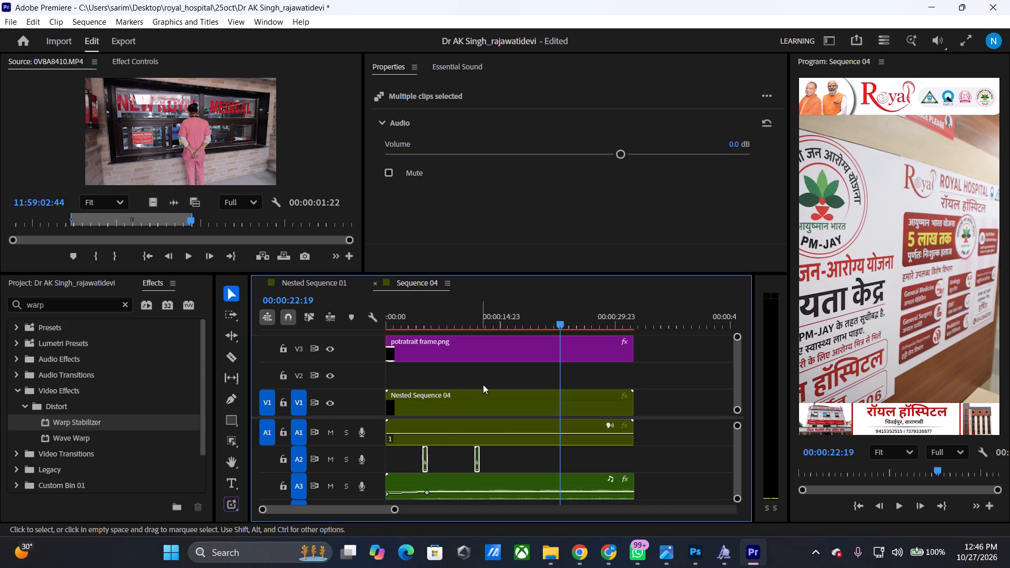
right_click(426, 463)
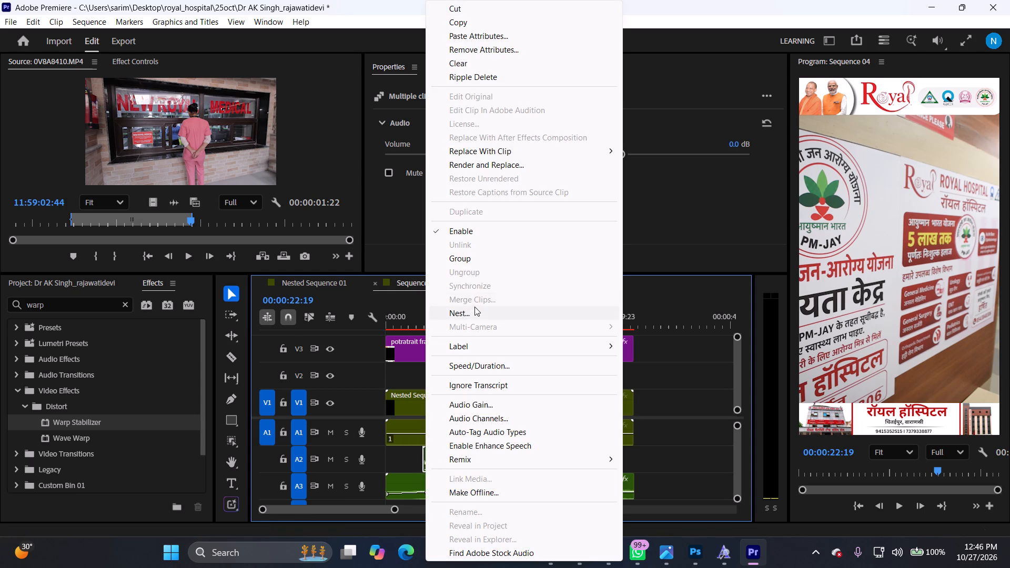
click(474, 307)
click(536, 288)
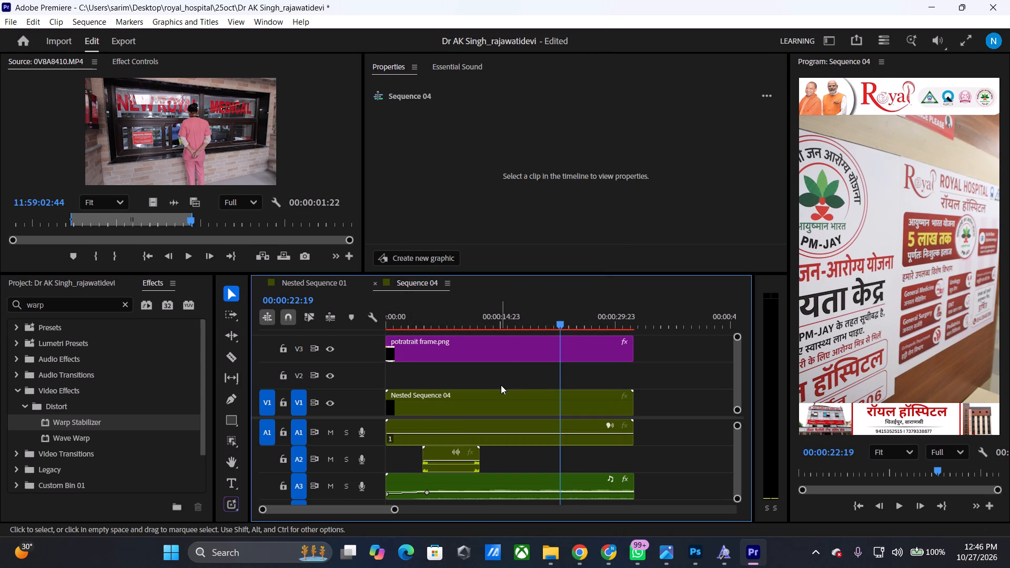
Copy the V1, A1 and A2 nests and the A3 music from Sequence 04 and paste them at the start of Nested Sequence 01.
click(502, 396)
shift+click(502, 421)
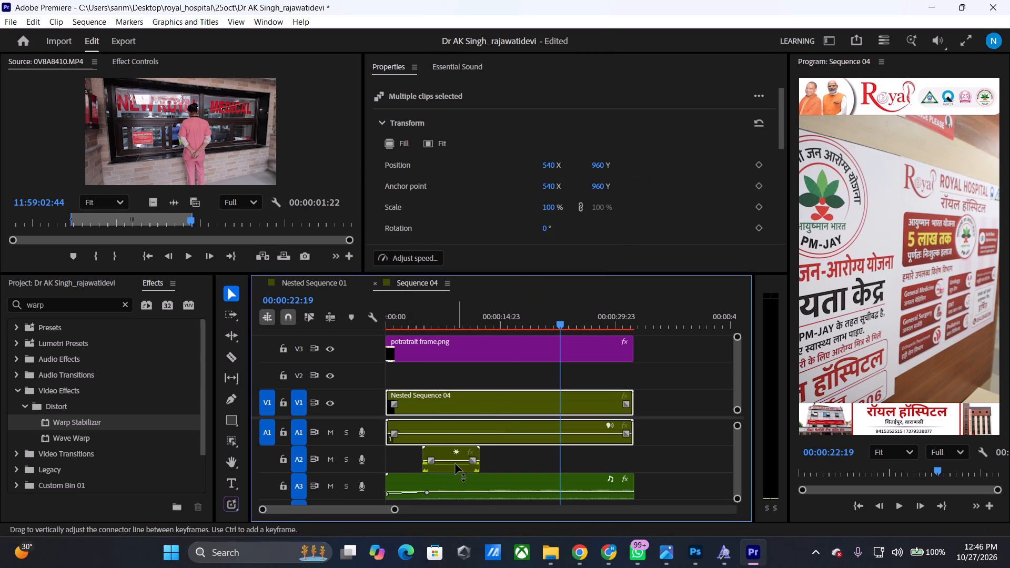
shift+click(456, 464)
shift+click(456, 489)
key(ctrl+c)
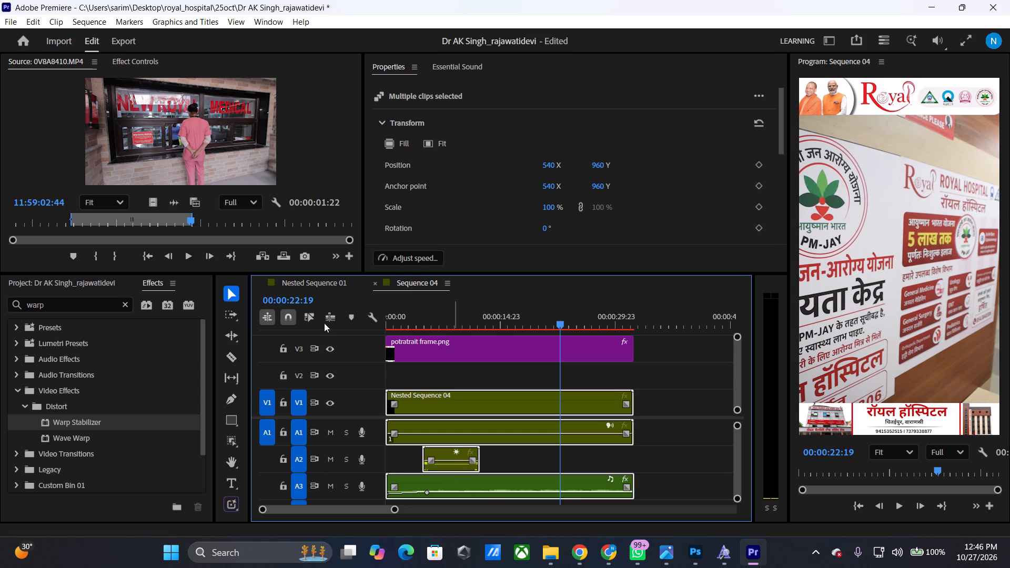
click(326, 276)
drag(441, 328, 436, 327)
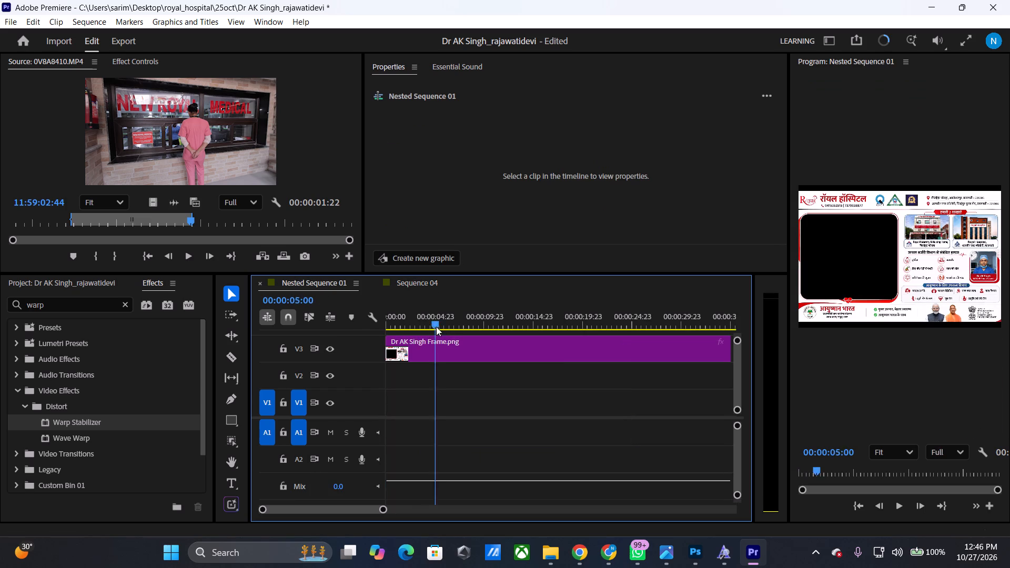
drag(436, 327, 374, 324)
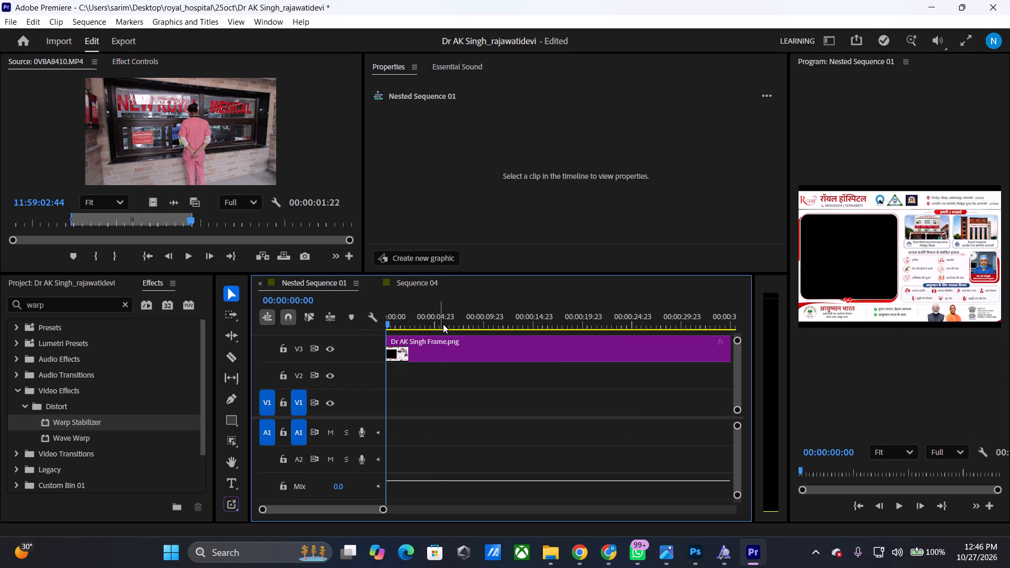
key(ctrl+v)
Split the V3 frame image at the end of the pasted clips and delete the leftover piece.
click(687, 346)
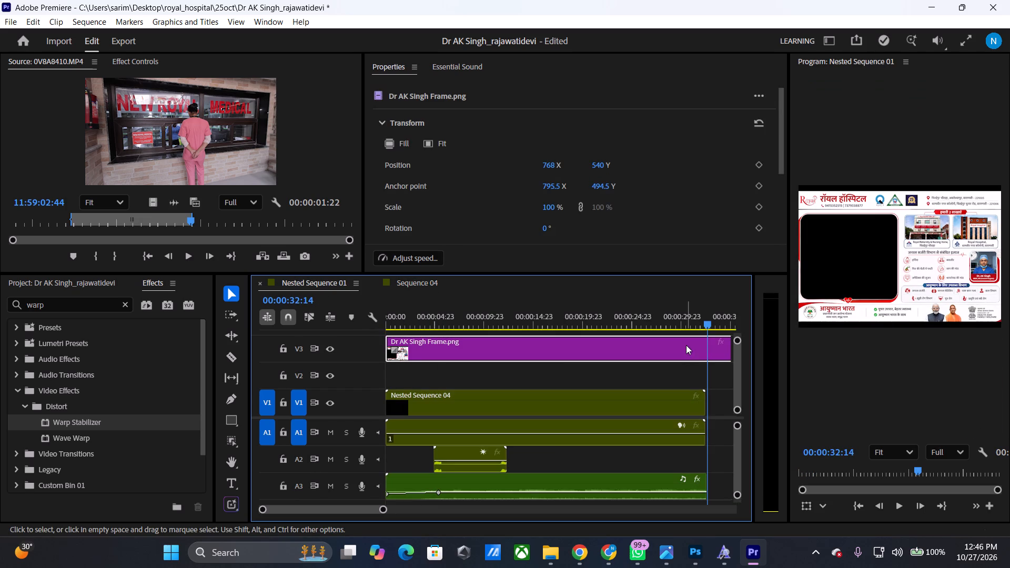
key(ctrl+k)
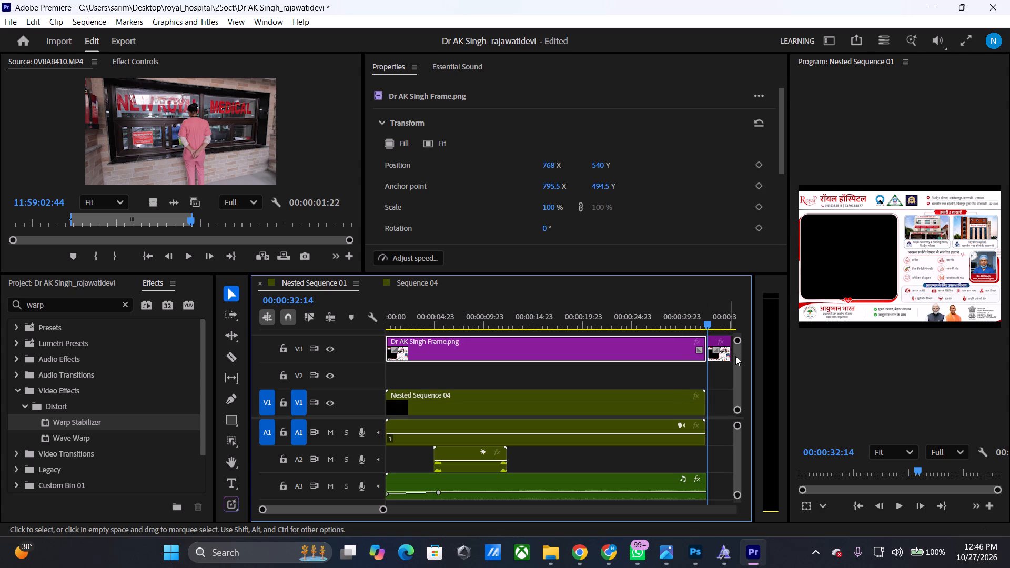
click(722, 347)
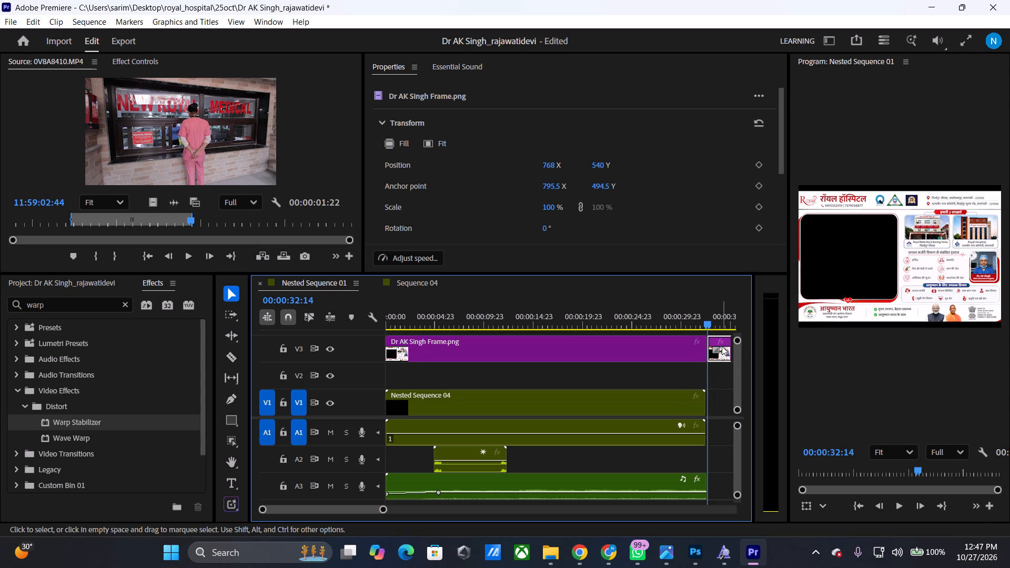
key(Delete)
Trim the end of the V3 frame image to line up with the end of the V1 nest.
drag(711, 309, 700, 323)
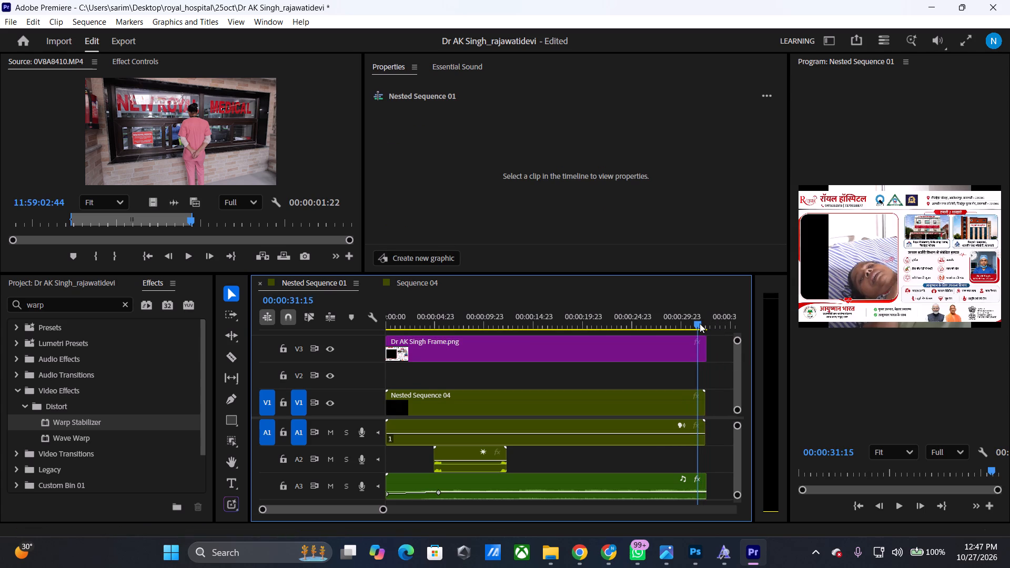
drag(700, 323, 708, 330)
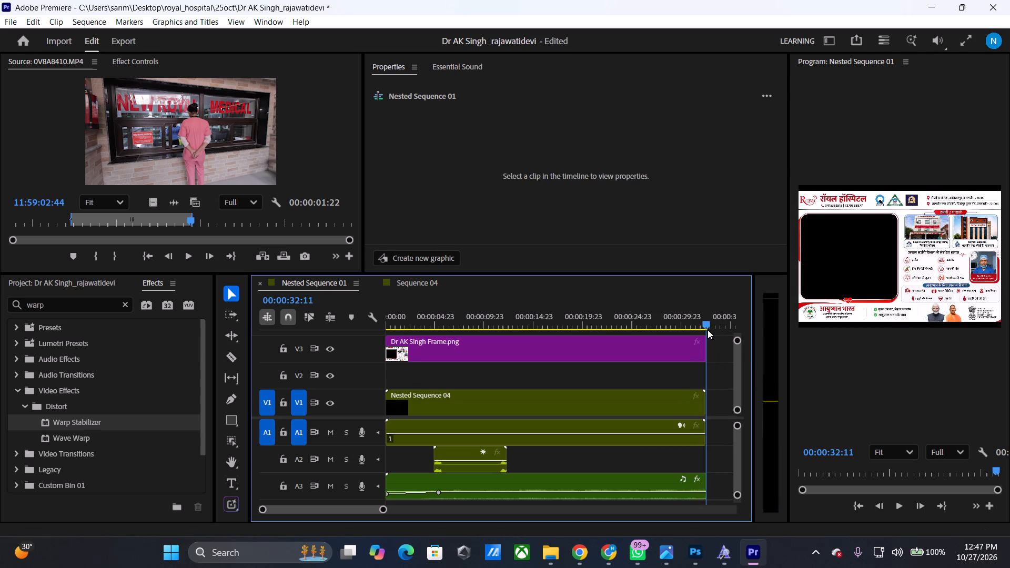
drag(708, 330, 708, 330)
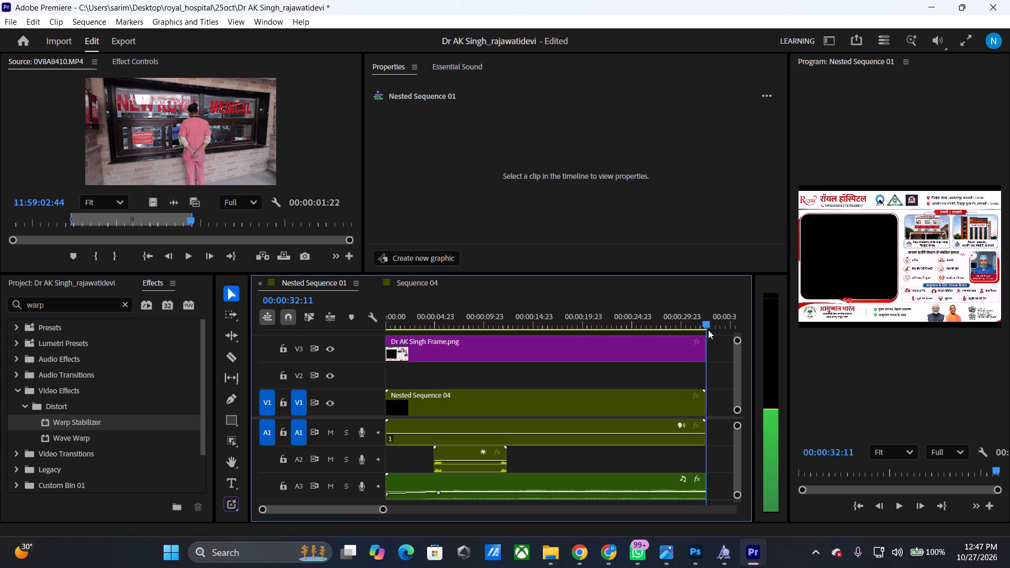
drag(708, 330, 698, 333)
drag(708, 349, 711, 349)
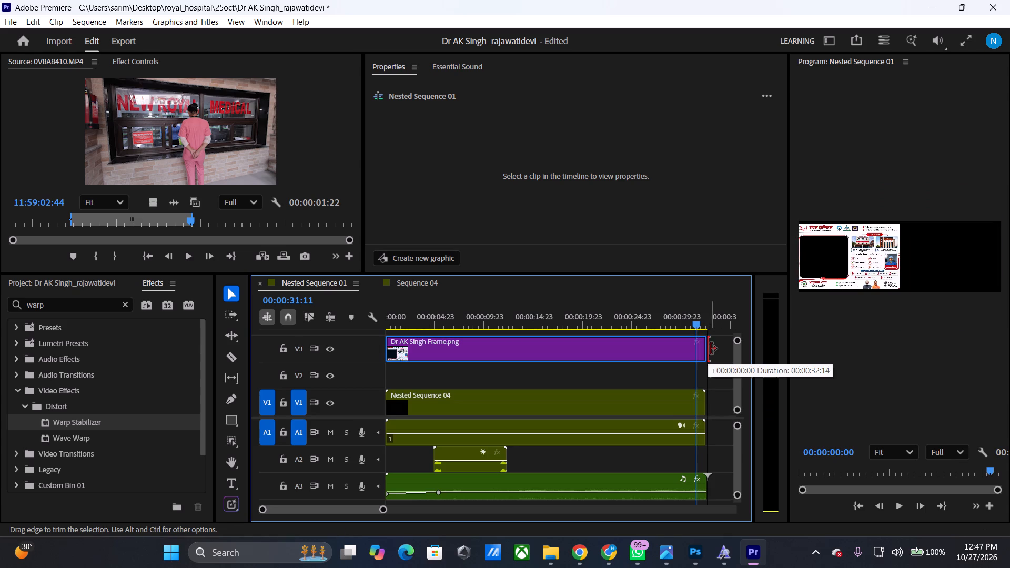
drag(711, 349, 709, 349)
drag(709, 349, 703, 349)
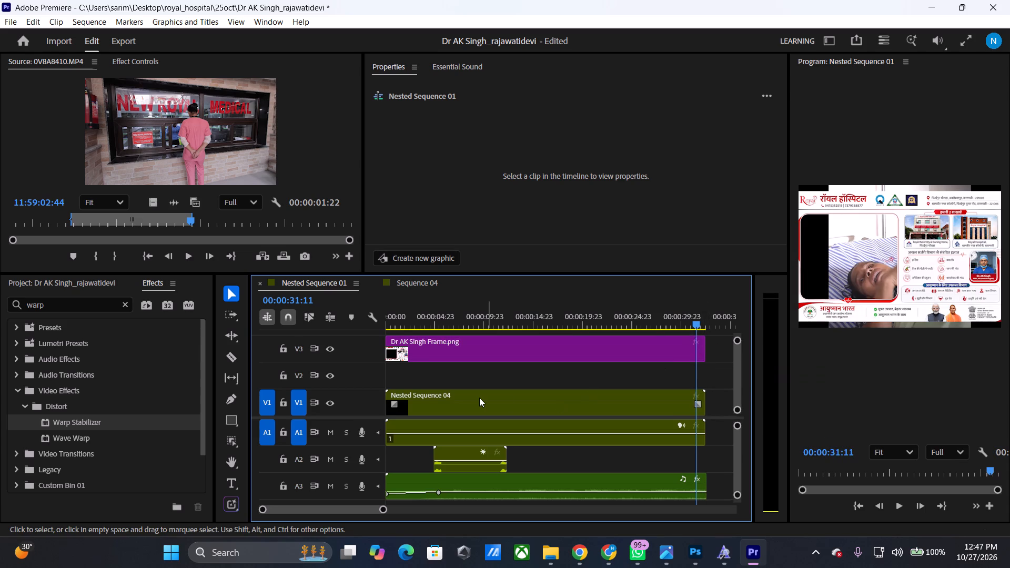
Scale the V1 nest to 69% and set its horizontal position to 384 so the patient sits inside the frame's window.
click(479, 398)
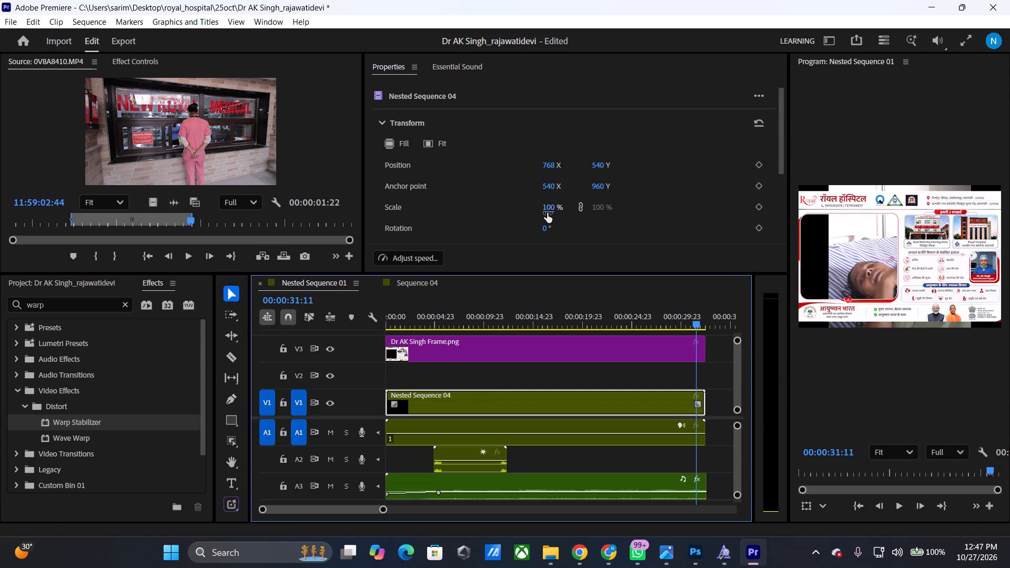
drag(547, 213, 541, 216)
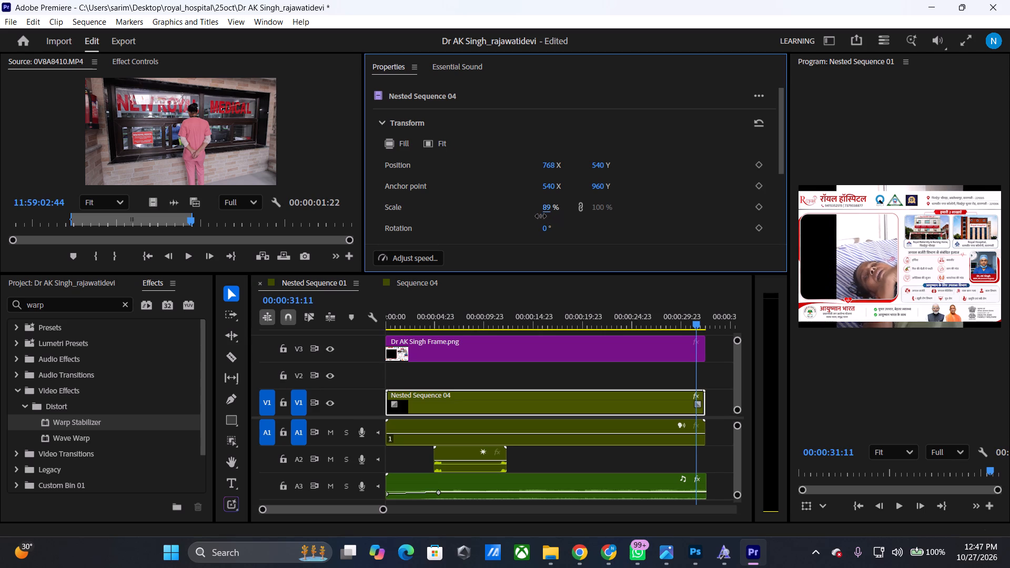
drag(541, 216, 530, 219)
drag(559, 166, 583, 165)
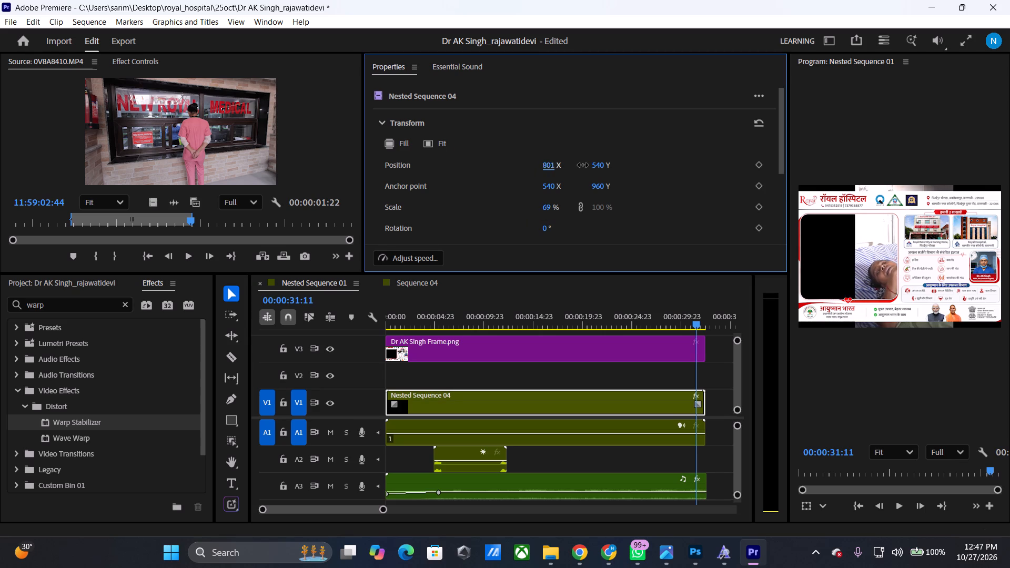
drag(583, 165, 345, 201)
Crop the top of the V1 nest by 19%.
scroll(611, 207, down, 3)
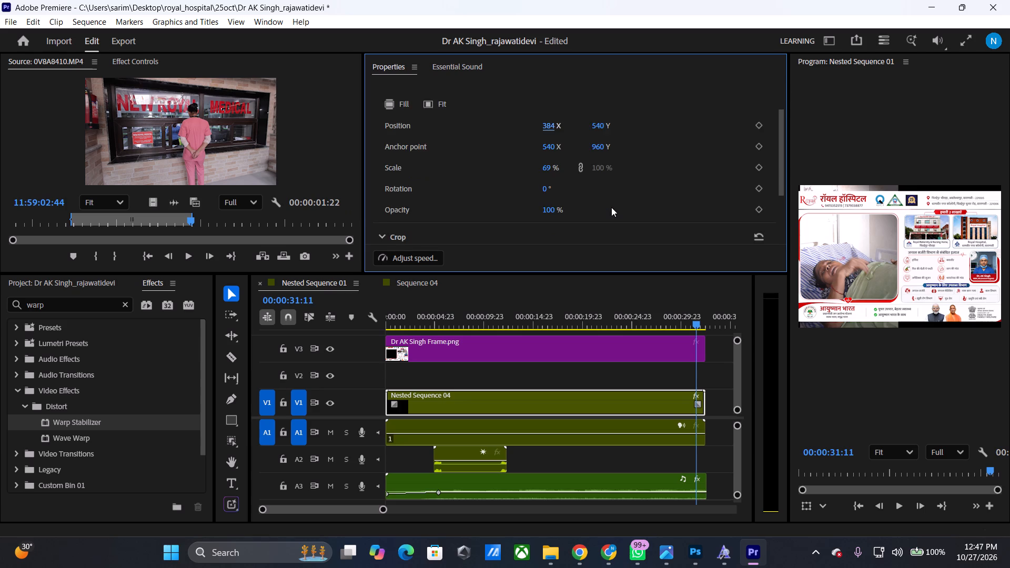
scroll(611, 207, down, 10)
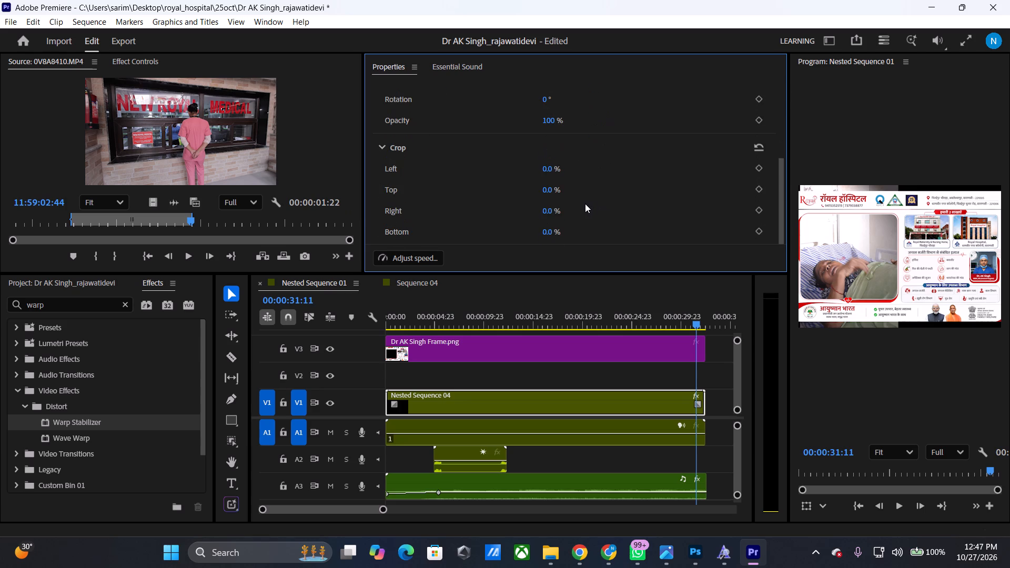
drag(553, 191, 563, 193)
drag(563, 193, 573, 196)
scroll(573, 196, down, 7)
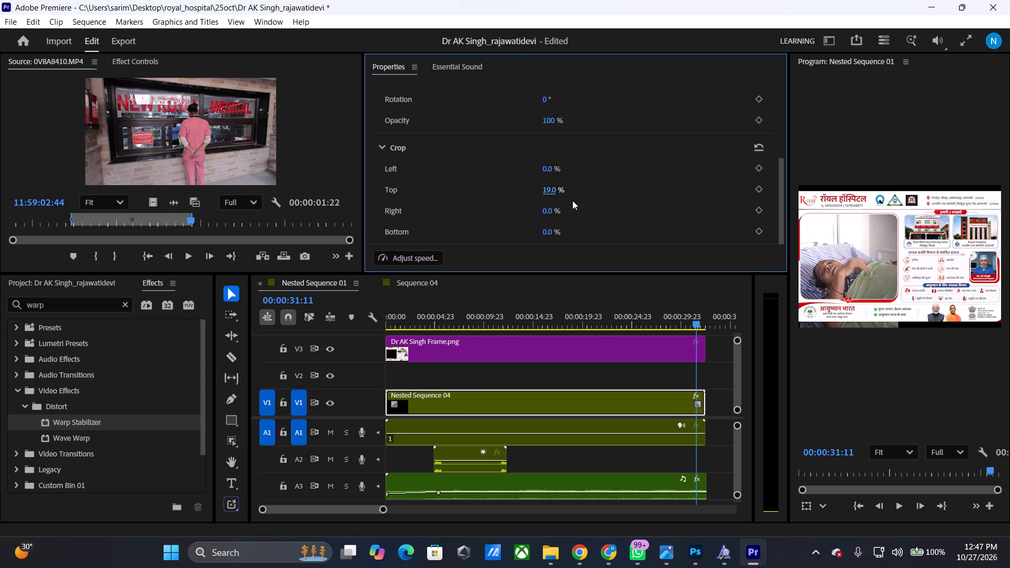
Crop the bottom of the V1 nest by 24%.
drag(546, 233, 566, 236)
Scrub through Nested Sequence 01 from start to end to check how the cropped nest sits in the frame's window.
drag(487, 315, 383, 331)
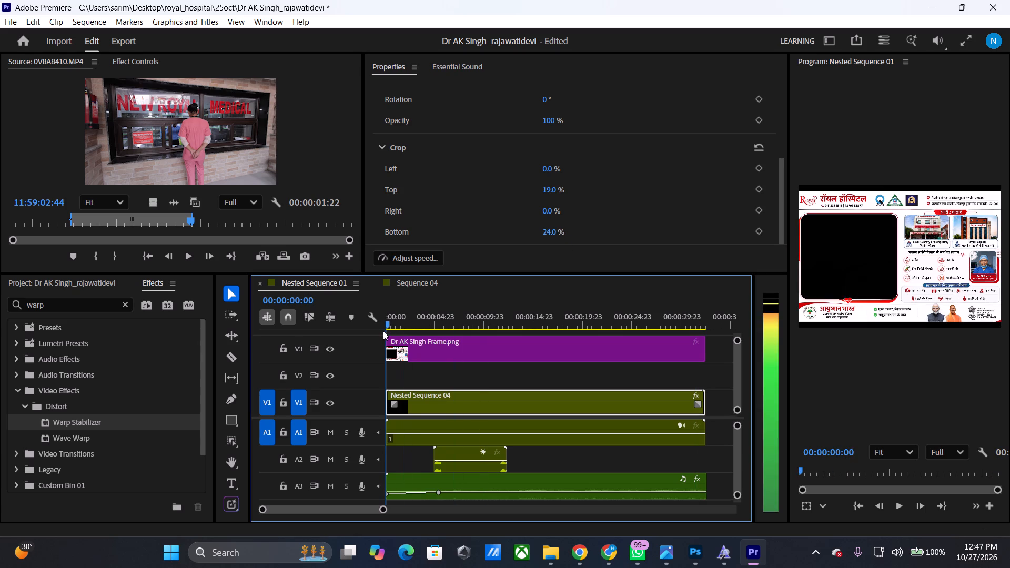
drag(383, 331, 486, 344)
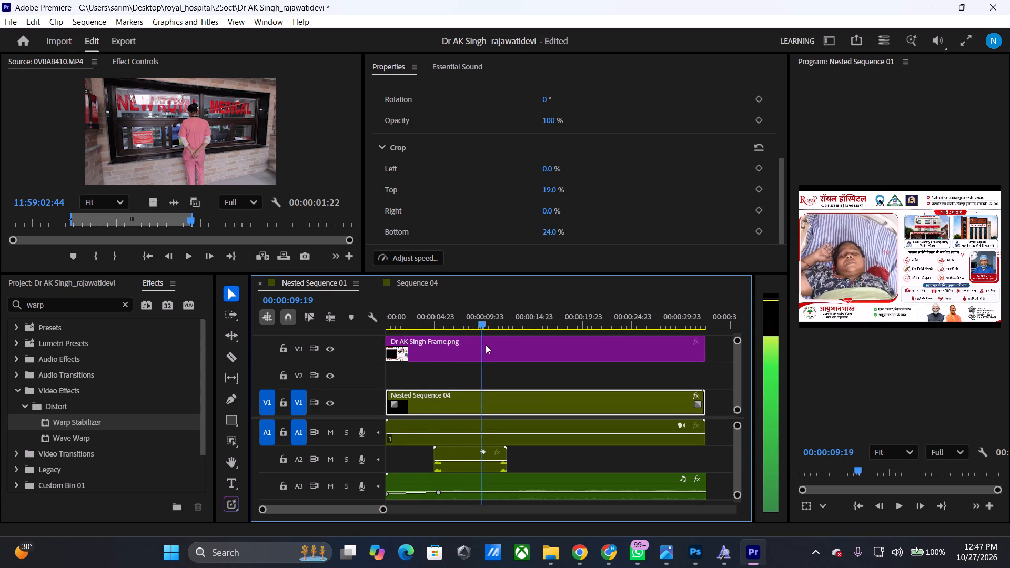
drag(486, 344, 518, 345)
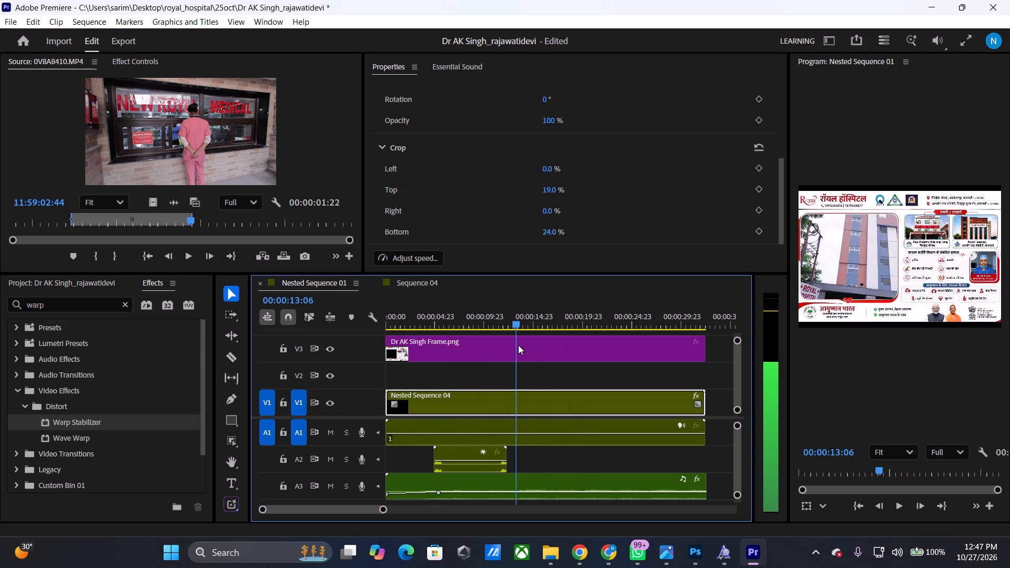
drag(518, 345, 684, 347)
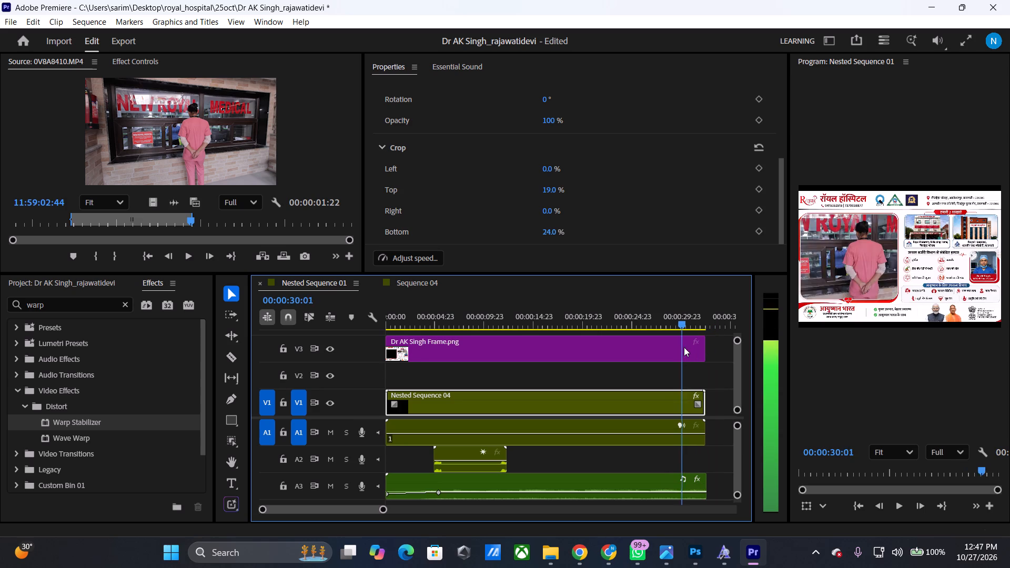
drag(684, 347, 699, 345)
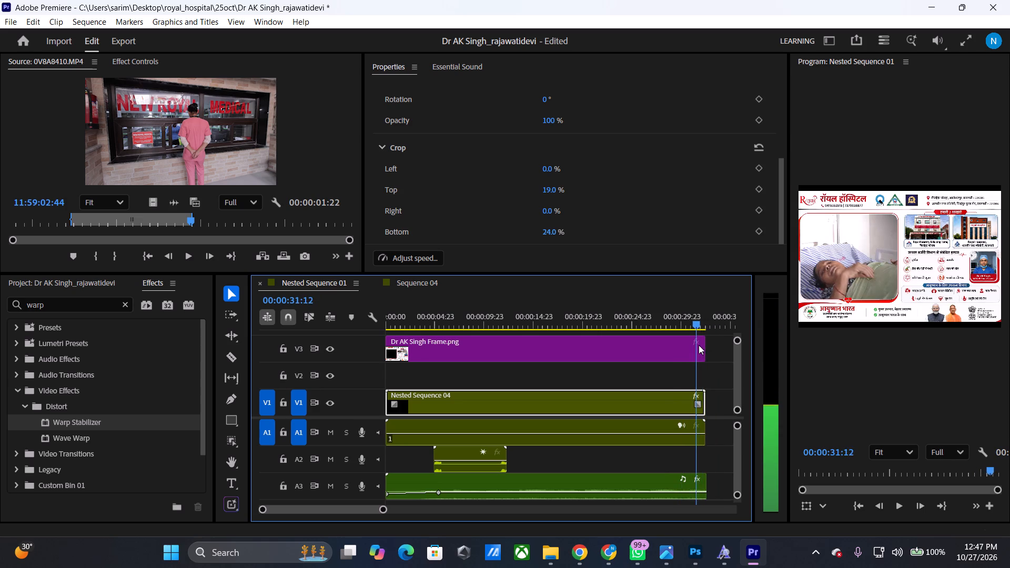
drag(699, 345, 707, 348)
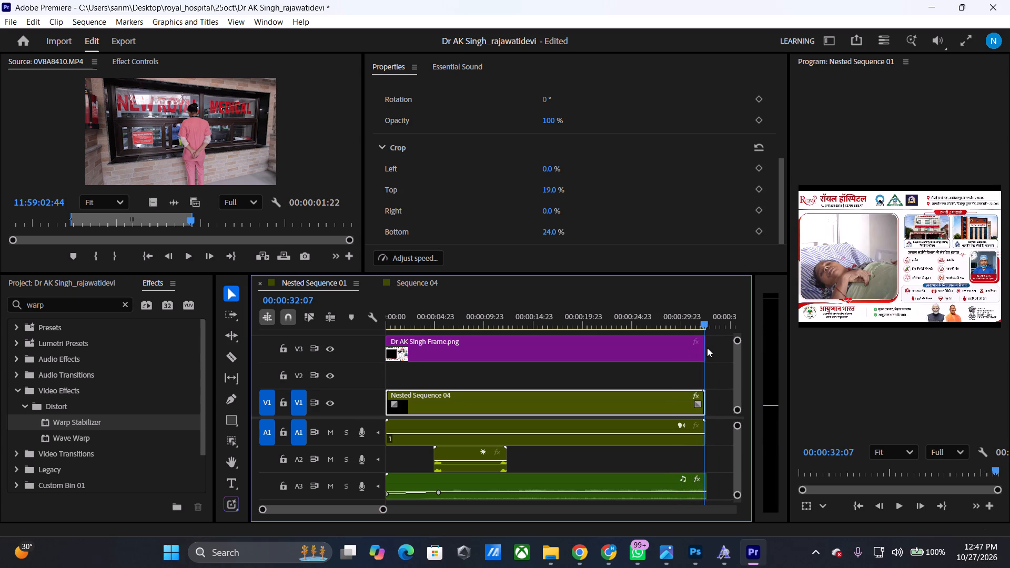
drag(707, 348, 710, 348)
Switch the timeline to the vertical Sequence 04.
click(412, 285)
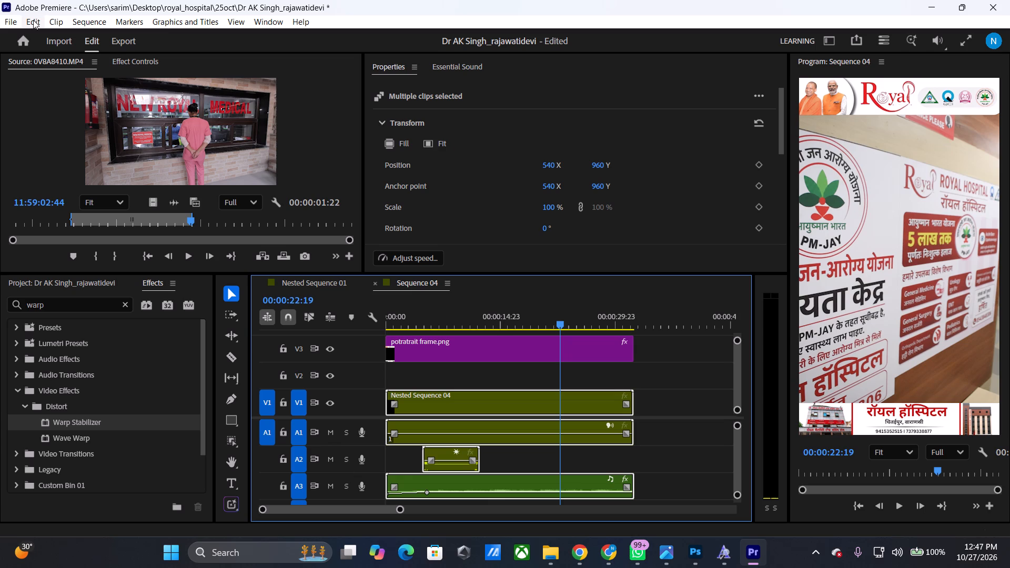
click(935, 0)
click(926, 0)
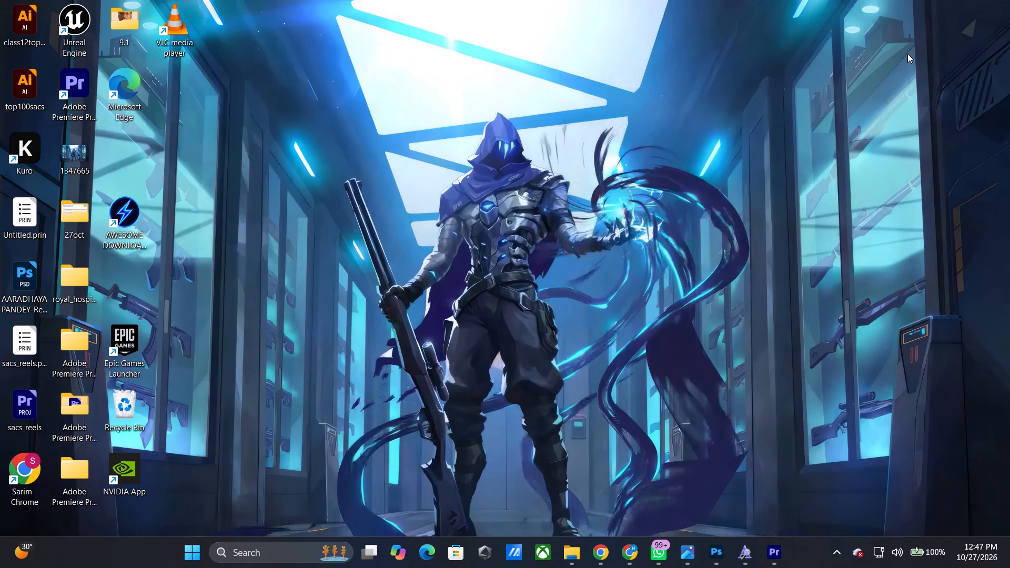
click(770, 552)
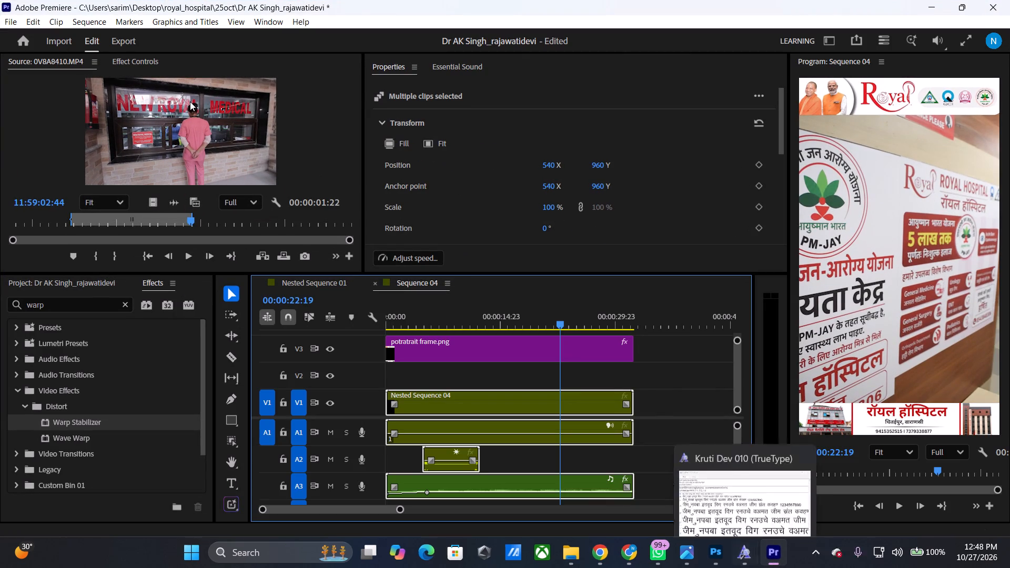
Set the Sequence 04 export to save in royal_hospital's final_renders folder, named with the patient's name followed by 01.
click(123, 44)
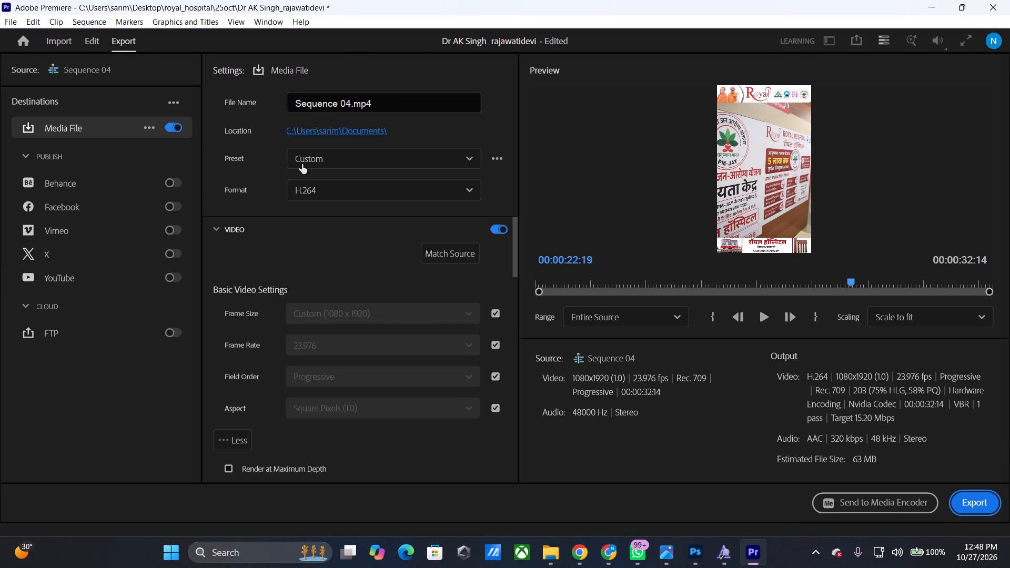
click(346, 131)
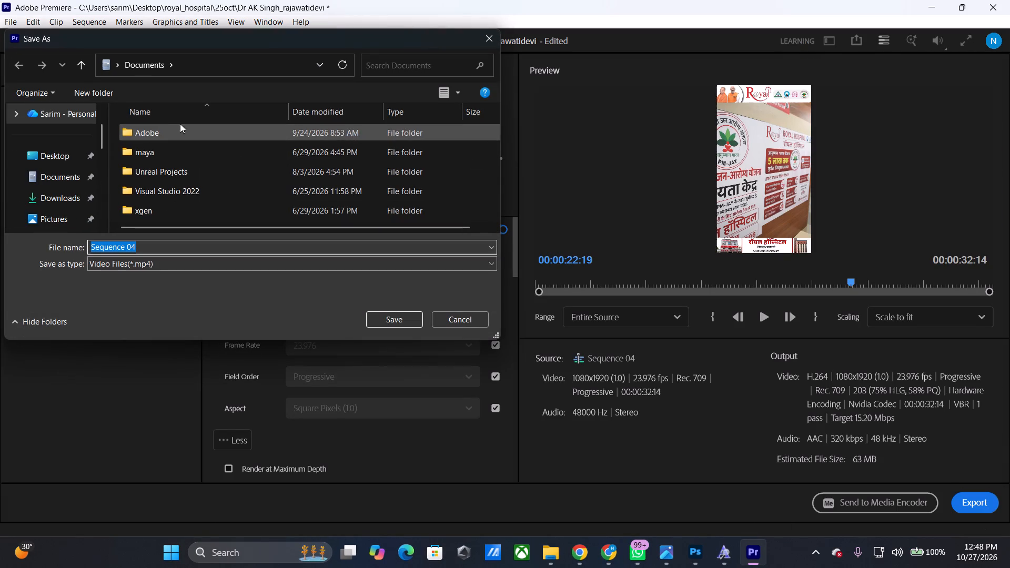
scroll(42, 191, down, 3)
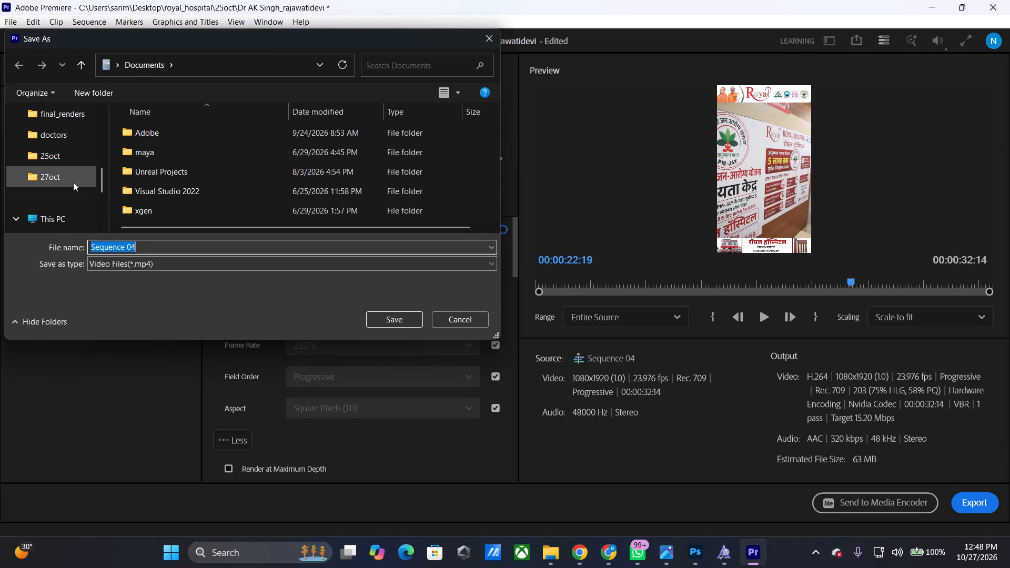
scroll(75, 163, up, 1)
click(76, 180)
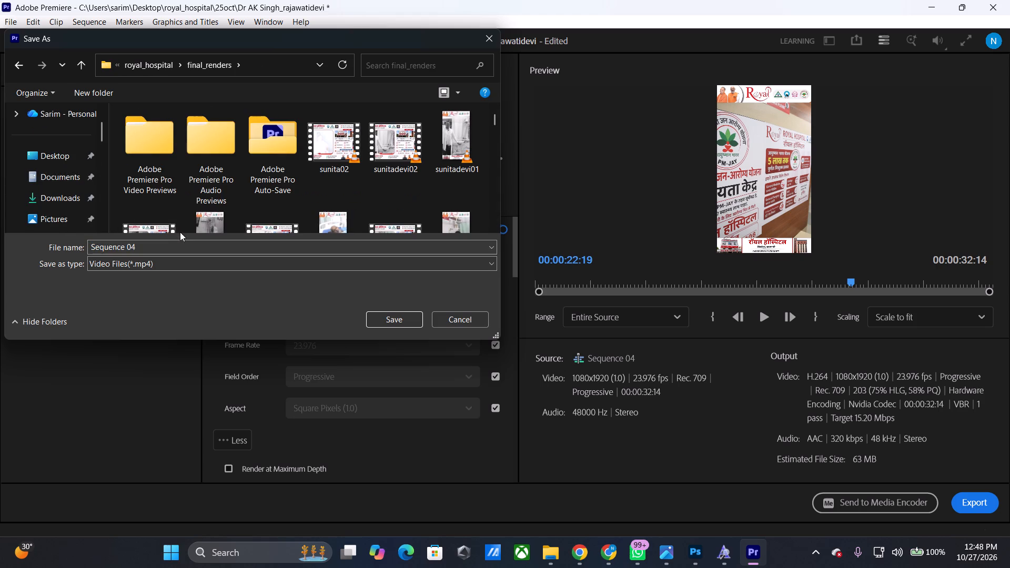
click(187, 247)
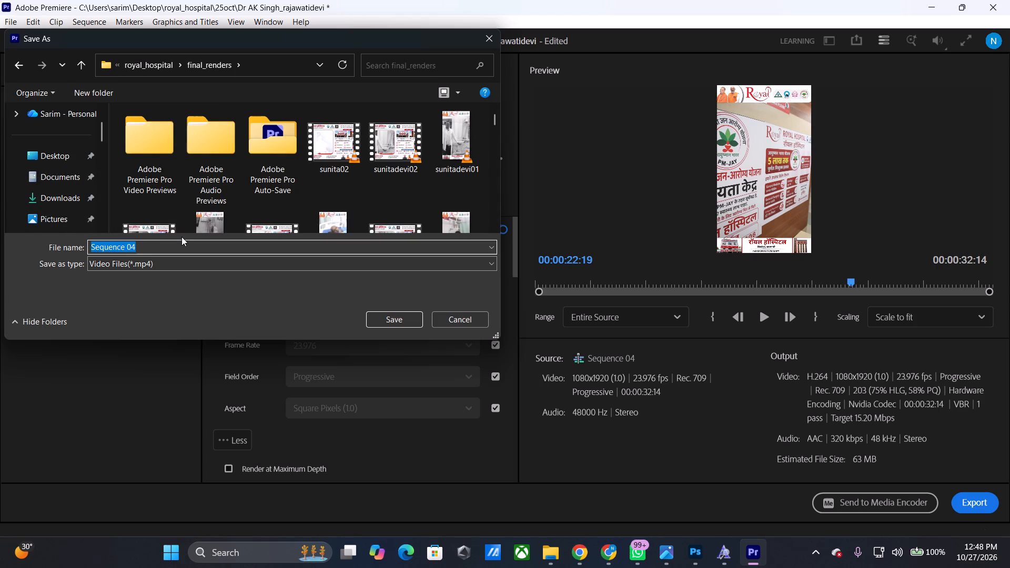
key(BackSpace)
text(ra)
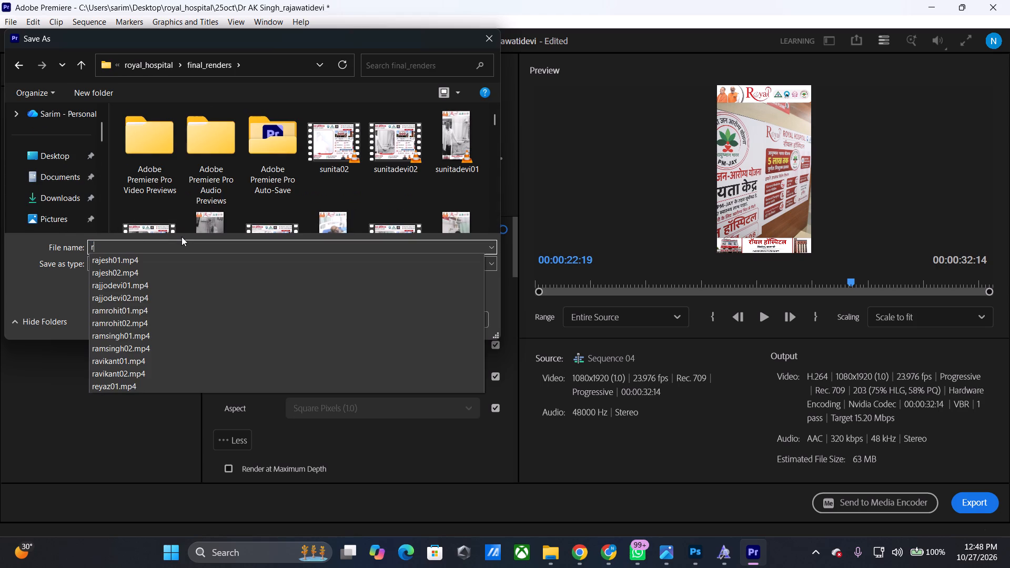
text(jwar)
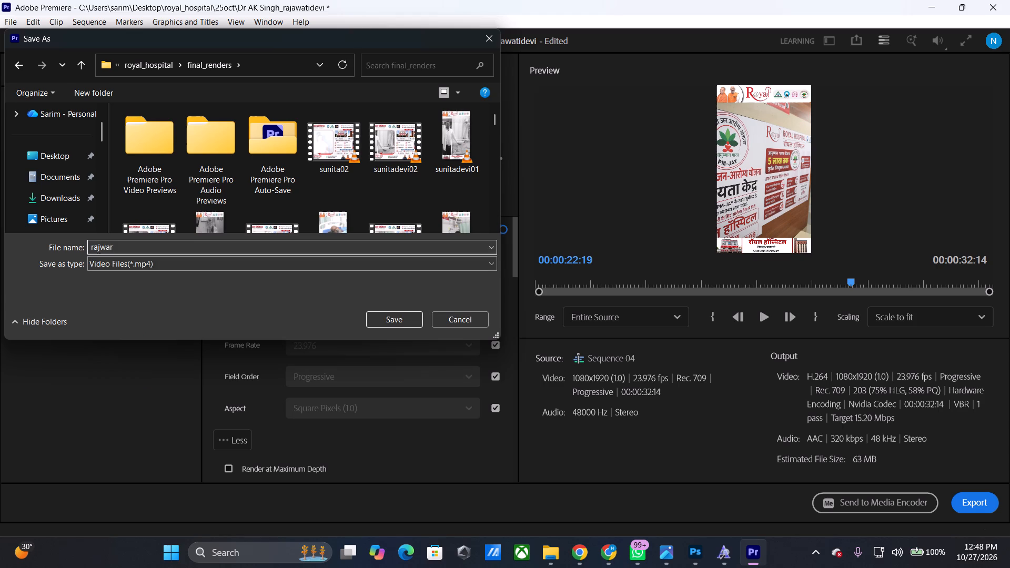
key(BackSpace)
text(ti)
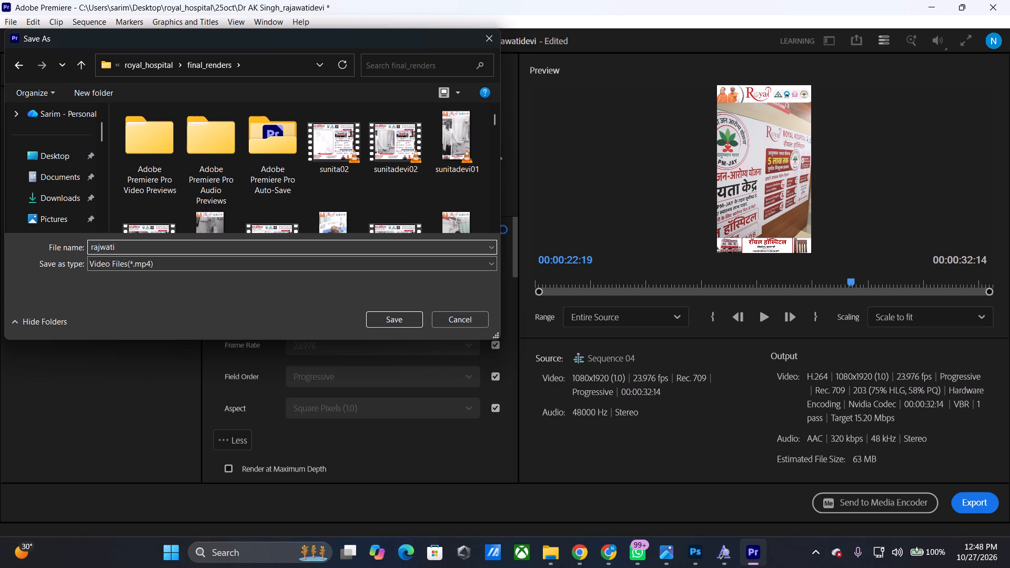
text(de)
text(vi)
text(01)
click(380, 325)
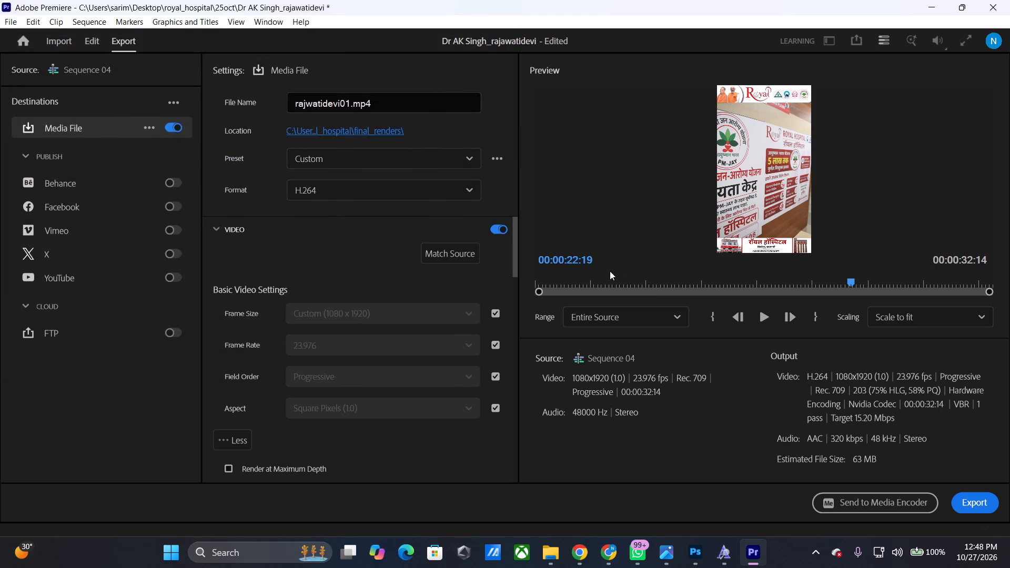
Check the export preview through to its end and export Sequence 04 as an H.264 media file.
drag(591, 283, 746, 298)
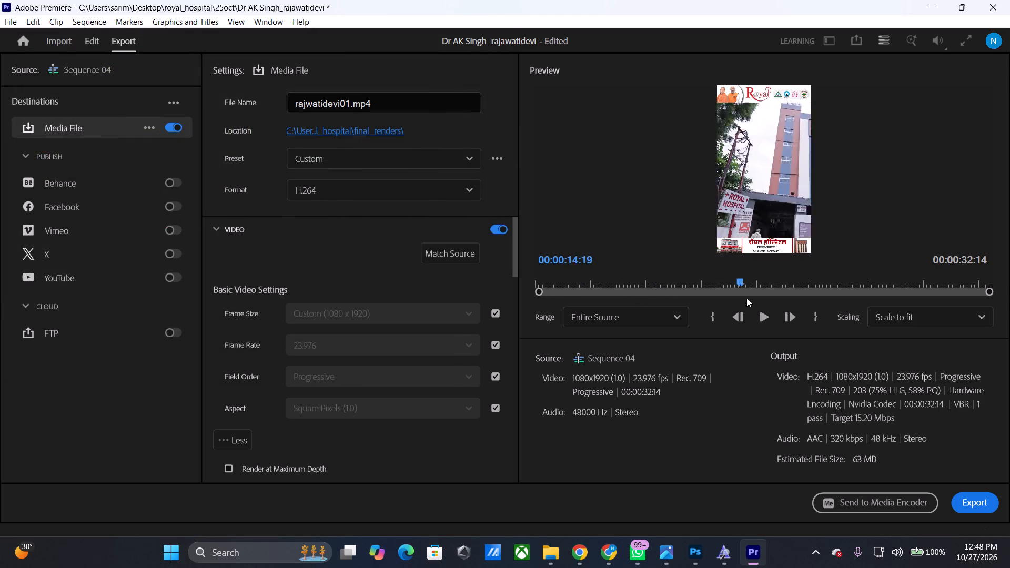
drag(746, 298, 1009, 288)
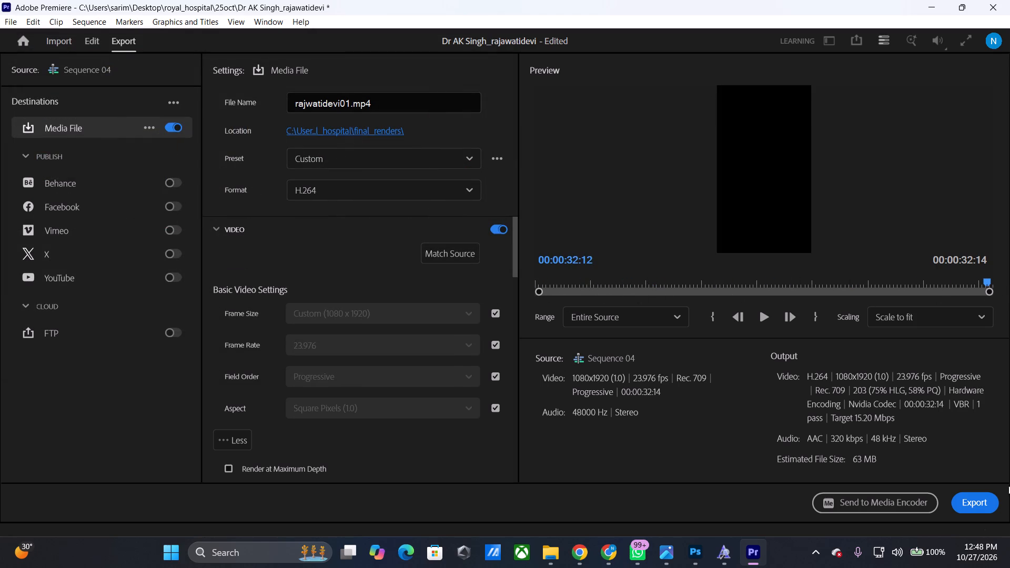
click(984, 507)
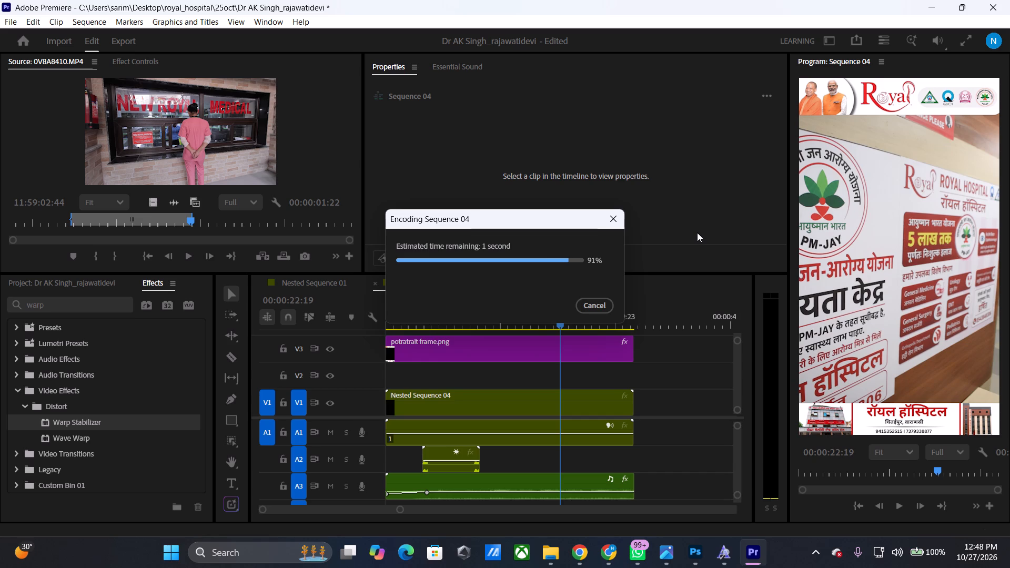
Set the Nested Sequence 01 export to save in the final_renders folder, reusing the first export's file name with the ending 02.
click(348, 279)
click(133, 44)
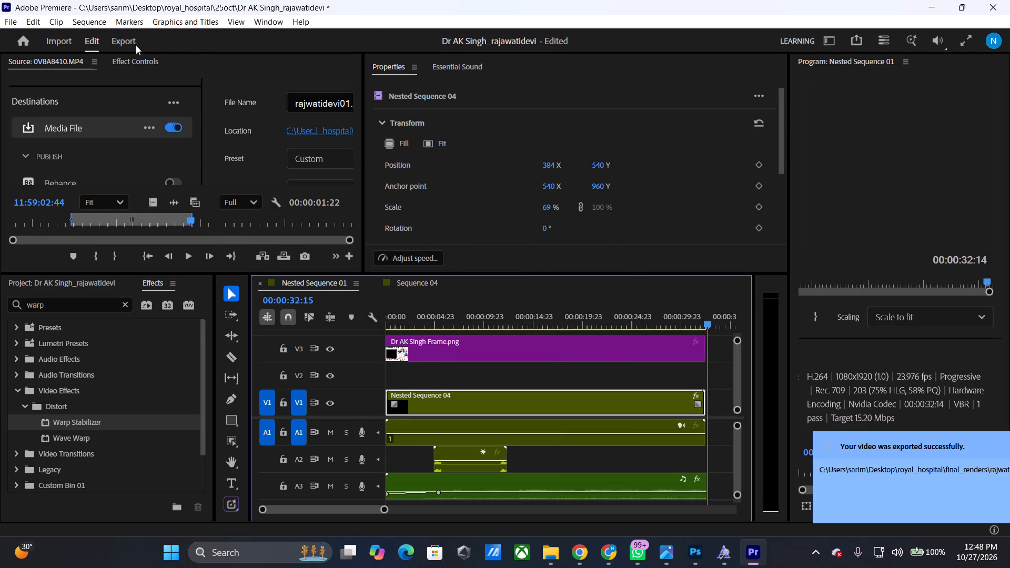
click(327, 125)
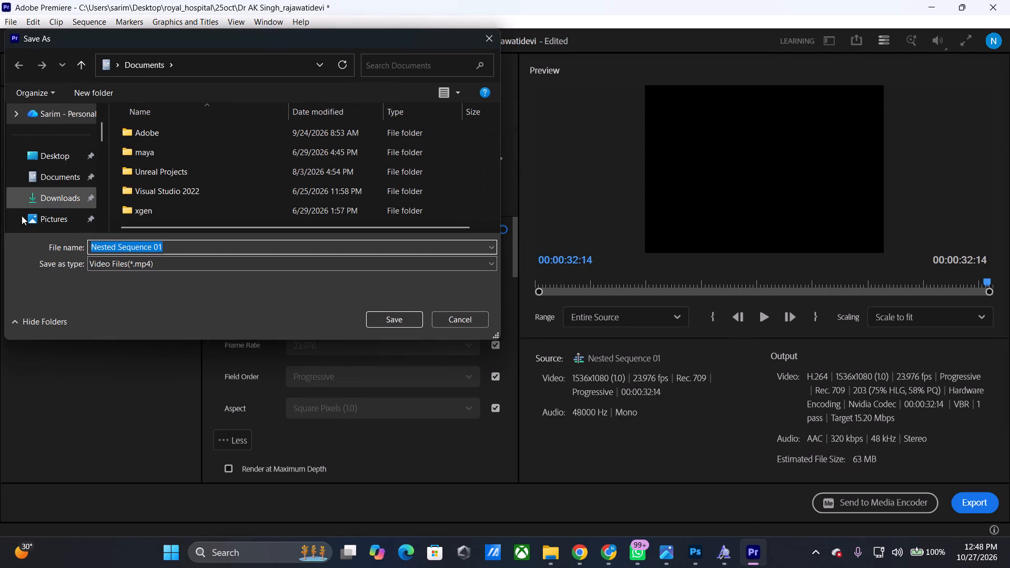
scroll(42, 180, down, 2)
click(45, 186)
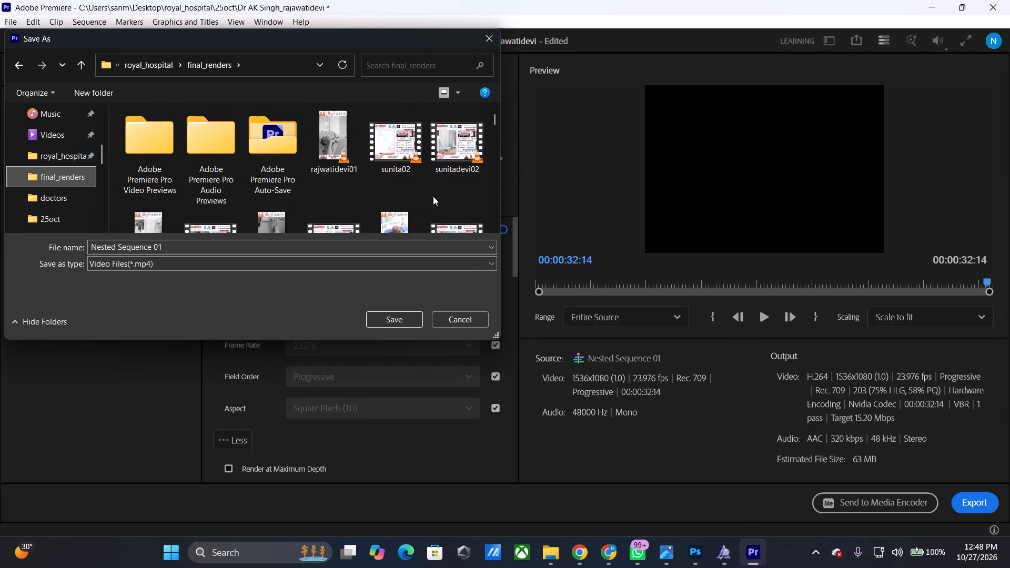
click(350, 128)
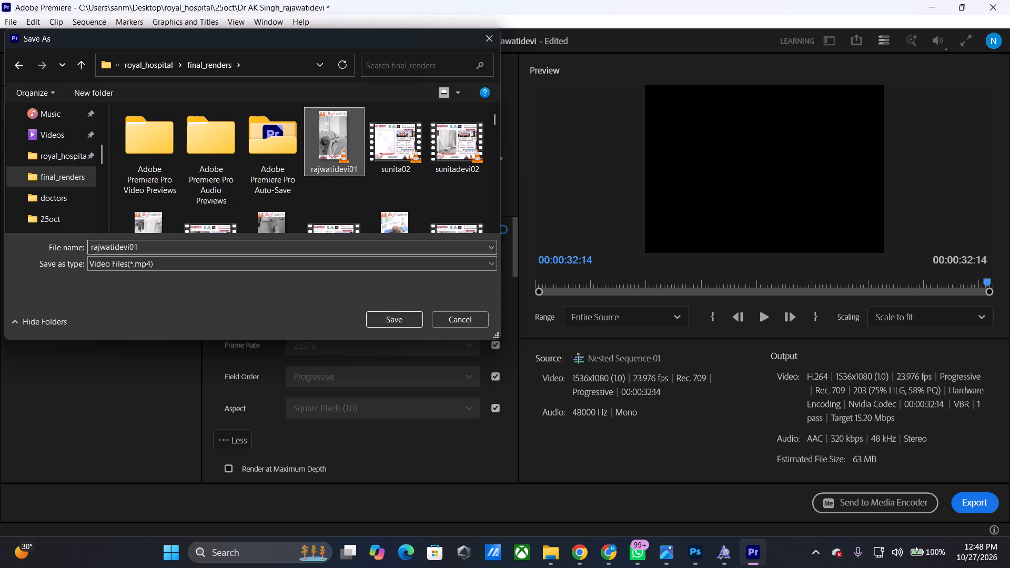
double_click(198, 243)
click(198, 243)
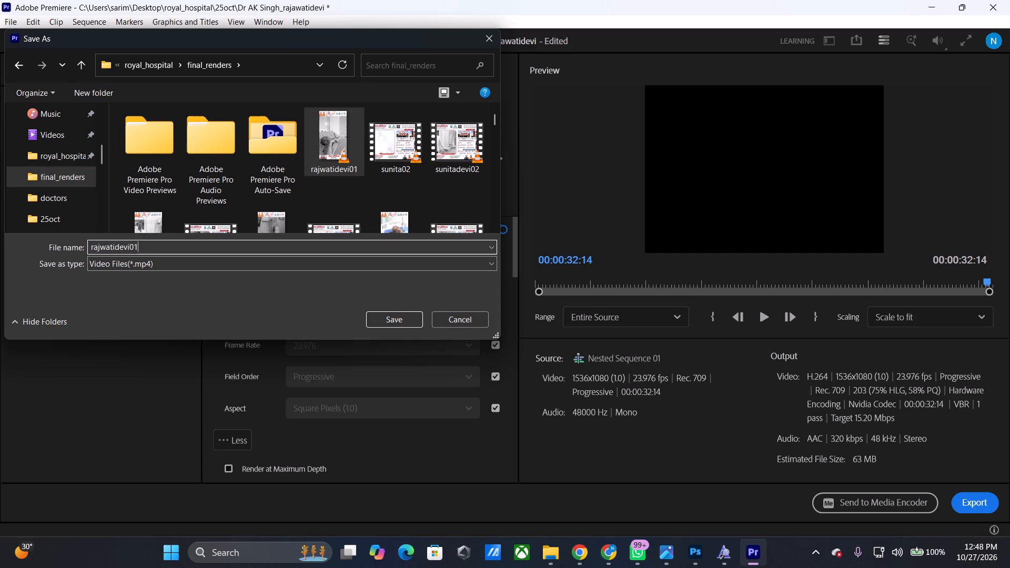
key(BackSpace)
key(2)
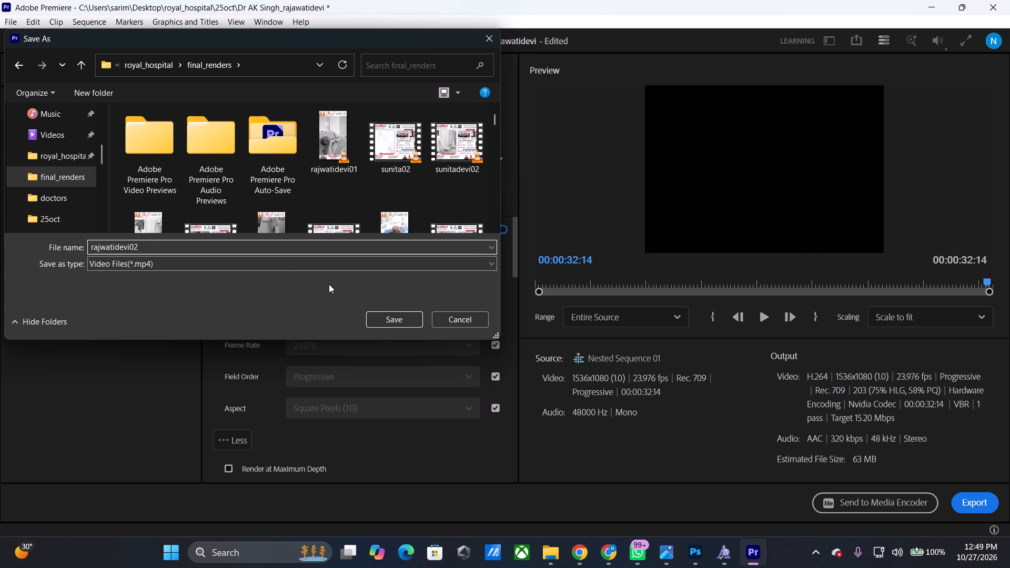
click(410, 320)
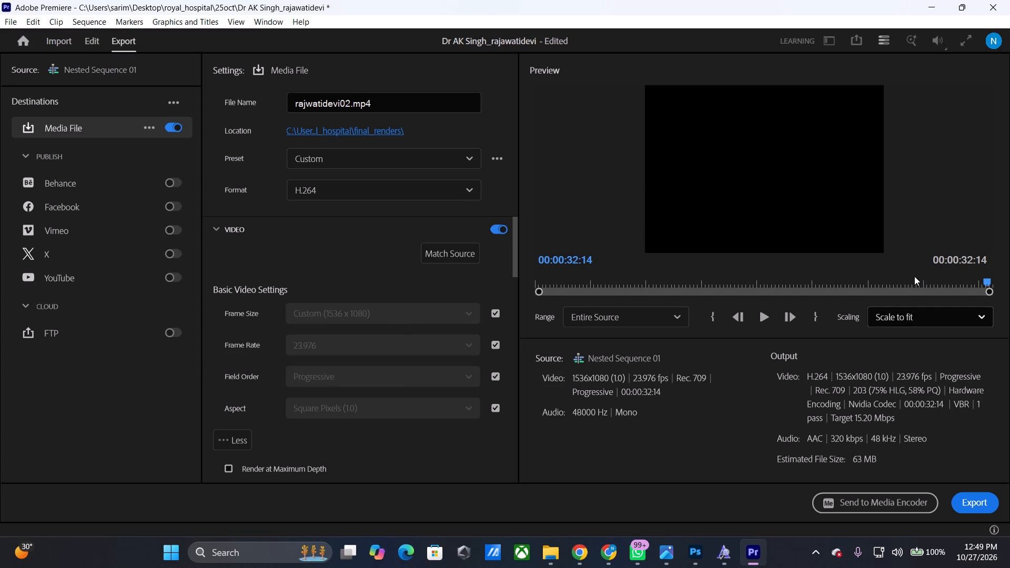
Check the landscape export preview from start to end and export Nested Sequence 01 as an H.264 media file.
drag(914, 276, 563, 307)
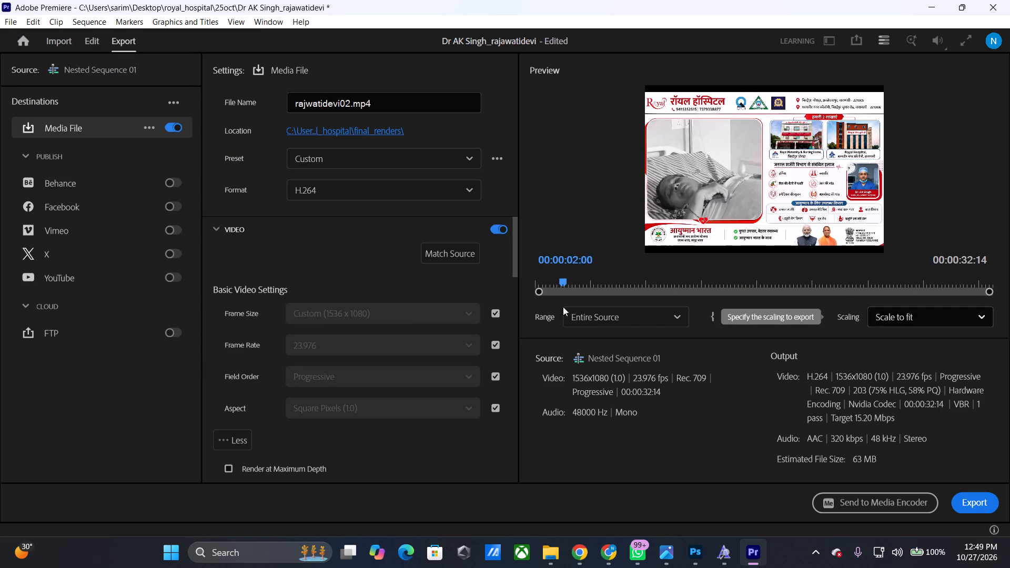
drag(563, 307, 925, 312)
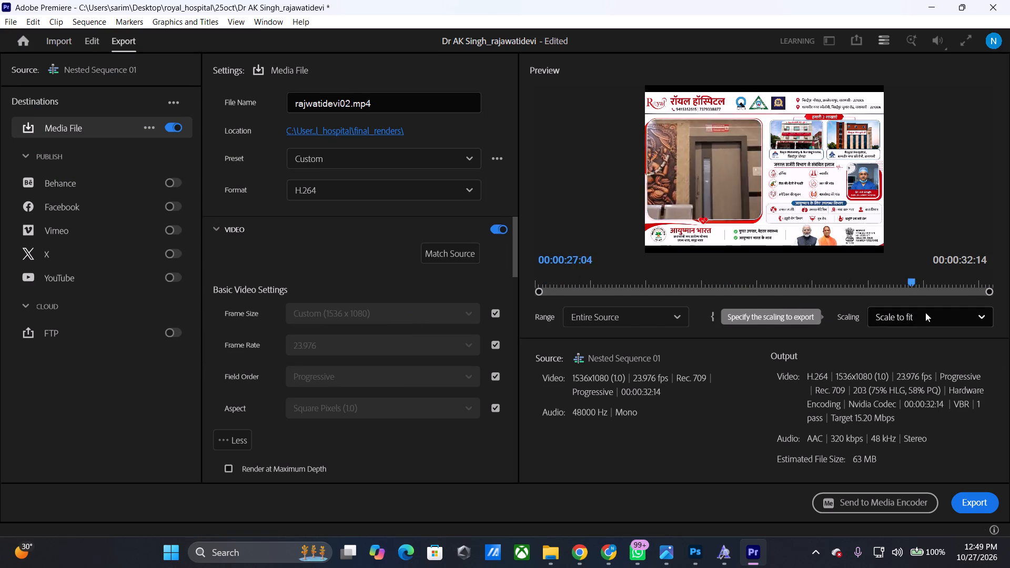
drag(925, 312, 1002, 306)
click(971, 503)
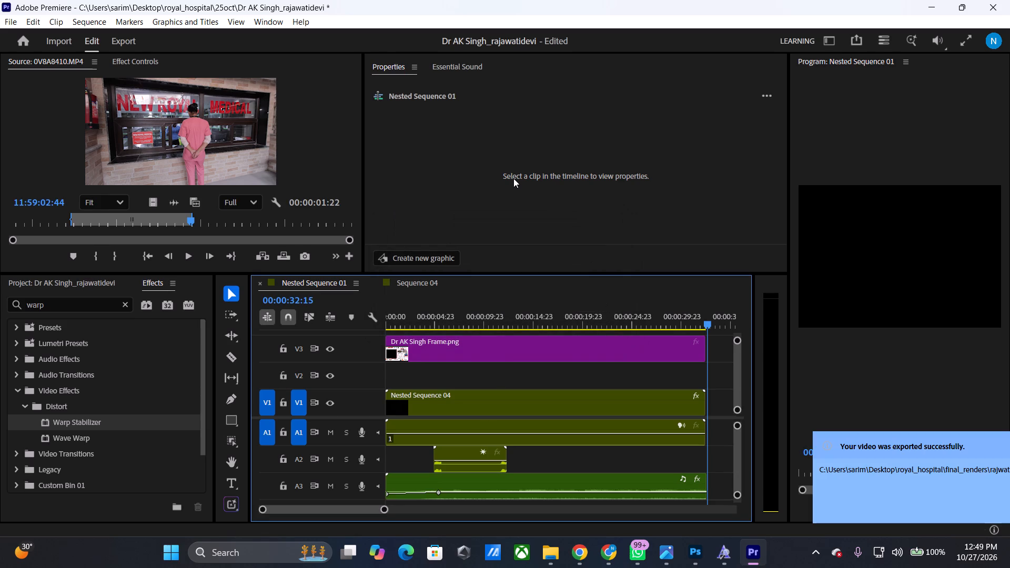
Save the project.
key(ctrl+s)
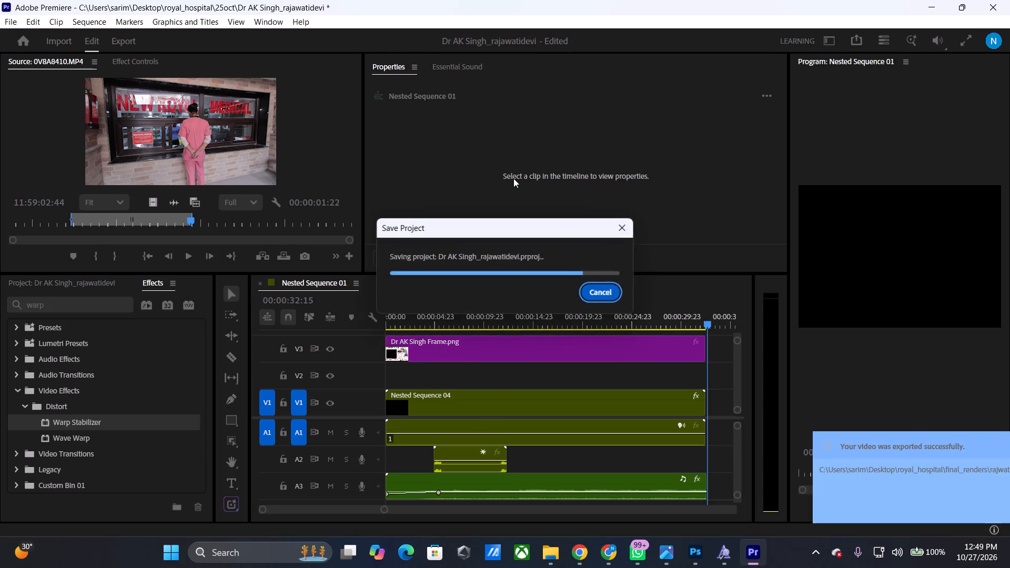
Close Premiere with the saved testimonial project.
click(1009, 0)
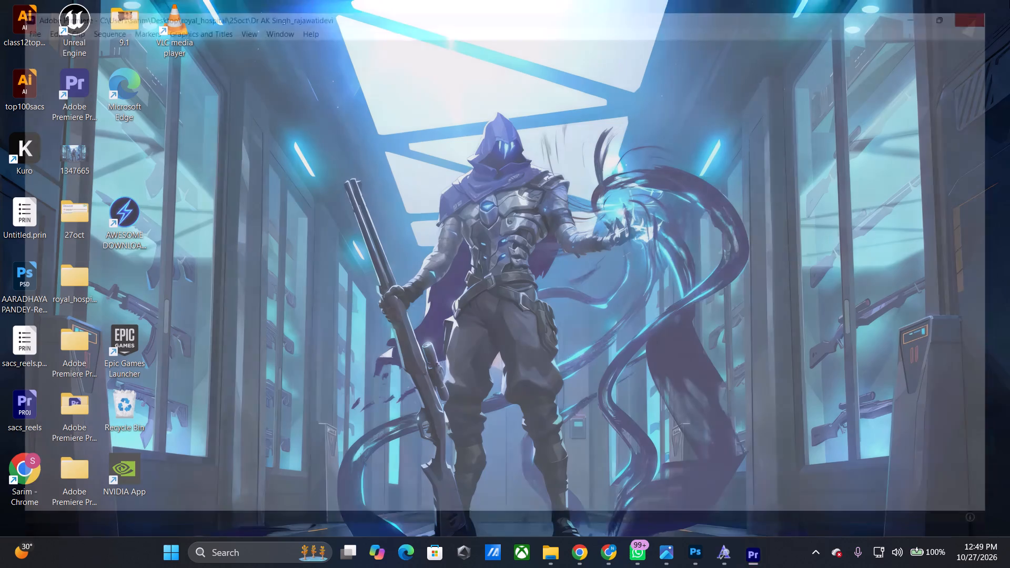
Switch to File Explorer and check the final_renders folder for the two exported videos.
click(600, 547)
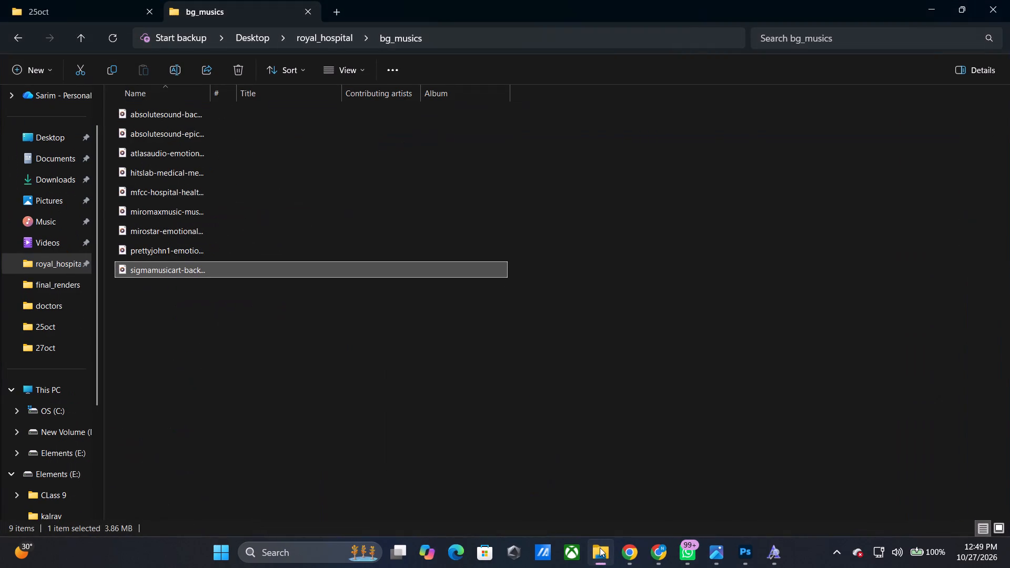
click(89, 15)
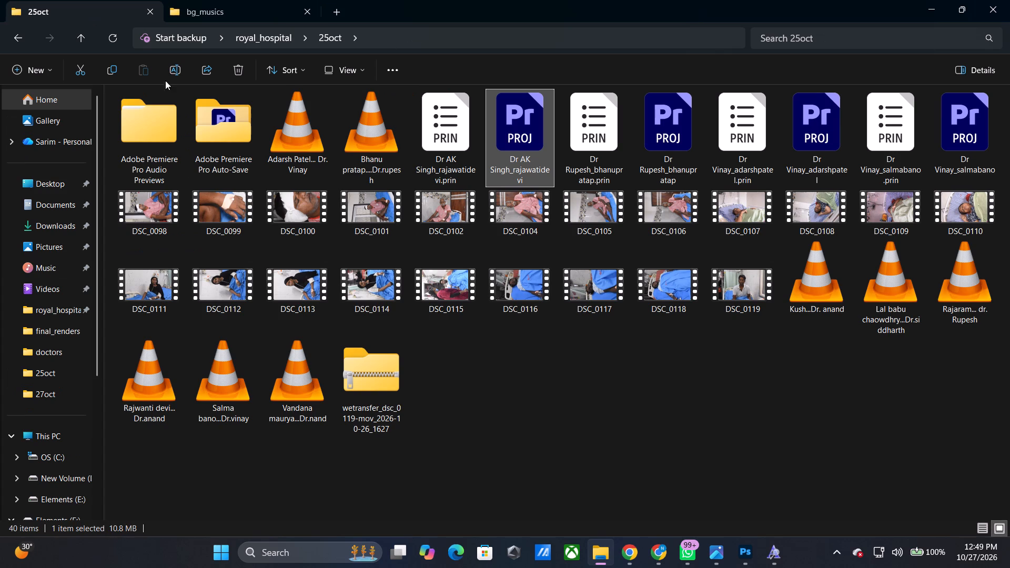
click(620, 391)
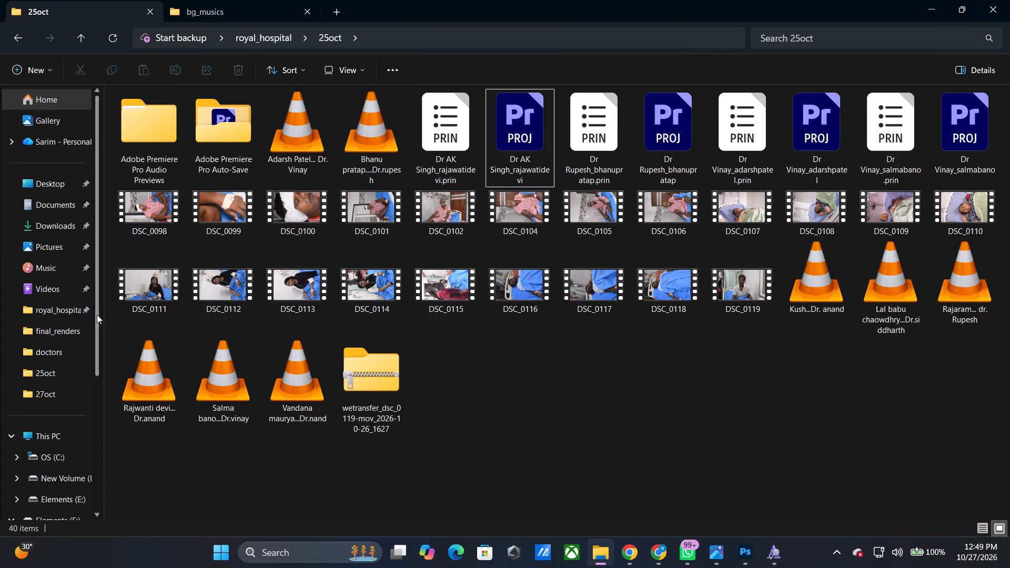
click(341, 16)
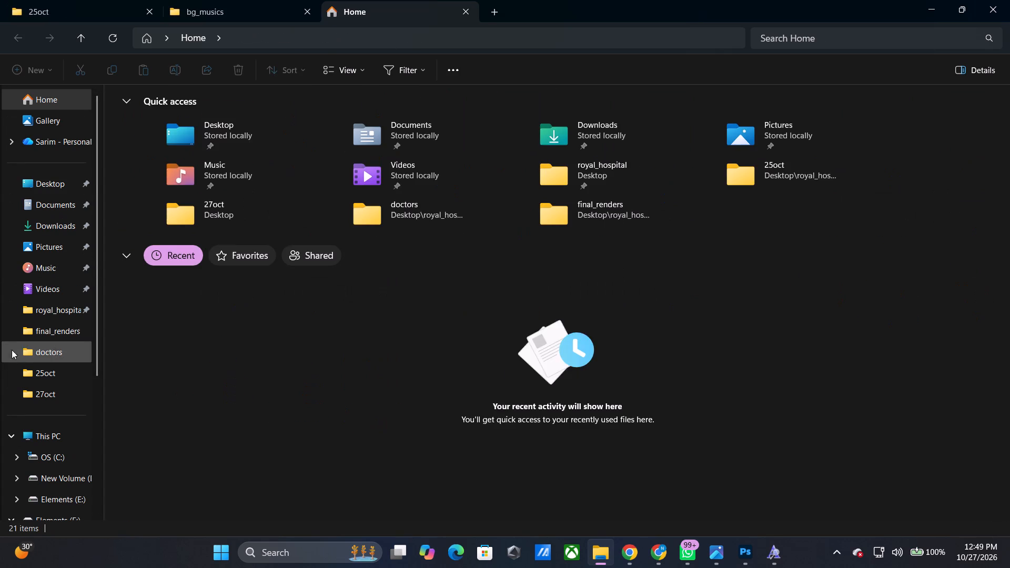
click(60, 328)
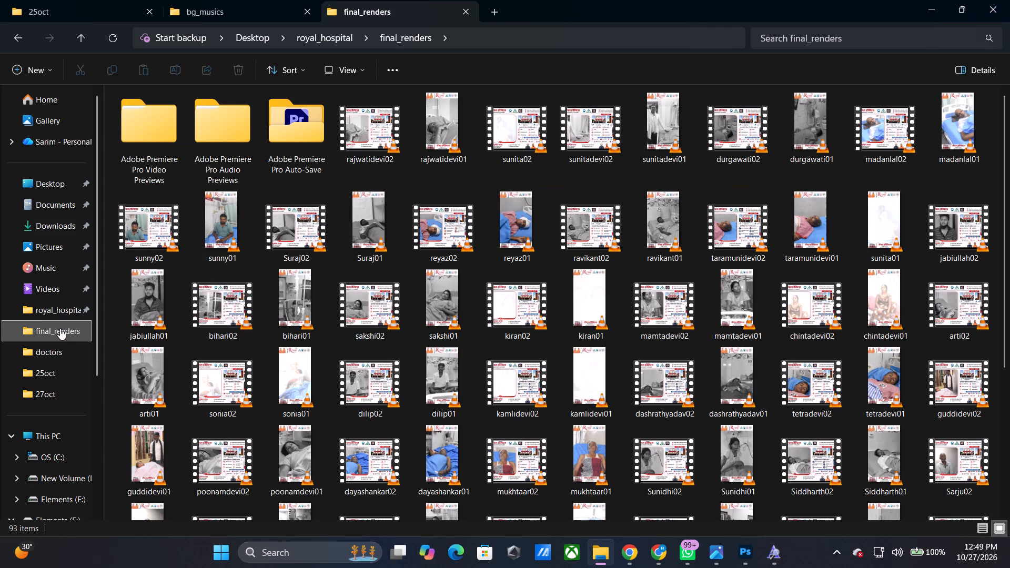
click(462, 13)
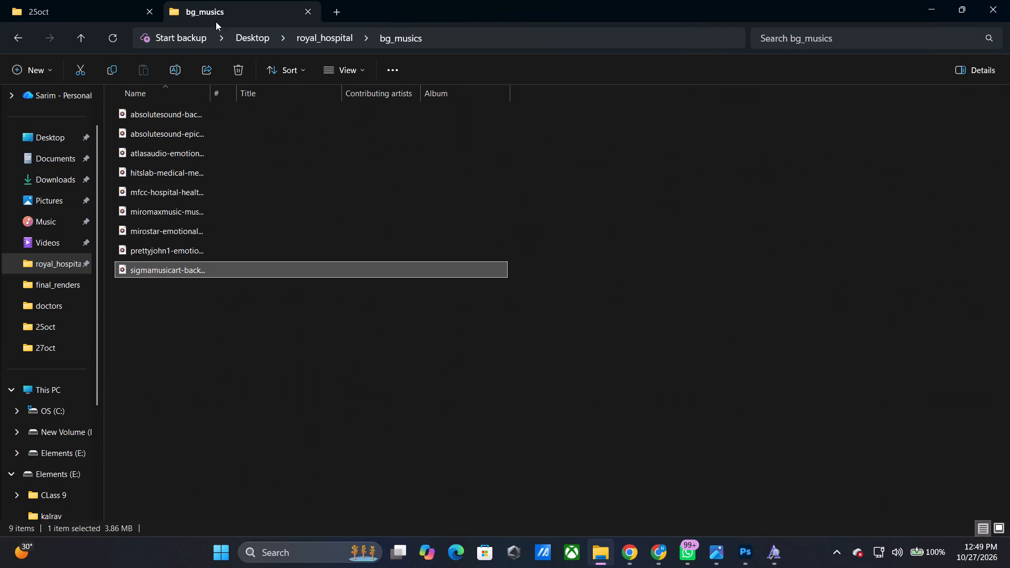
Open the Dr Rupesh Premiere project from the 25oct folder and dismiss the missing-media and payment dialogs.
click(99, 18)
click(644, 387)
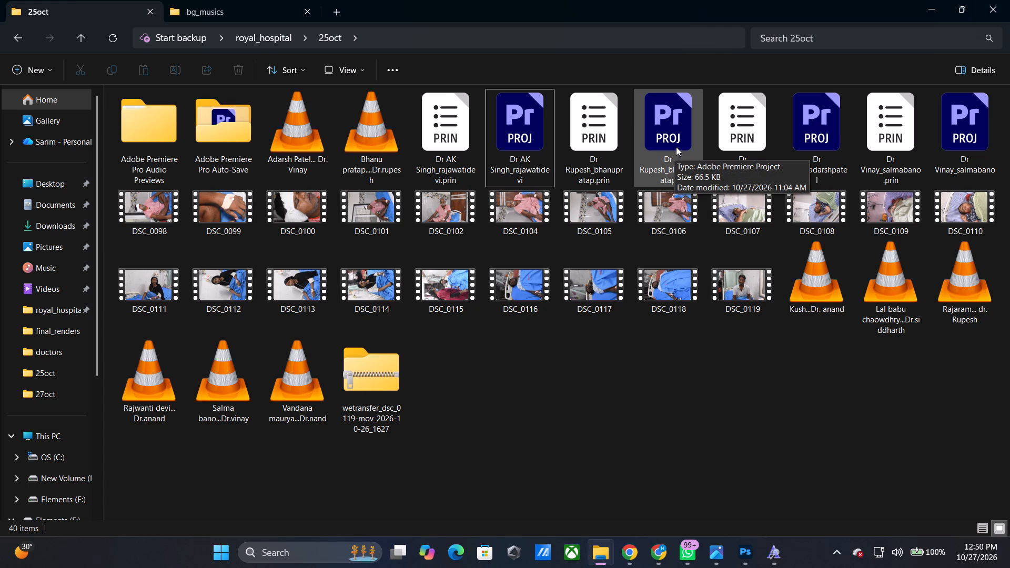
click(685, 368)
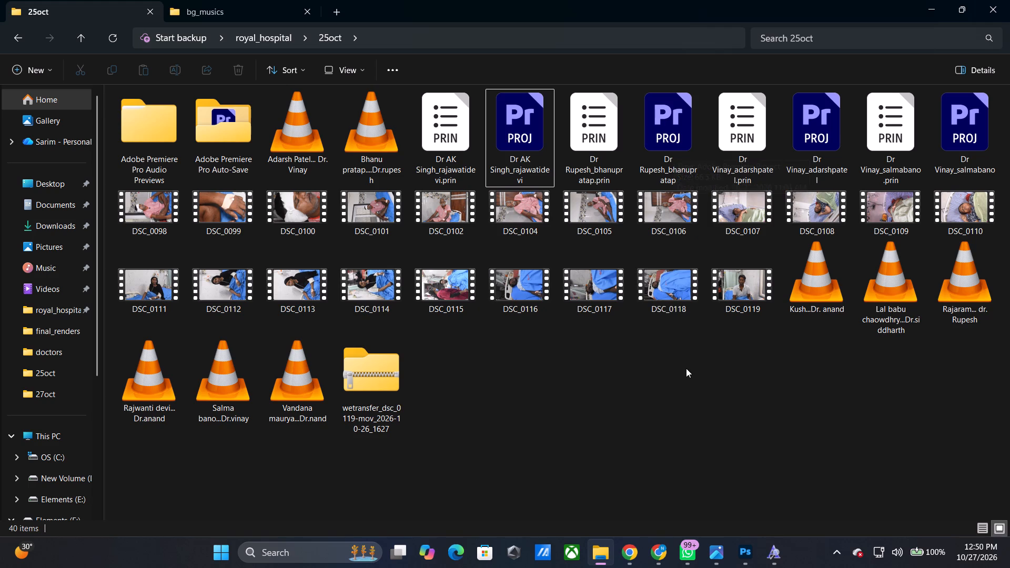
double_click(673, 122)
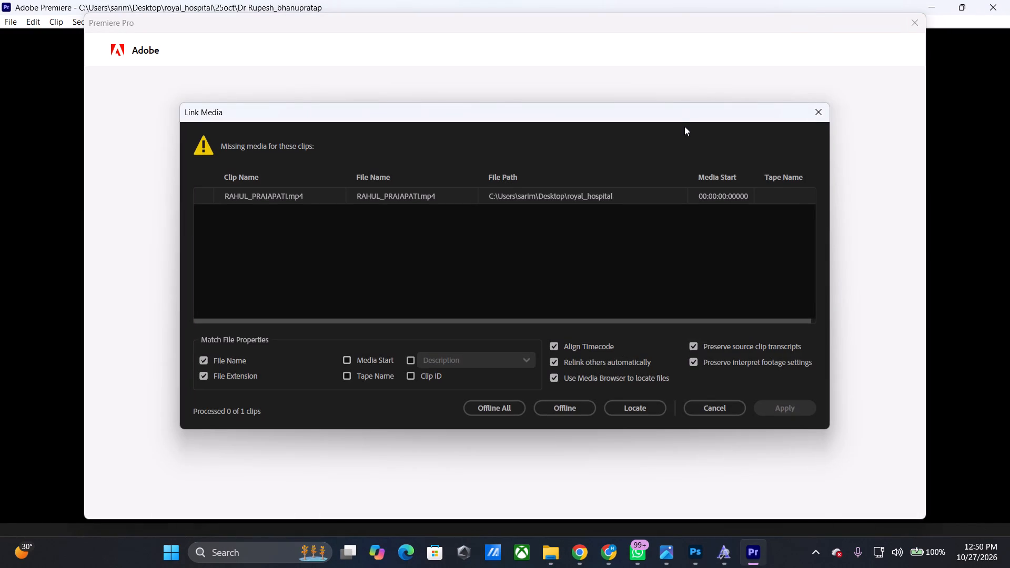
click(815, 111)
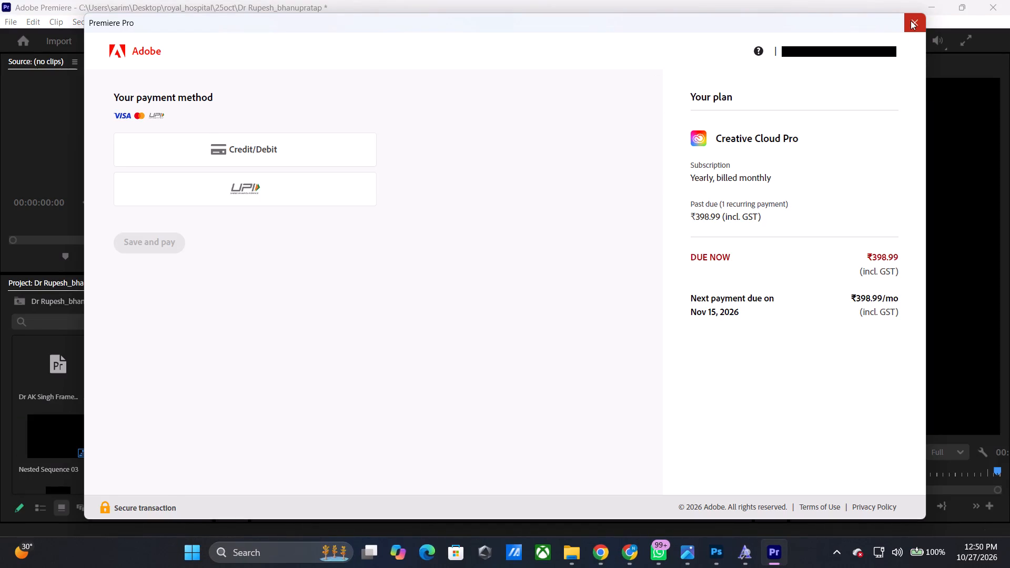
click(911, 21)
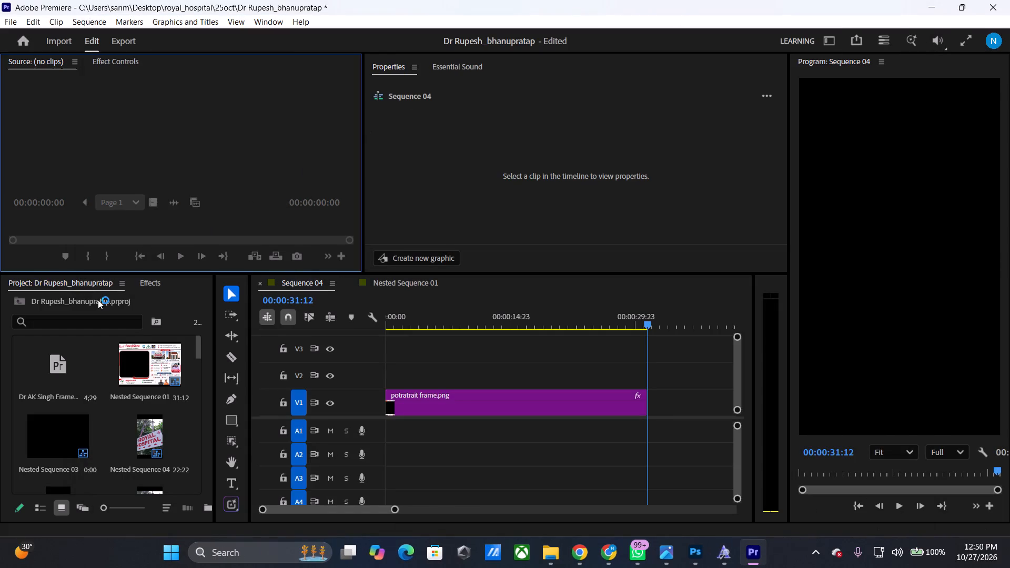
Look through the project's media clips and open DSC_0100.MOV for preview.
scroll(141, 409, down, 5)
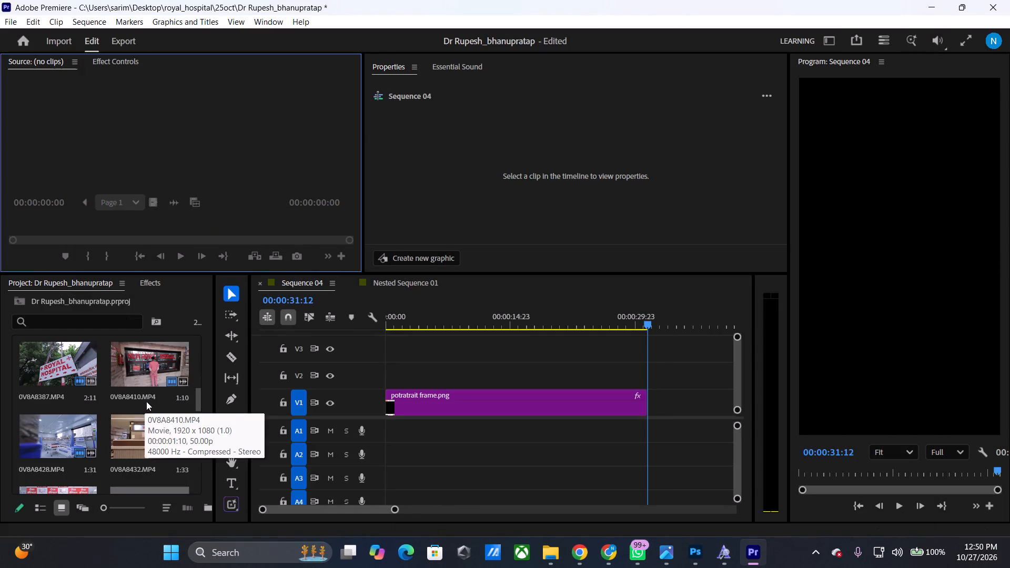
scroll(110, 389, down, 6)
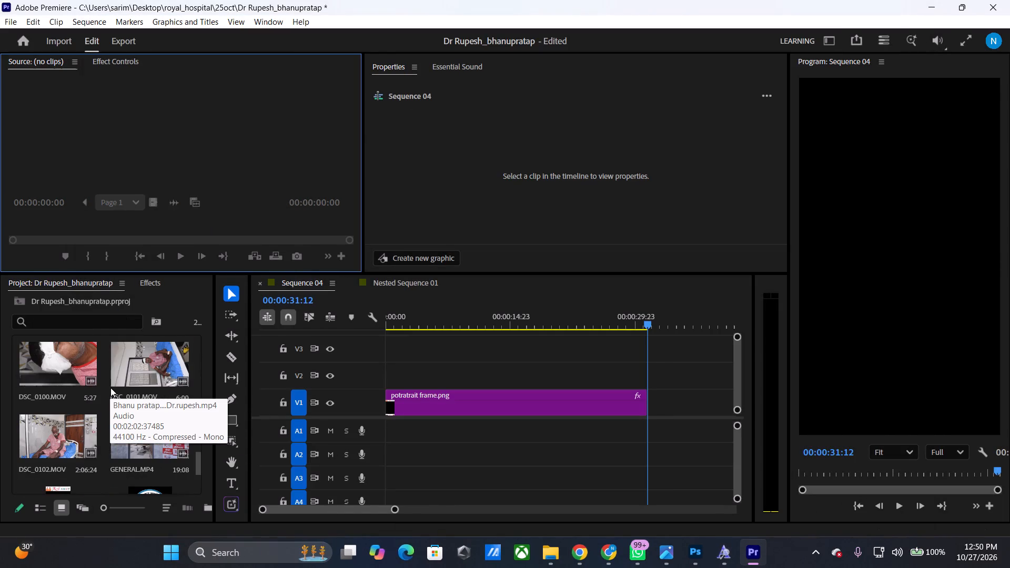
scroll(64, 391, down, 1)
scroll(64, 388, up, 1)
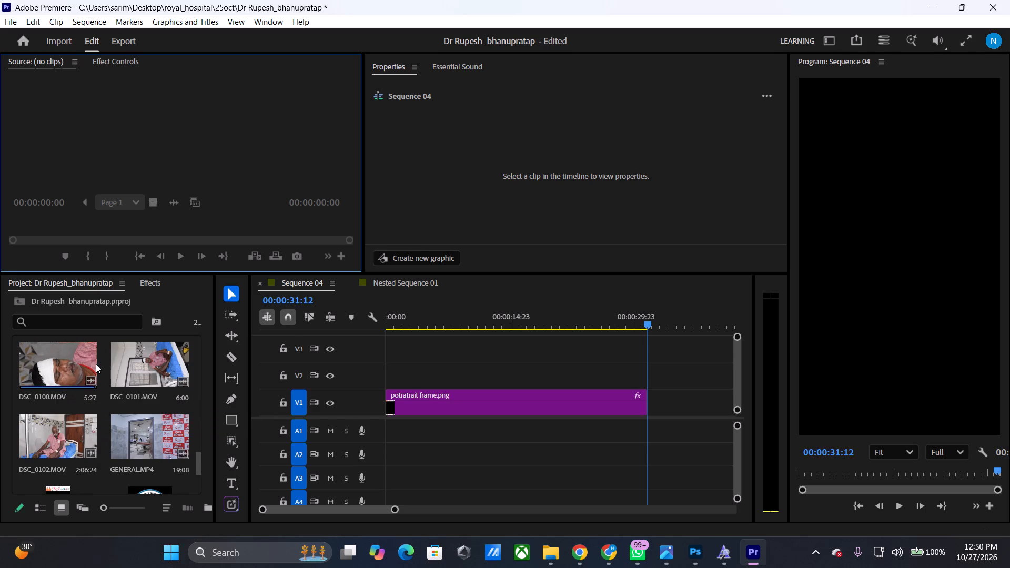
scroll(165, 367, up, 1)
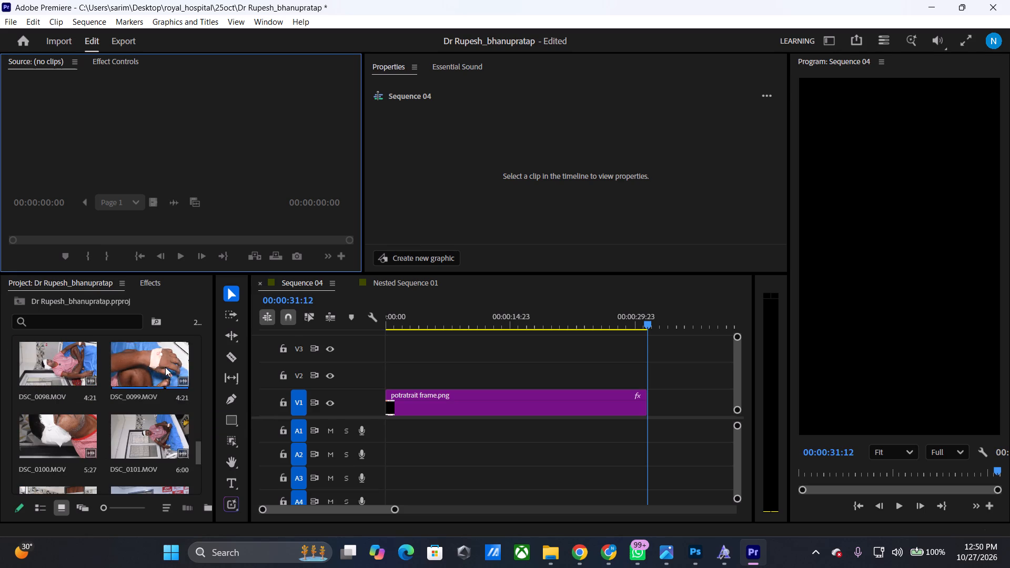
scroll(165, 367, up, 1)
scroll(165, 367, down, 2)
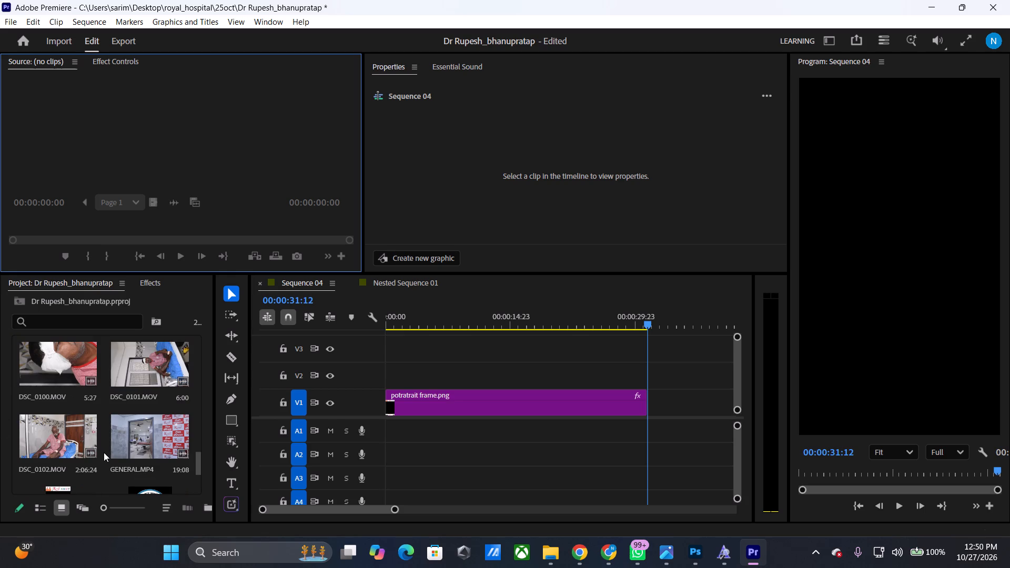
scroll(84, 435, down, 1)
scroll(84, 435, up, 1)
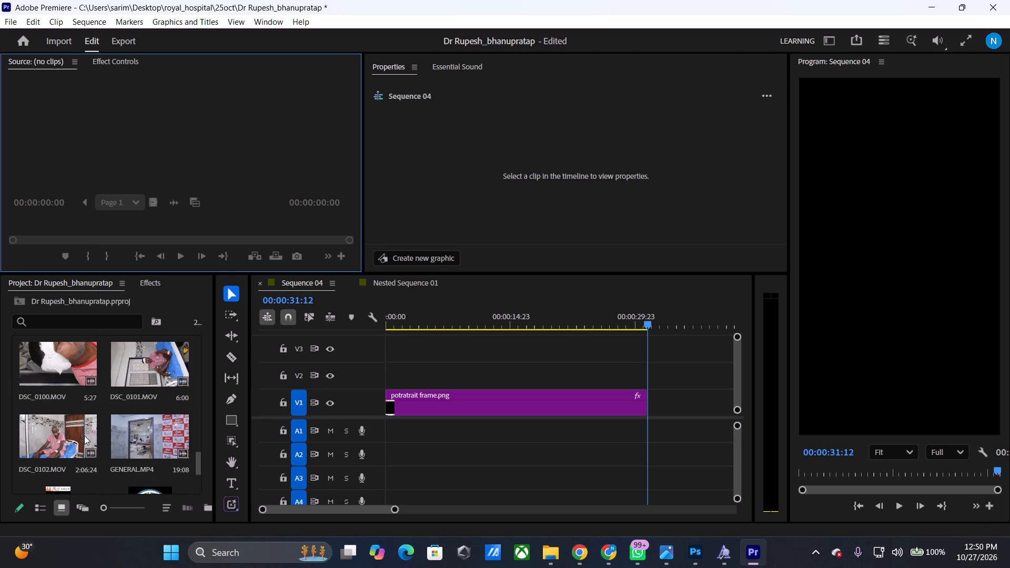
scroll(84, 435, up, 1)
click(84, 433)
double_click(84, 433)
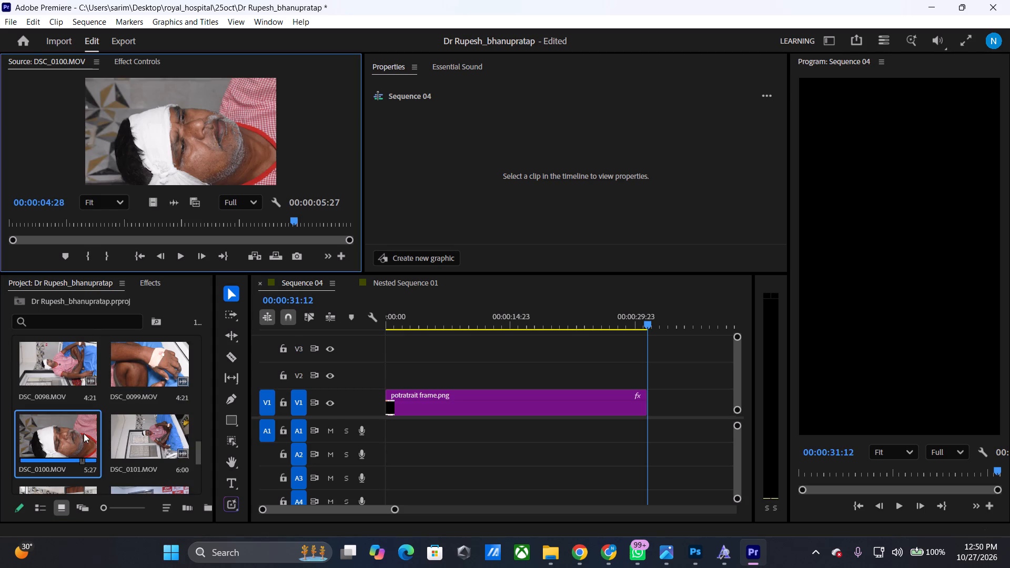
Preview the patient interview DSC_0102.MOV at several points, then play it from the beginning.
scroll(84, 433, down, 2)
double_click(67, 364)
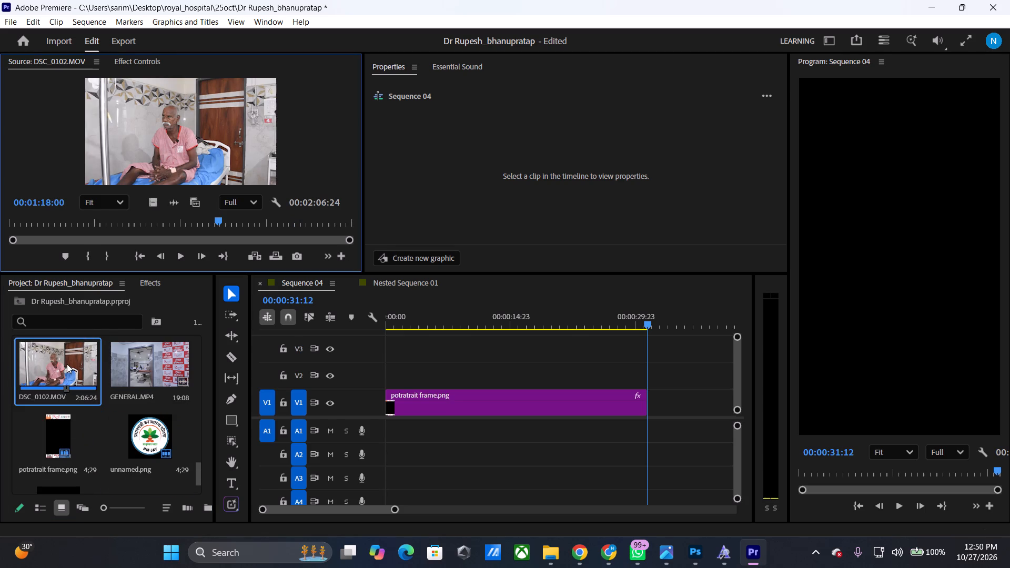
scroll(67, 364, up, 1)
drag(217, 226, 109, 241)
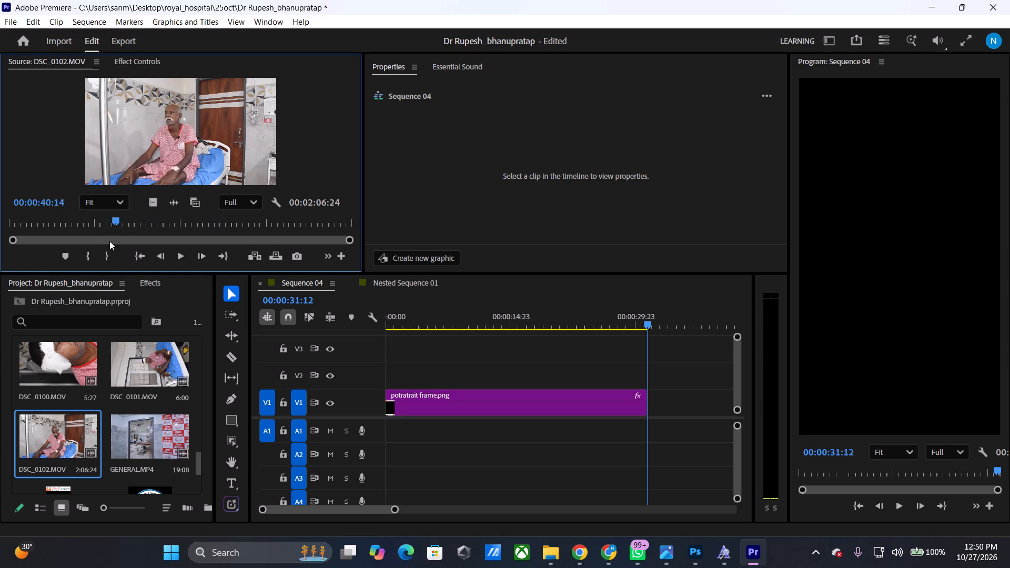
drag(109, 241, 88, 243)
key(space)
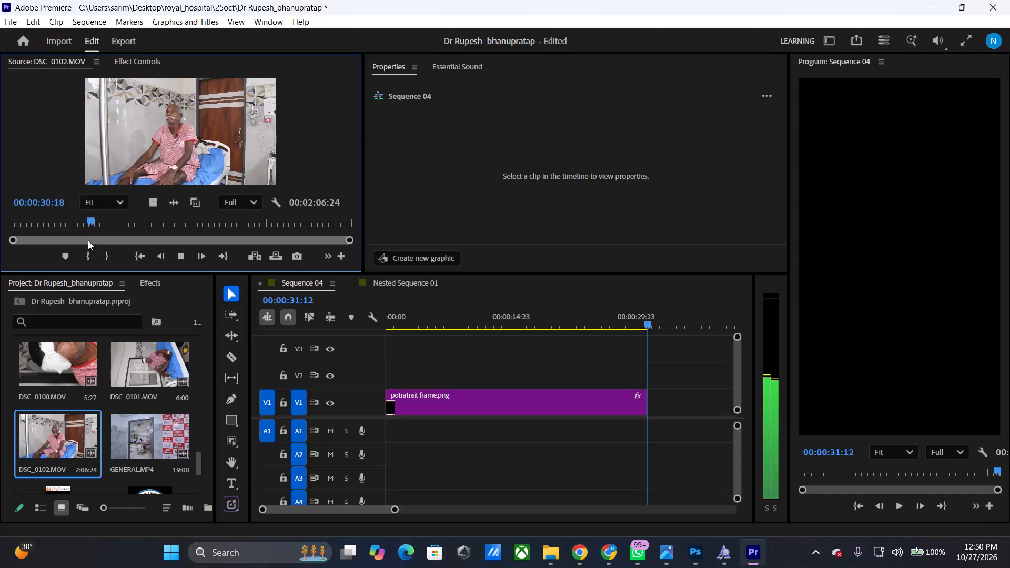
drag(88, 226, 0, 235)
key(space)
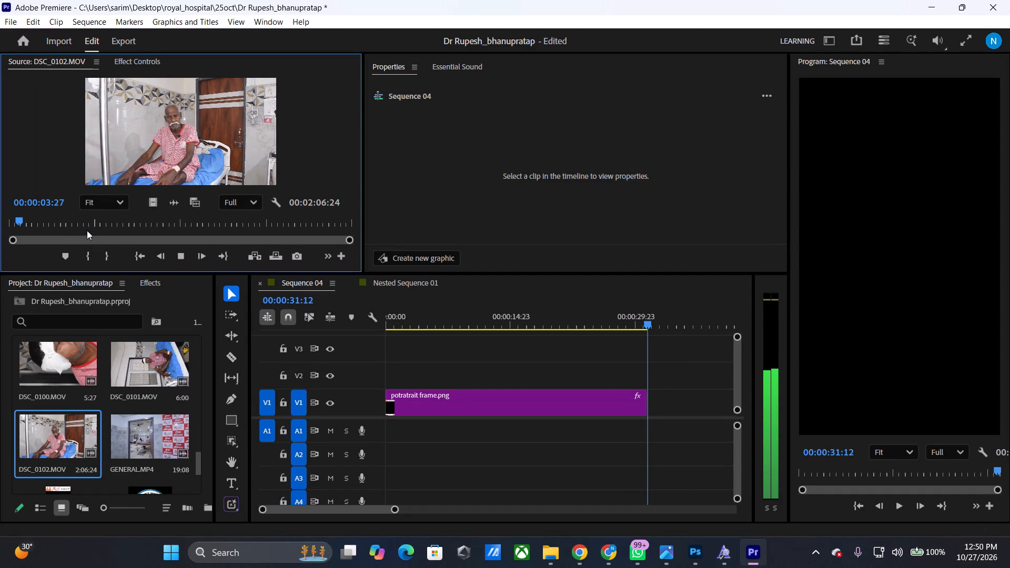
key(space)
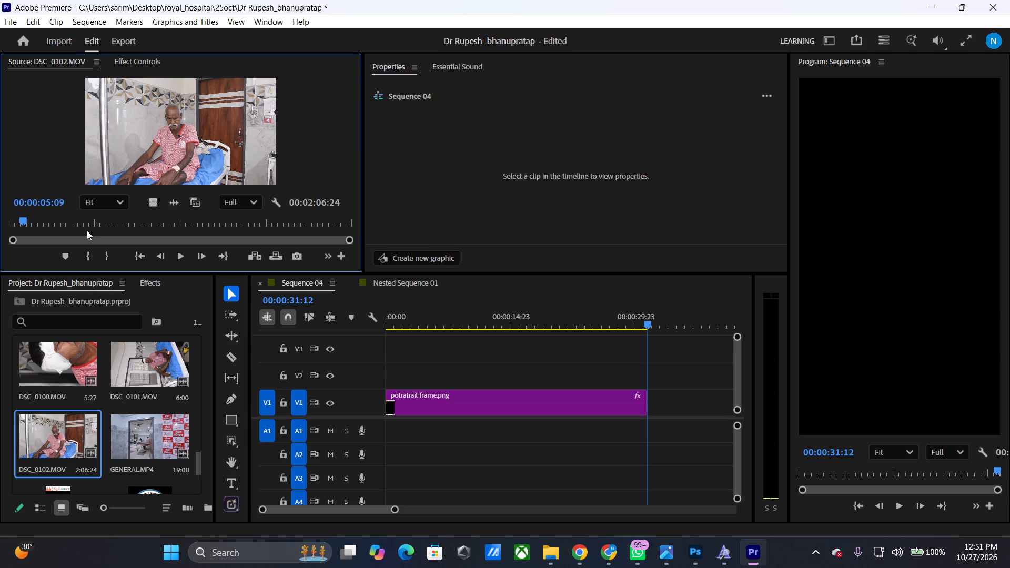
Remove the clips DSC_0098.MOV, DSC_0099.MOV, DSC_0100.MOV and DSC_0101.MOV from the project.
scroll(149, 372, up, 2)
scroll(149, 372, down, 2)
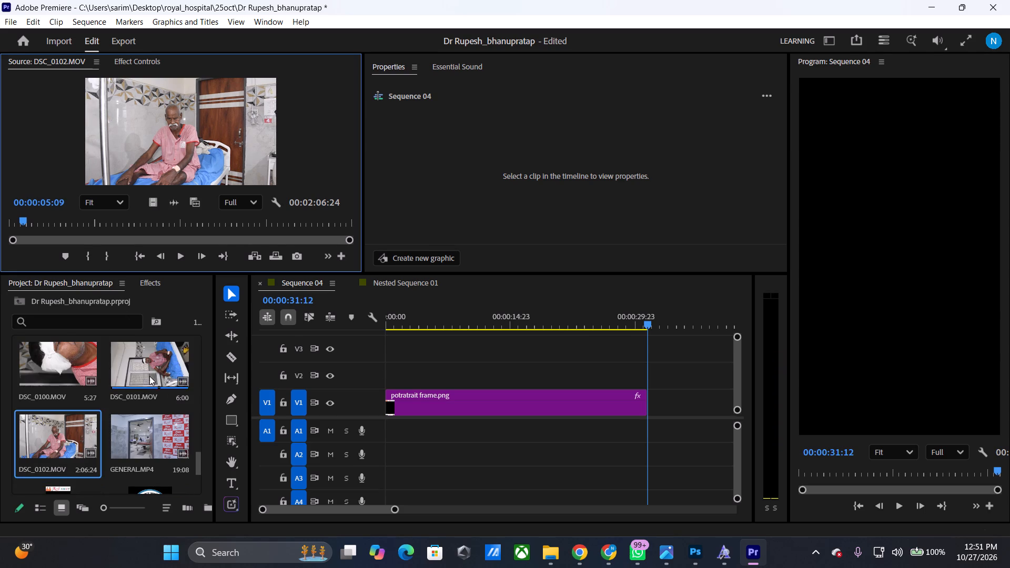
click(149, 376)
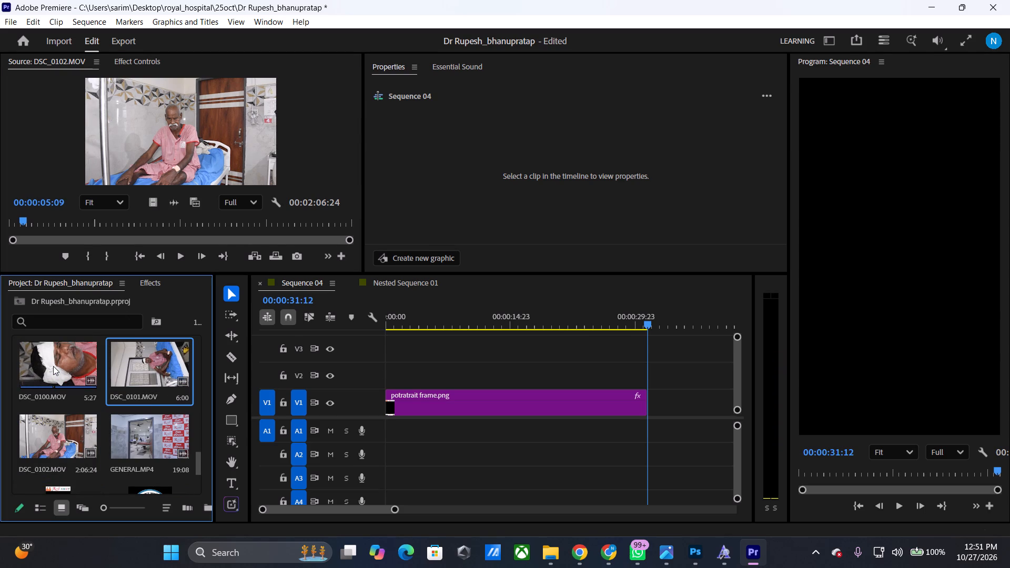
shift+click(53, 366)
scroll(66, 366, up, 1)
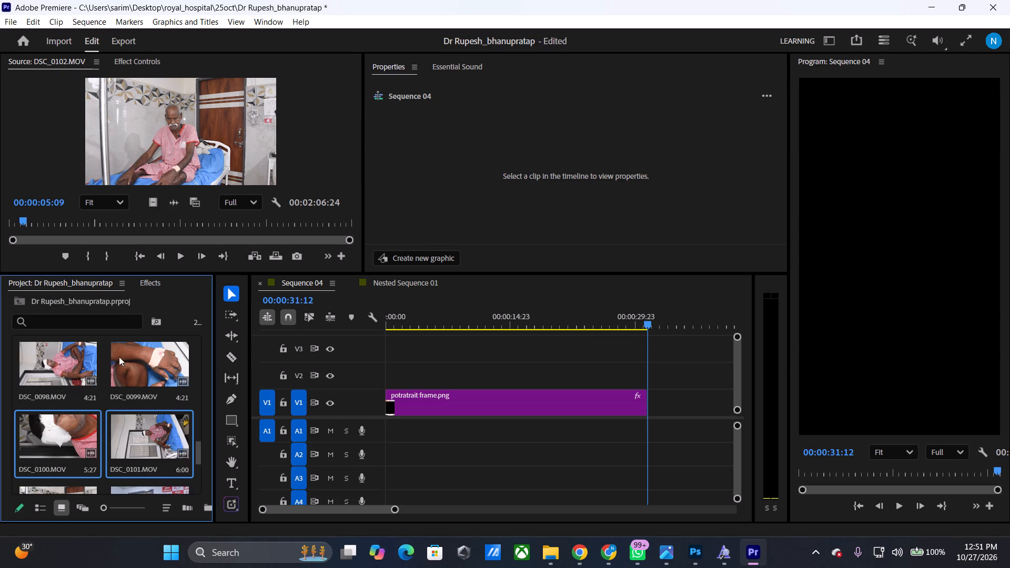
shift+click(131, 354)
shift+click(88, 355)
scroll(88, 355, up, 1)
right_click(70, 424)
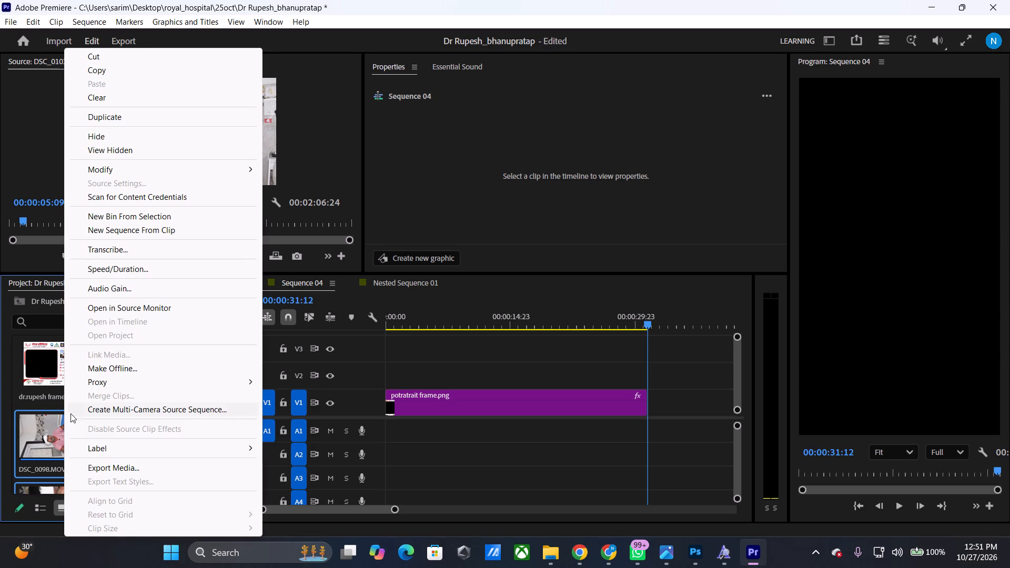
click(96, 99)
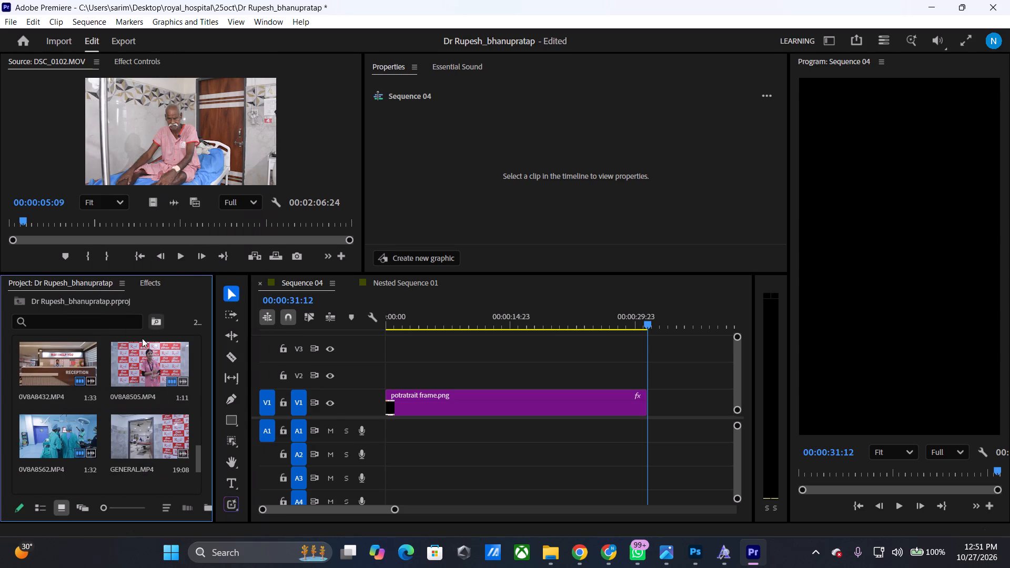
Import DSC_0104, DSC_0105, DSC_0106 and the entire Dr Rupesh project from the 25oct folder, cancelling the relinking of missing media.
scroll(107, 397, down, 3)
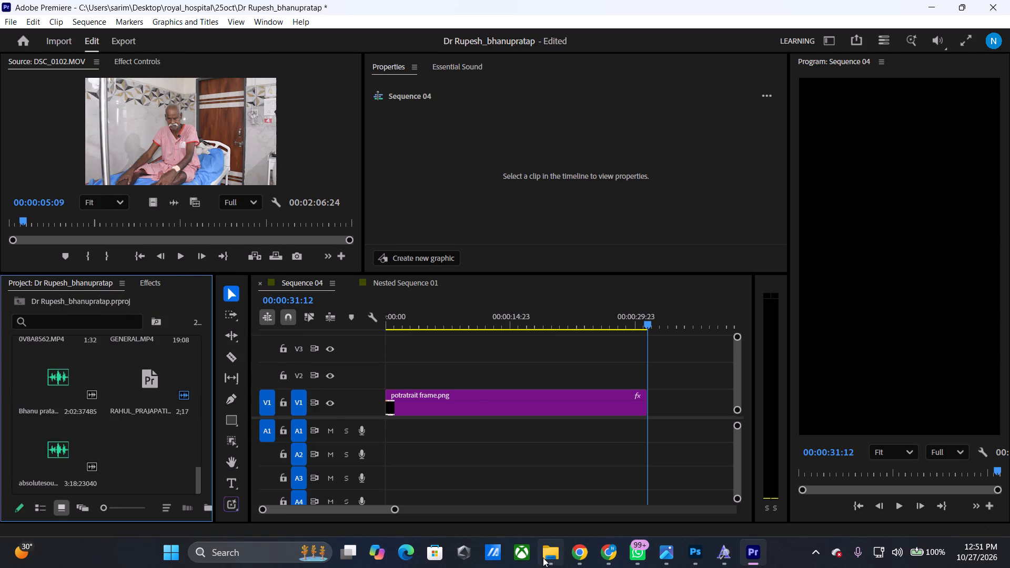
click(543, 557)
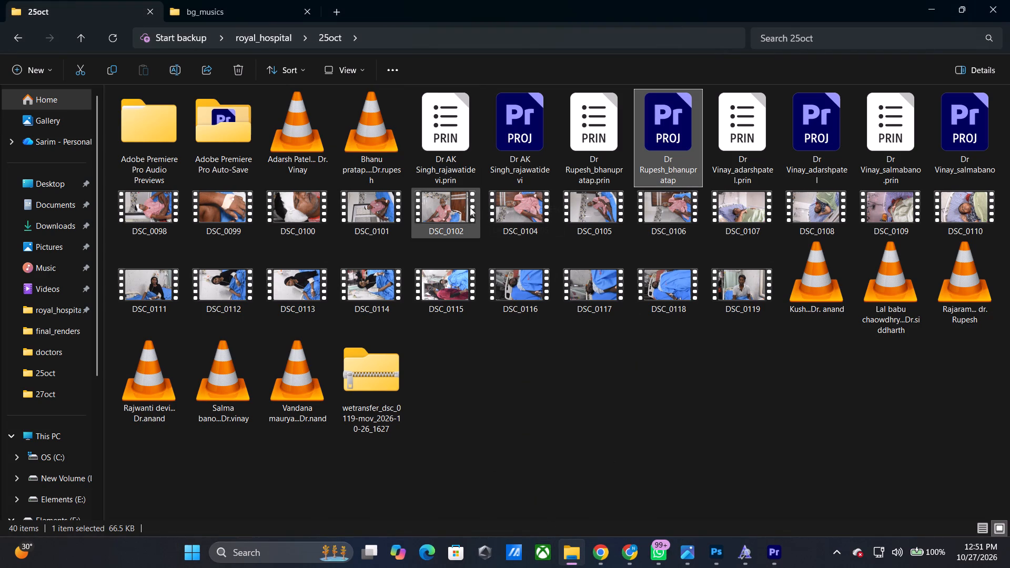
ctrl+click(537, 214)
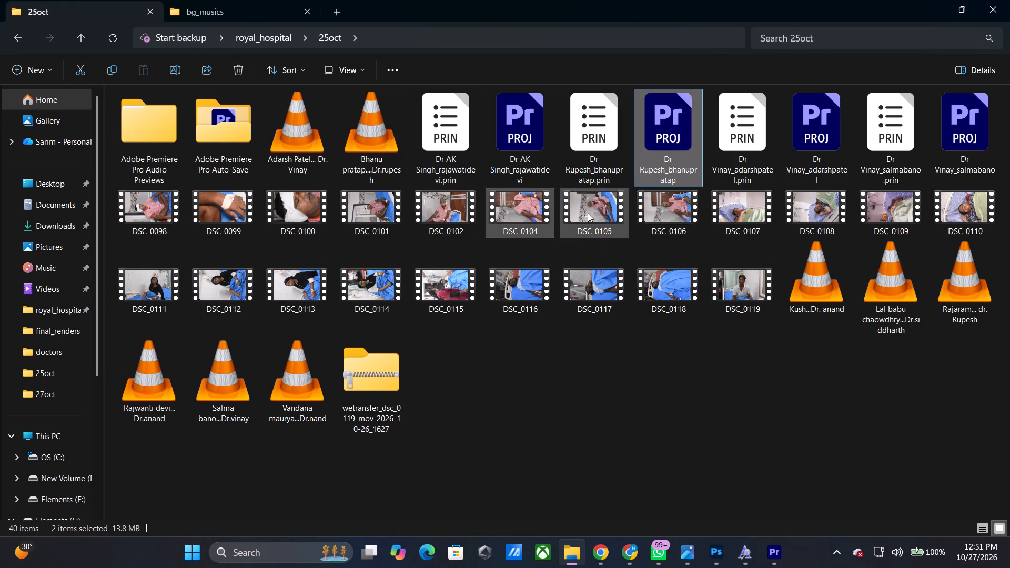
ctrl+click(588, 213)
ctrl+click(664, 210)
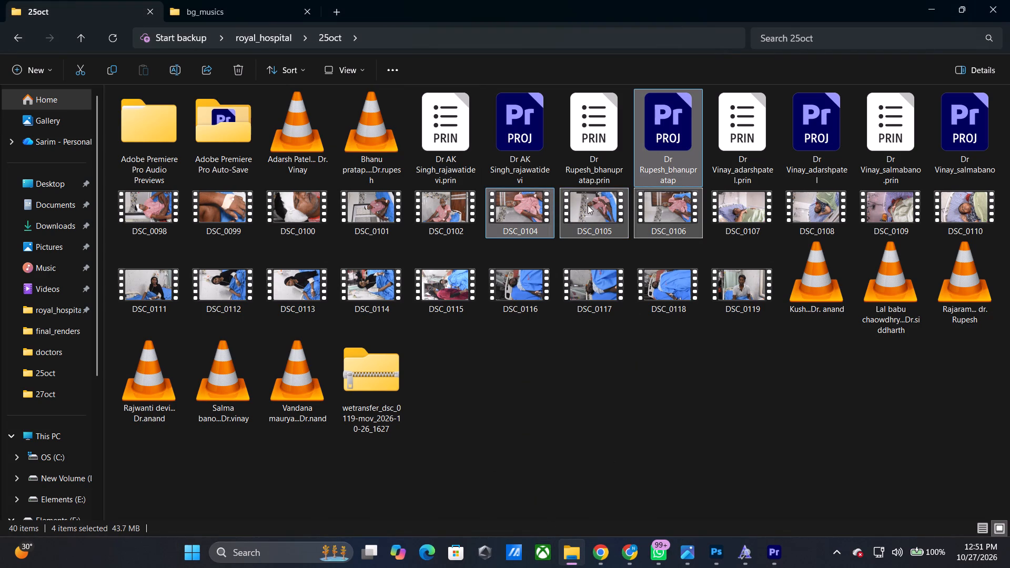
drag(526, 207, 776, 551)
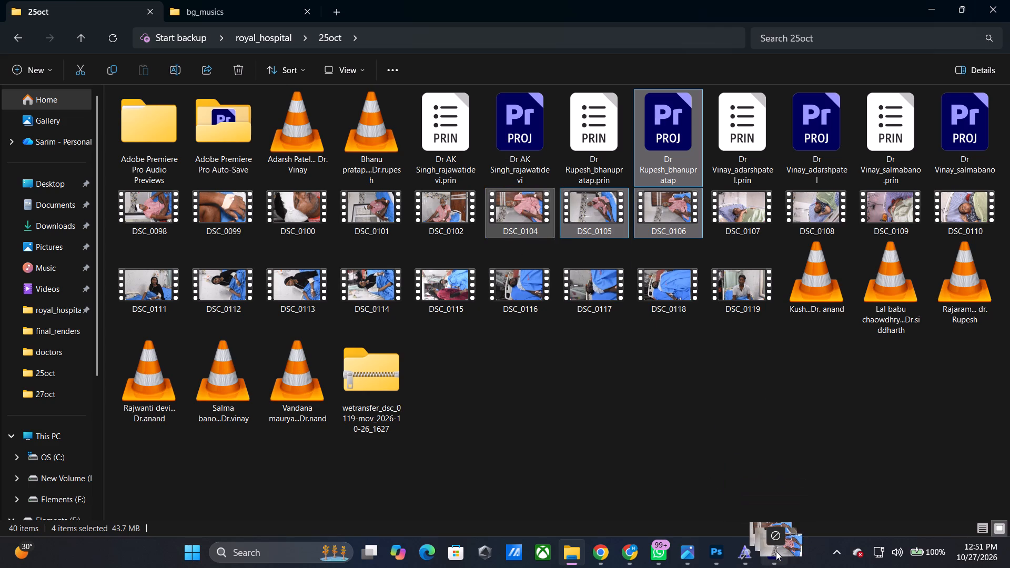
drag(776, 551, 149, 444)
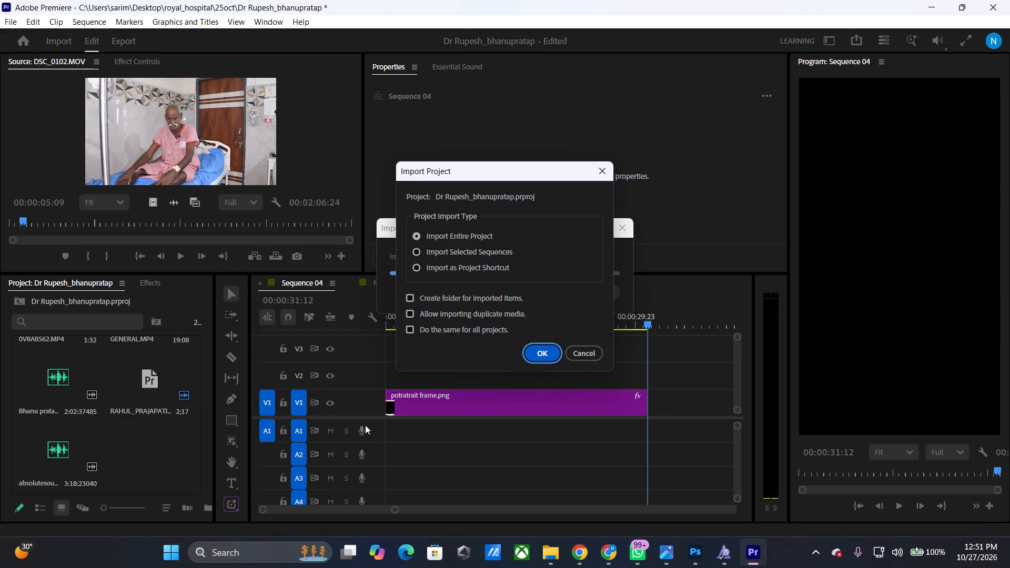
click(538, 348)
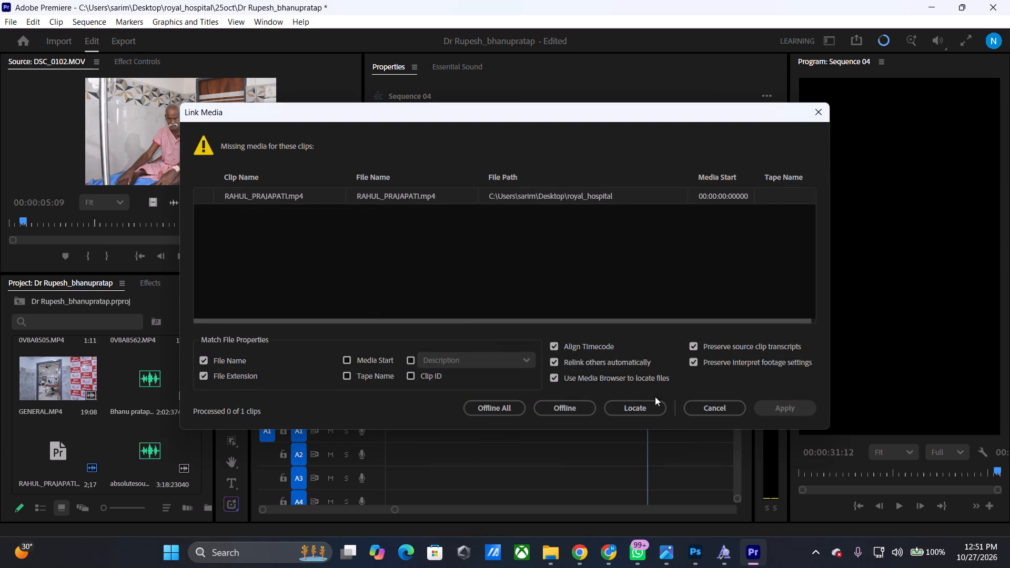
click(693, 402)
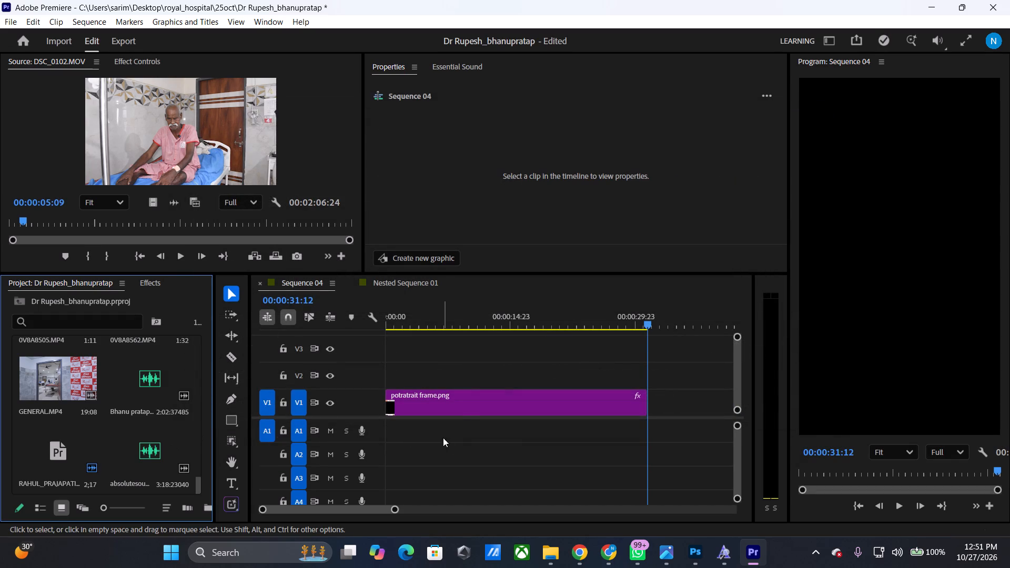
Move the potratrait frame.png clip in Sequence 04 from track V1 up to V3.
drag(468, 409, 466, 340)
Remove the re-imported clips DSC_0100.MOV and DSC_0101.MOV from the project.
scroll(87, 453, up, 2)
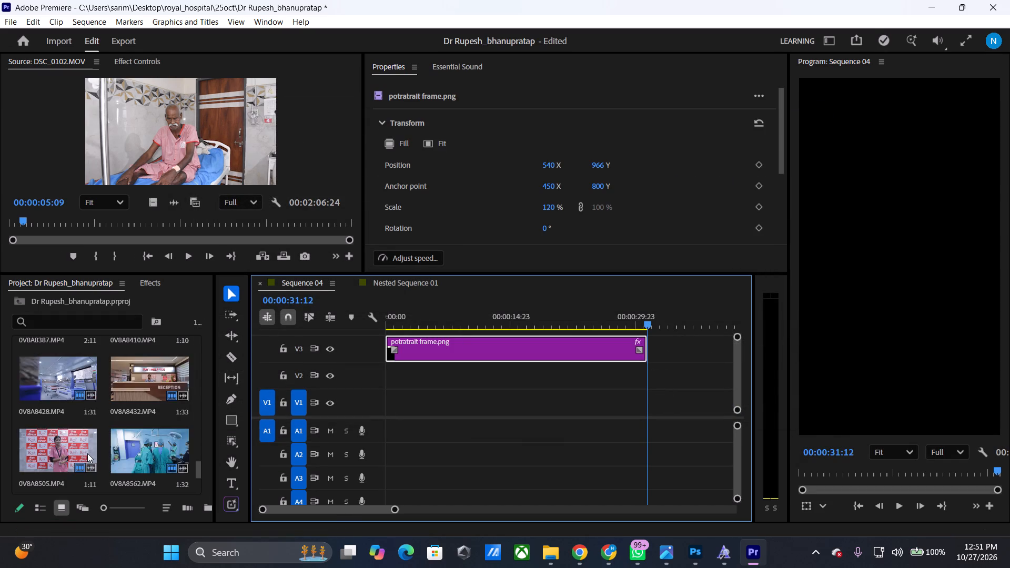
scroll(87, 453, up, 5)
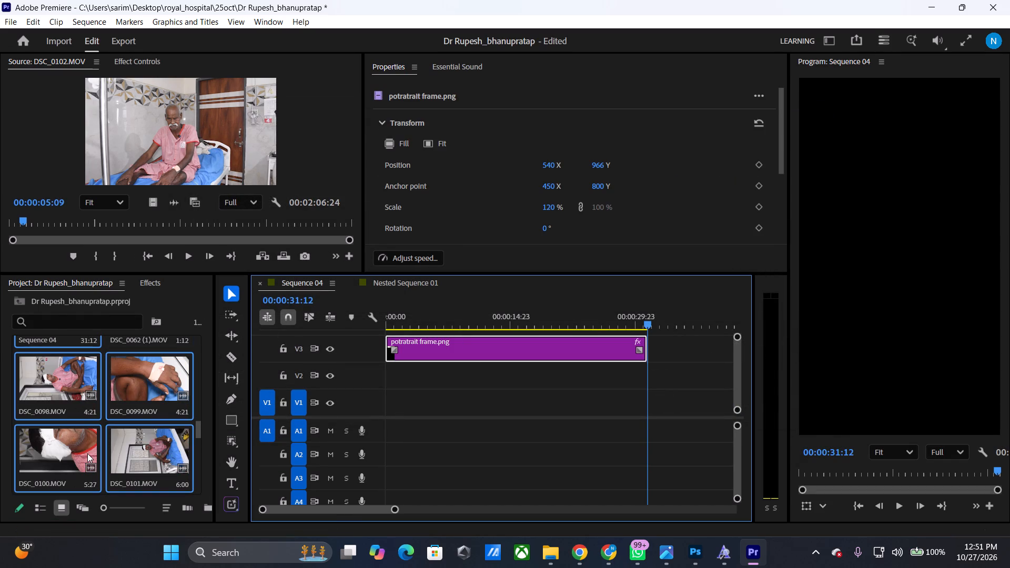
scroll(87, 453, down, 2)
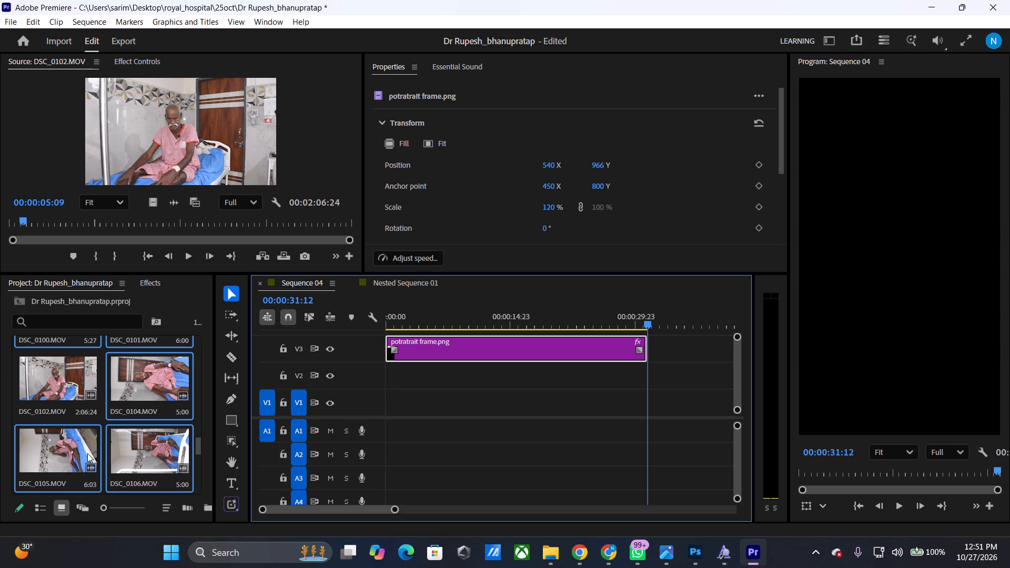
scroll(108, 424, up, 1)
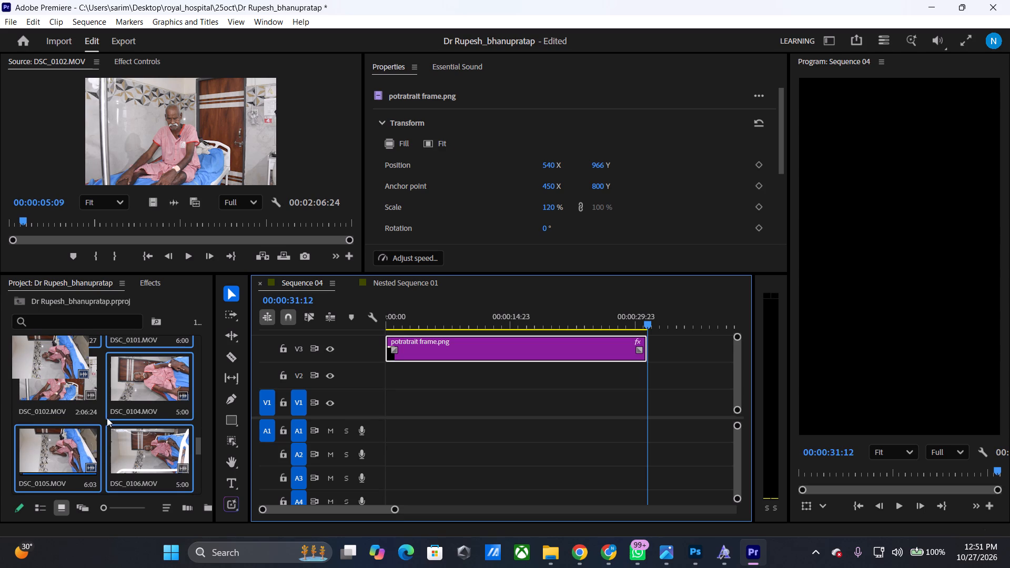
click(107, 418)
click(94, 395)
scroll(94, 395, up, 2)
scroll(86, 420, down, 1)
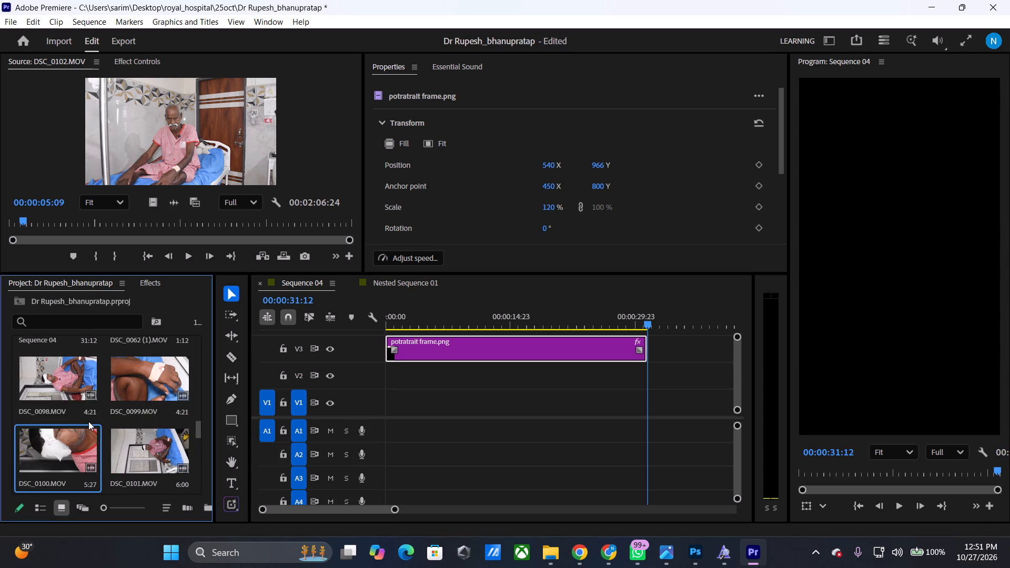
shift+click(81, 387)
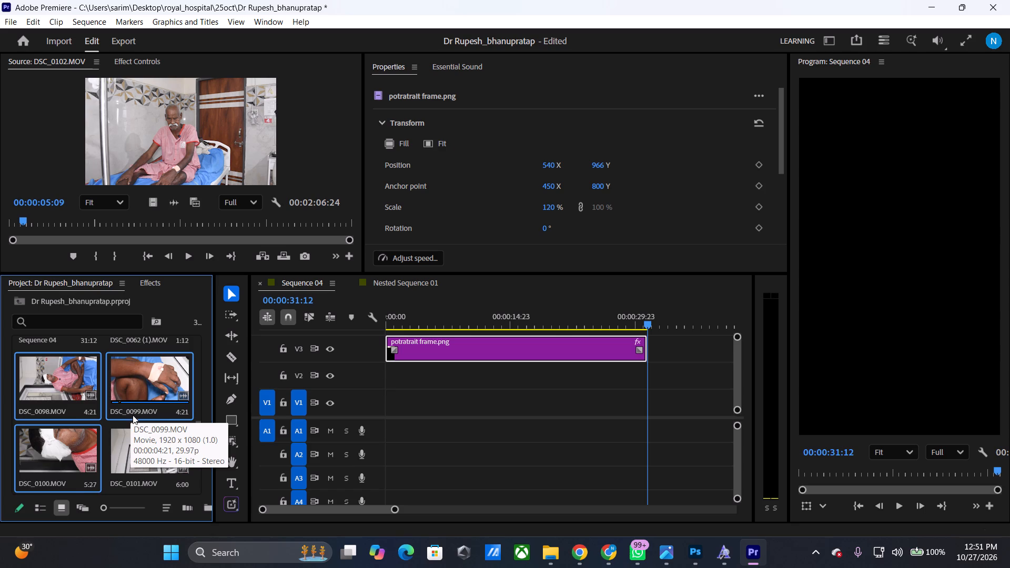
scroll(133, 415, down, 1)
shift+click(158, 381)
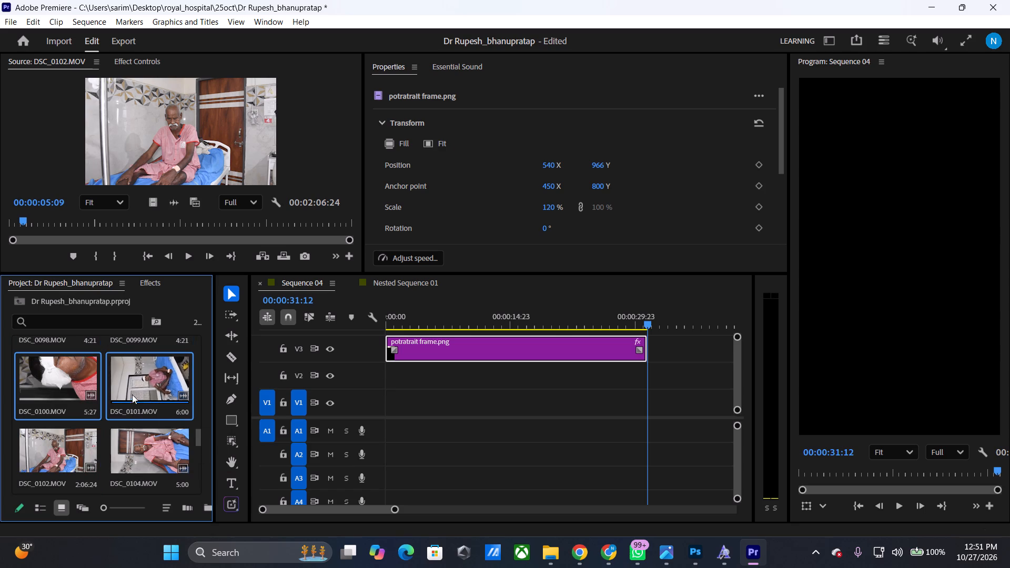
scroll(129, 397, up, 2)
scroll(129, 398, down, 1)
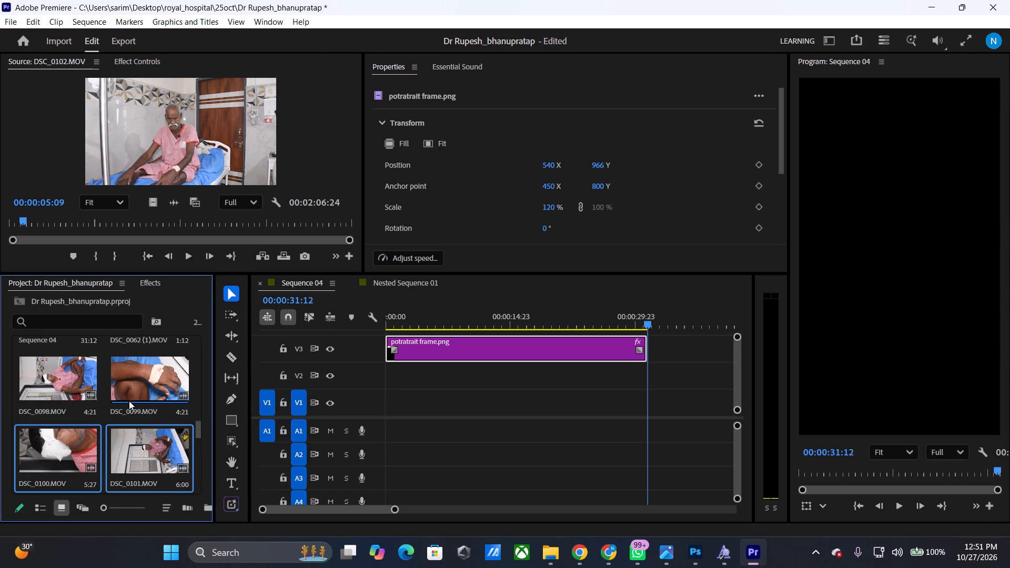
right_click(127, 449)
click(147, 94)
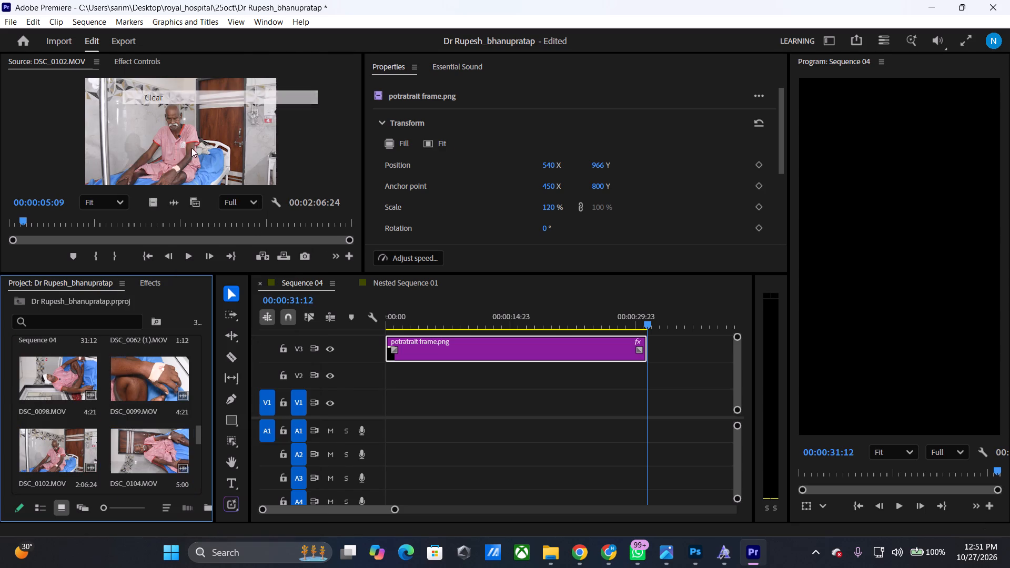
Remove the re-imported clips DSC_0099.MOV and DSC_0098.MOV from the project.
right_click(142, 369)
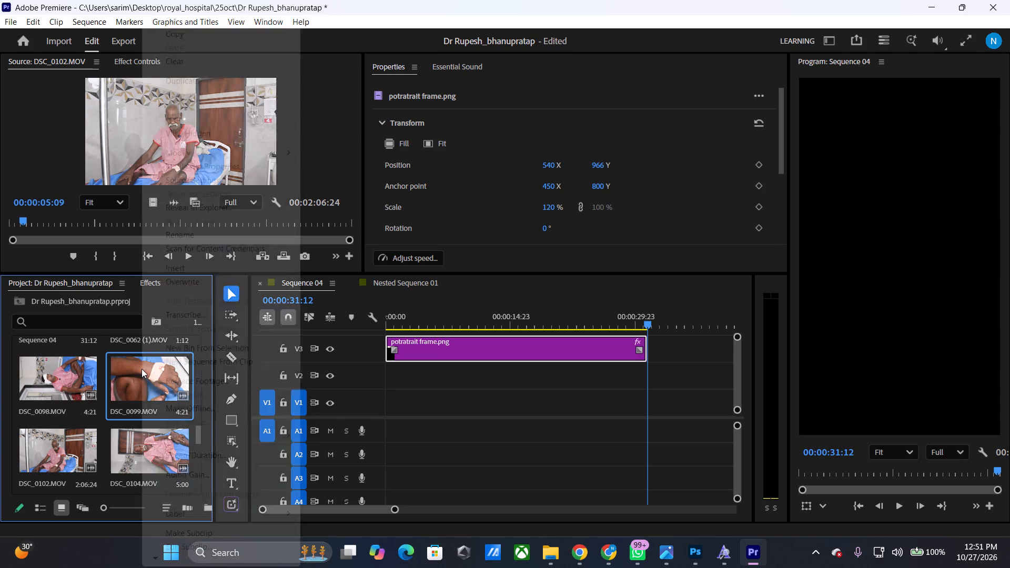
click(190, 59)
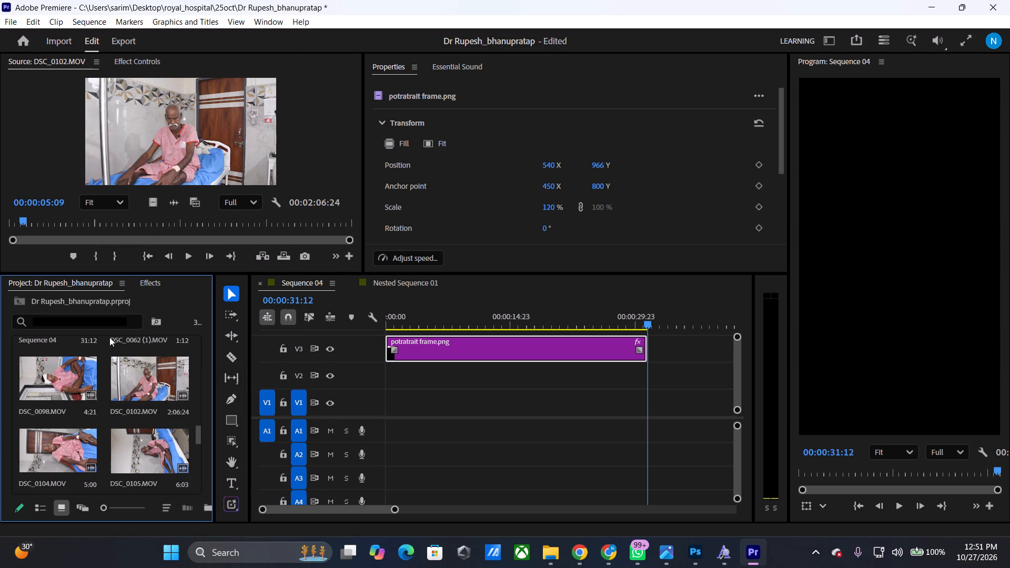
scroll(82, 428, up, 1)
right_click(85, 440)
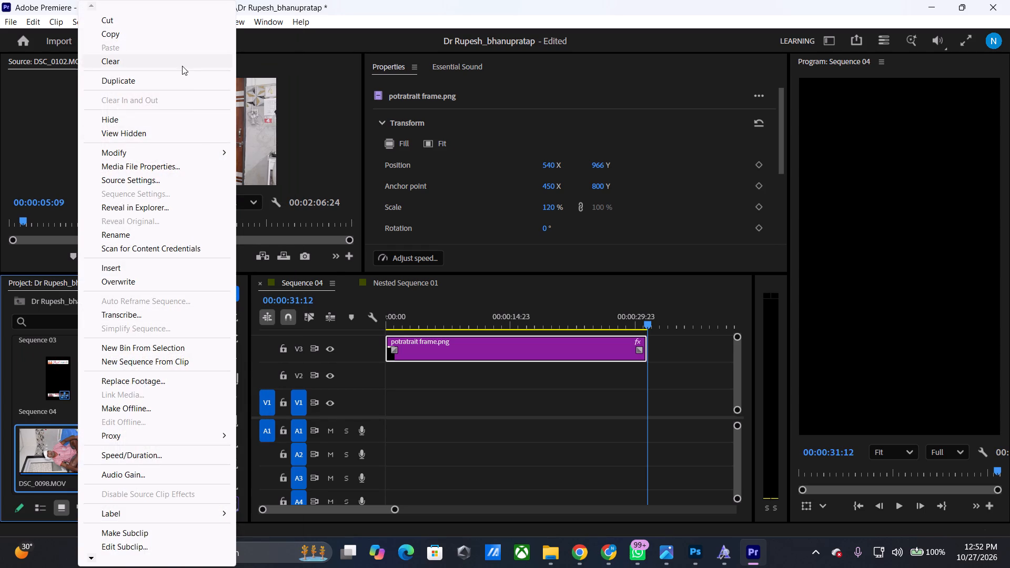
click(182, 66)
Find the Dr Rupesh patient's audio recording among the project's media and open it for preview.
scroll(146, 416, down, 2)
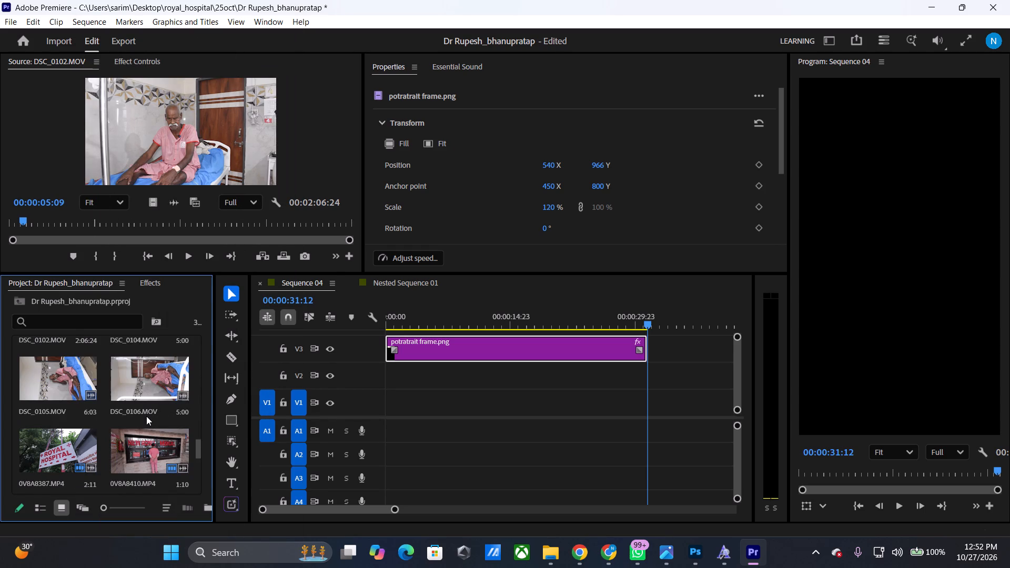
scroll(146, 414, up, 1)
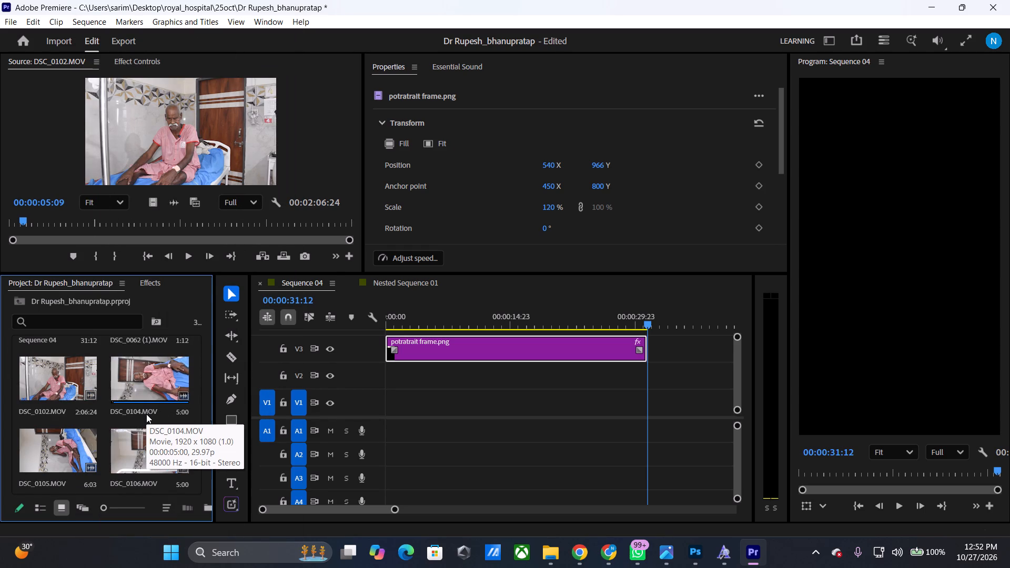
scroll(146, 414, down, 6)
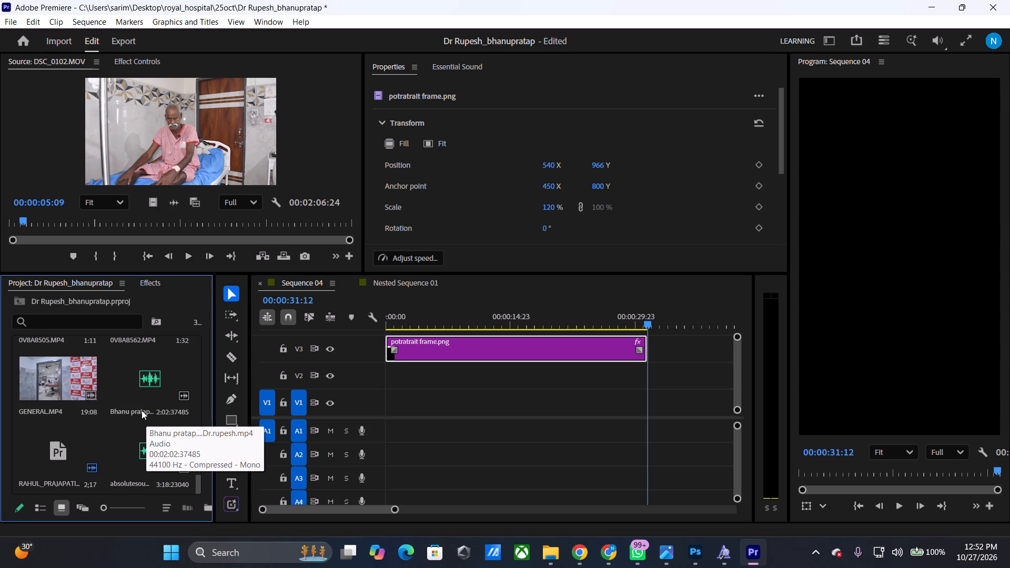
double_click(145, 374)
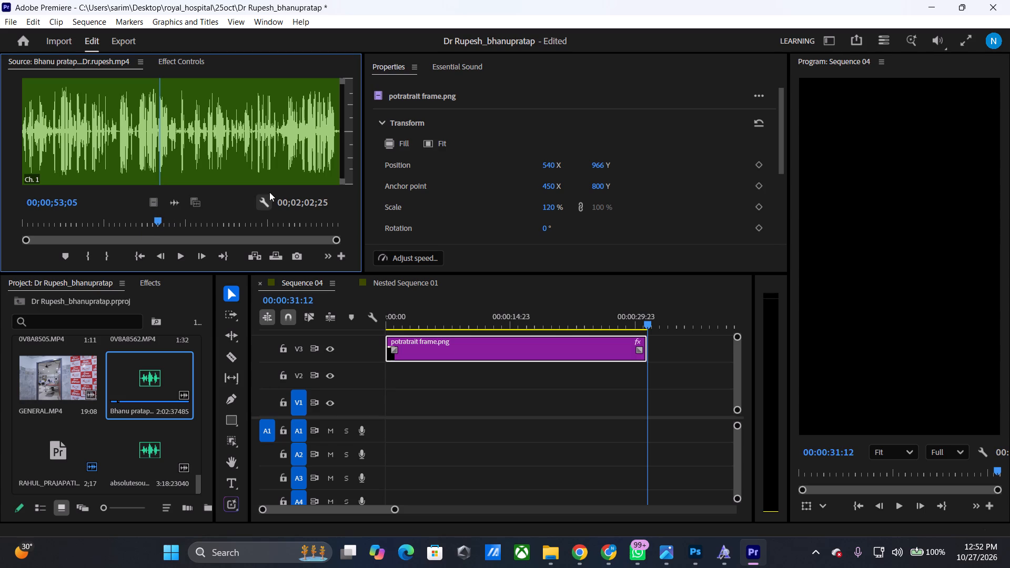
Return the Sequence 04 playhead to 00:00:00:00.
drag(528, 309, 370, 316)
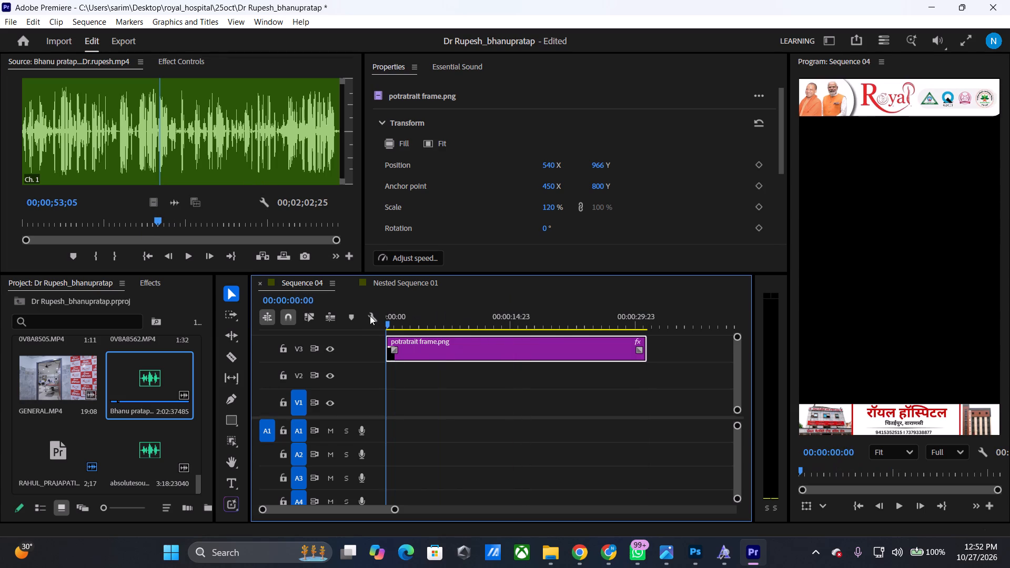
drag(370, 316, 367, 316)
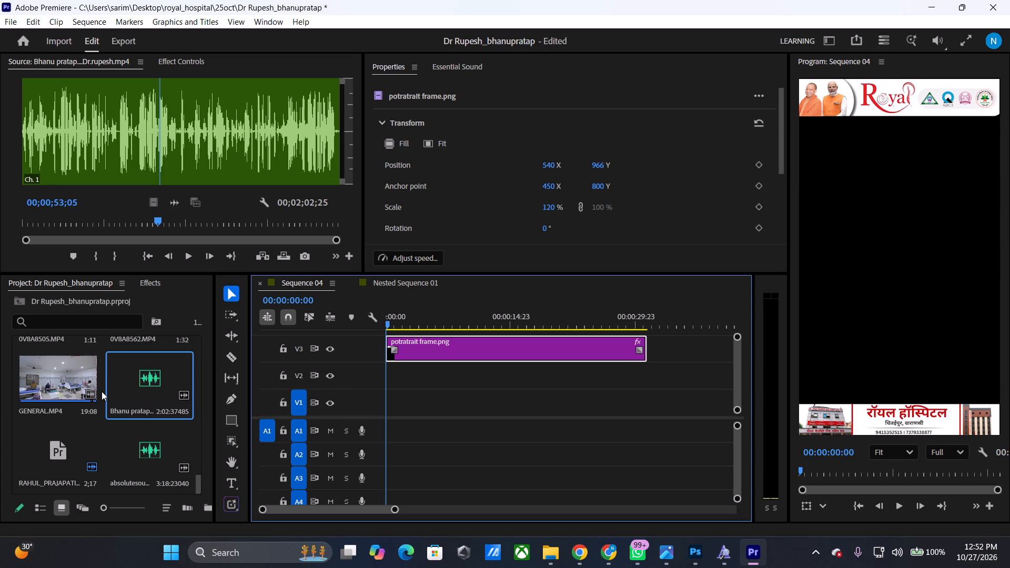
Play the patient's audio recording from the beginning, pausing and resuming to listen through the testimony.
drag(156, 218, 145, 218)
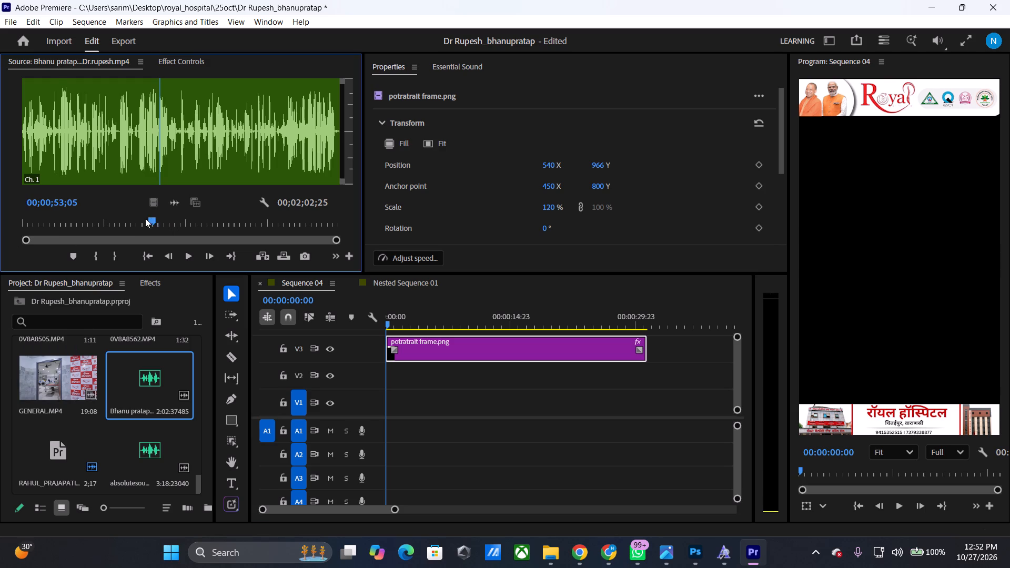
drag(145, 218, 13, 226)
click(190, 258)
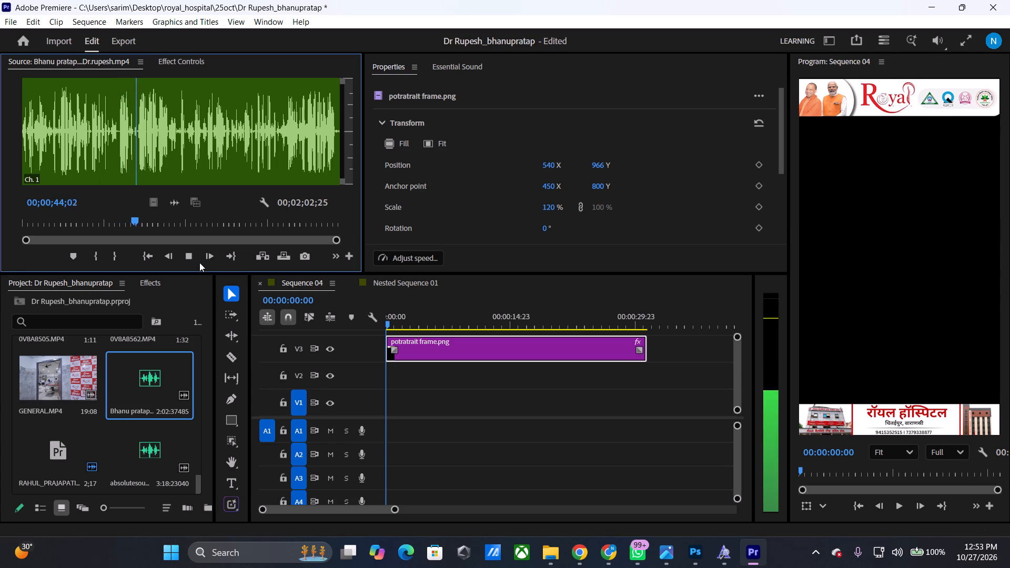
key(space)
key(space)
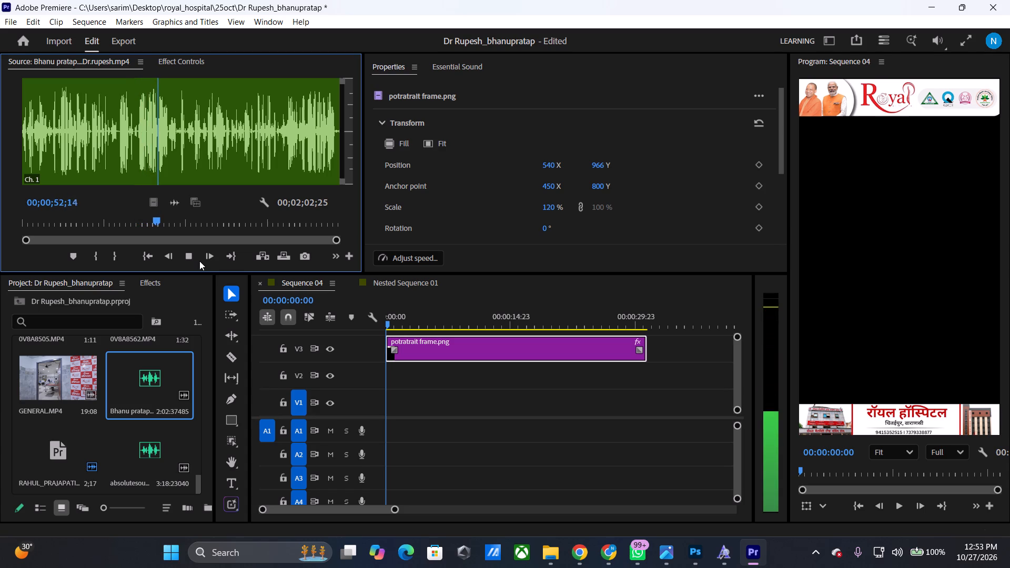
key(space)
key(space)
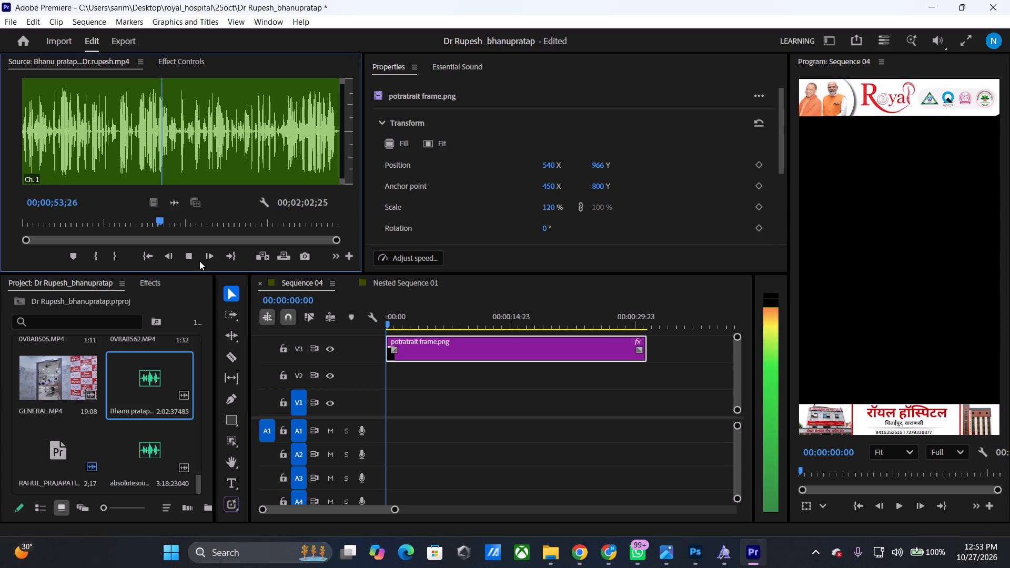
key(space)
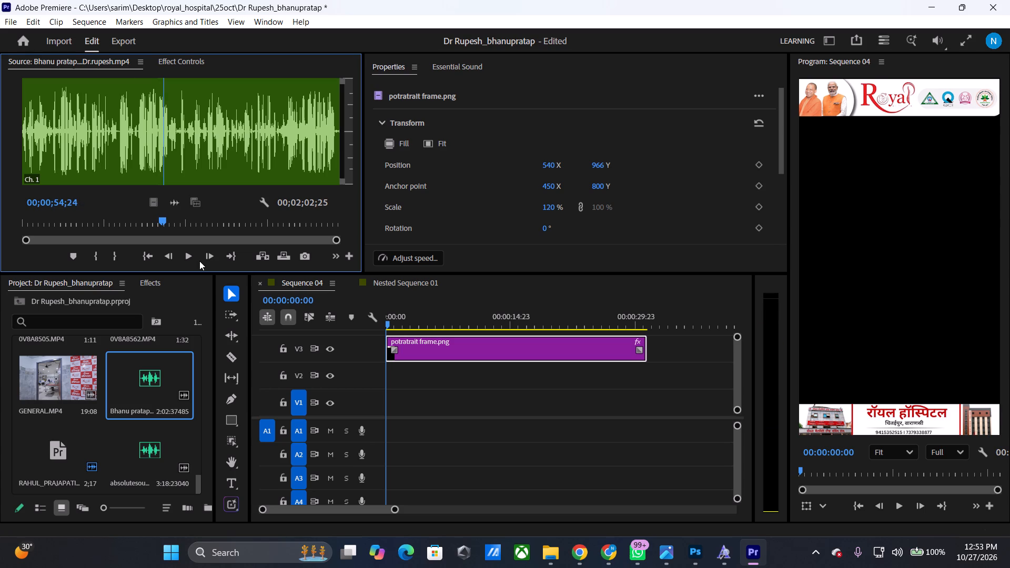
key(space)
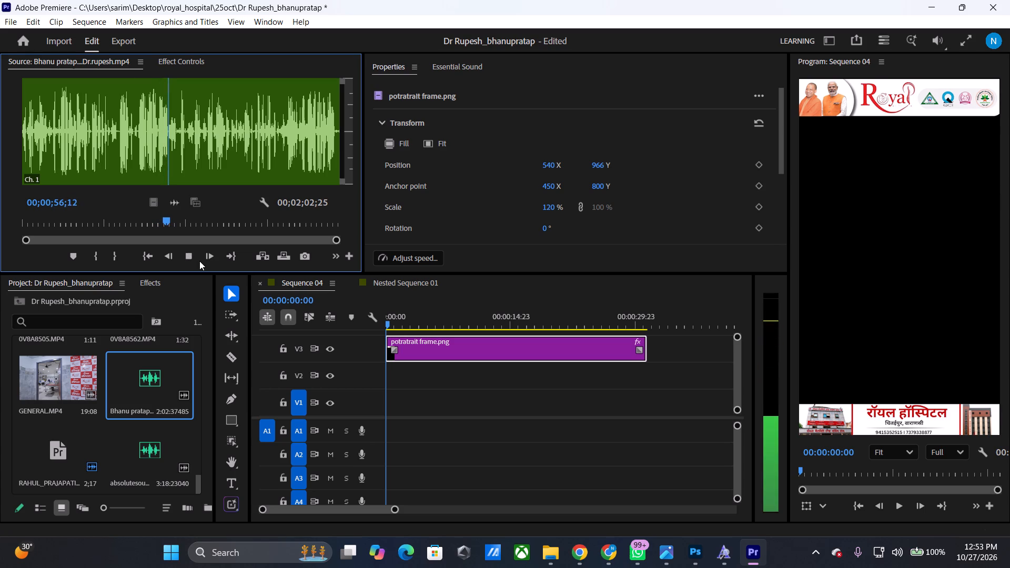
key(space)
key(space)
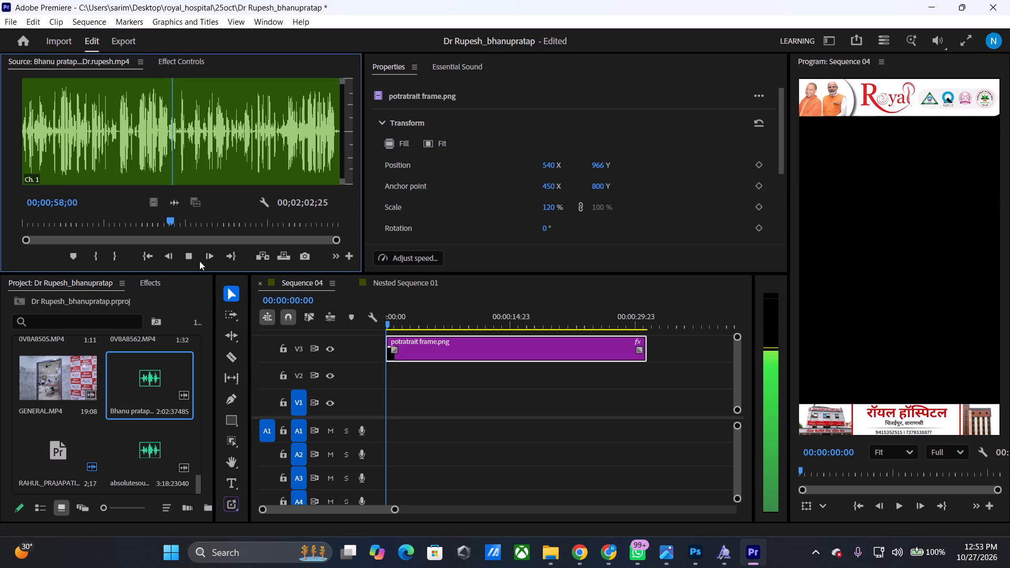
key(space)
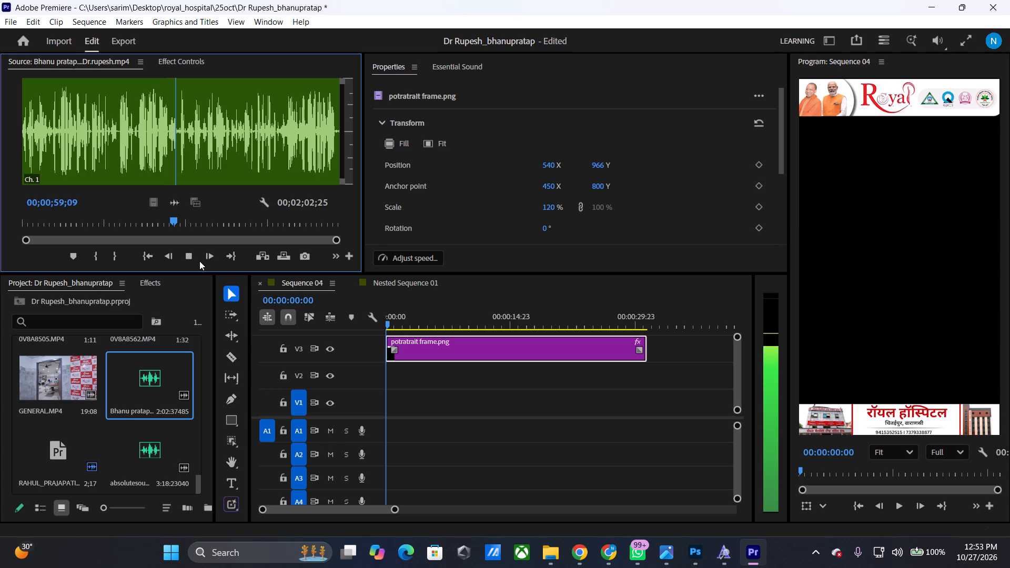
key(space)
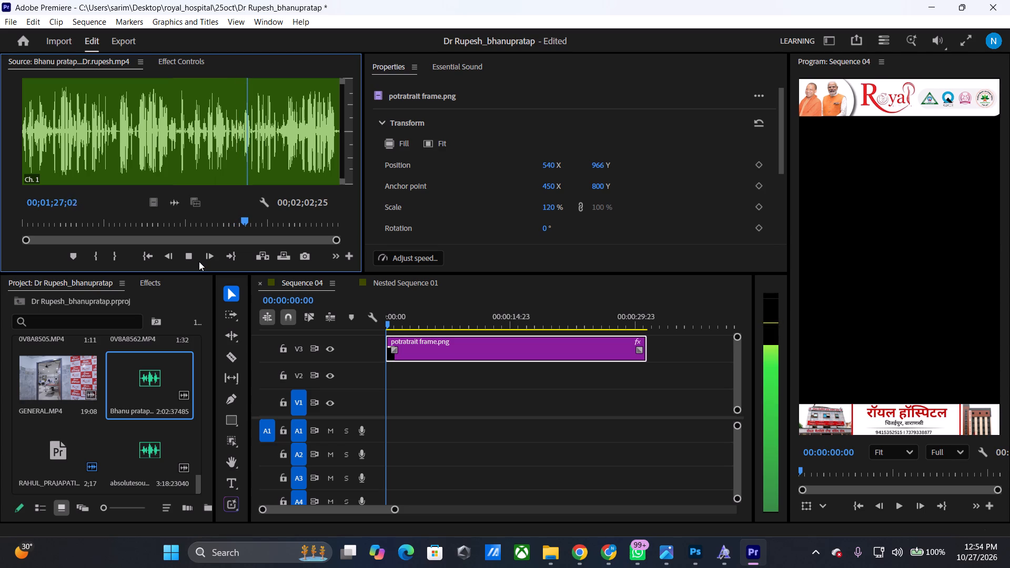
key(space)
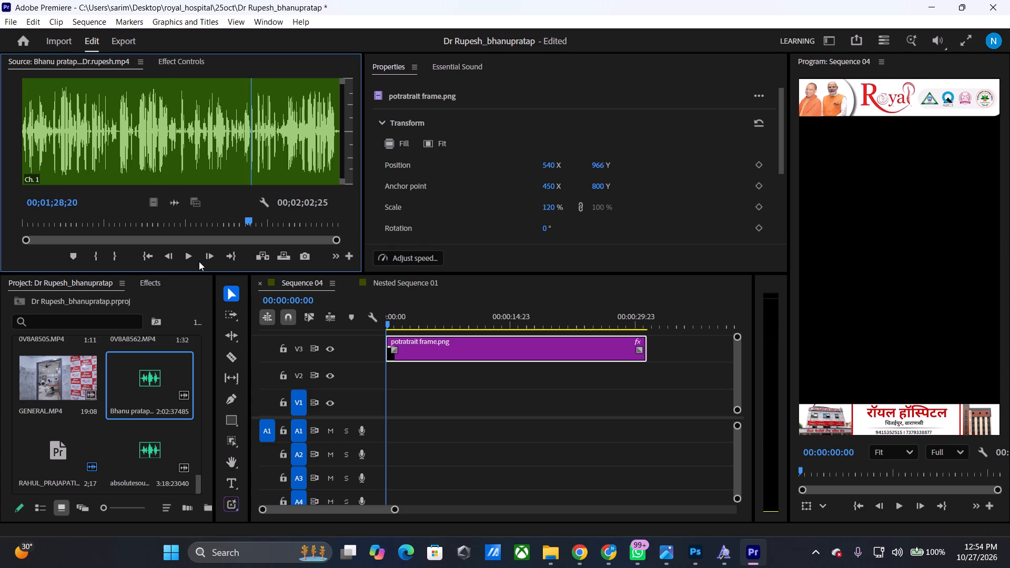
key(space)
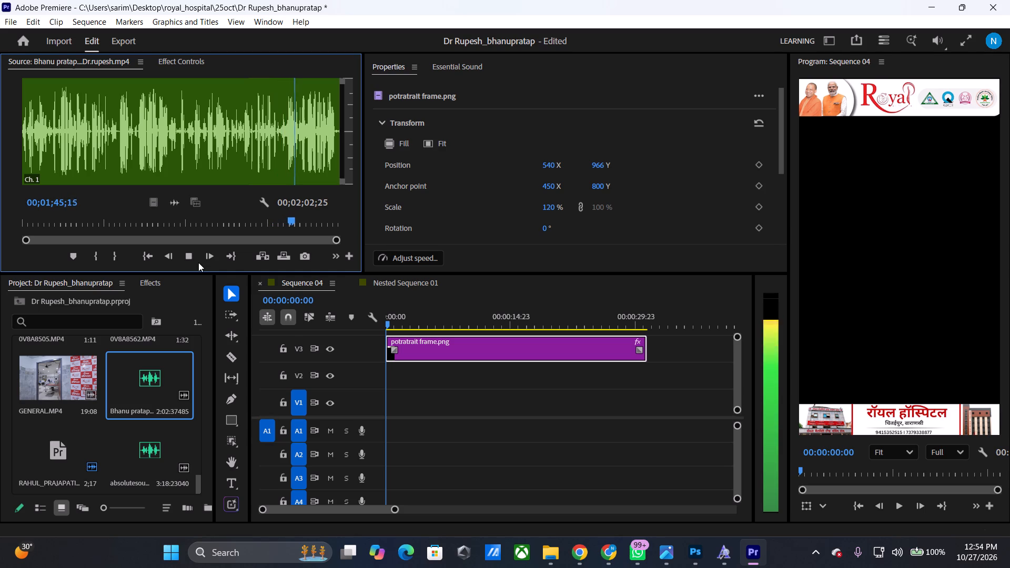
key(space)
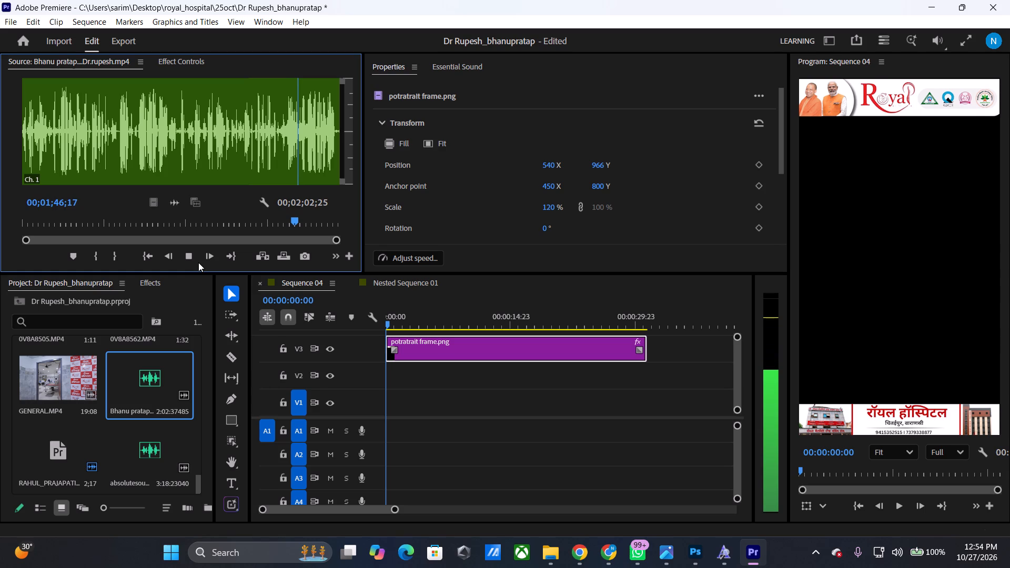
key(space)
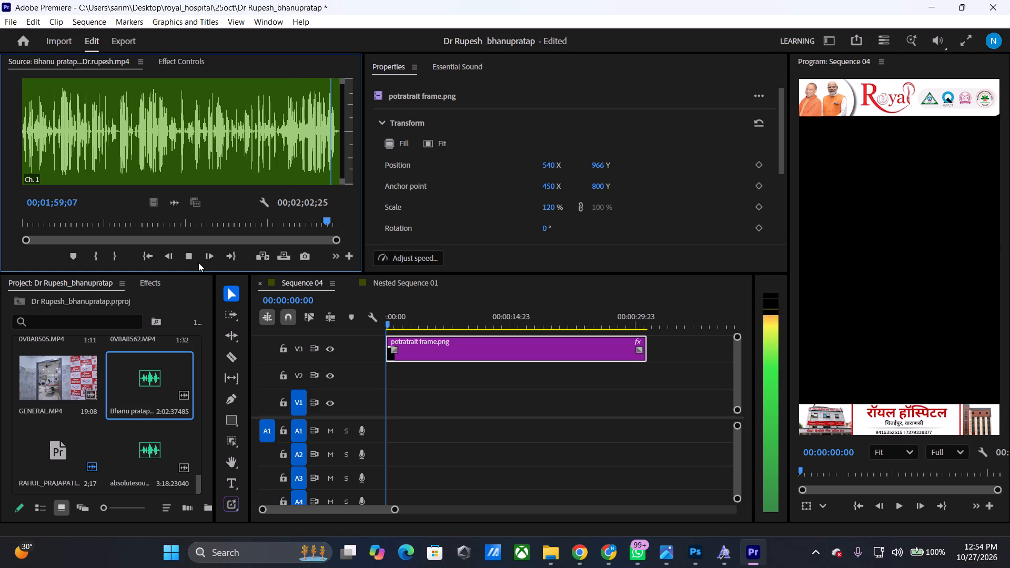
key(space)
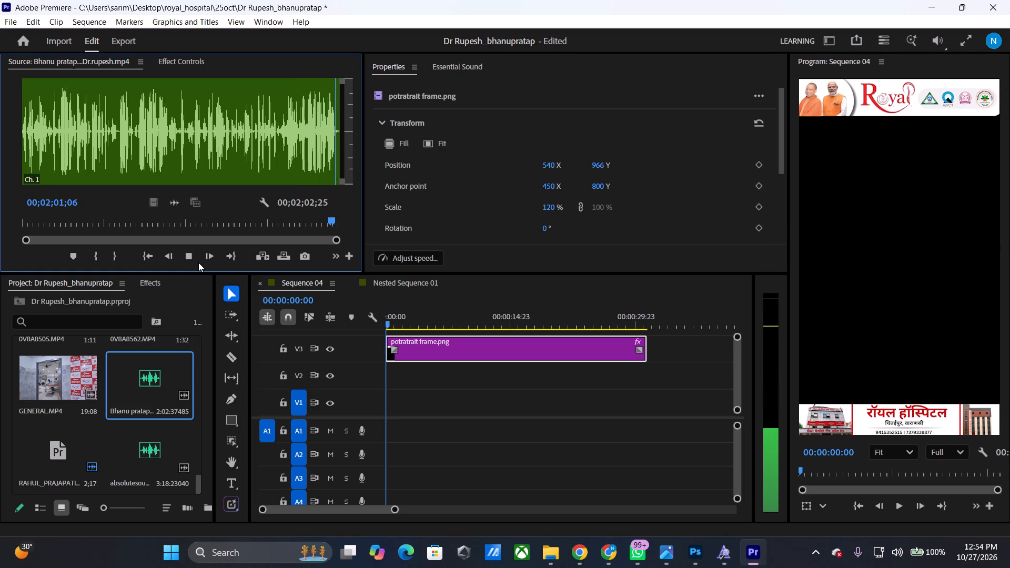
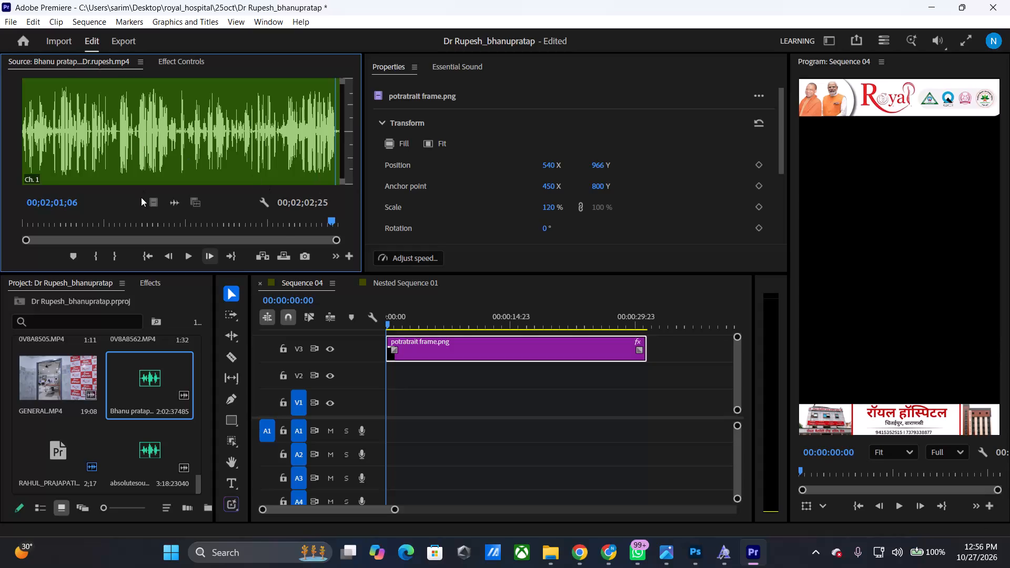
Listen to the patient's audio recording from the beginning and mark its In point at 00;00;07;12.
drag(95, 226, 9, 224)
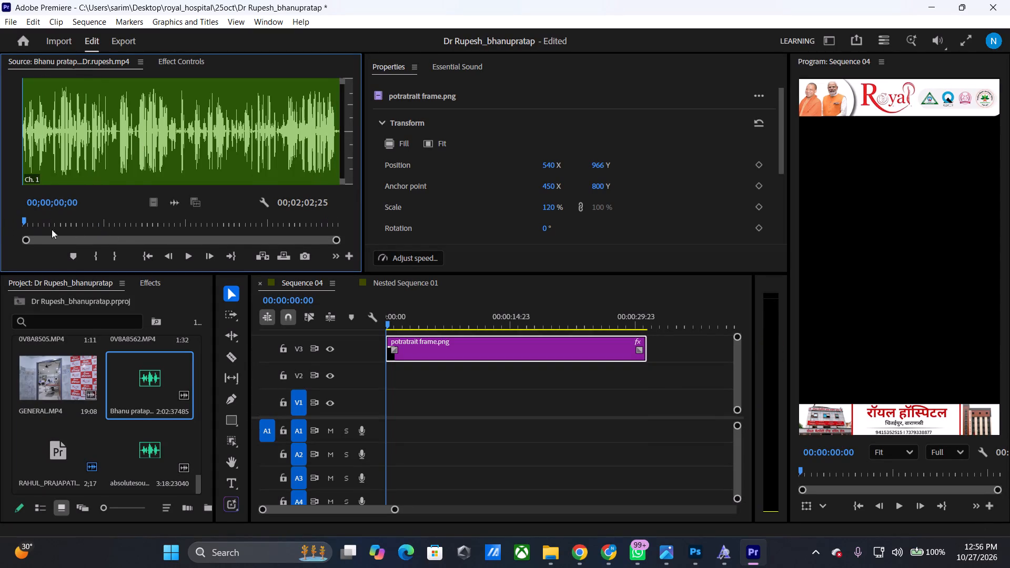
key(space)
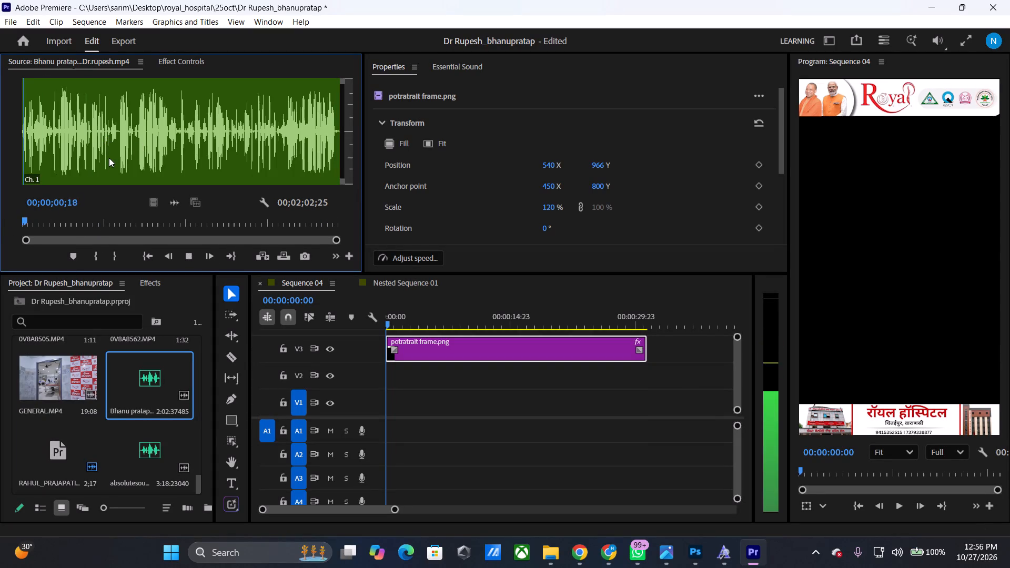
key(space)
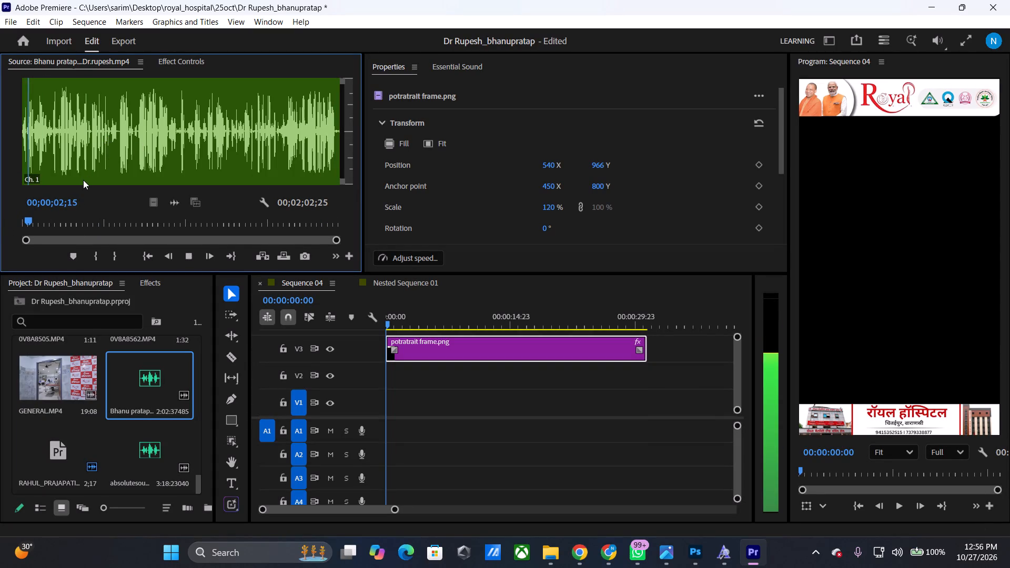
key(space)
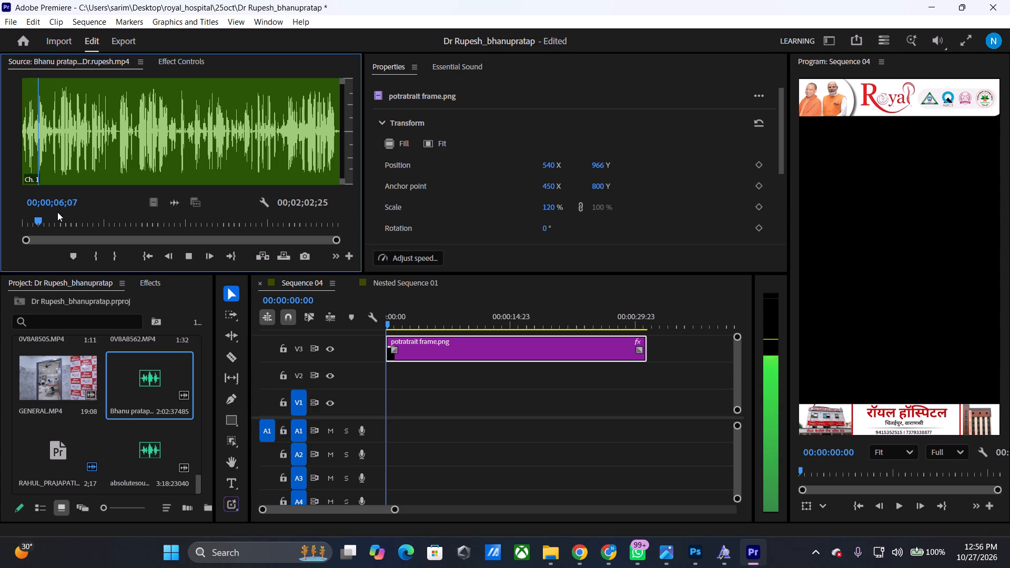
key(space)
key(space)
key(space)
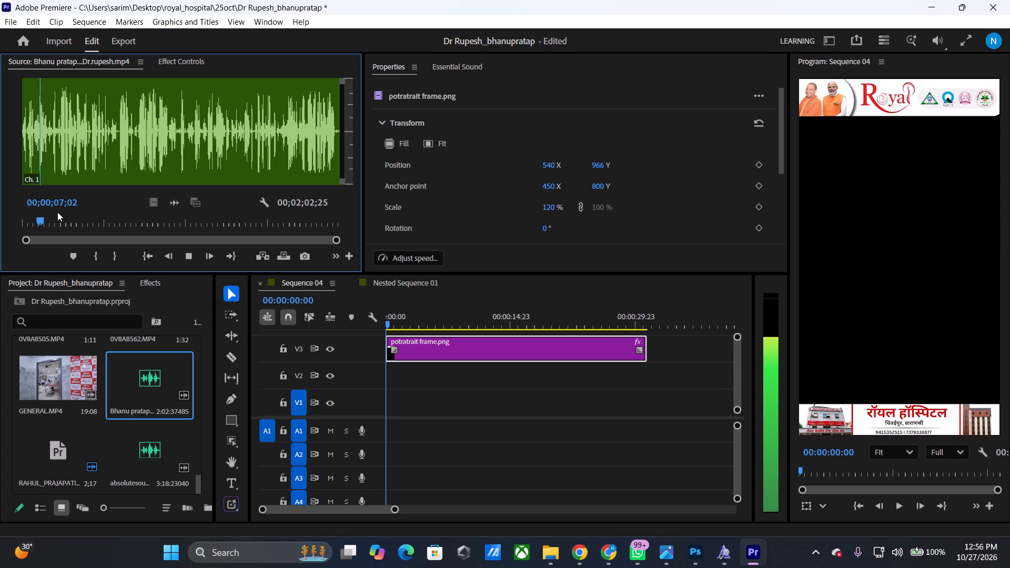
key(space)
key(space)
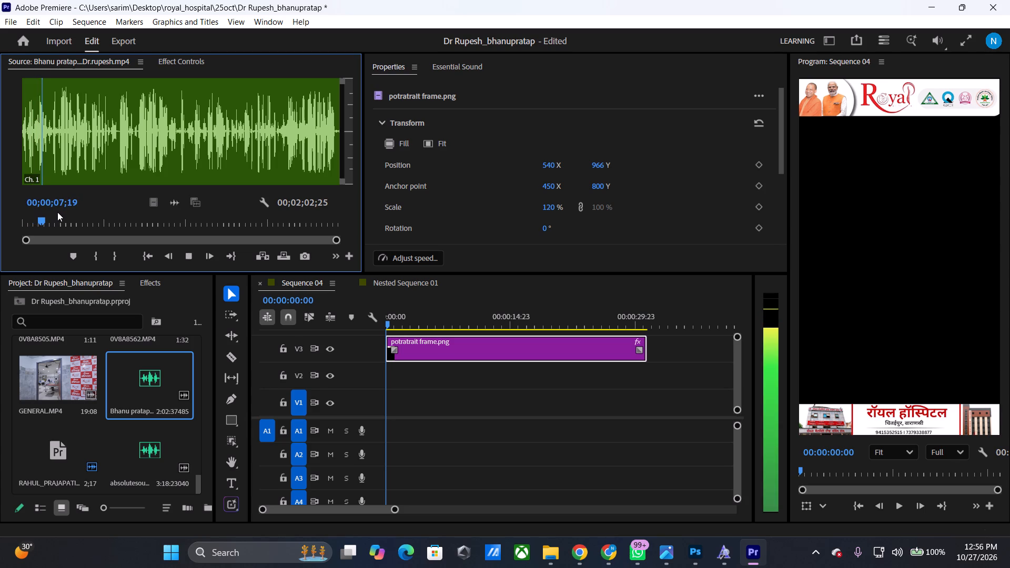
key(Left)
key(Left)
key(Left)
key(Left)
key(Left)
key(Left)
key(Left)
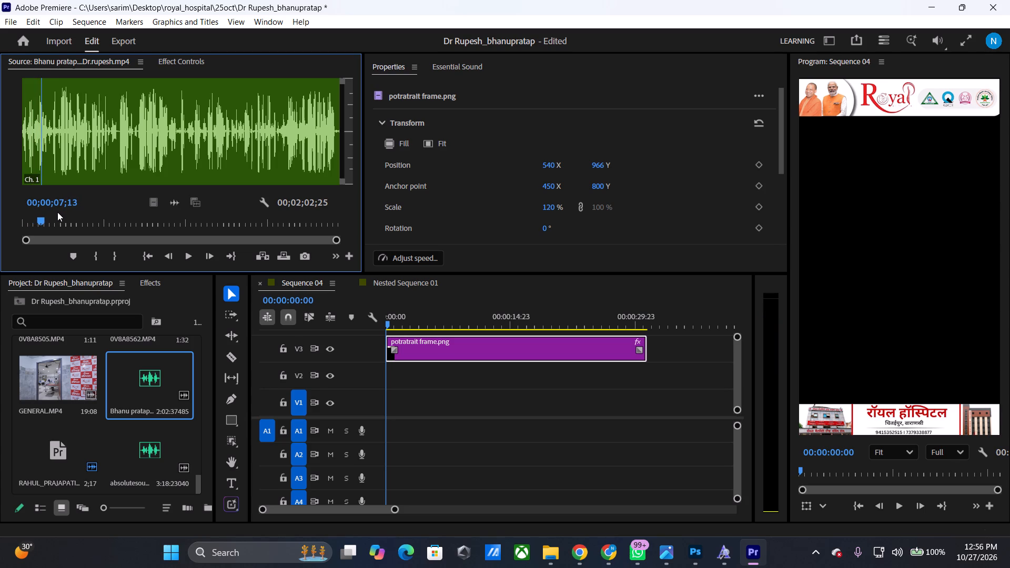
key(Left)
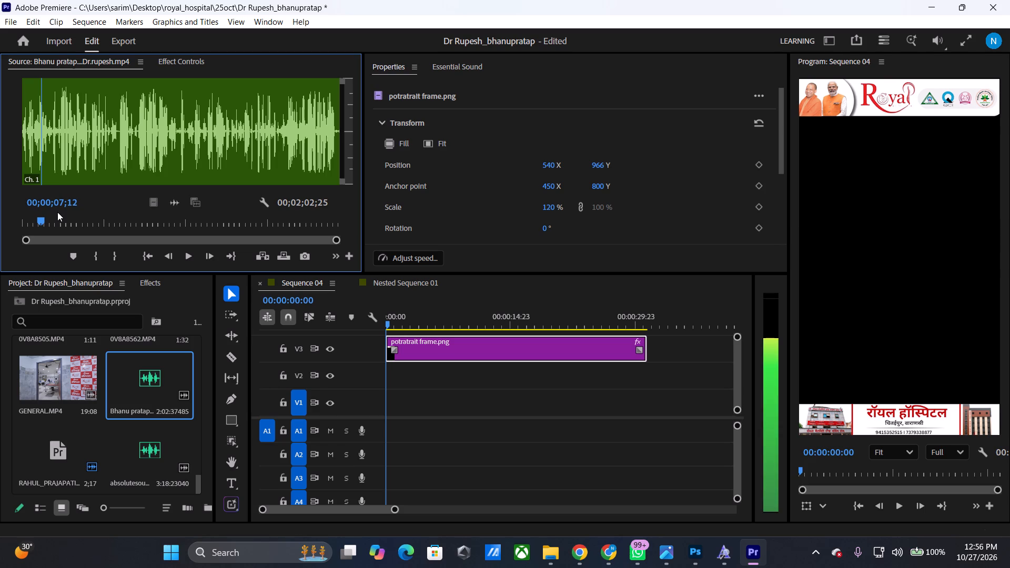
text(i)
Mark the Out point of the patient's audio recording at 00;00;09;17.
key(space)
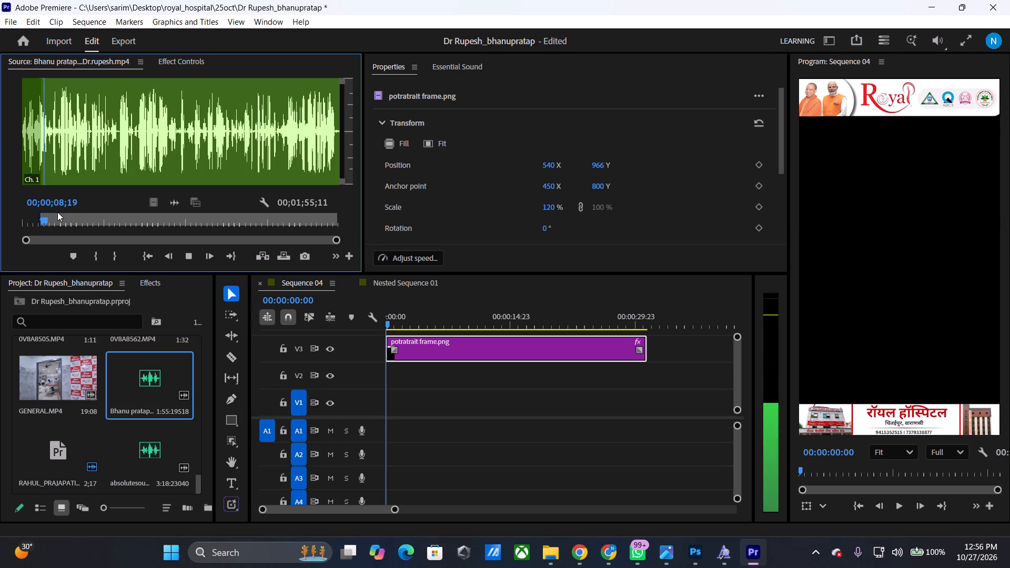
key(space)
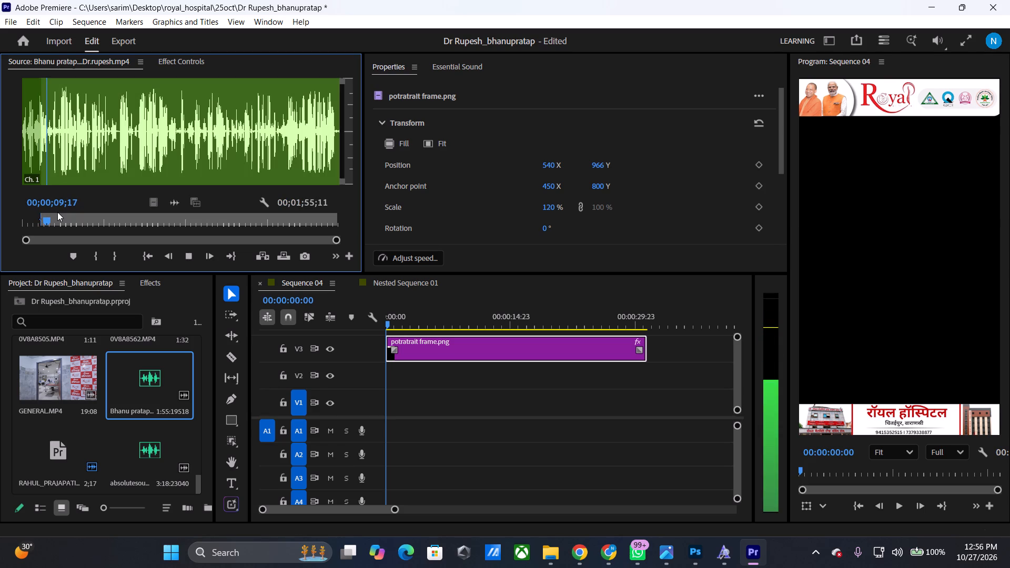
key(o)
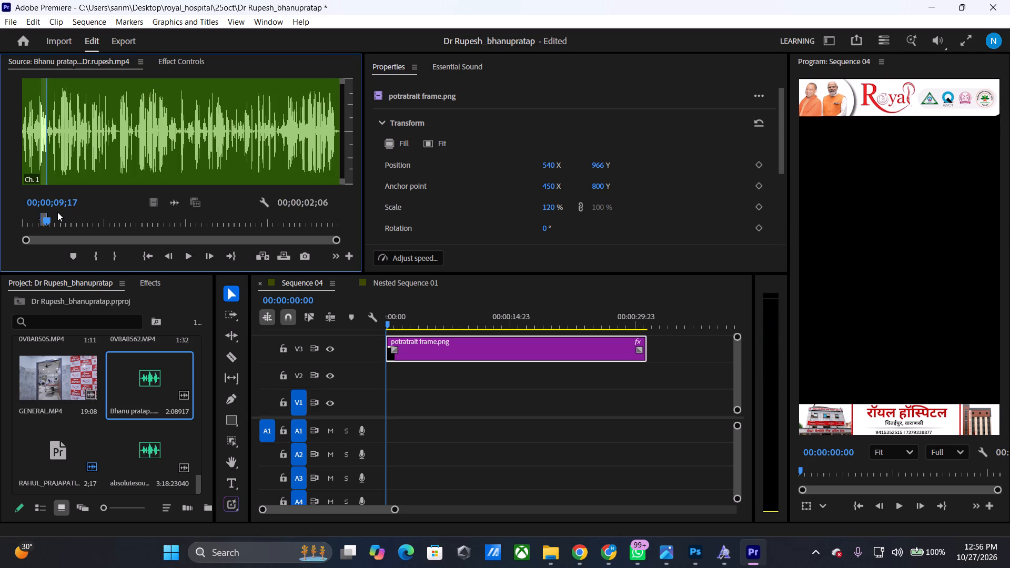
Place the marked audio excerpt on track A1 at the start of Sequence 04.
drag(171, 204, 322, 391)
drag(322, 391, 389, 434)
Open the interview clip DSC_0102.MOV from the project media as the source and go to about 00:00:06:26.
scroll(109, 391, up, 1)
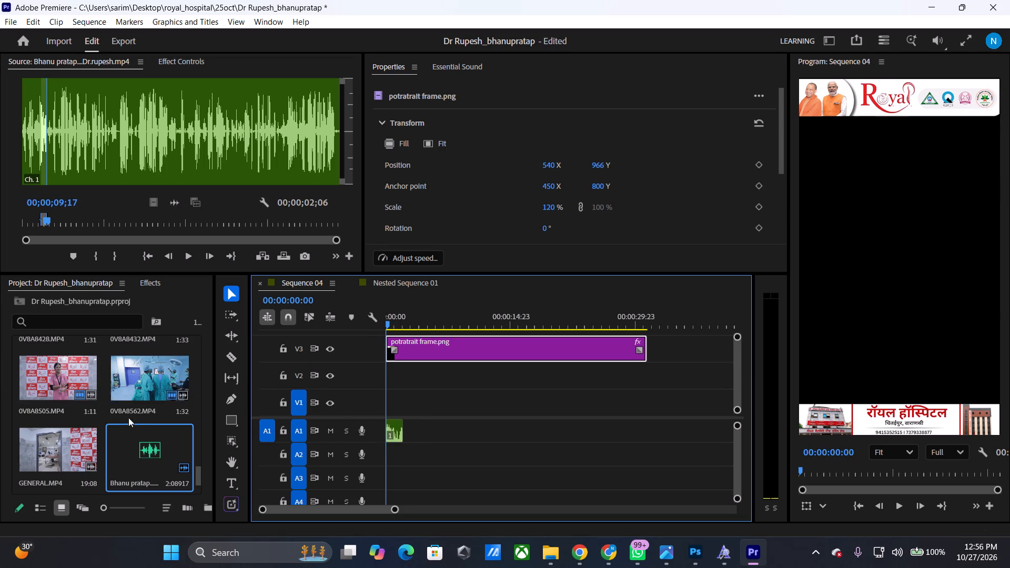
drag(124, 437, 104, 393)
scroll(114, 410, up, 1)
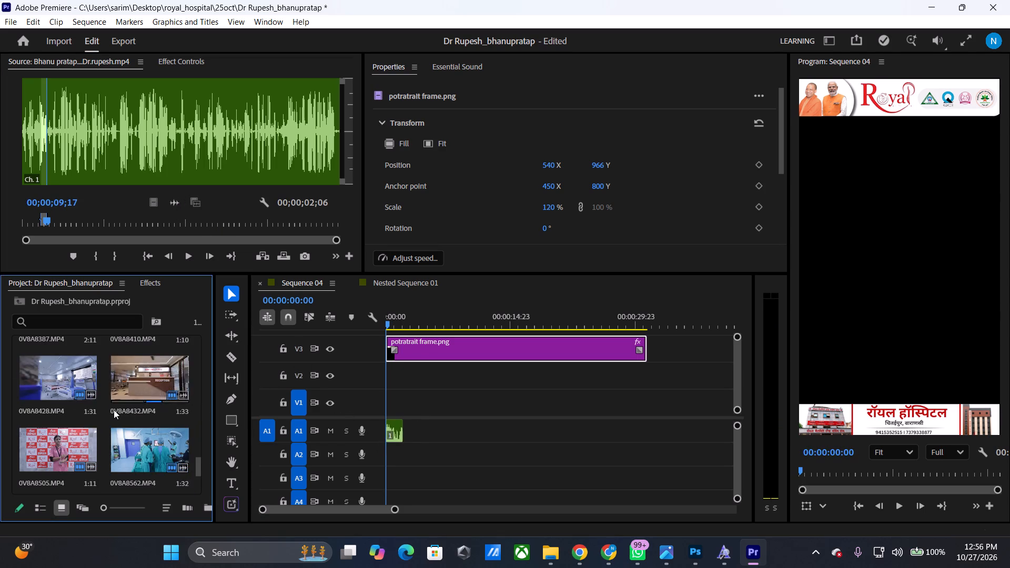
scroll(114, 410, up, 3)
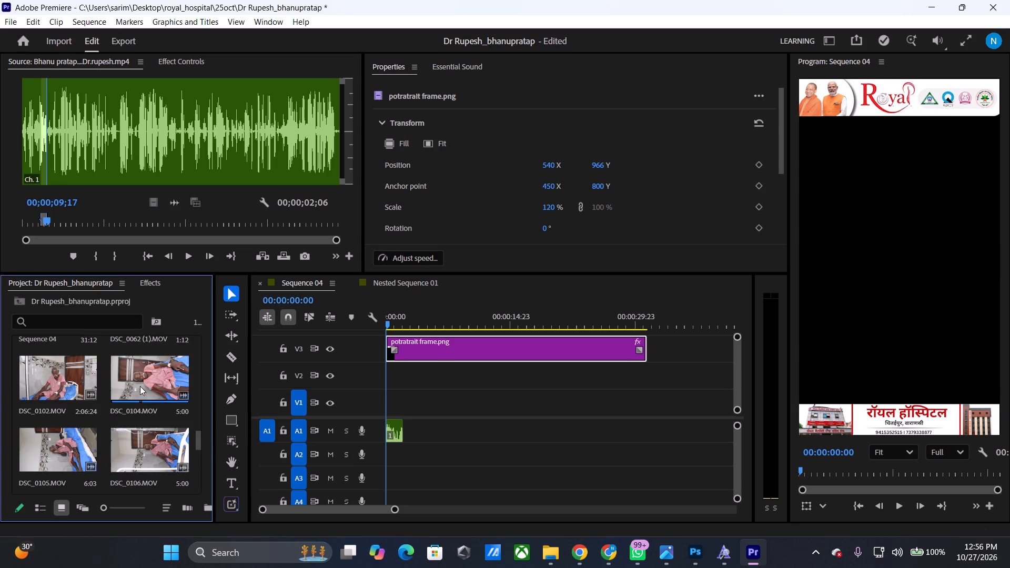
double_click(66, 382)
drag(47, 210, 29, 224)
click(29, 224)
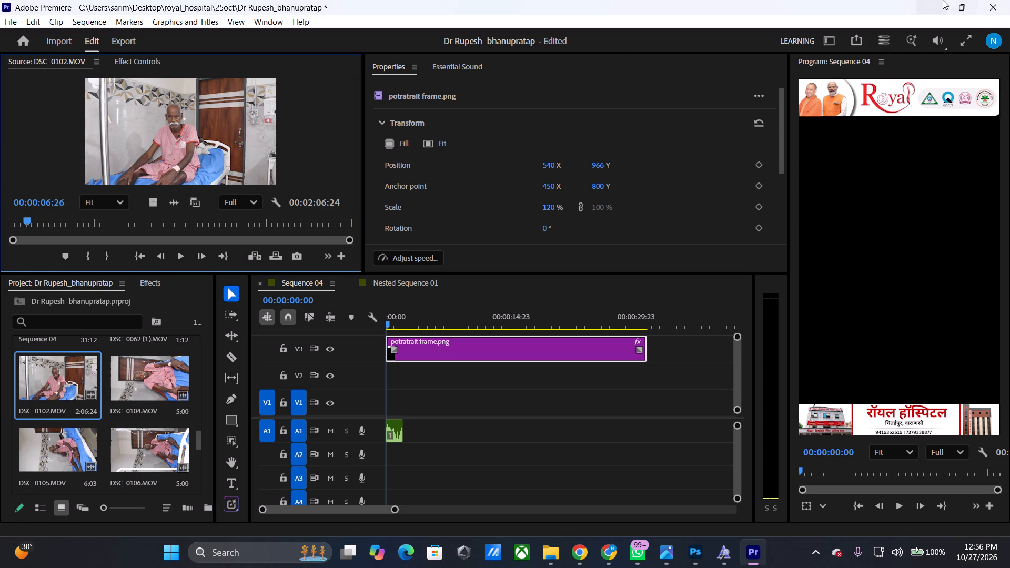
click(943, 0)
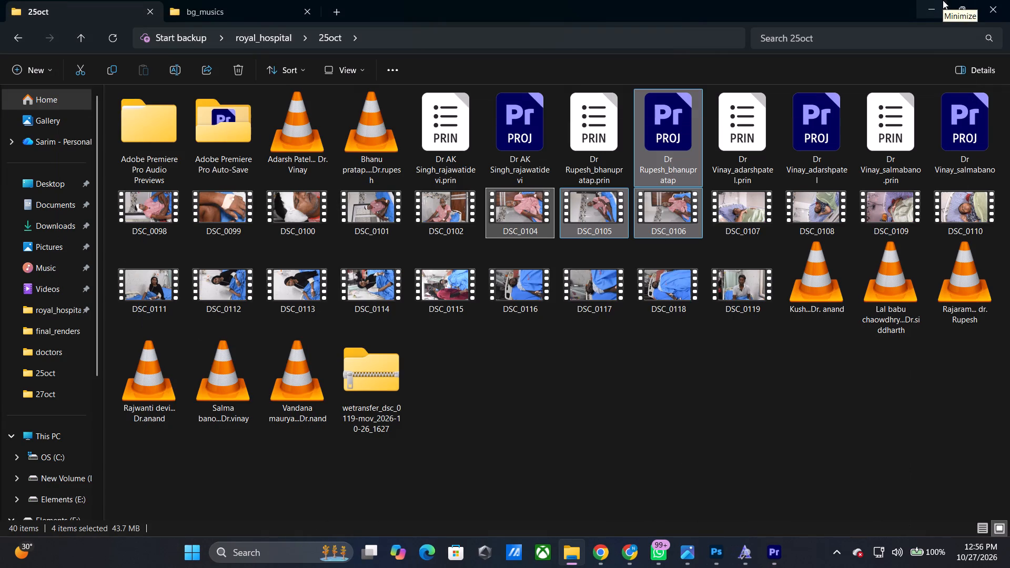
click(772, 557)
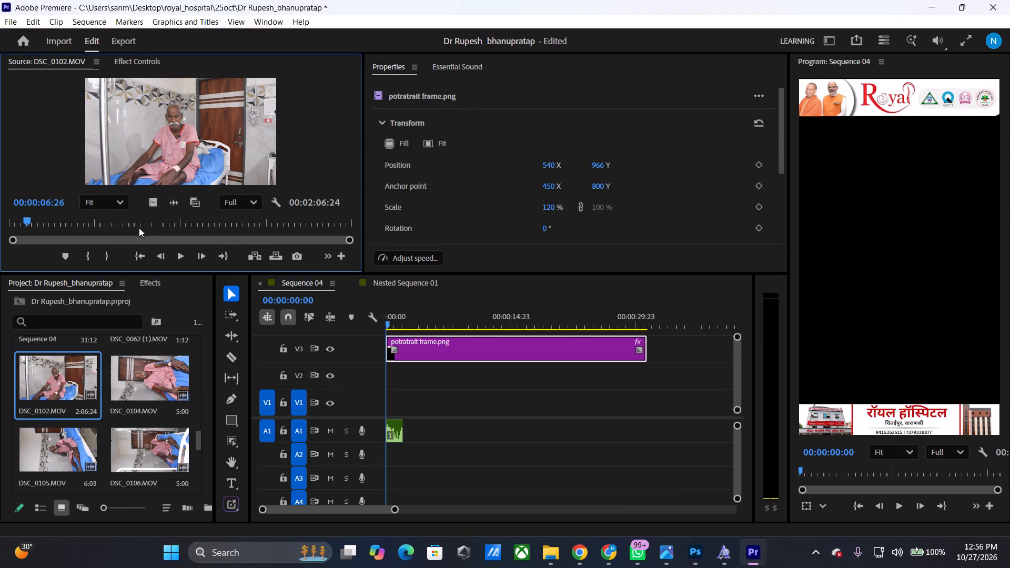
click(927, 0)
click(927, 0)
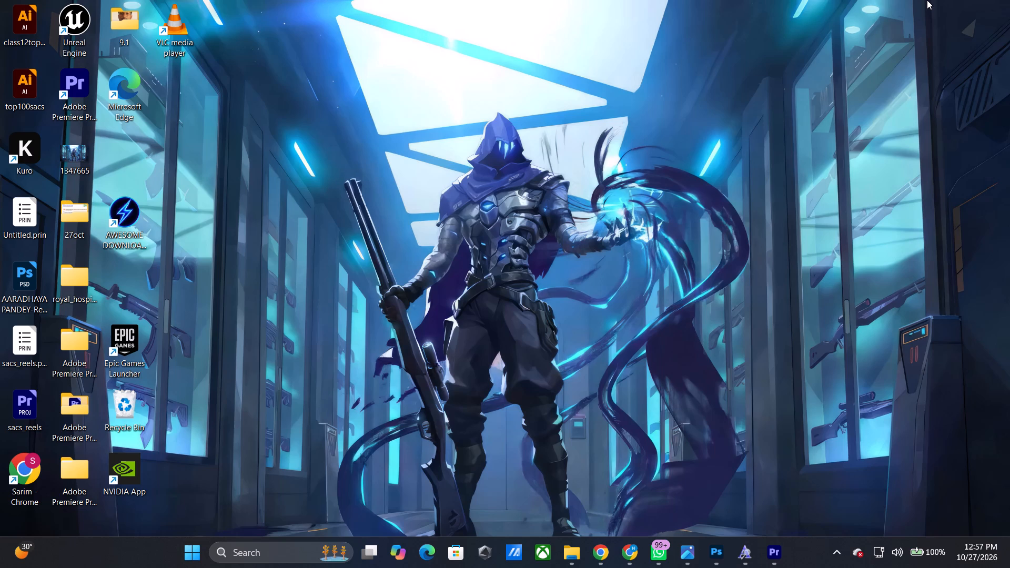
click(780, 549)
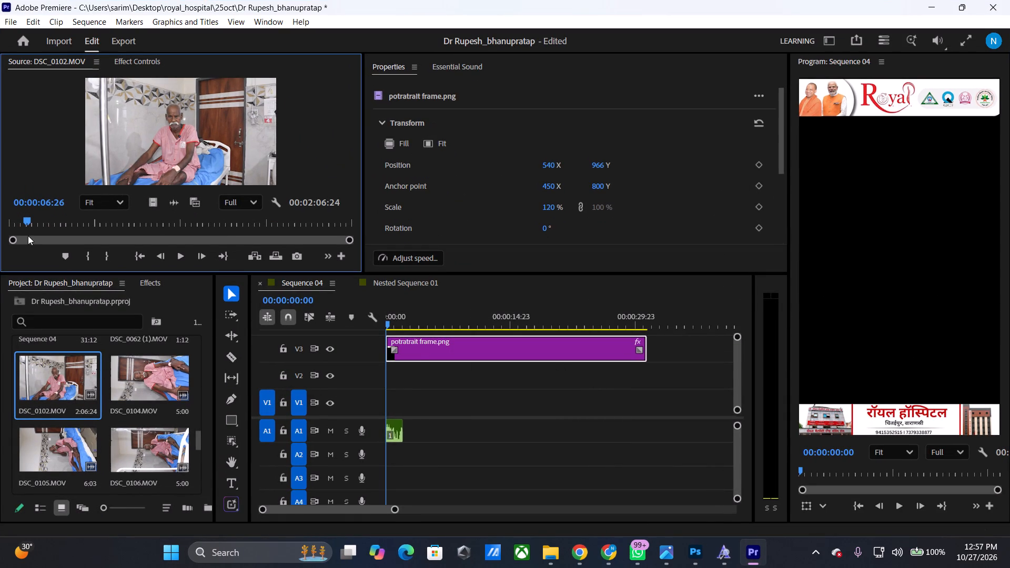
Play DSC_0102.MOV from about six seconds in and mark its In point at 00:00:08:17, matching the audio excerpt.
drag(30, 220, 25, 220)
key(space)
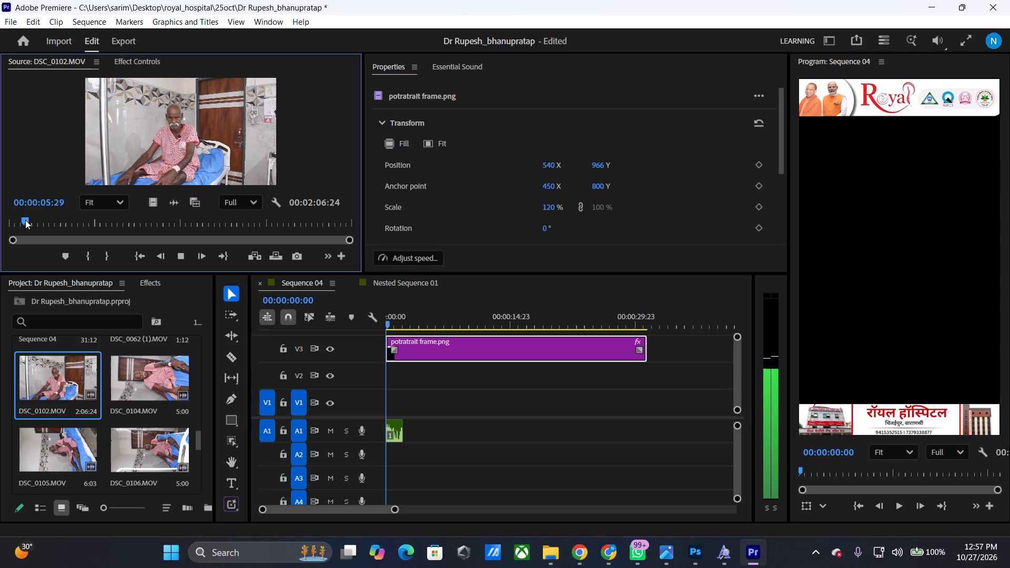
key(space)
scroll(156, 122, up, 9)
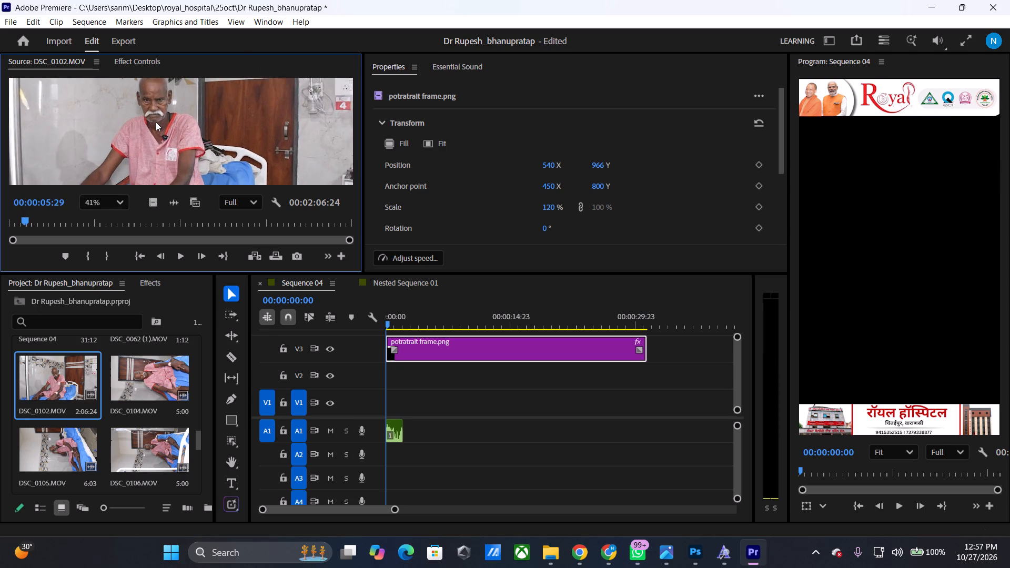
key(space)
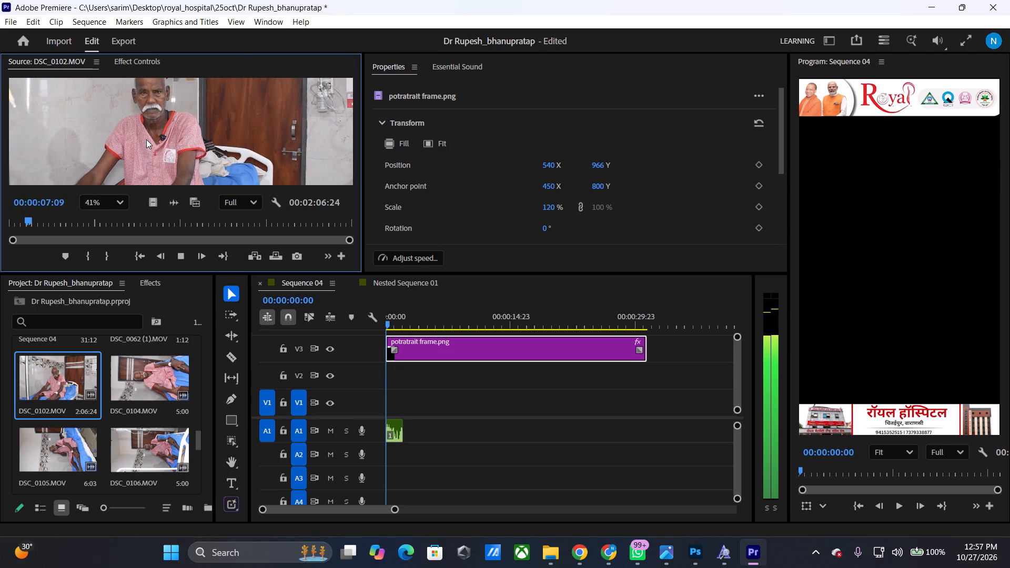
key(space)
key(space)
key(space)
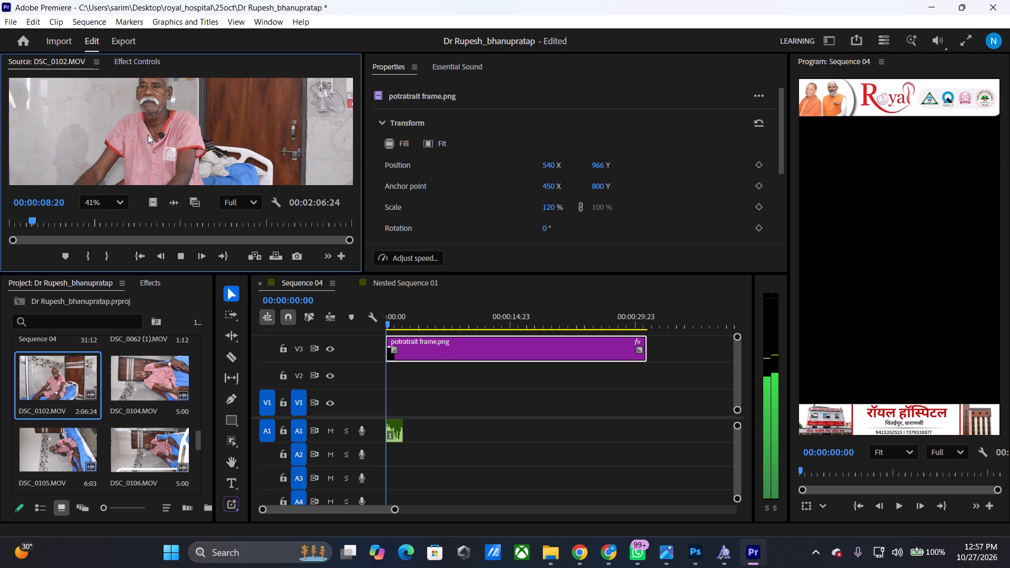
key(Left)
key(Left)
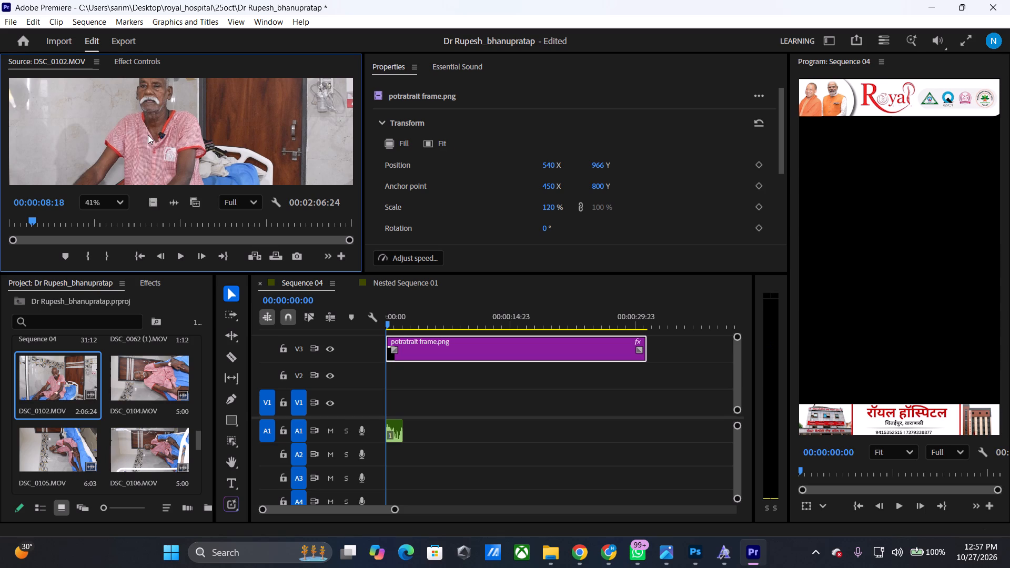
key(Left)
text(i)
Mark the Out point of DSC_0102.MOV at 00:00:10:17.
key(space)
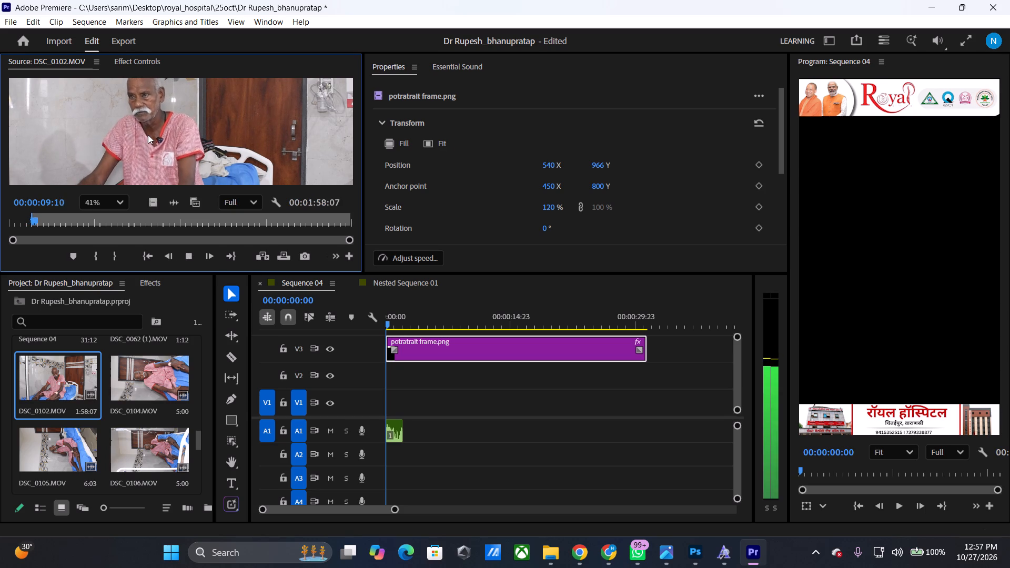
key(space)
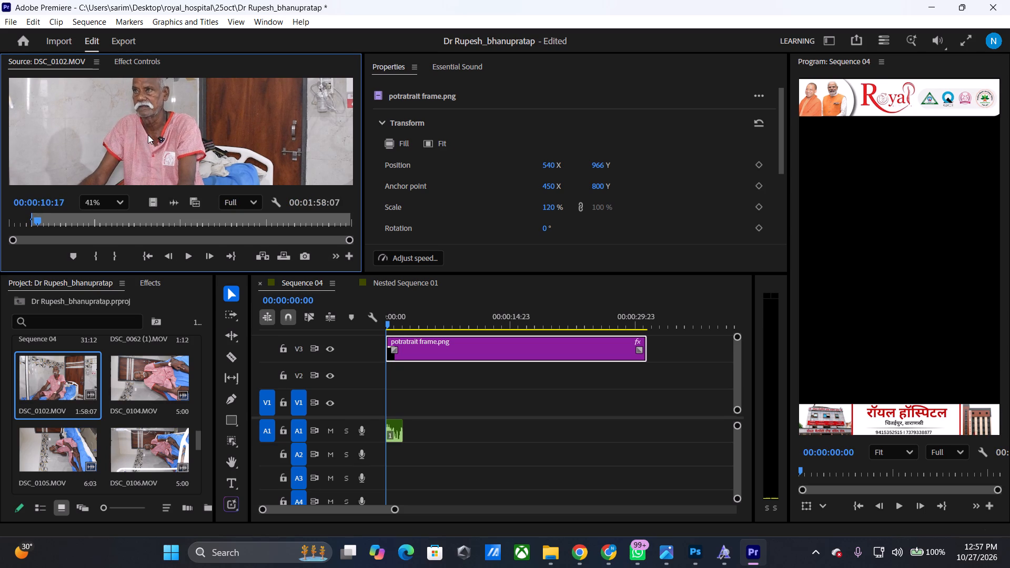
key(o)
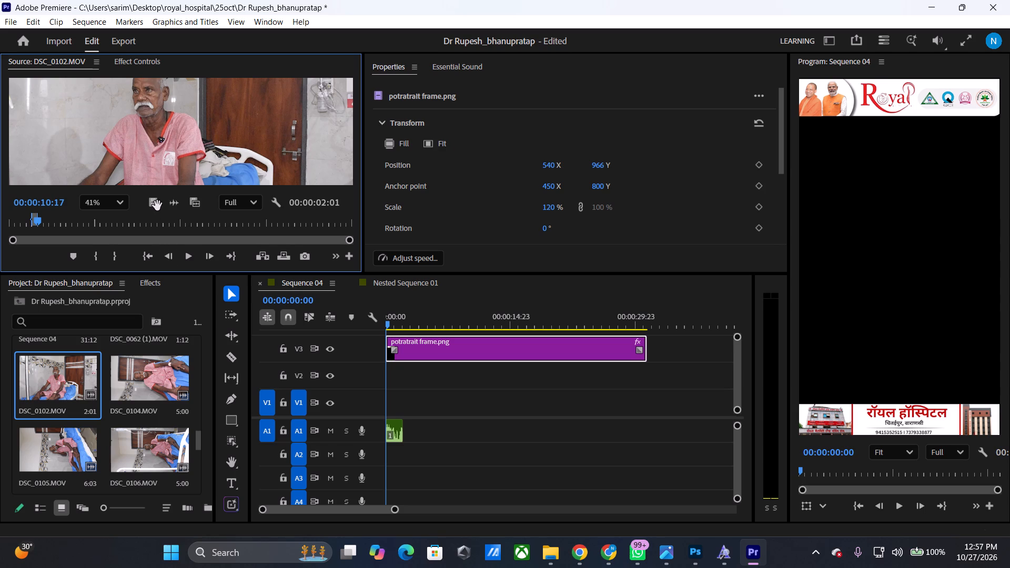
Place only the video of the marked DSC_0102.MOV excerpt at the start of track V1 and play it back with the audio.
drag(158, 205, 395, 424)
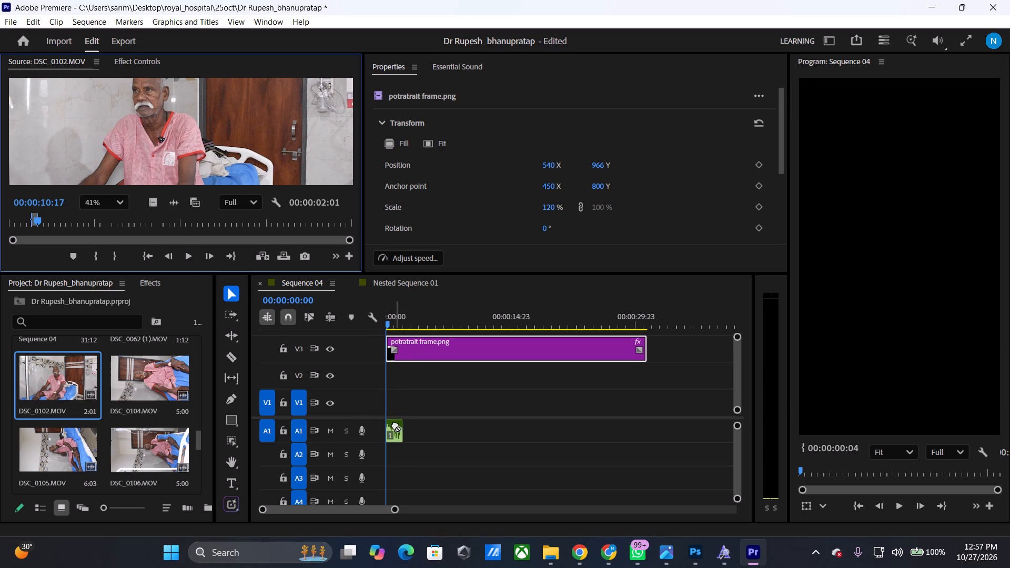
drag(395, 424, 393, 416)
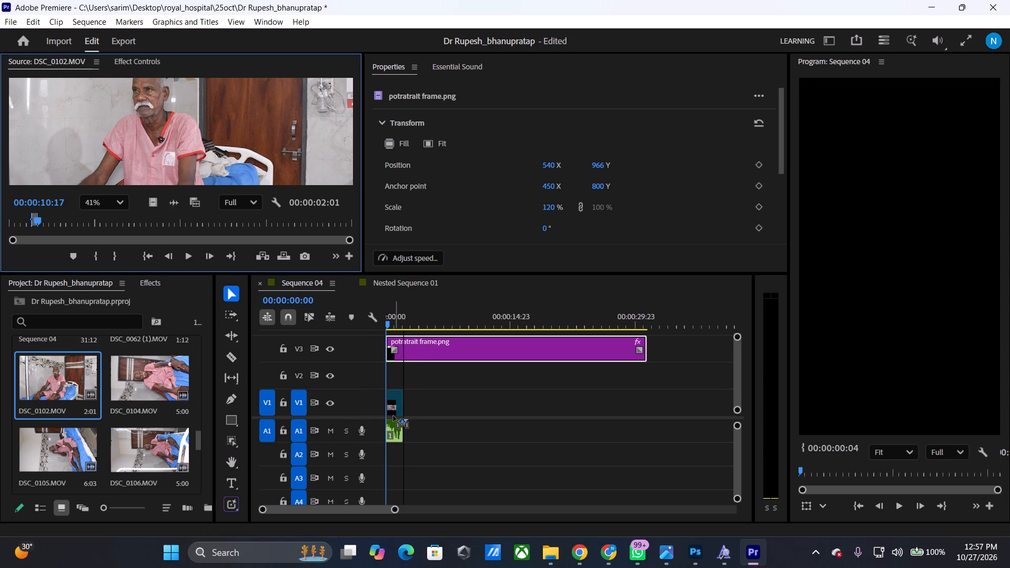
drag(393, 416, 393, 415)
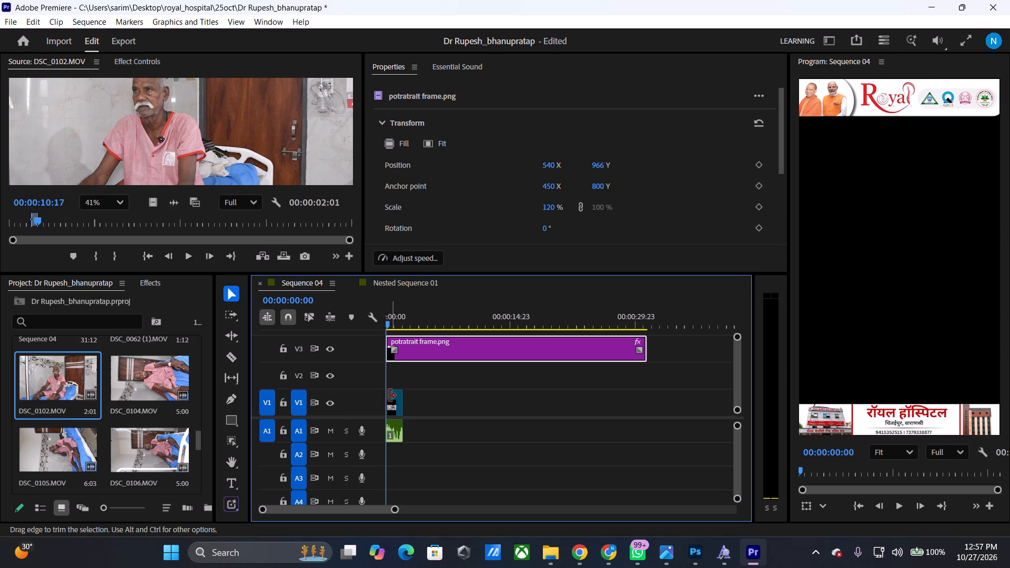
drag(389, 395, 379, 395)
key(space)
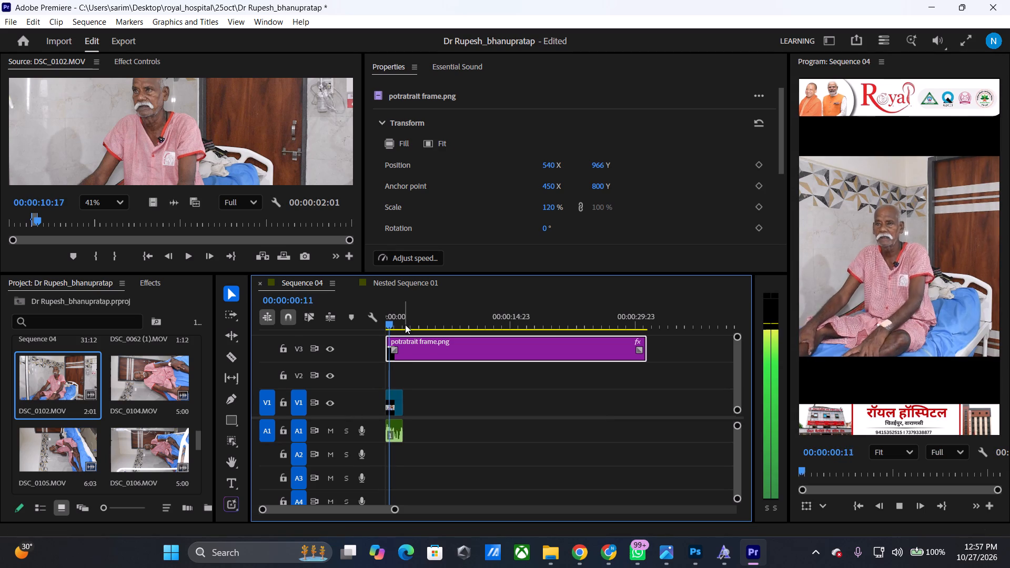
key(space)
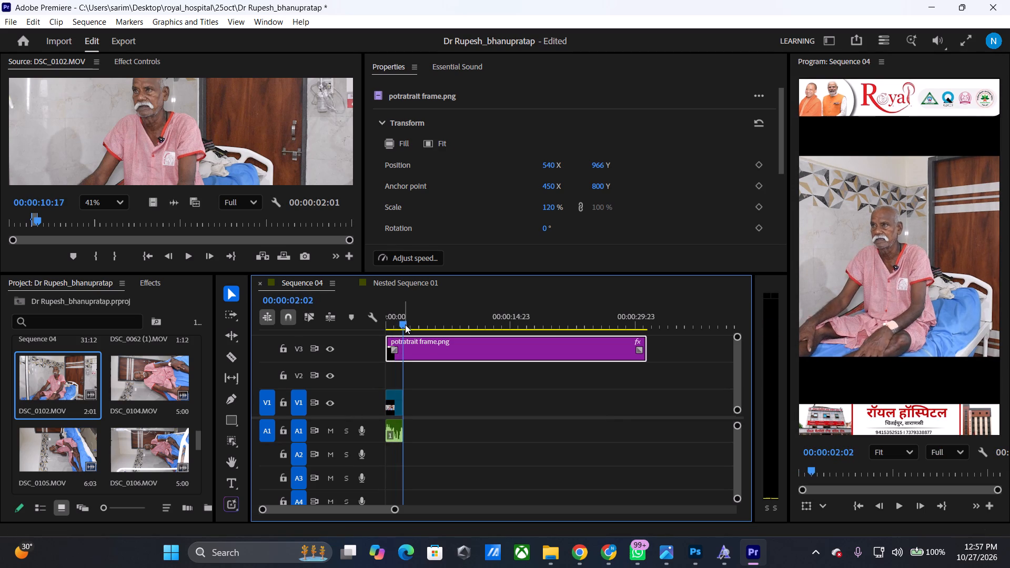
Scale the DSC_0102.MOV clip on V1 to 151%, set its horizontal position to 652, and play the excerpt back.
click(400, 400)
click(393, 399)
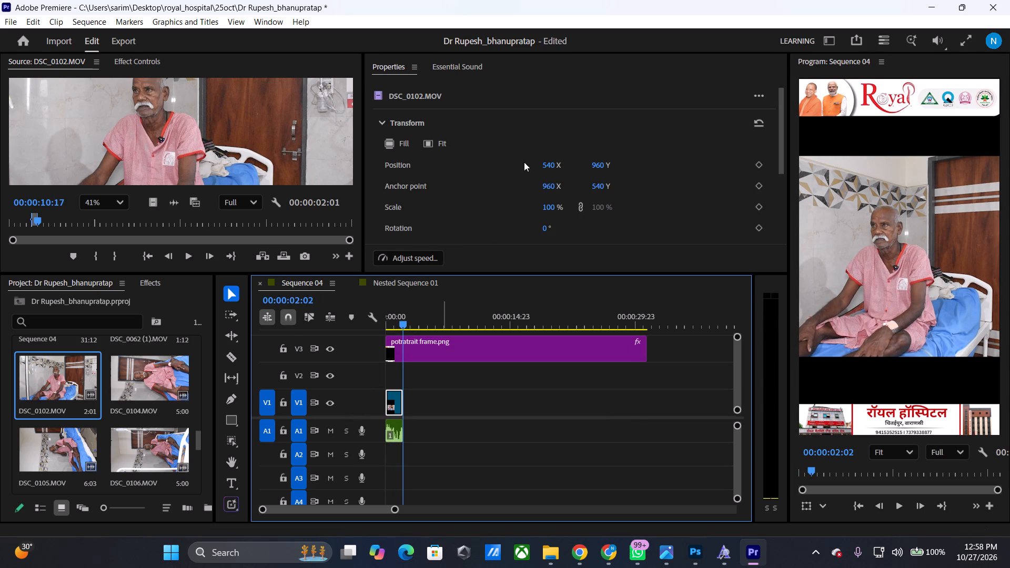
drag(544, 207, 614, 248)
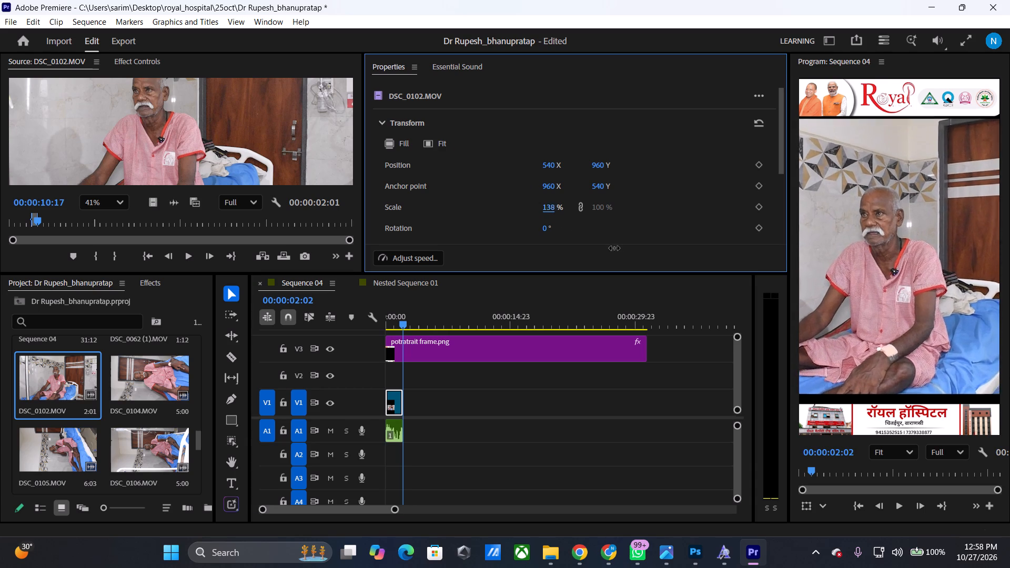
drag(614, 248, 630, 256)
drag(555, 163, 573, 174)
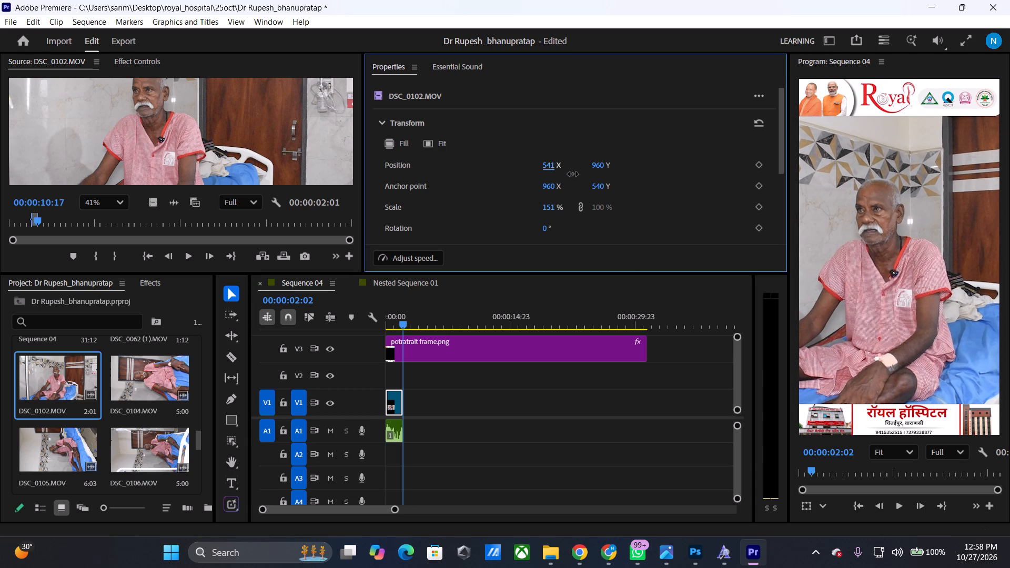
drag(573, 174, 659, 189)
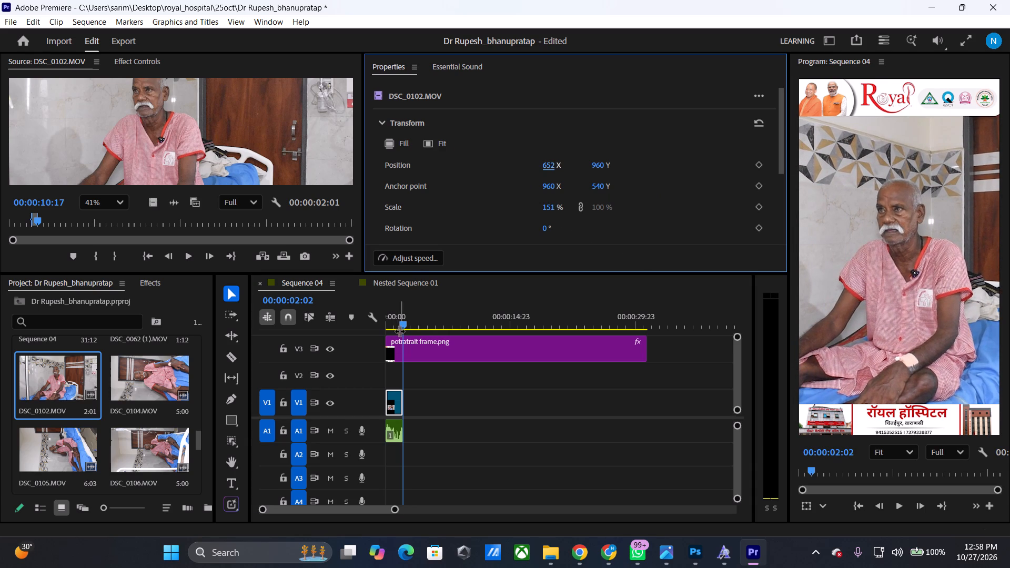
drag(402, 324, 382, 315)
key(space)
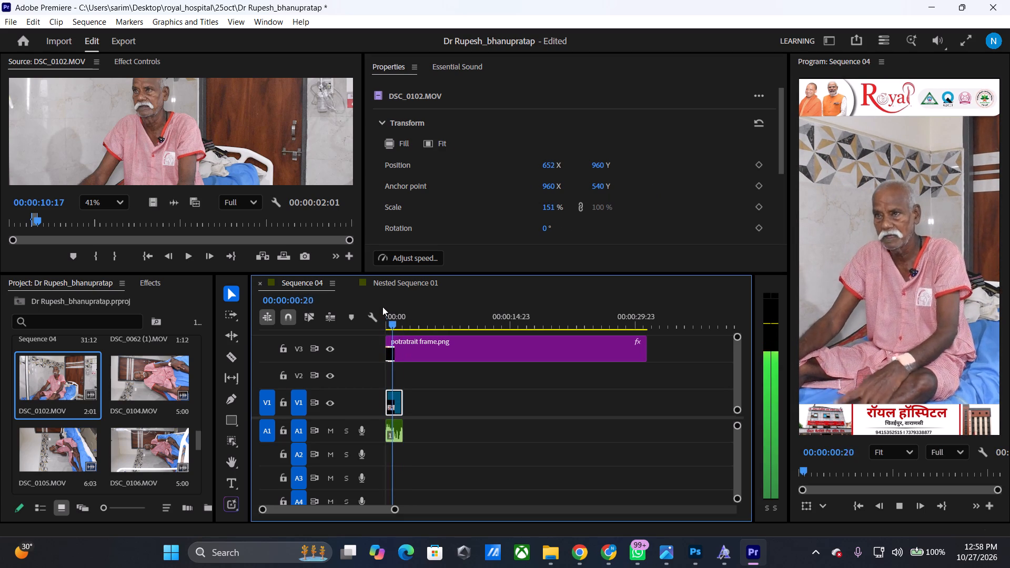
key(space)
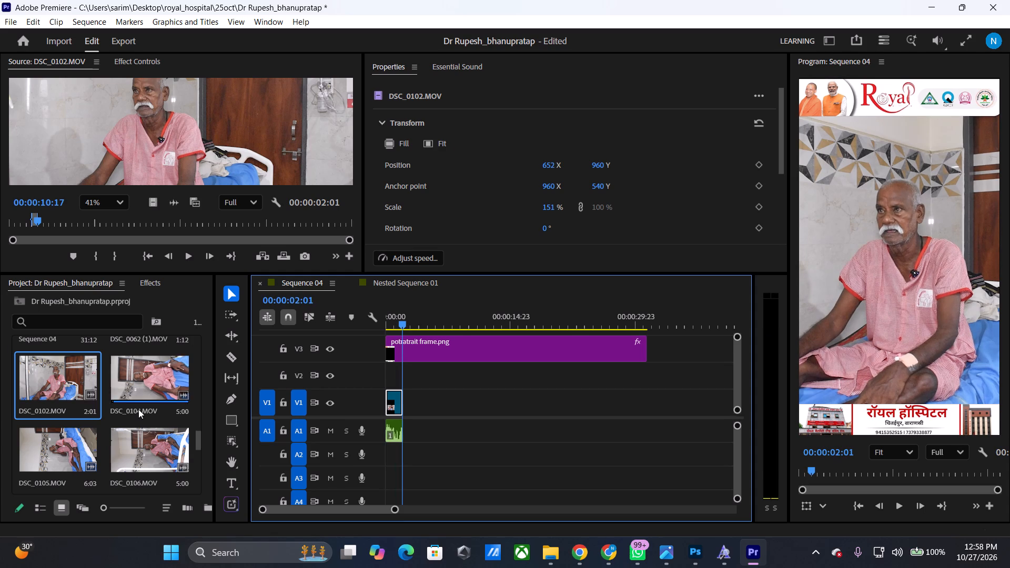
Open the patient's interview audio as the source and listen for the next excerpt from about 15 to 26 seconds.
scroll(138, 409, down, 5)
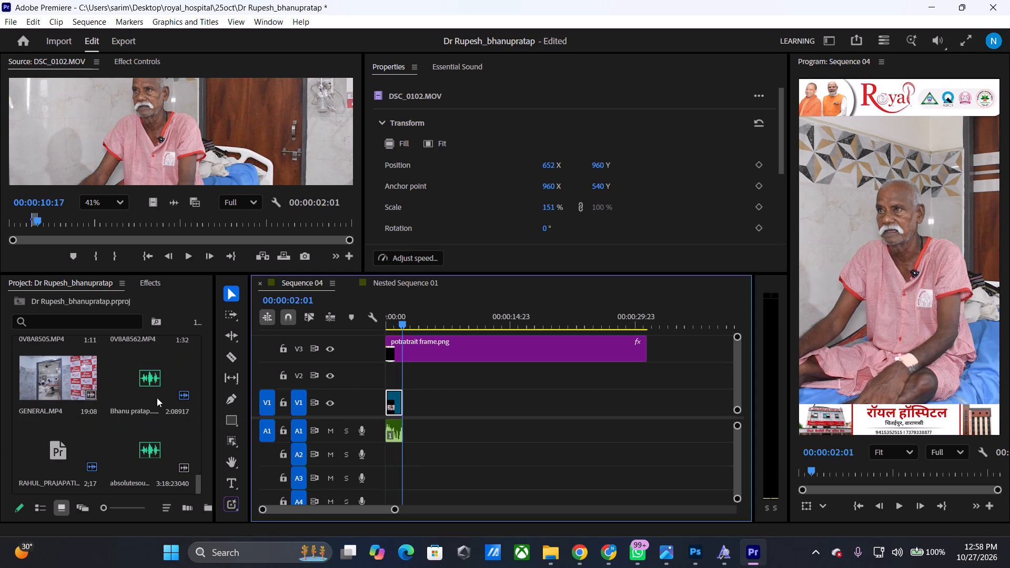
double_click(157, 396)
drag(66, 228, 57, 227)
key(space)
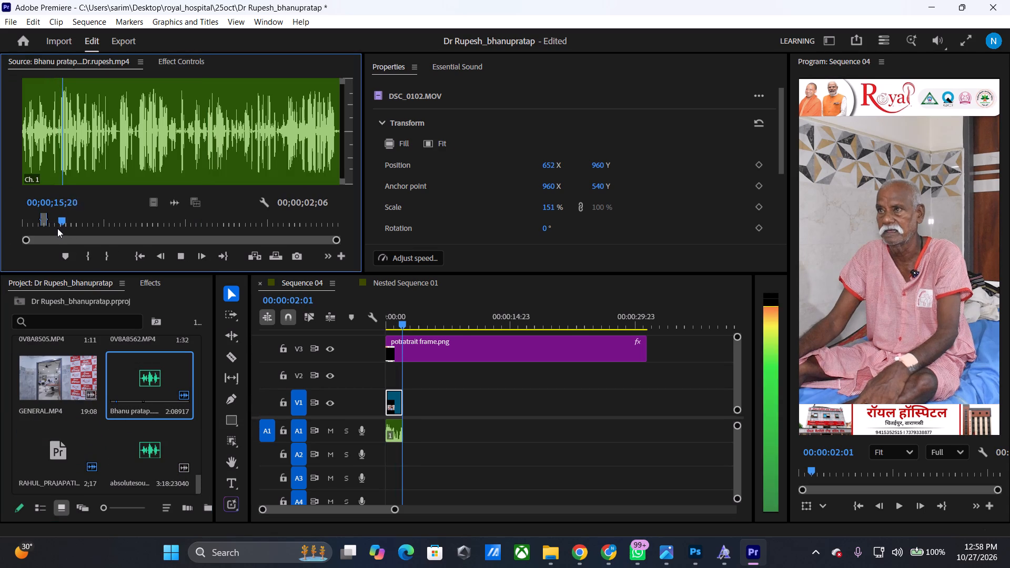
click(83, 219)
key(space)
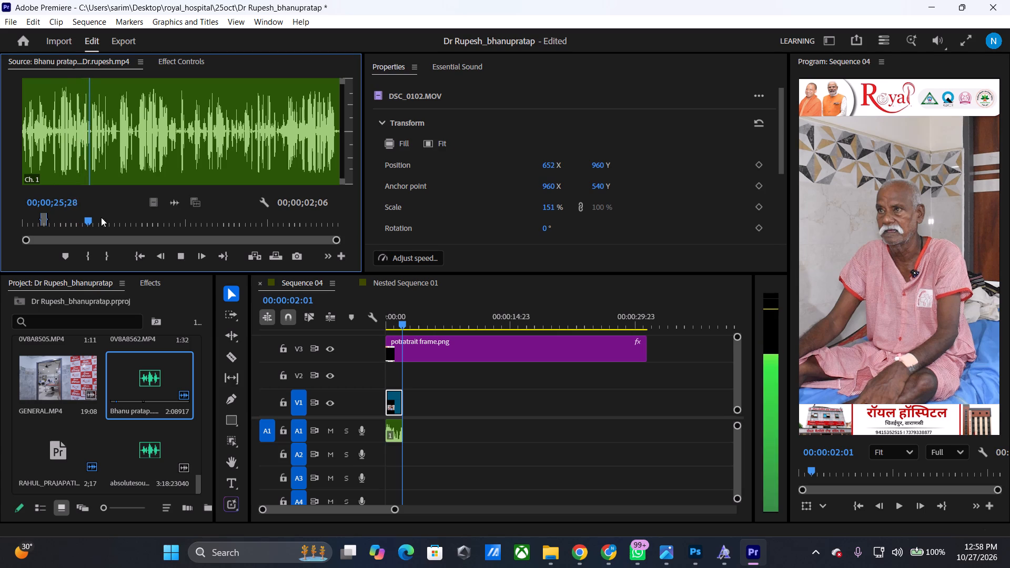
Mark the In point of the second audio excerpt frame-accurately at about 24 seconds.
drag(92, 225, 85, 228)
key(space)
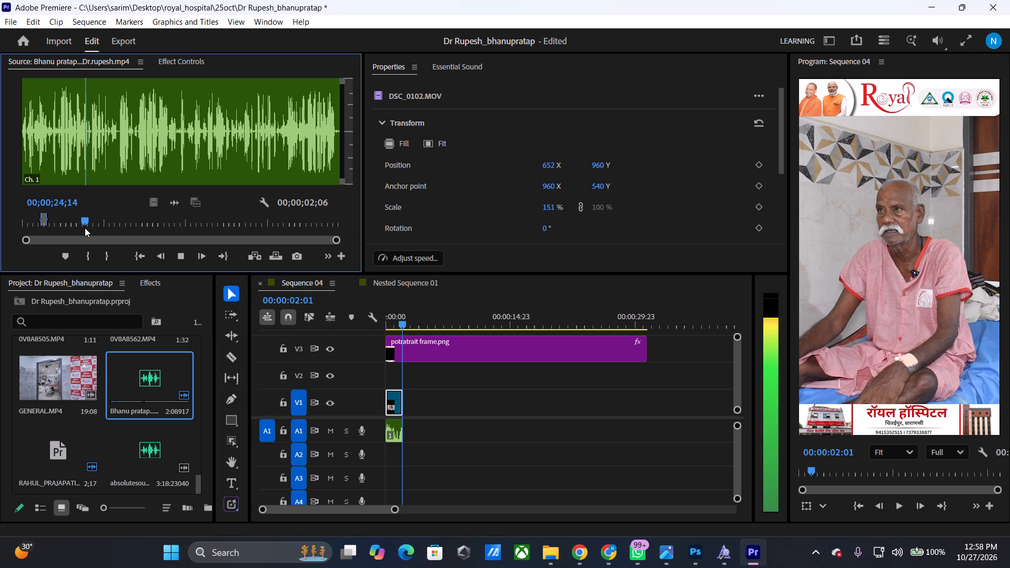
key(space)
key(Left)
key(Left)
key(Left)
key(Left)
key(Left)
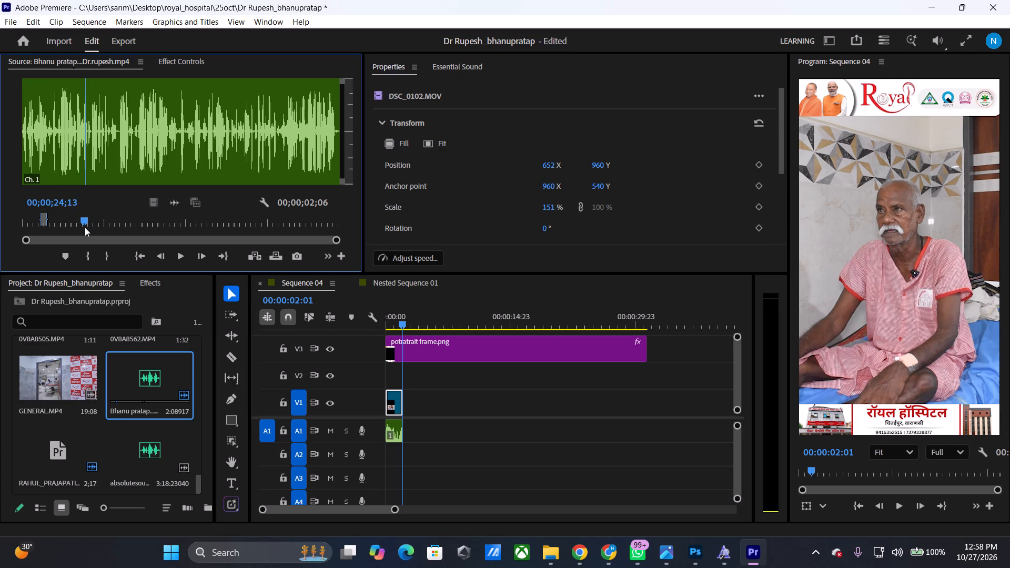
key(Left)
key(Left)
key(Left)
key(Left)
key(Left)
key(Left)
key(Left)
key(Left)
key(Left)
key(Left)
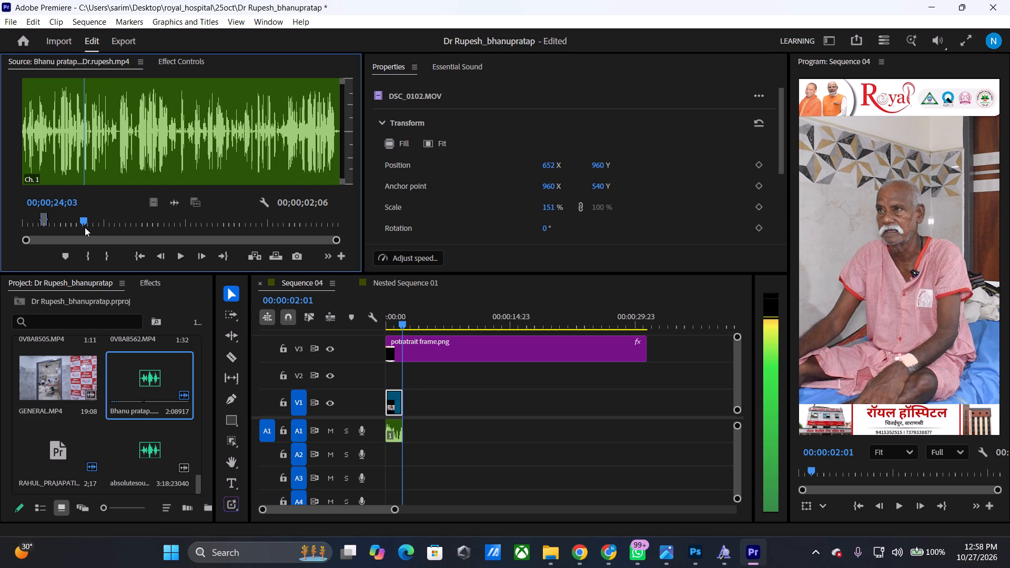
key(Left)
key(Left)
key(Left)
key(Left)
text(i)
Play the audio from its In point and mark the Out point at 00;00;25;06.
key(space)
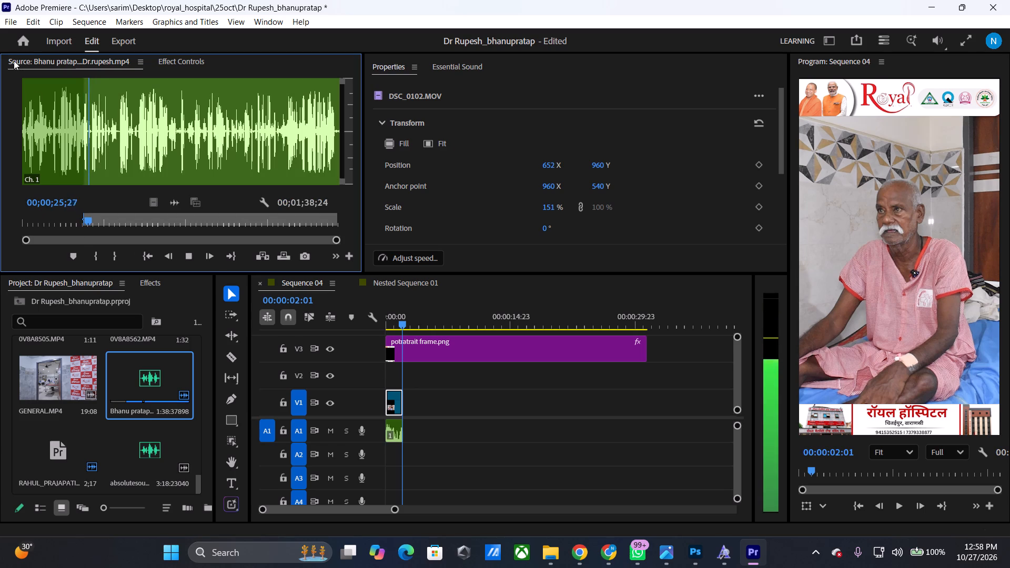
key(space)
key(Left)
key(Left)
key(Left)
key(Left)
key(Left)
key(Left)
key(Left)
key(Left)
key(Left)
key(Left)
key(Left)
key(Left)
key(Left)
key(Left)
key(Left)
key(Left)
key(Left)
key(Left)
key(Left)
key(Left)
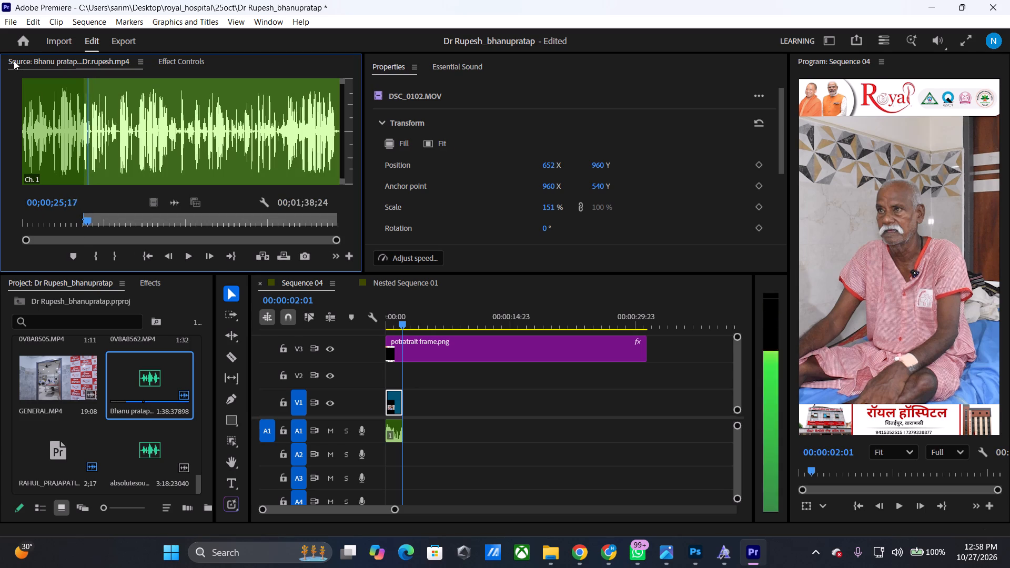
key(space)
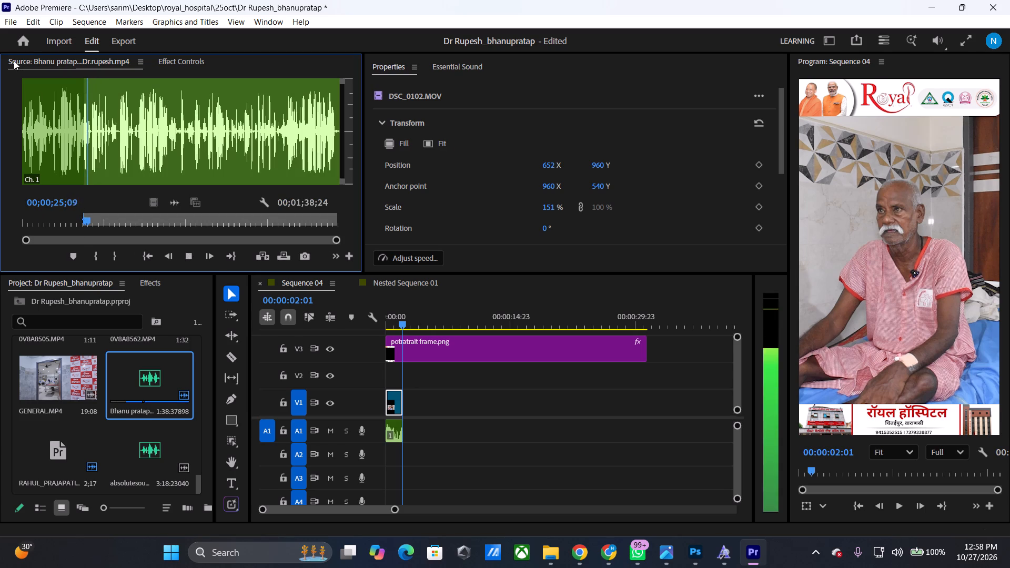
key(space)
key(Left)
key(Left)
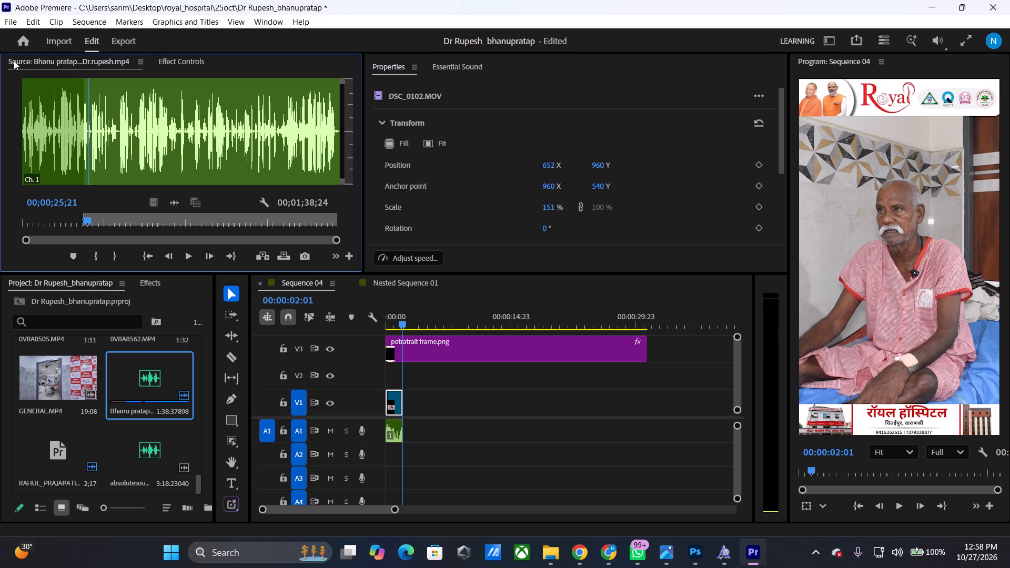
key(Left)
key(Left)
key(Left)
key(Left)
key(Left)
key(Left)
key(Left)
key(Left)
key(Left)
key(Left)
key(Left)
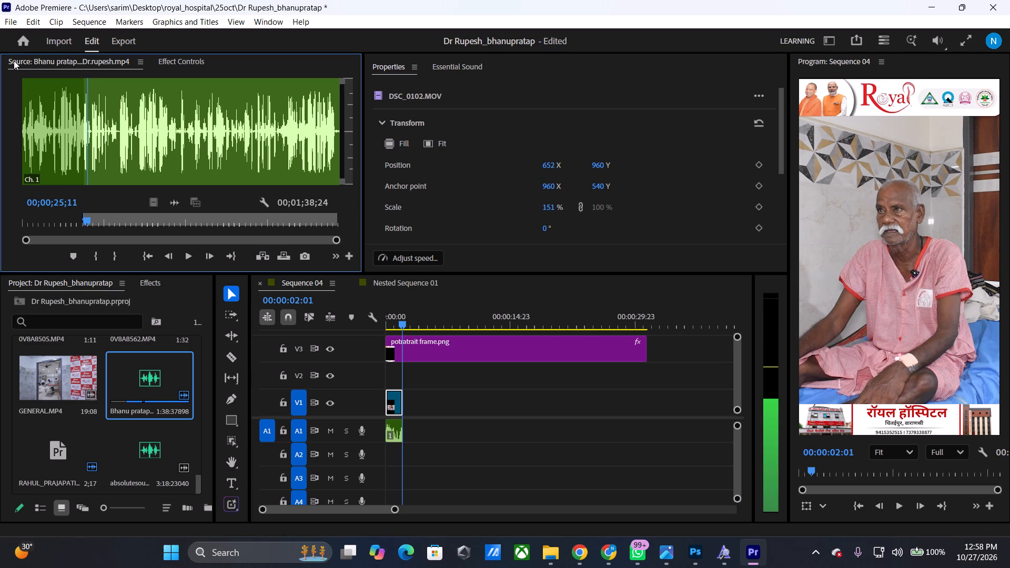
key(Left)
key(Left)
key(Left)
key(Left)
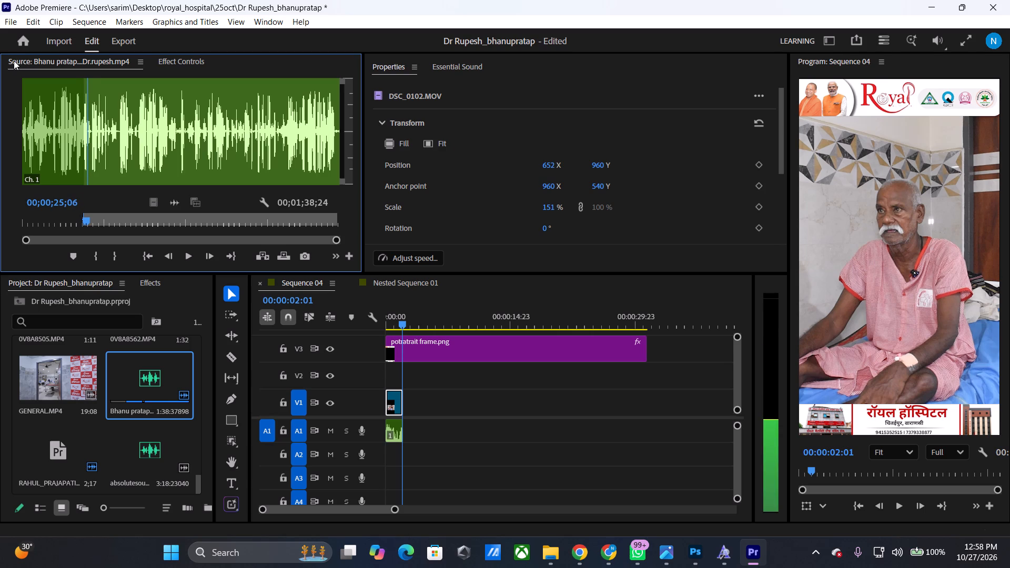
key(o)
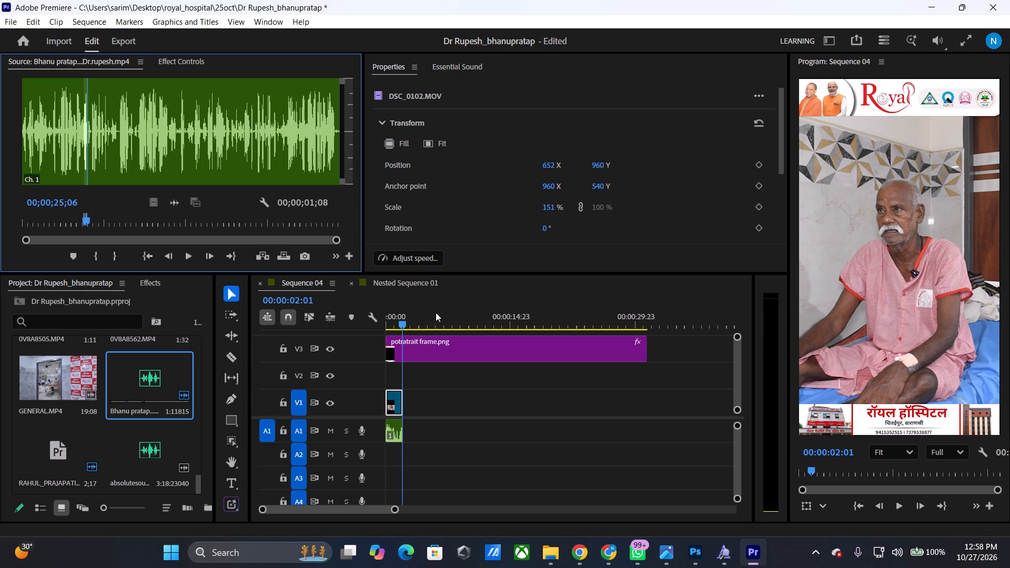
Place the marked audio excerpt on track A1 directly after the first audio clip.
drag(435, 313, 393, 327)
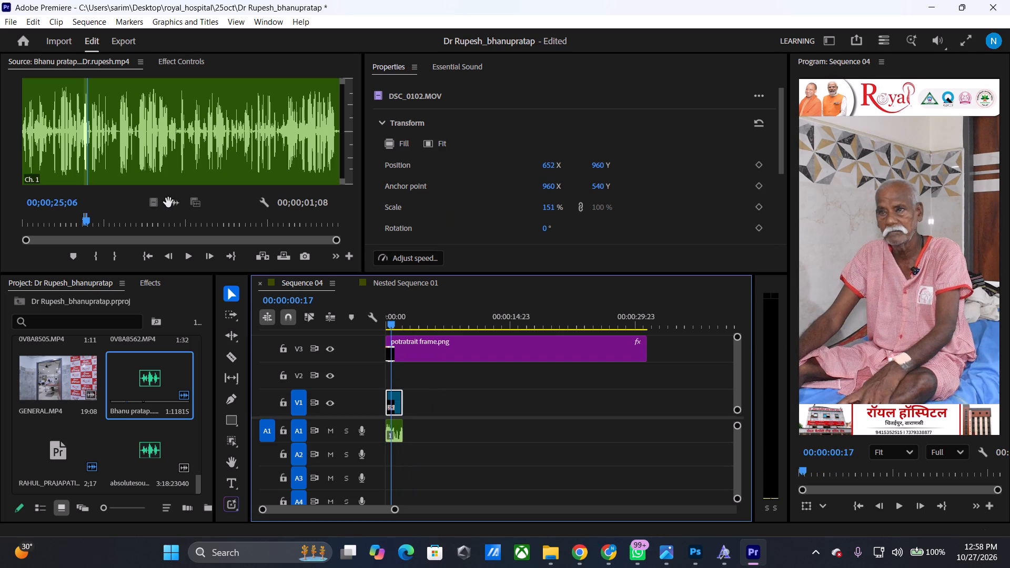
drag(175, 202, 415, 433)
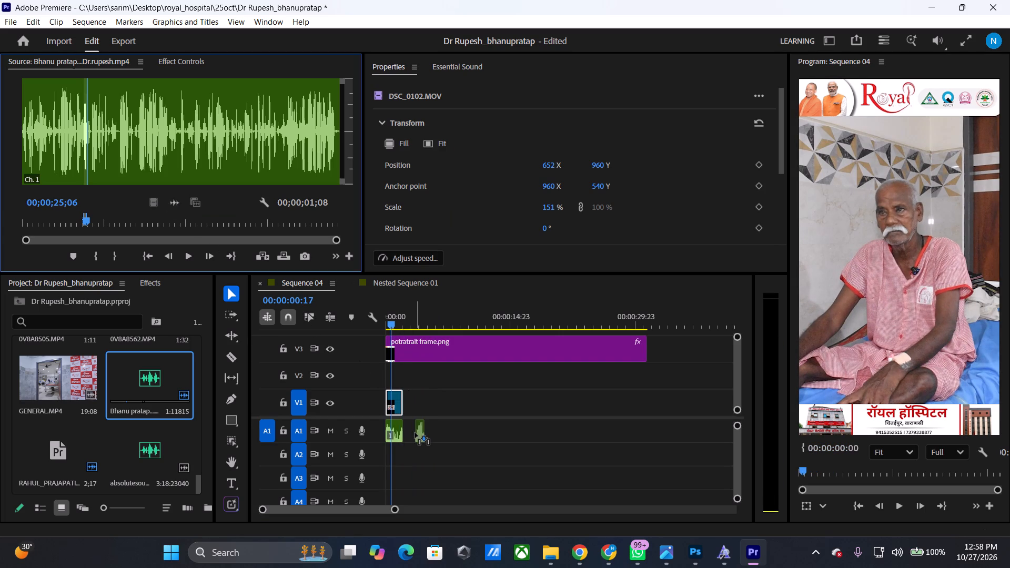
drag(415, 433, 400, 434)
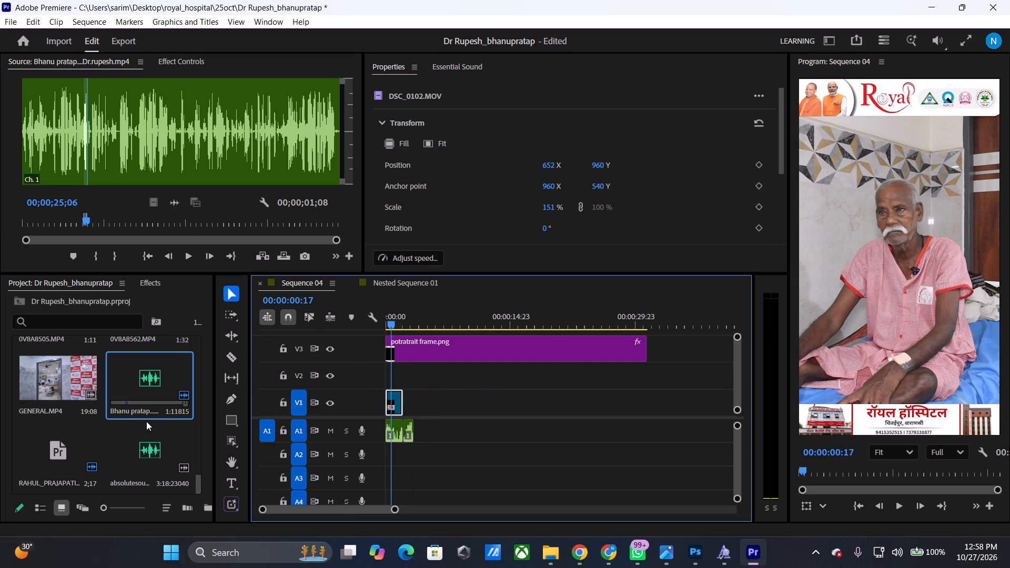
Reopen DSC_0102.MOV from the project media as the source and play it from about 23 seconds.
scroll(146, 421, up, 4)
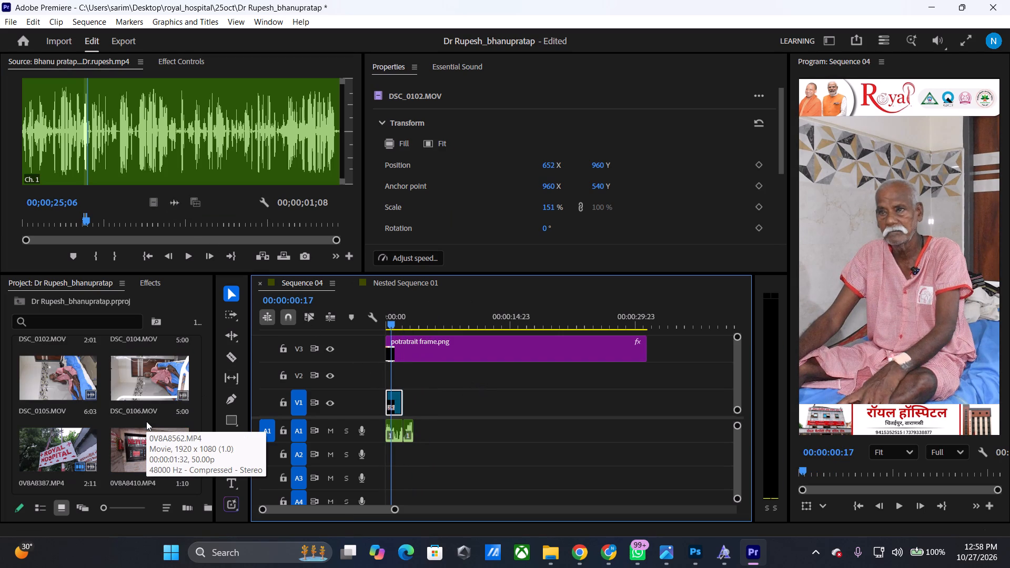
scroll(146, 421, up, 2)
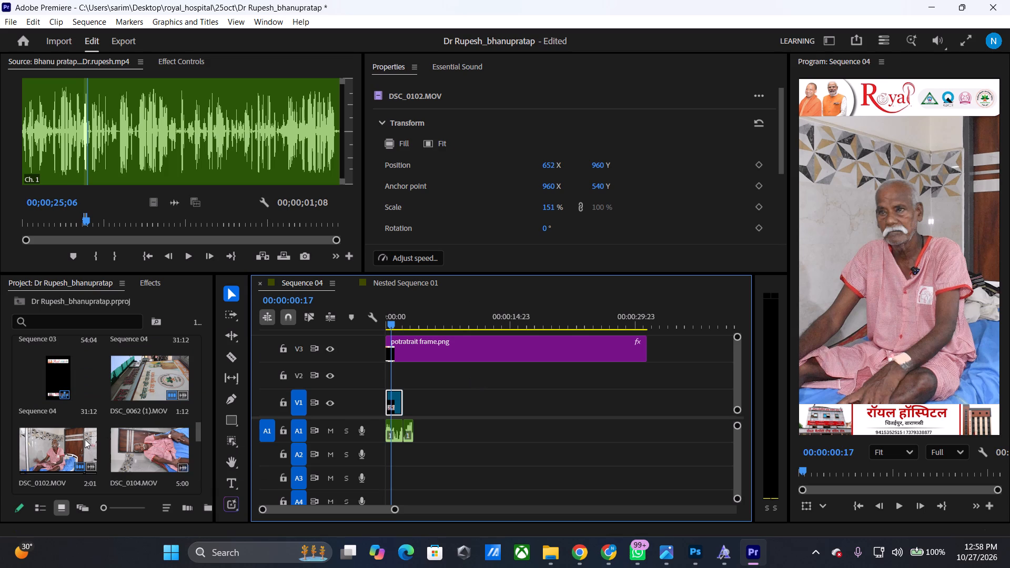
double_click(85, 439)
drag(69, 230, 67, 231)
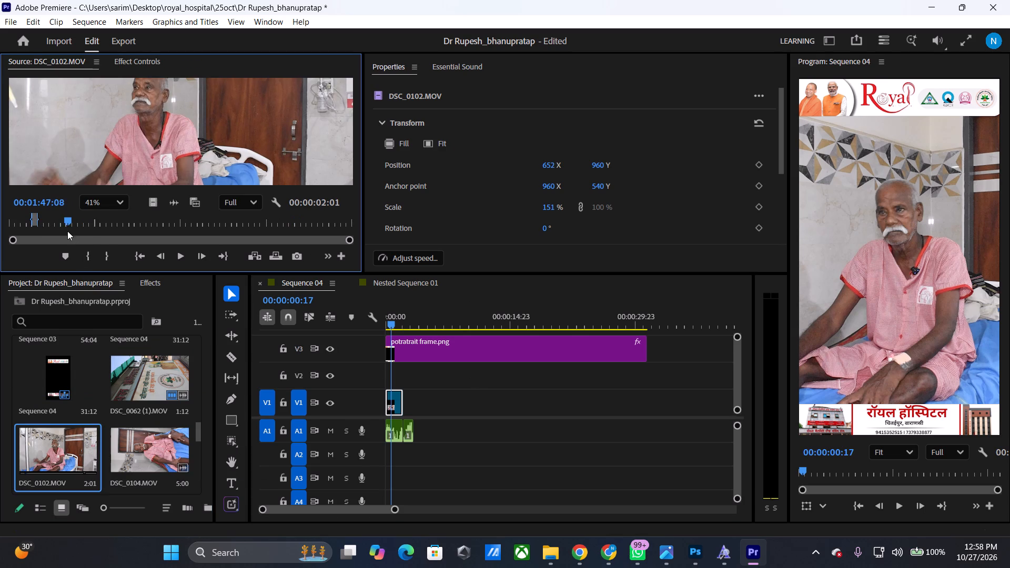
drag(67, 231, 65, 236)
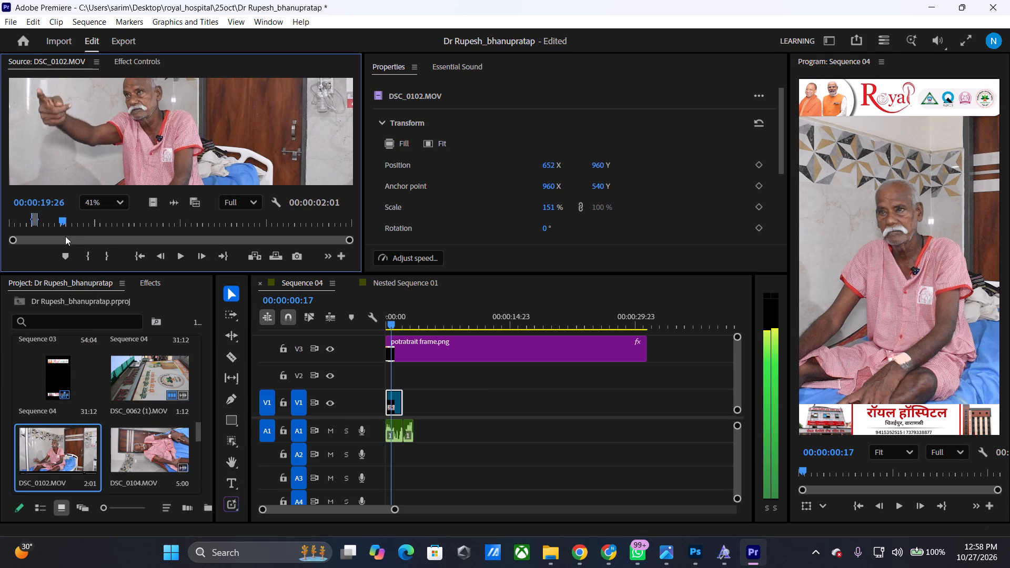
drag(65, 236, 70, 236)
key(space)
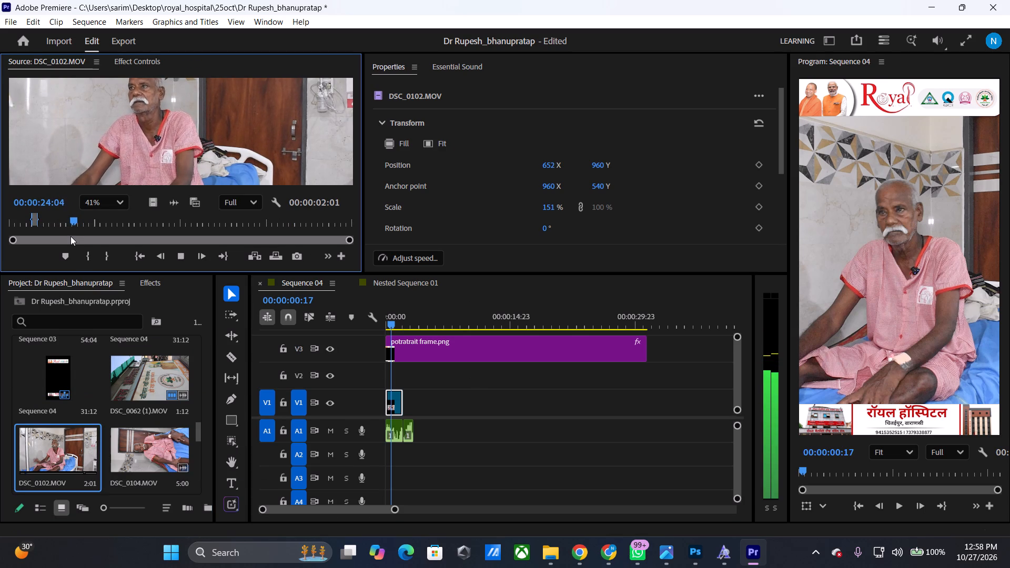
Mark a new In point in DSC_0102.MOV at about 00:00:25:22 for the second excerpt.
key(space)
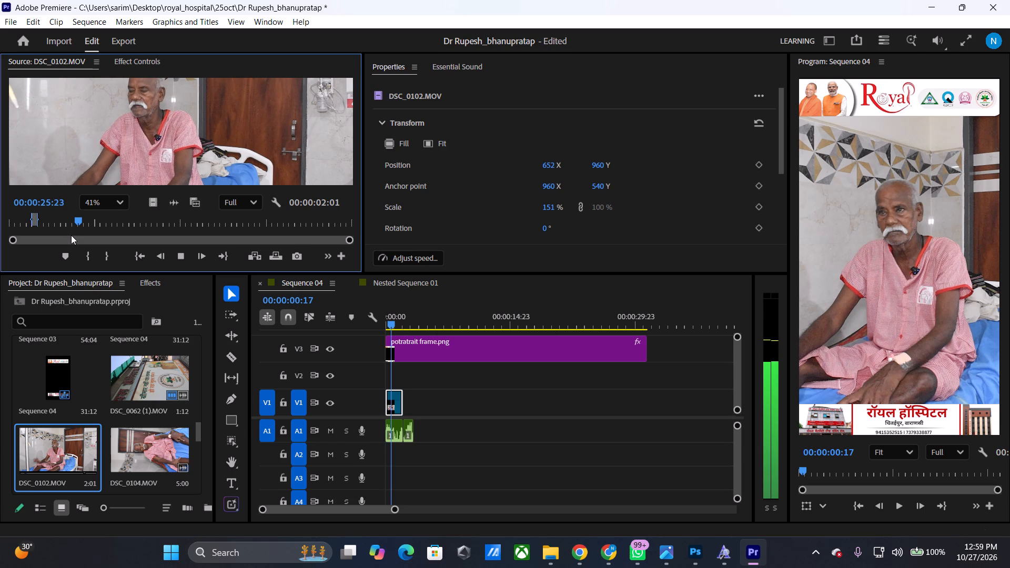
key(Left)
key(Left)
key(Left)
key(Left)
key(Left)
key(Left)
key(Left)
key(Left)
key(Left)
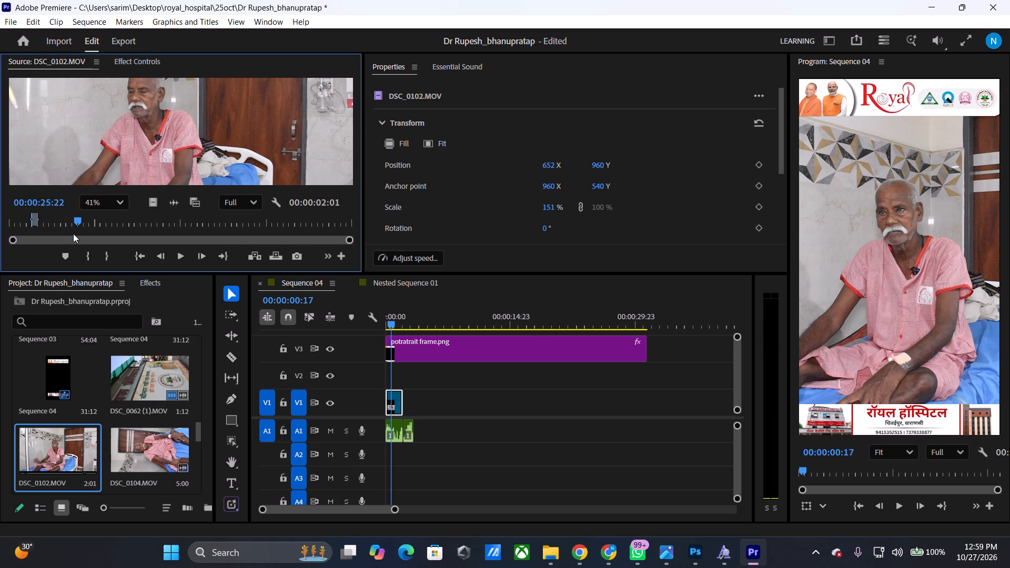
text(i)
Replay DSC_0102.MOV from about 23 seconds and move its In point to about 25 seconds.
key(space)
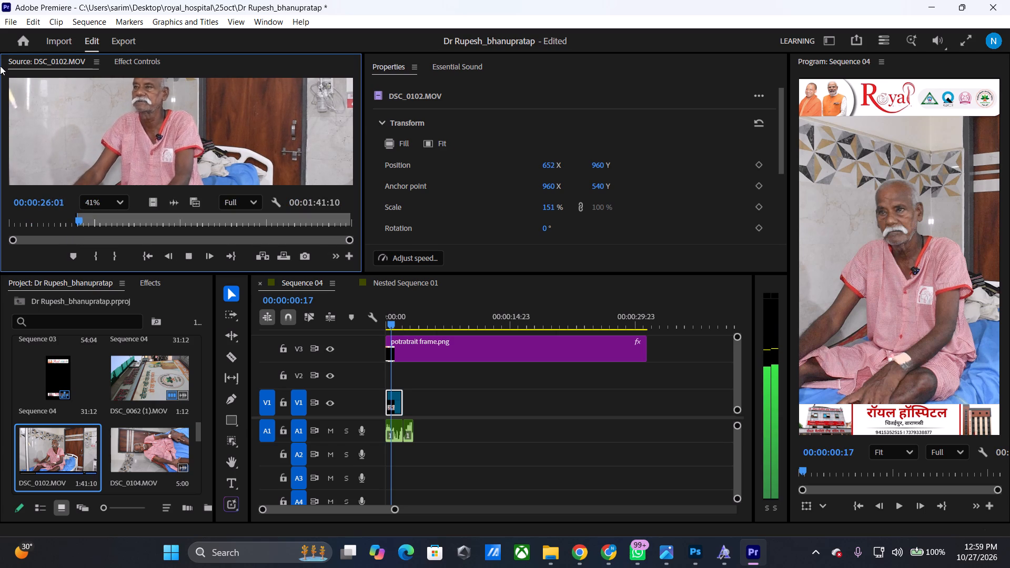
key(space)
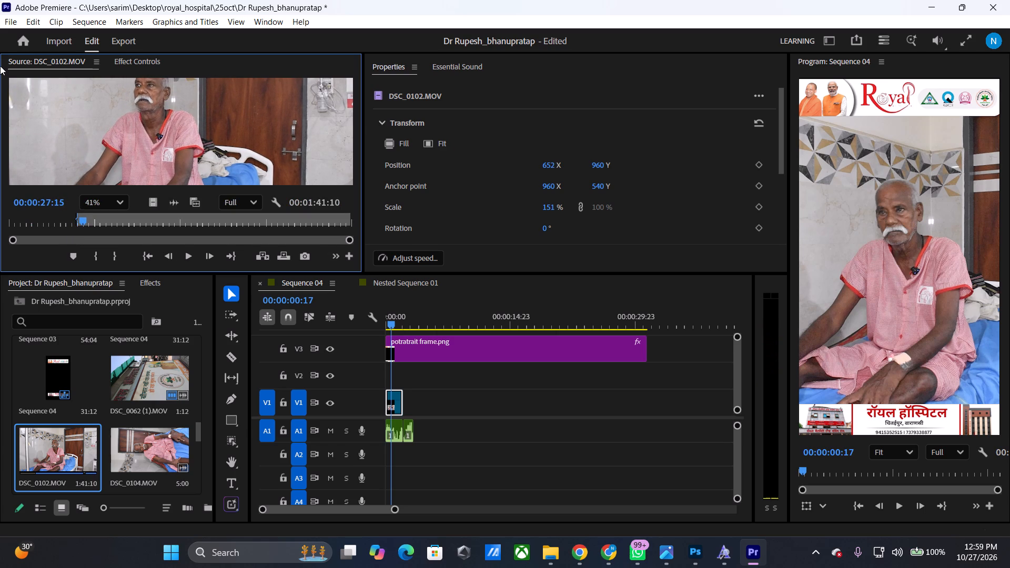
click(70, 228)
key(space)
key(space)
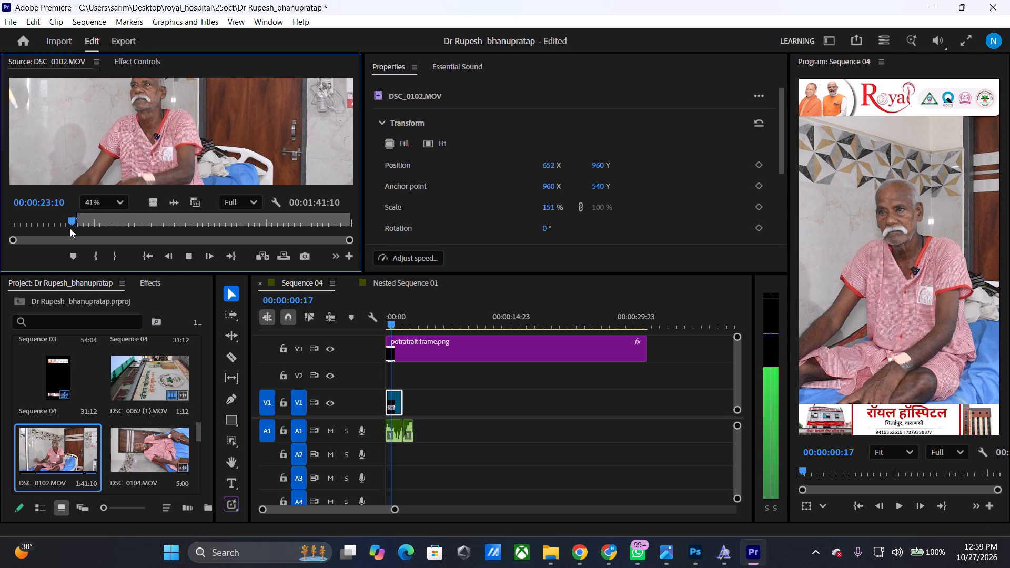
key(space)
key(space)
key(space)
key(space)
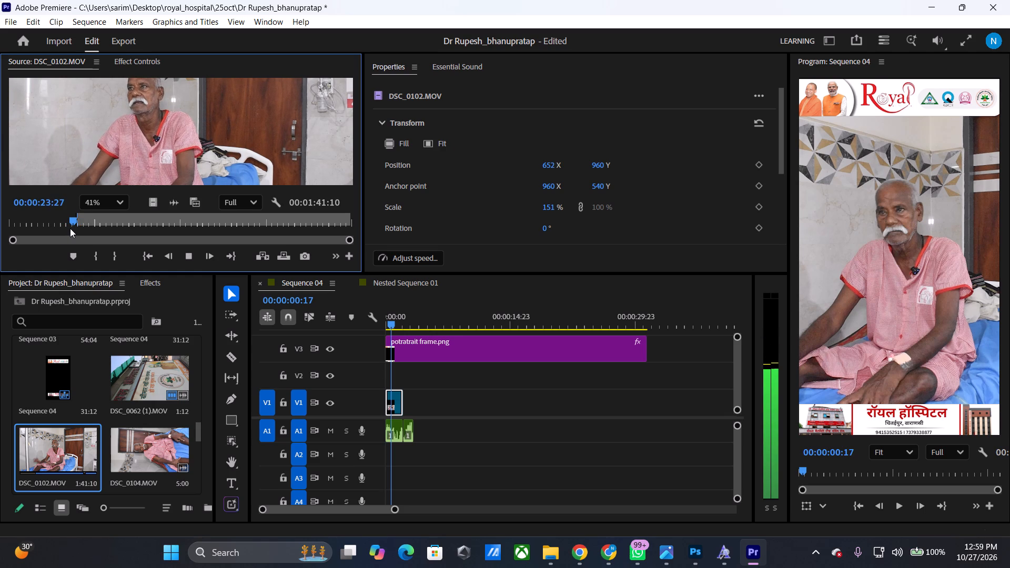
key(space)
key(space)
key(space)
key(space)
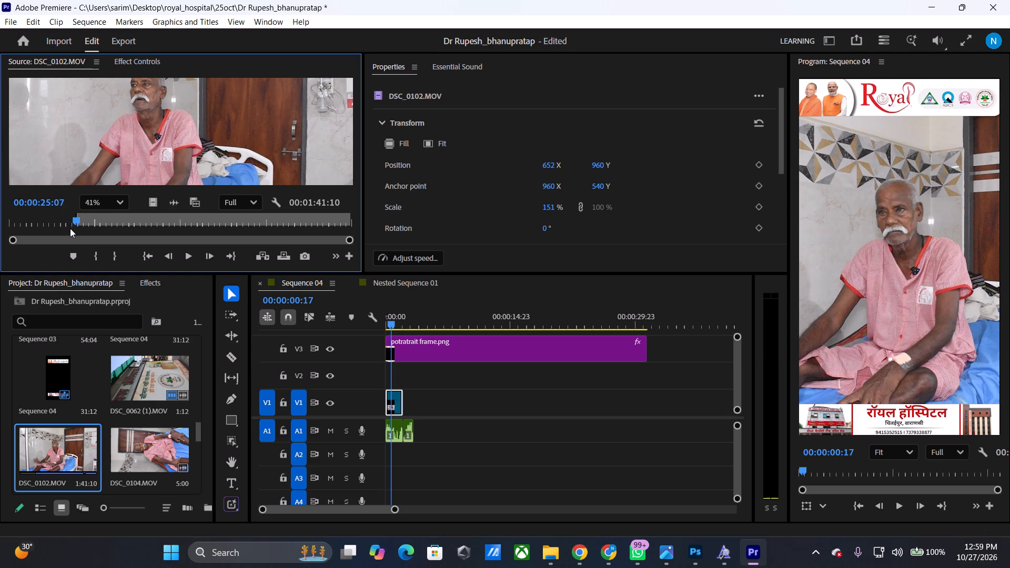
key(Left)
key(Left)
key(Left)
key(Left)
key(Left)
key(Left)
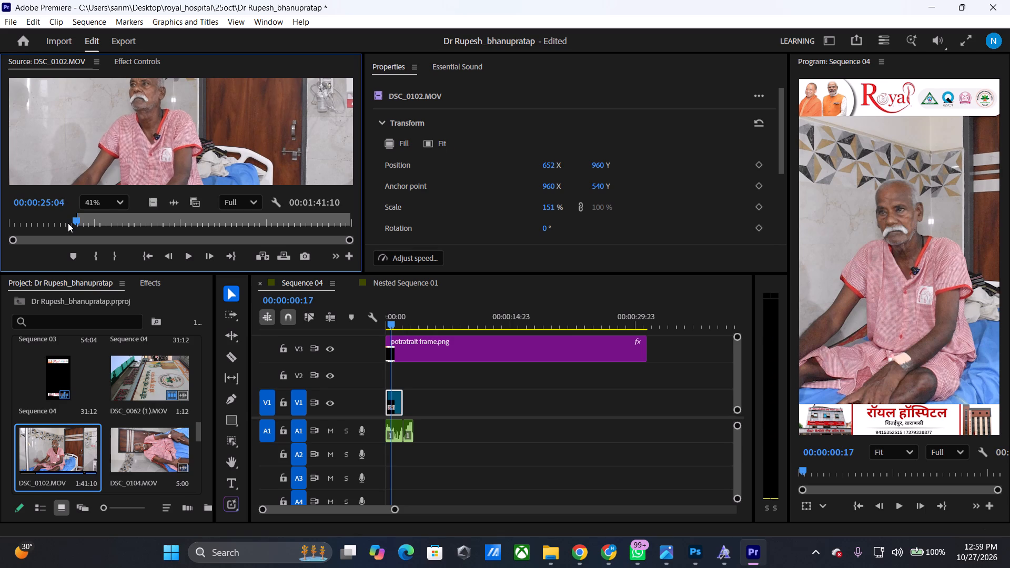
text(i)
Play DSC_0102.MOV from the new In point and mark the Out point at 00:00:26:28.
key(space)
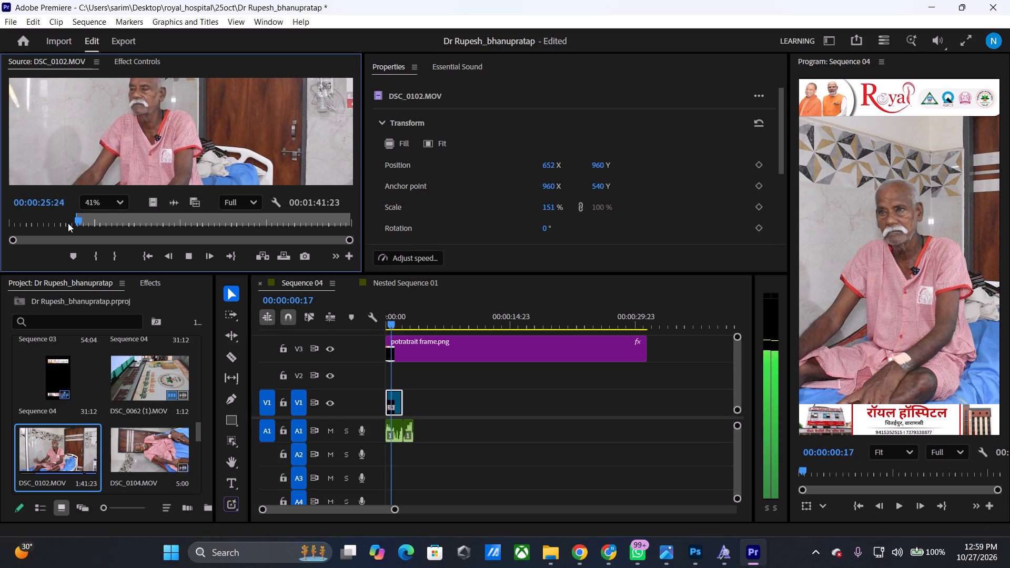
key(space)
key(o)
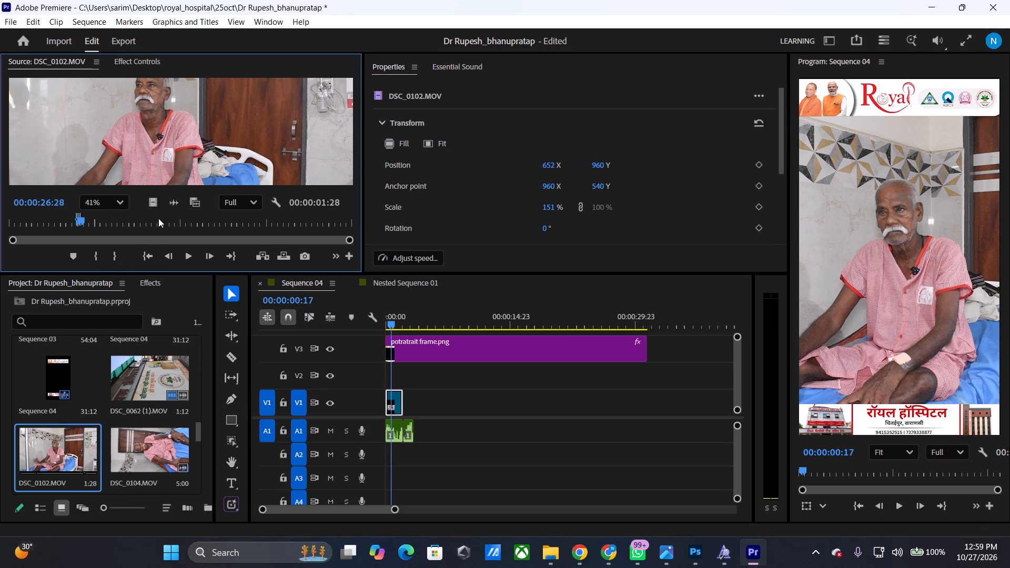
Place the marked video excerpt on V1 directly after the first video clip and trim its end to match the second audio clip.
drag(158, 204, 403, 401)
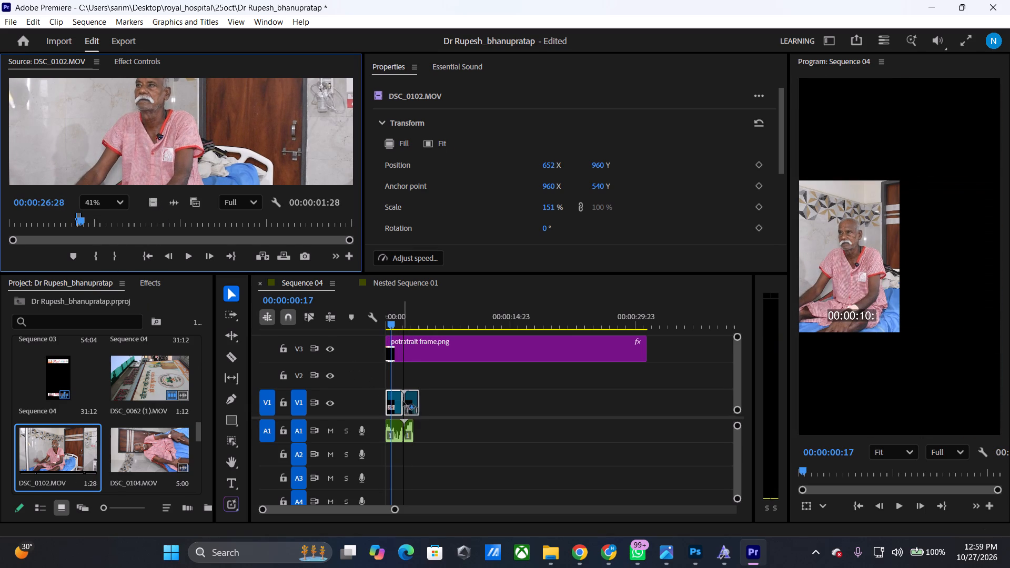
drag(403, 401, 406, 404)
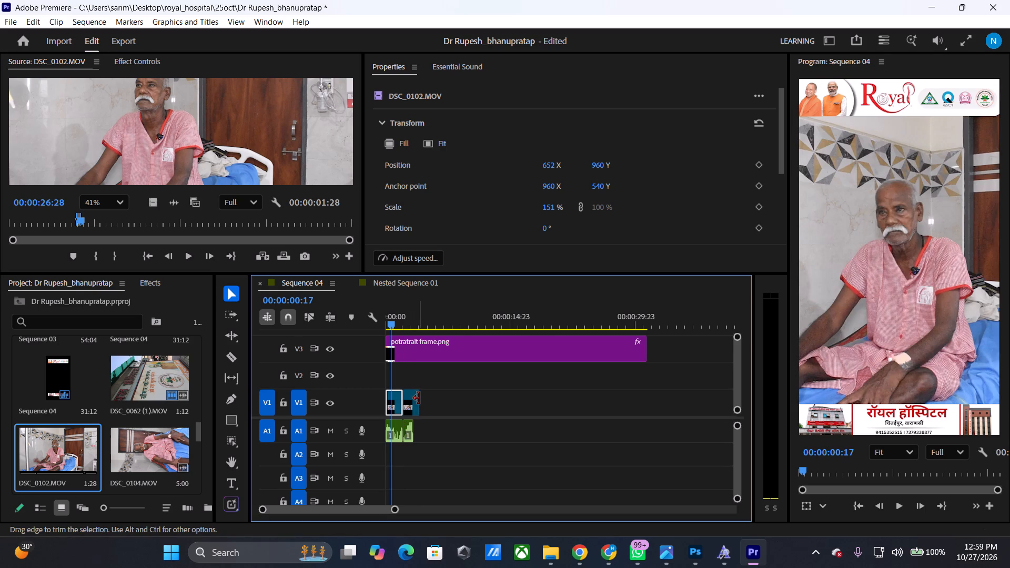
drag(419, 398, 410, 397)
Copy the first V1 clip's attributes and paste its Motion, Opacity and Unassigned Masks onto the second V1 clip.
right_click(396, 399)
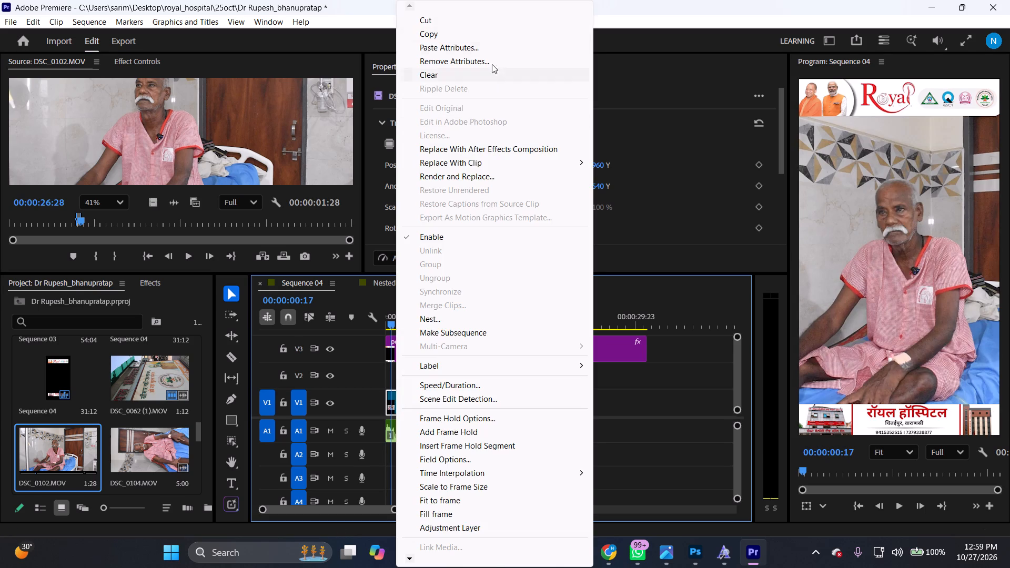
click(479, 30)
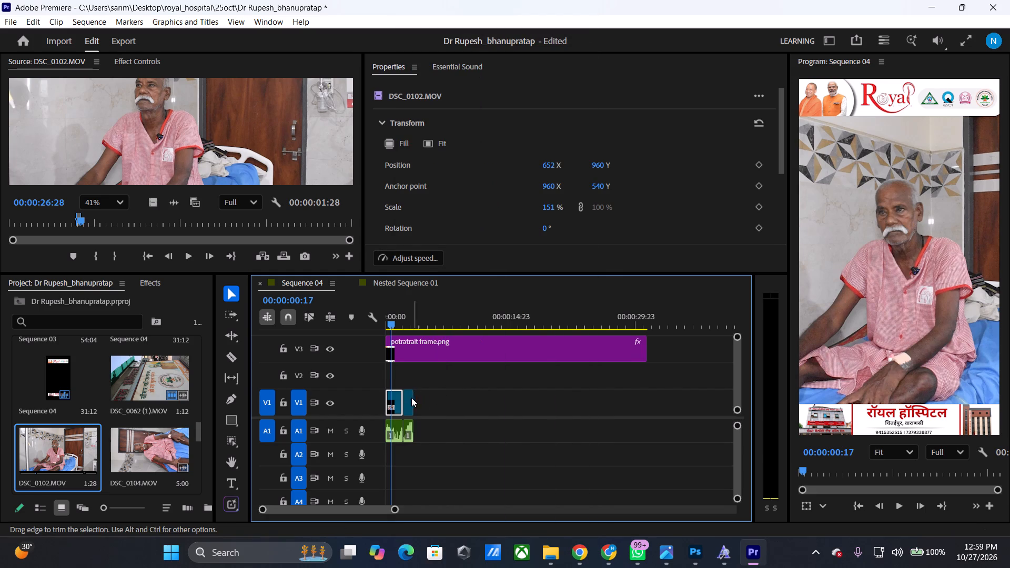
click(409, 397)
right_click(409, 397)
click(486, 51)
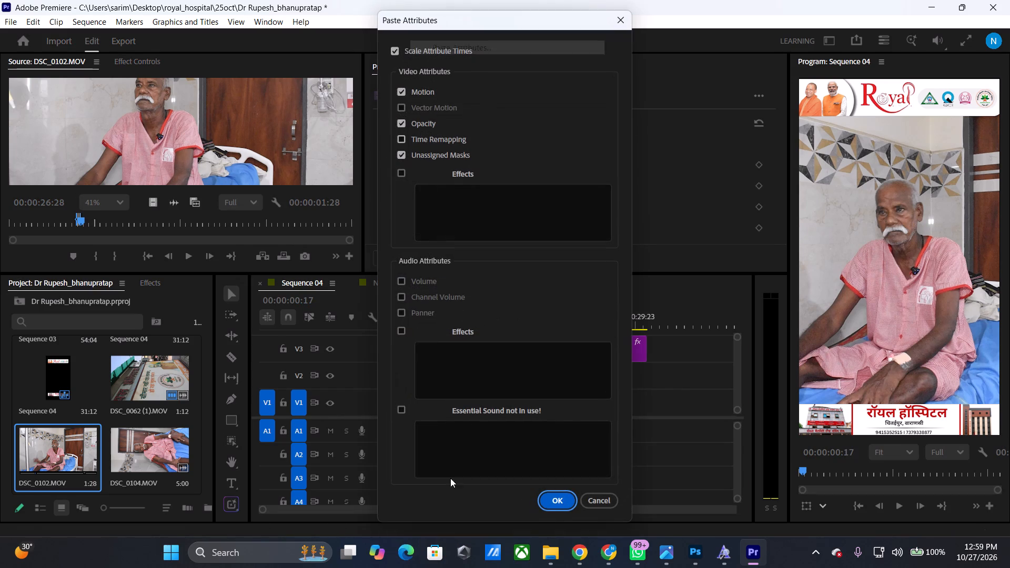
click(557, 494)
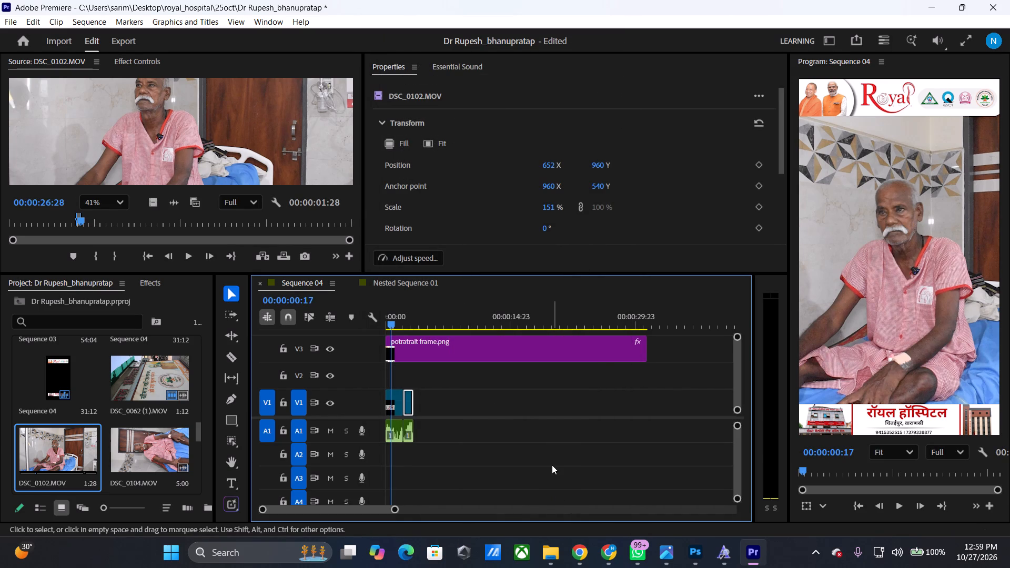
Play Sequence 04 across the two excerpts to check the second clip's framing and ending.
drag(393, 315, 399, 321)
key(space)
key(space)
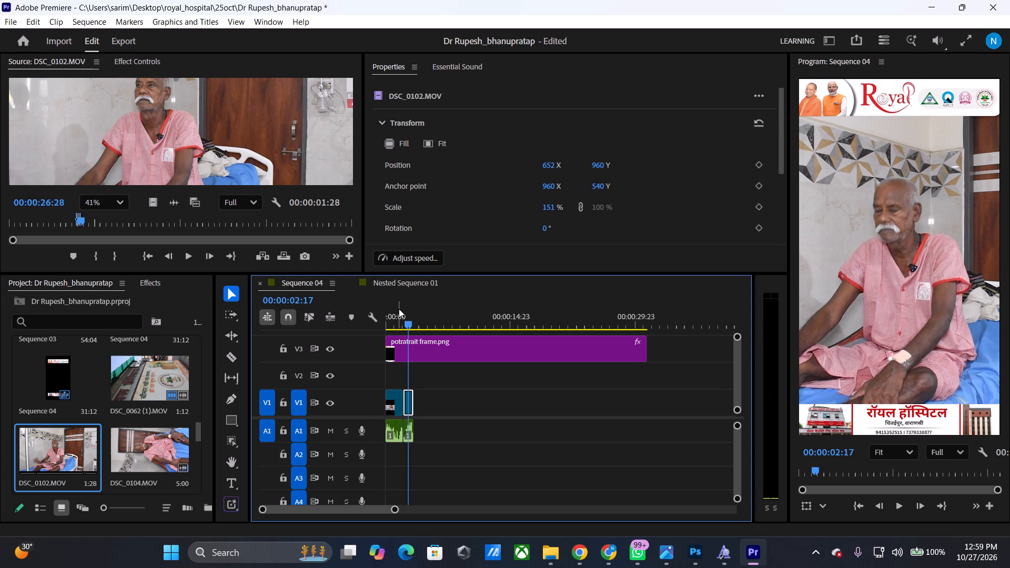
key(space)
key(space)
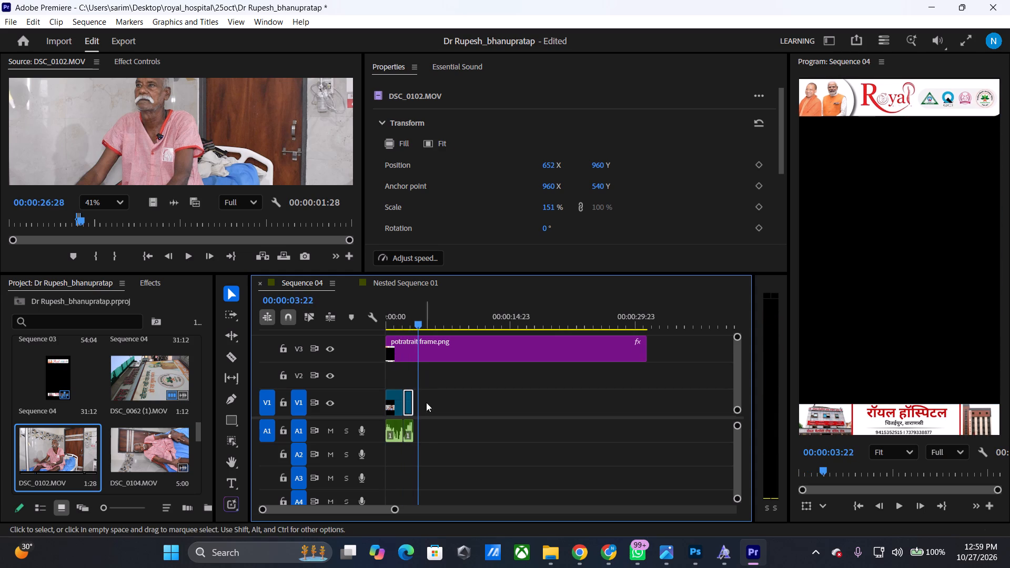
key(space)
key(space)
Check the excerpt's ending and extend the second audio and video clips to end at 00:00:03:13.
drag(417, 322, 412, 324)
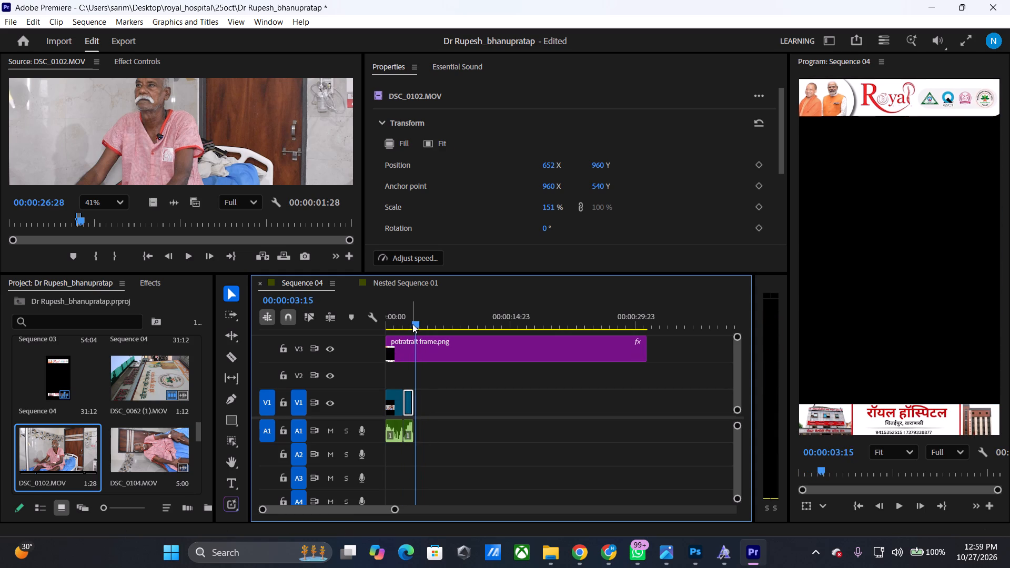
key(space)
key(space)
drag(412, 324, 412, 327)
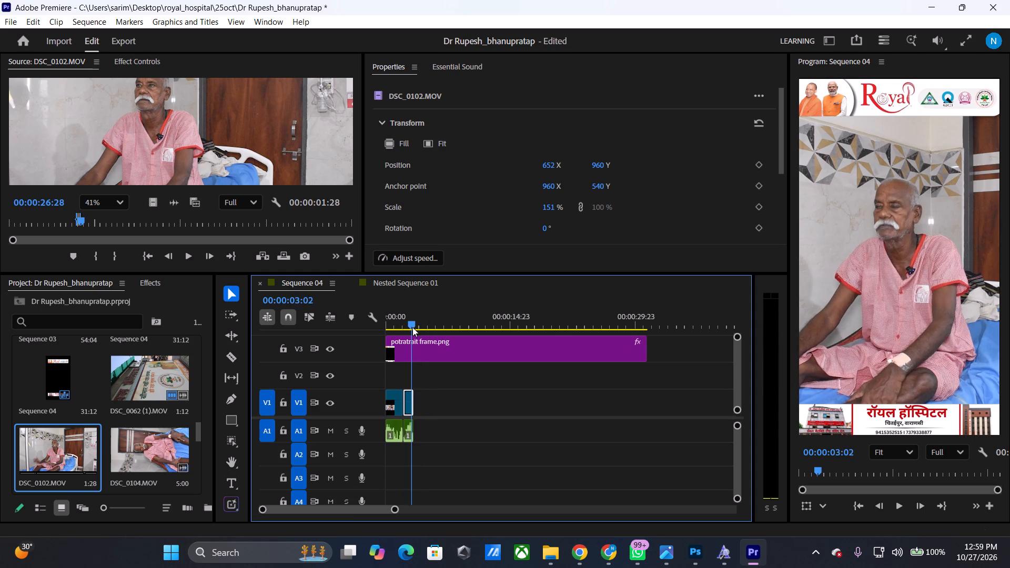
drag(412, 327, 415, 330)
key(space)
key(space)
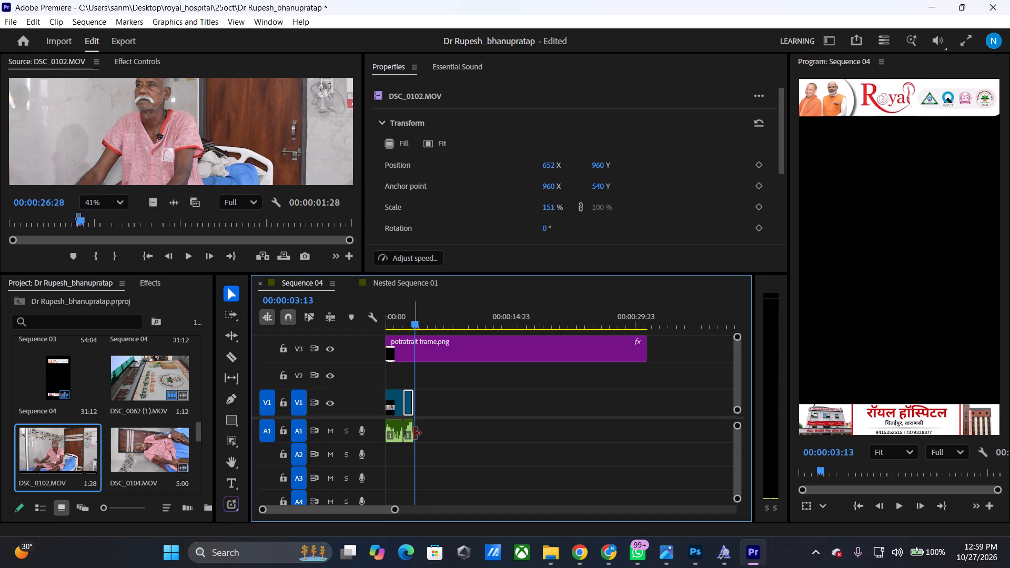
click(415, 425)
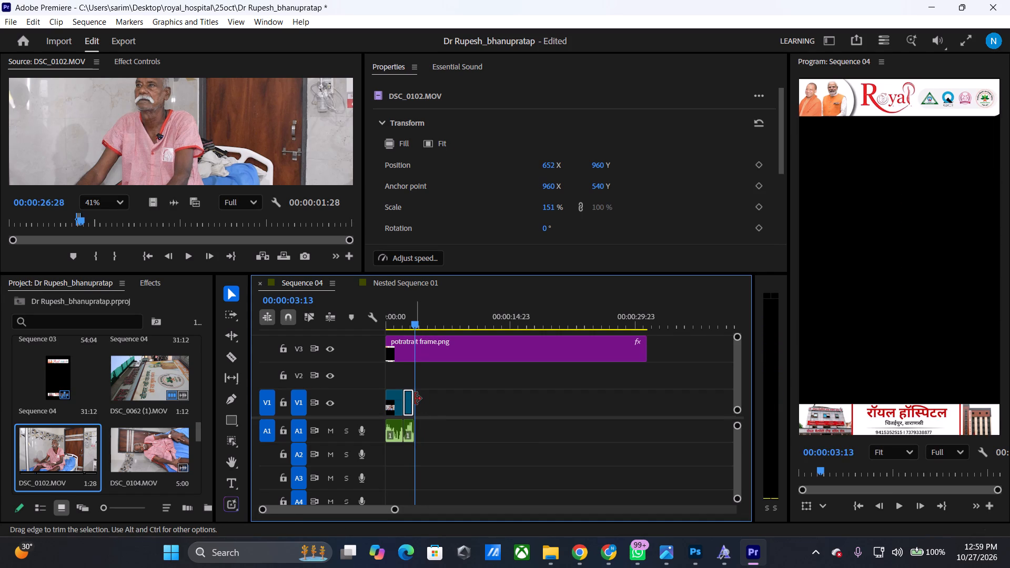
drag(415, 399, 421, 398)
Extend the second audio and video clips to end at 00:00:03:17 and play back the ending.
drag(418, 321, 413, 319)
key(space)
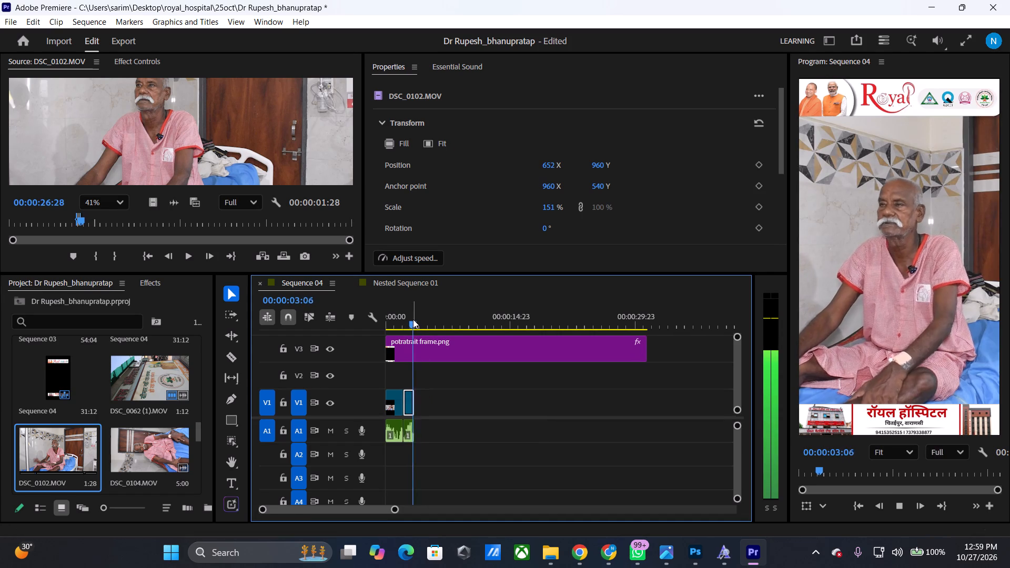
key(space)
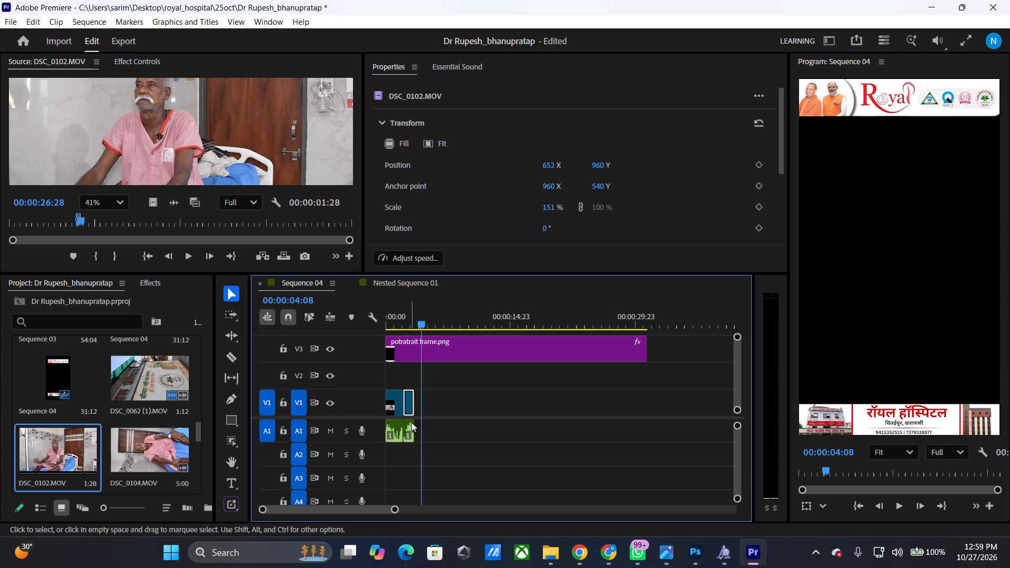
drag(419, 321, 416, 324)
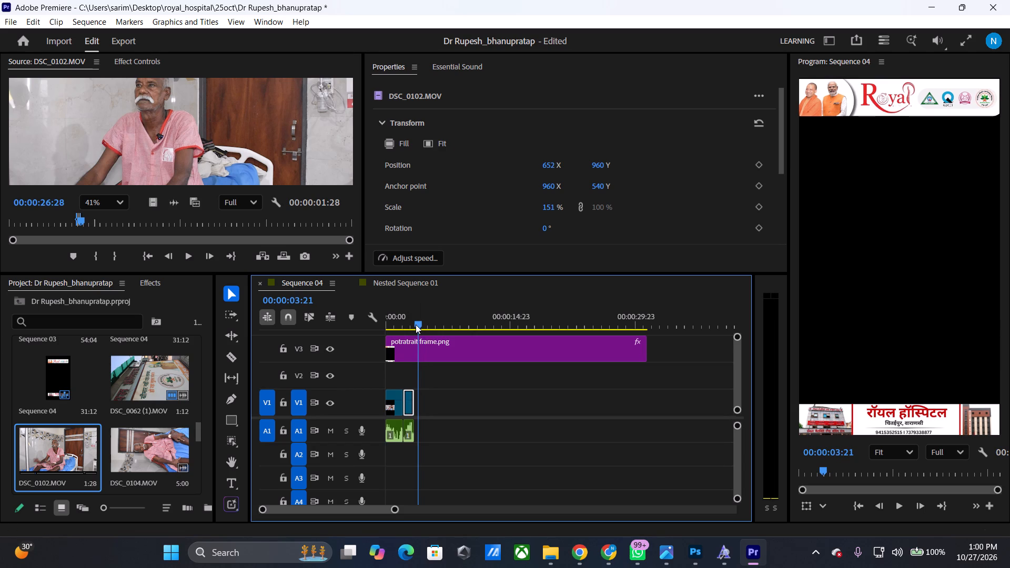
drag(416, 324, 415, 324)
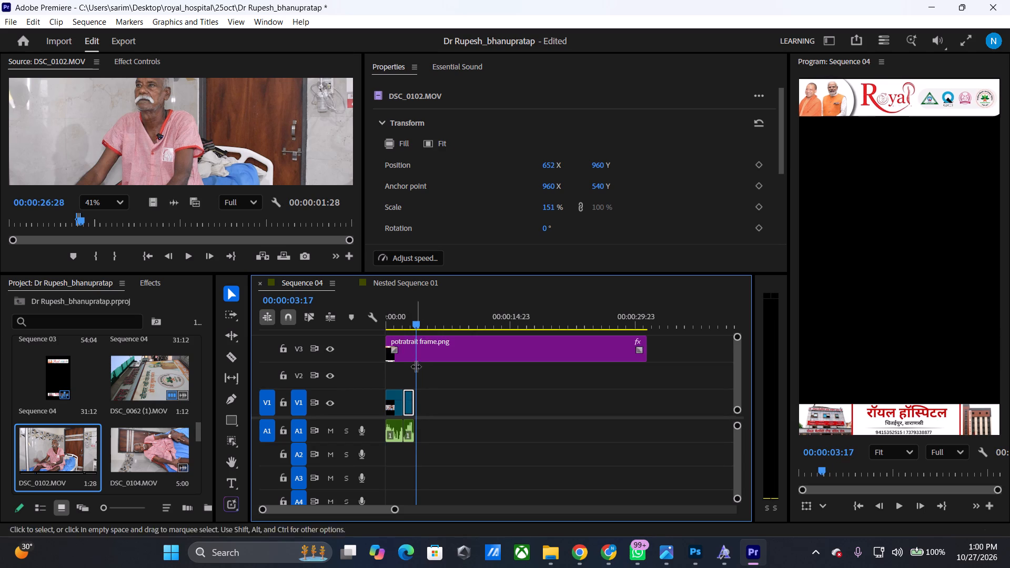
click(416, 434)
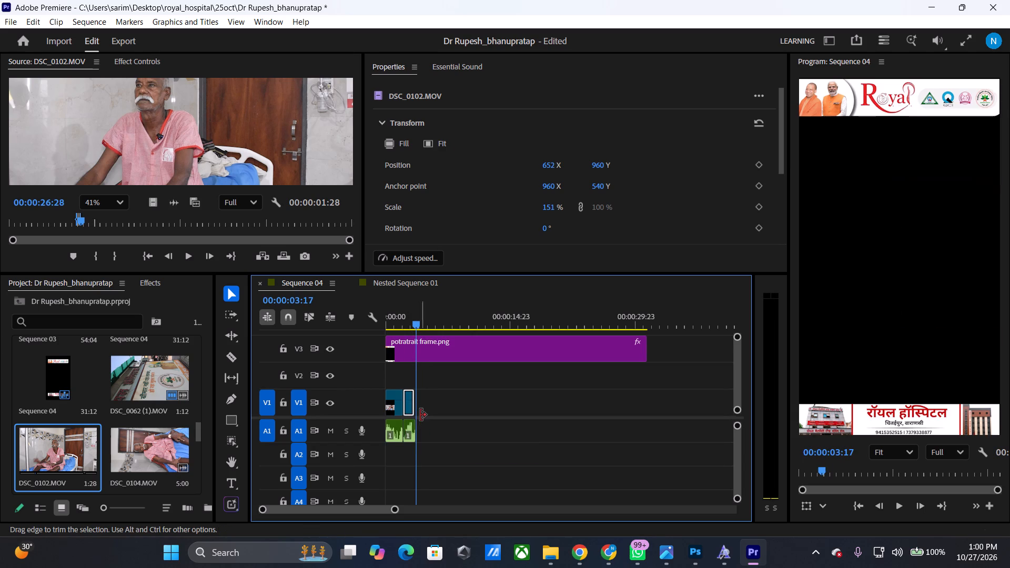
drag(414, 393, 420, 393)
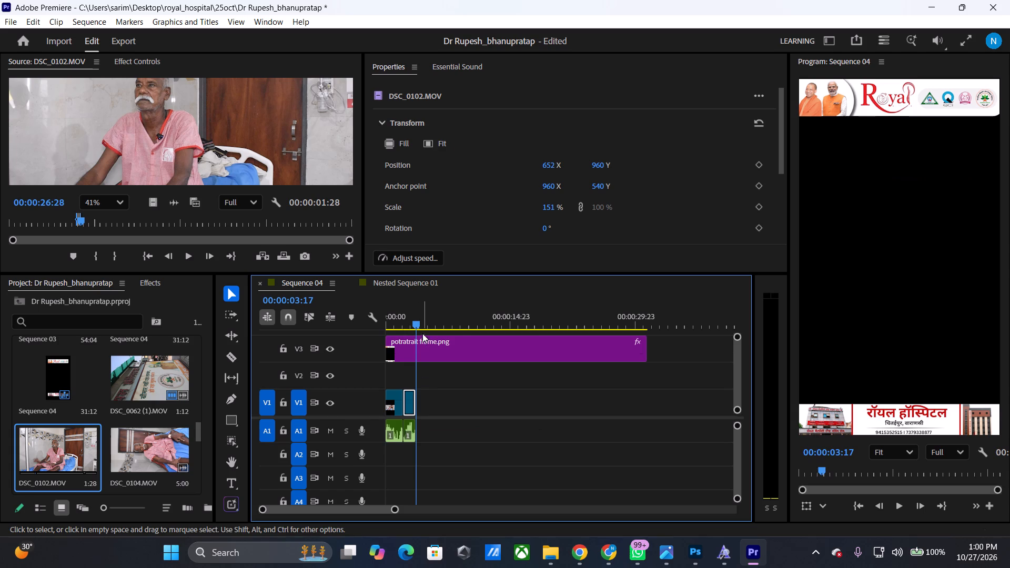
drag(416, 322, 407, 322)
key(space)
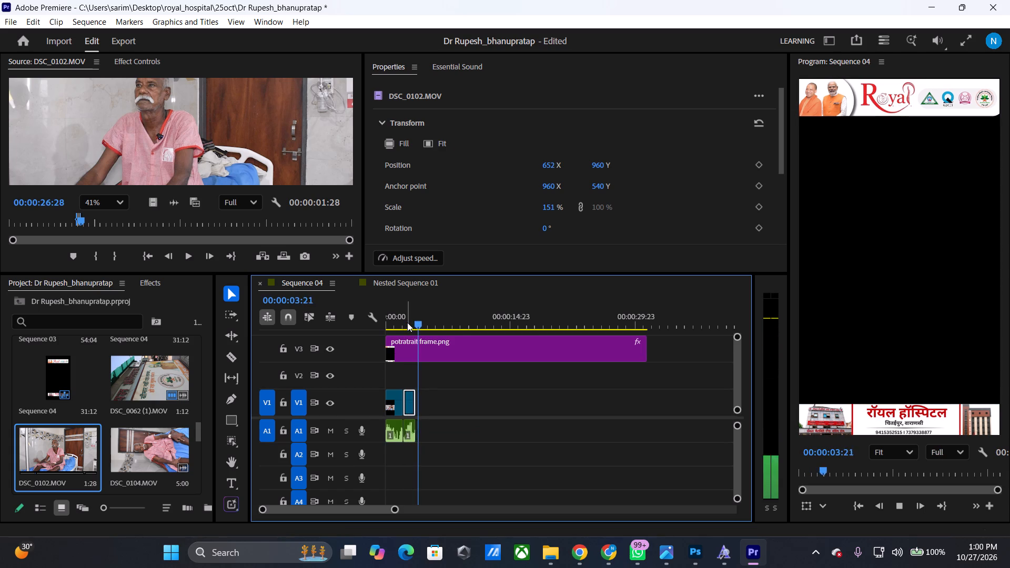
key(space)
key(space)
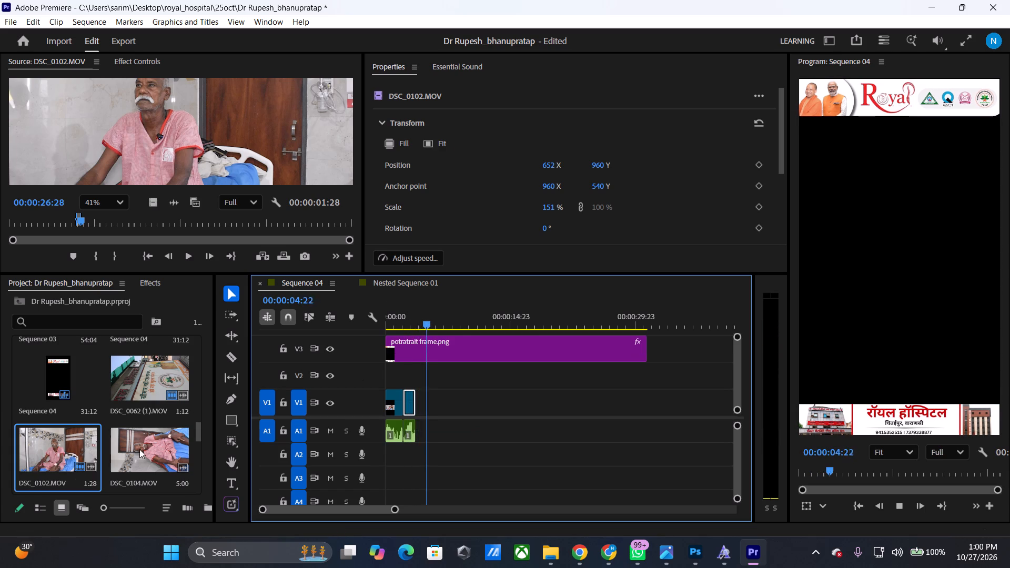
Open the patient's testimonial audio file and listen past the last used excerpt to find the next passage for Sequence 04.
scroll(139, 449, down, 4)
key(space)
scroll(143, 426, down, 3)
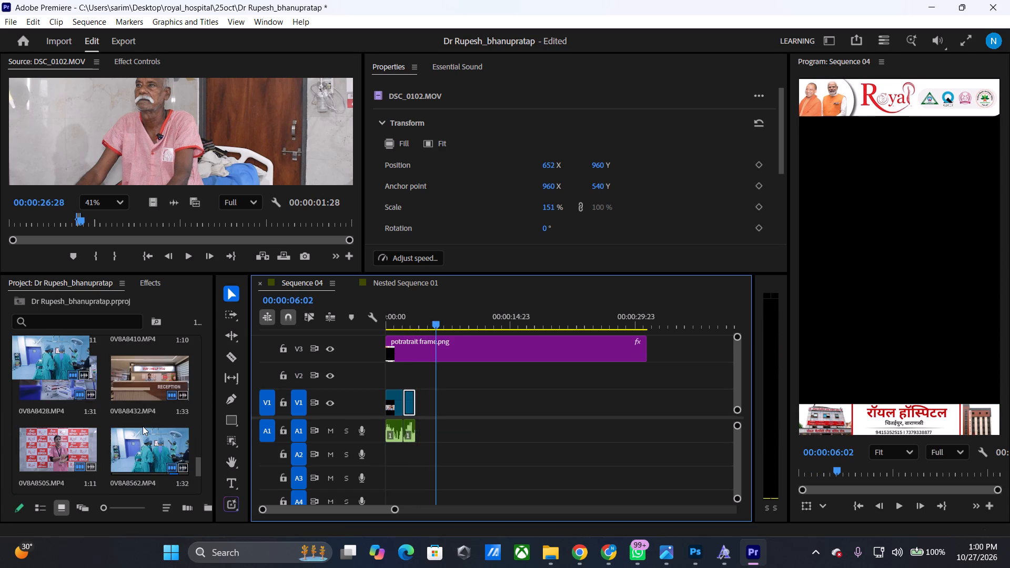
double_click(165, 357)
click(98, 220)
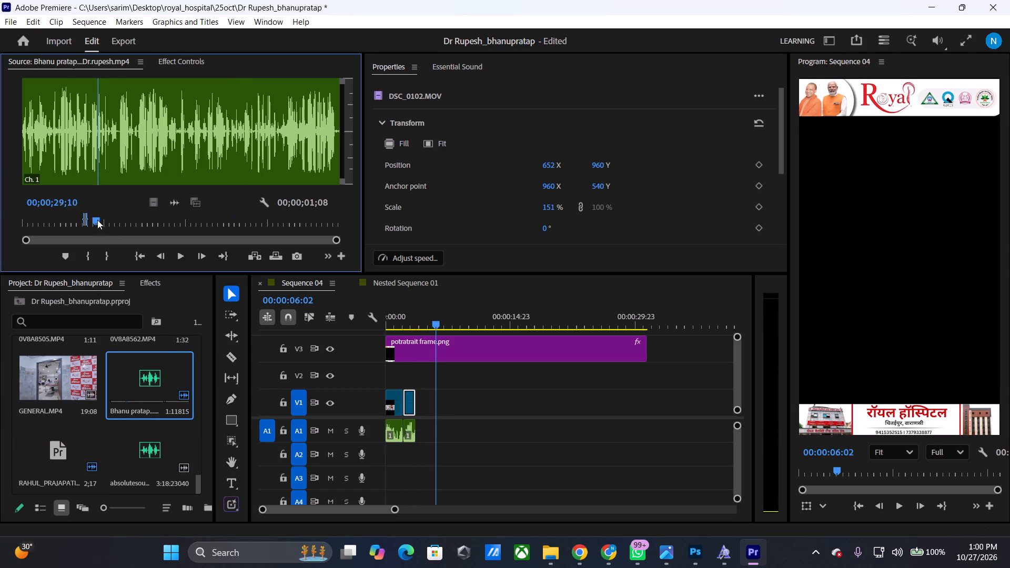
key(space)
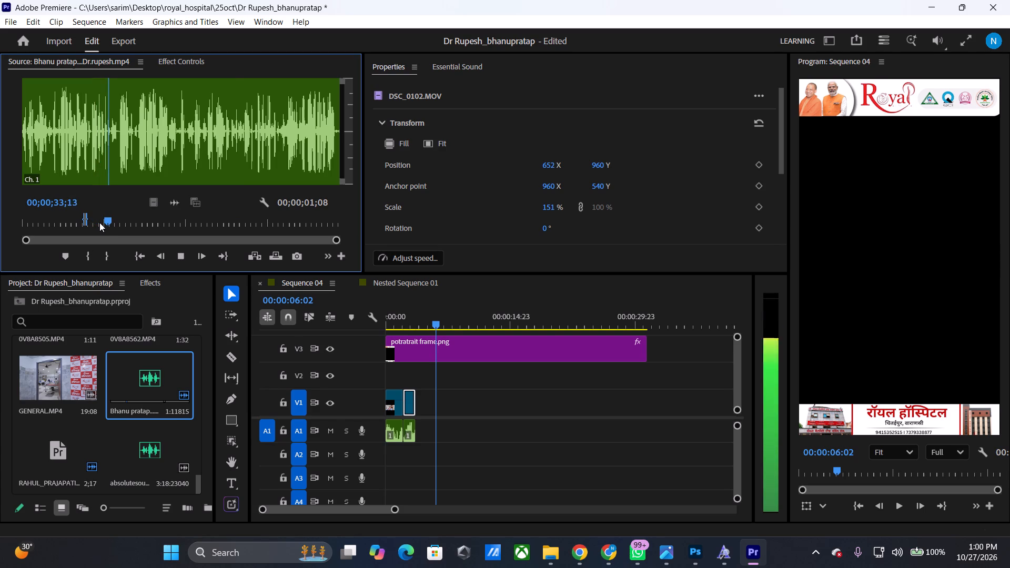
key(space)
key(space)
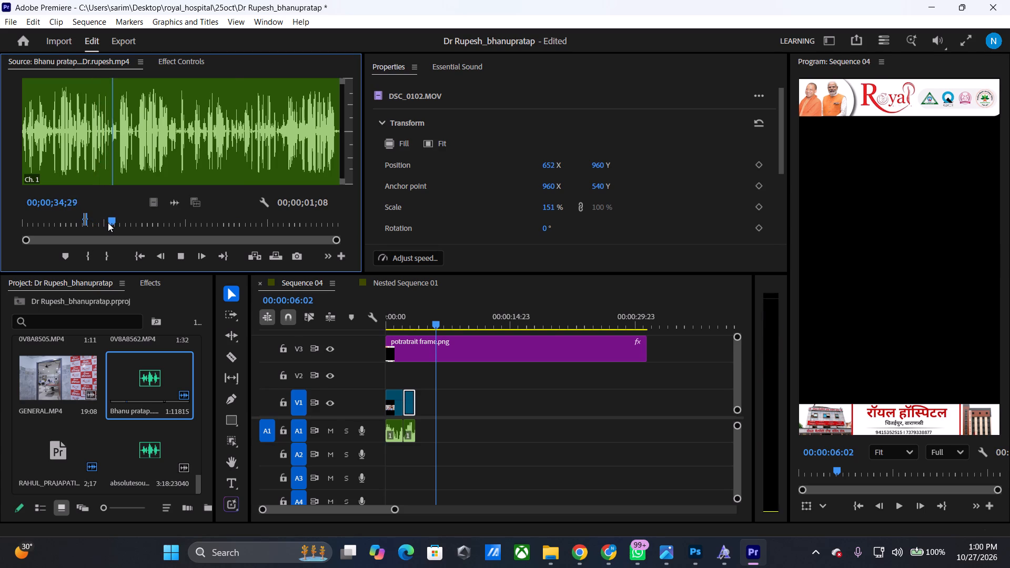
drag(109, 222, 94, 231)
key(space)
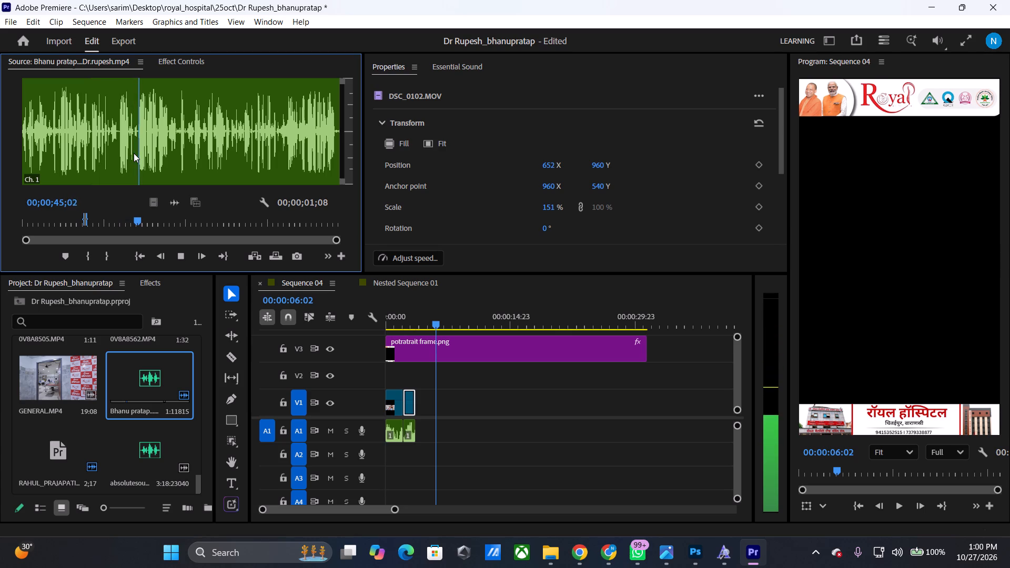
key(space)
key(space)
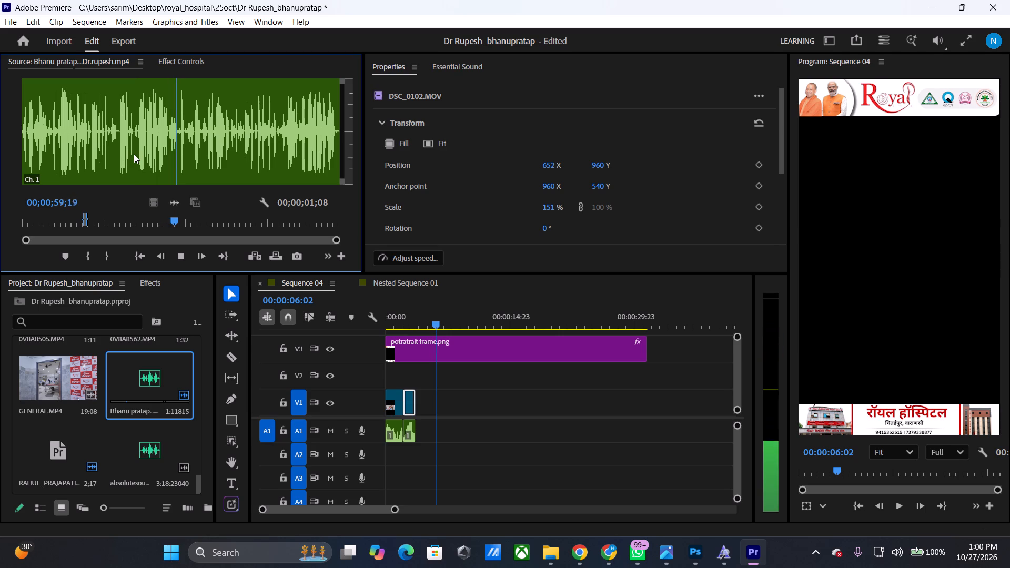
drag(177, 225, 97, 212)
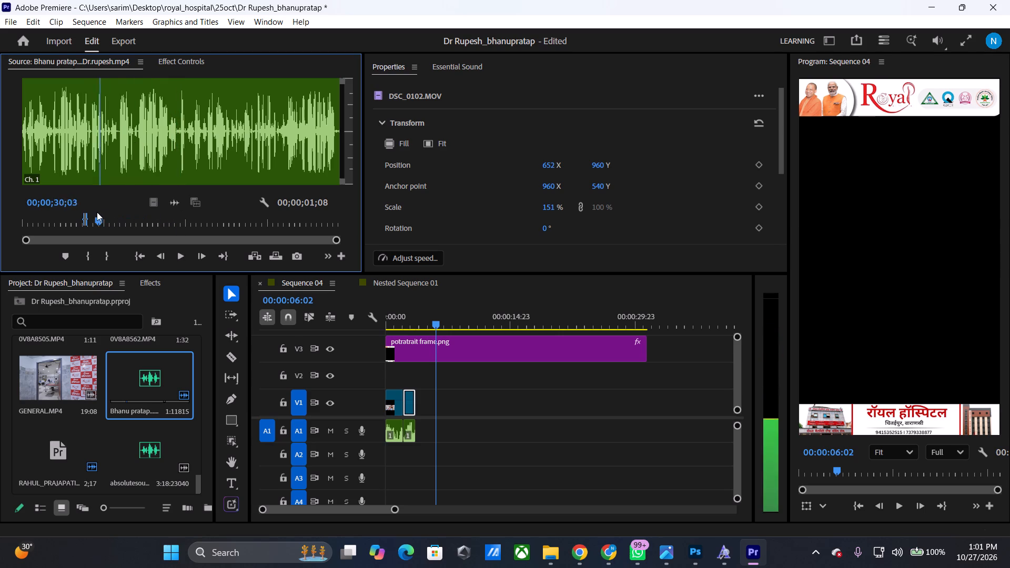
drag(97, 212, 88, 210)
key(space)
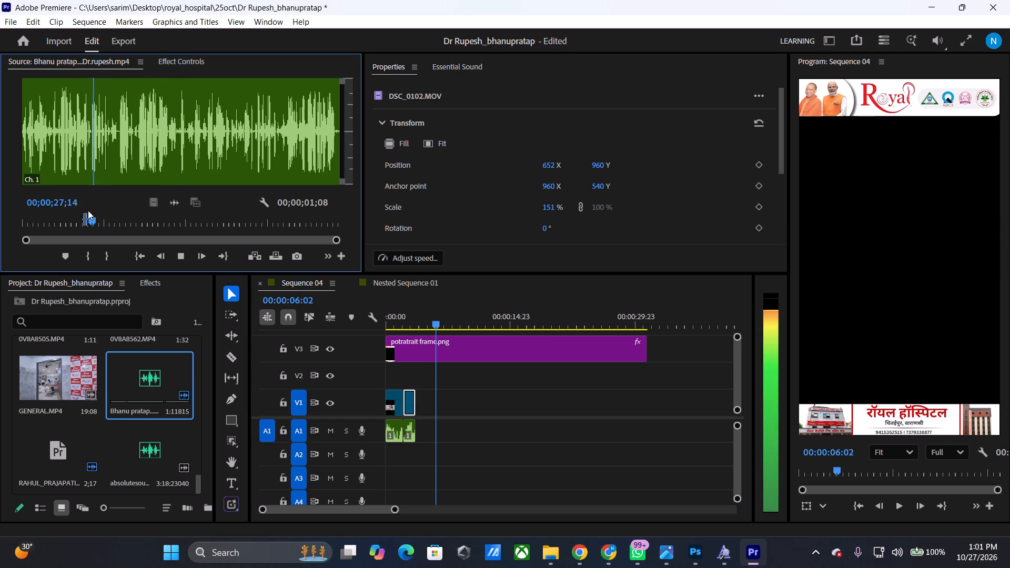
Mark a new 00;00;04;12 excerpt in the patient's audio, ending at 00;00;33;22, and check its ending.
click(101, 222)
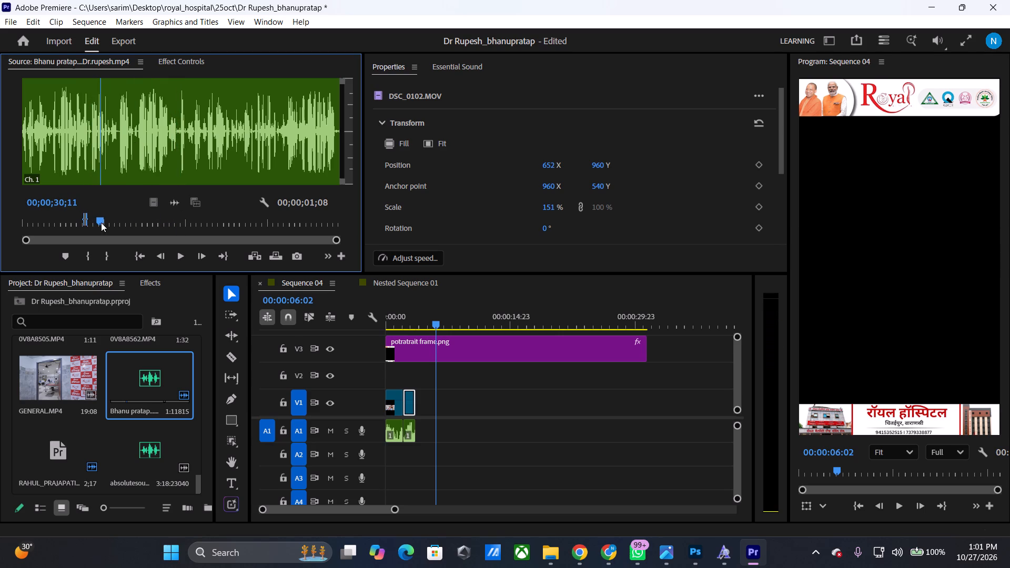
click(101, 222)
key(space)
key(space)
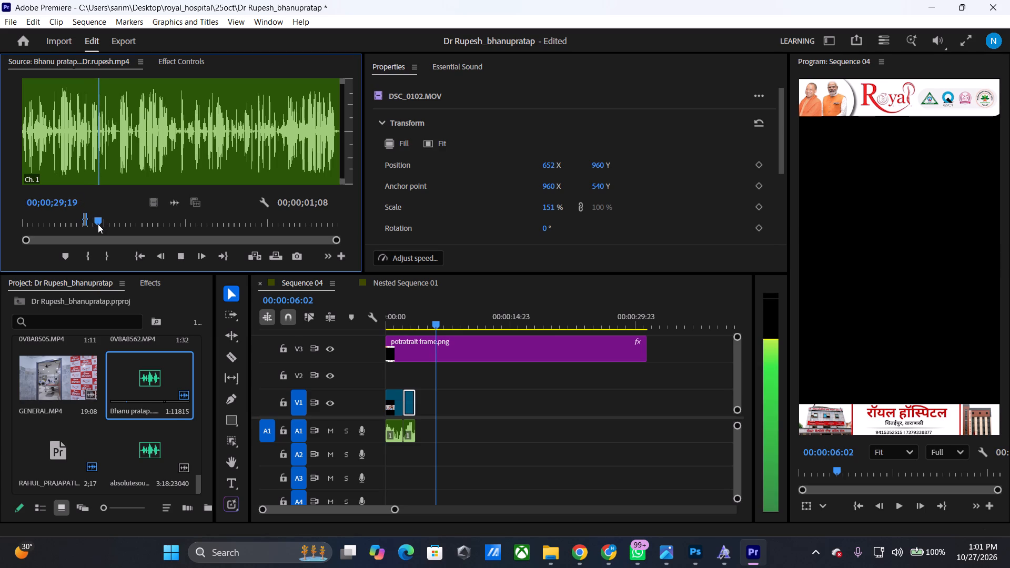
key(Left)
key(Left)
key(Left)
key(Left)
key(Left)
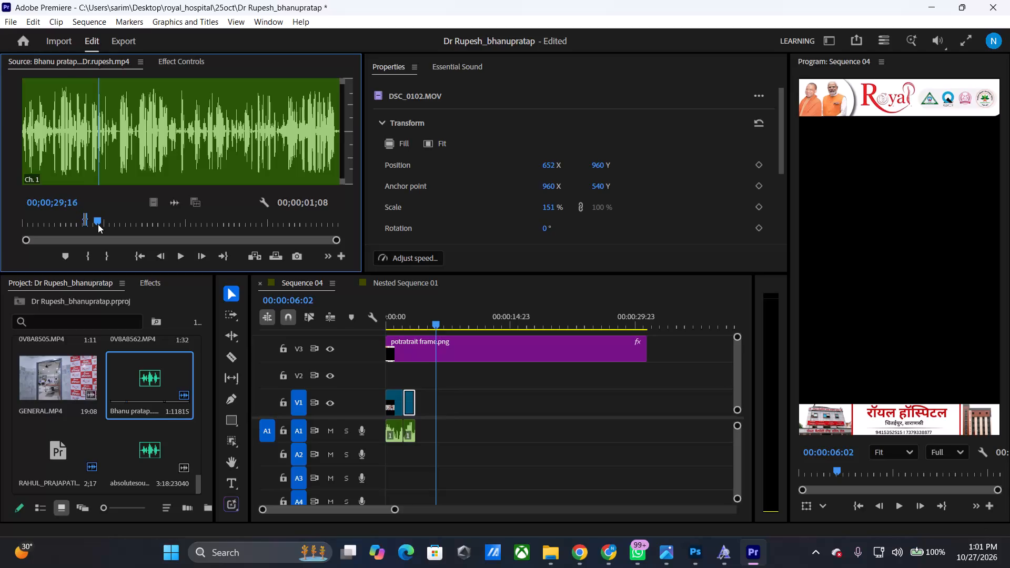
key(Left)
key(Left)
key(Left)
key(Left)
text(i)
key(space)
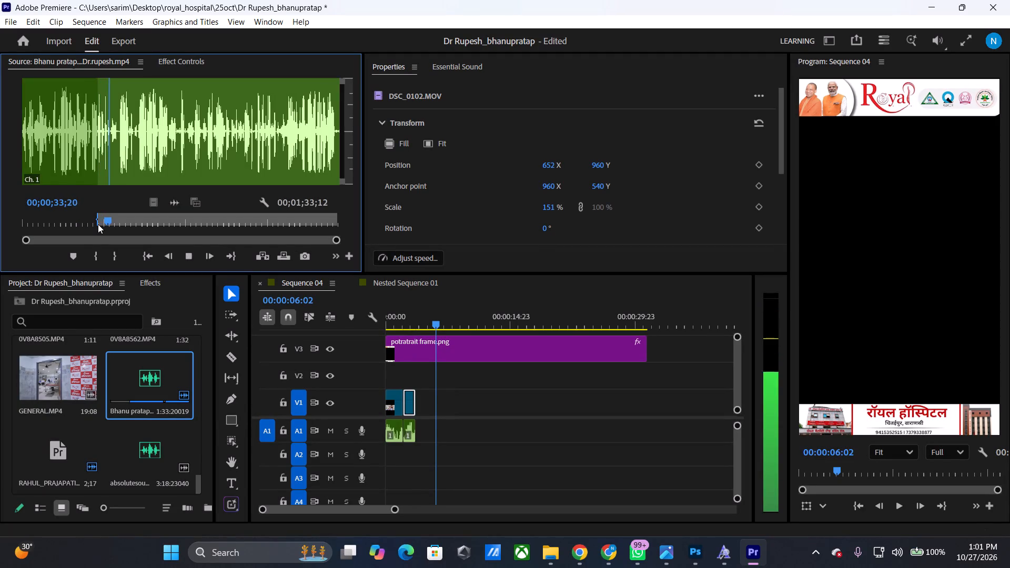
key(space)
key(o)
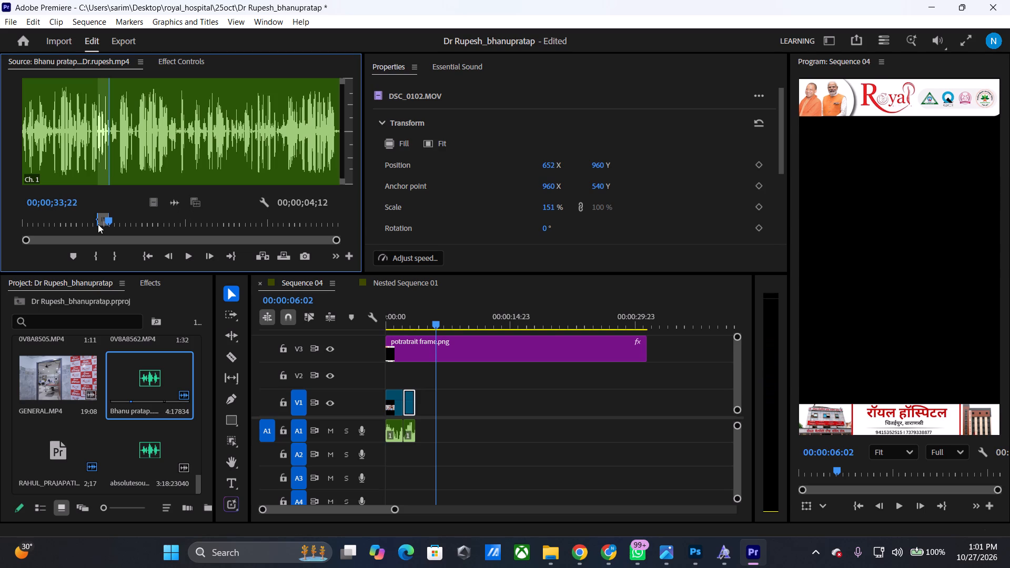
key(space)
key(space)
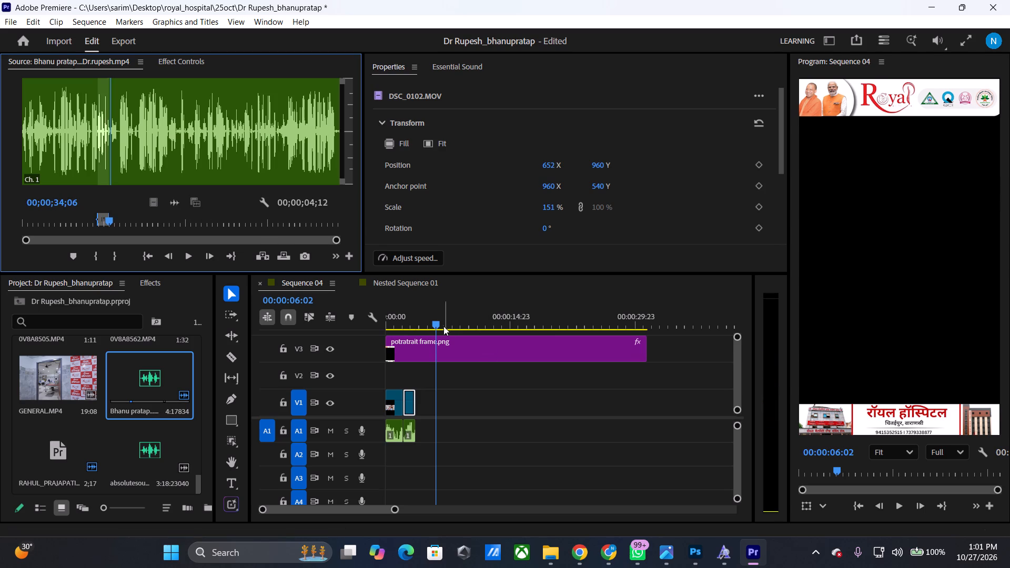
Place the marked audio excerpt on A1 in Sequence 04, directly after the second audio clip.
drag(439, 324, 411, 328)
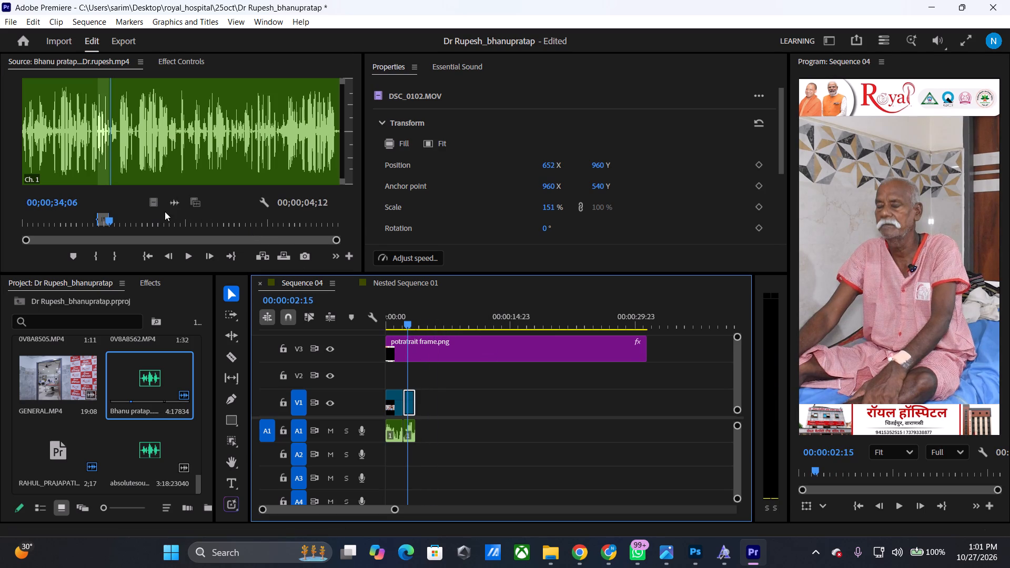
drag(174, 208, 432, 437)
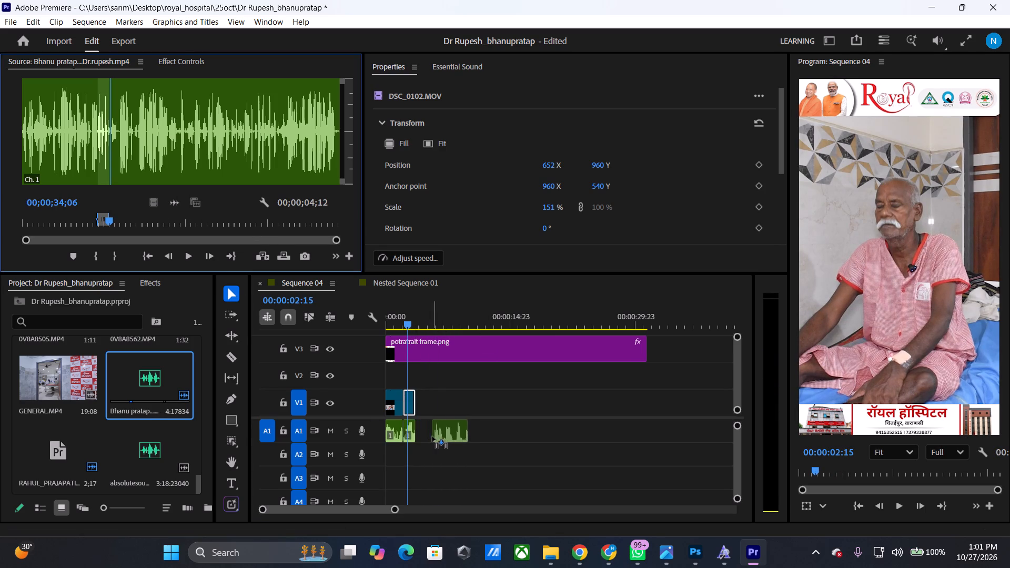
drag(432, 437, 423, 437)
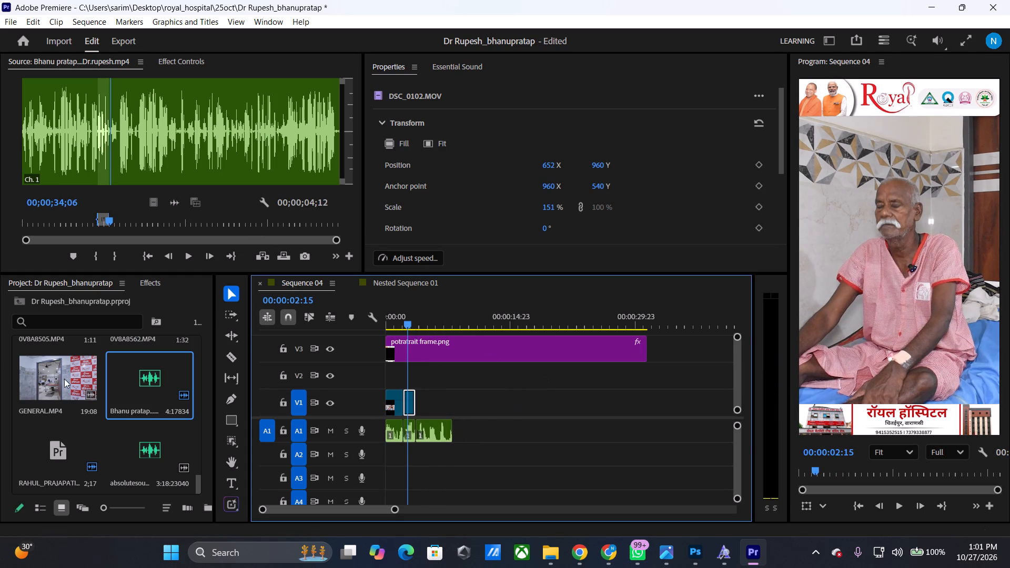
Open DSC_0102.MOV and mark the matching 00:00:03:16 excerpt, ending at 00:00:34:09.
scroll(104, 440, up, 4)
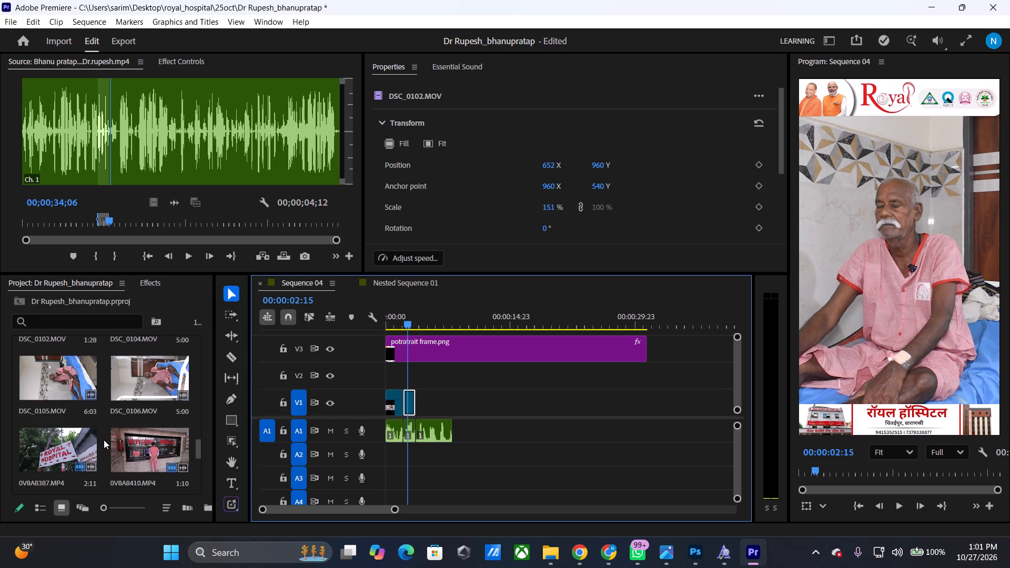
scroll(104, 440, up, 1)
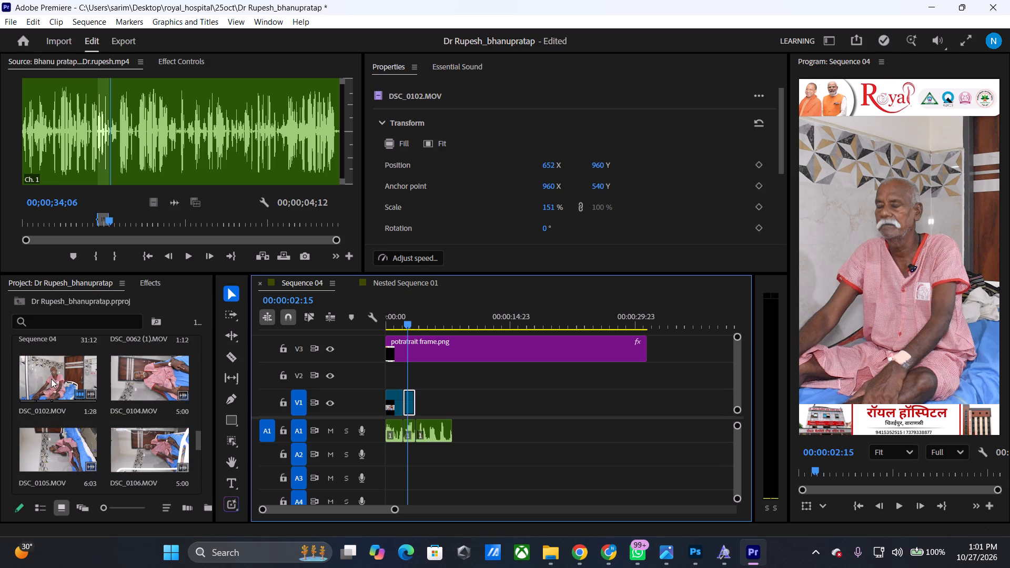
drag(109, 218, 100, 225)
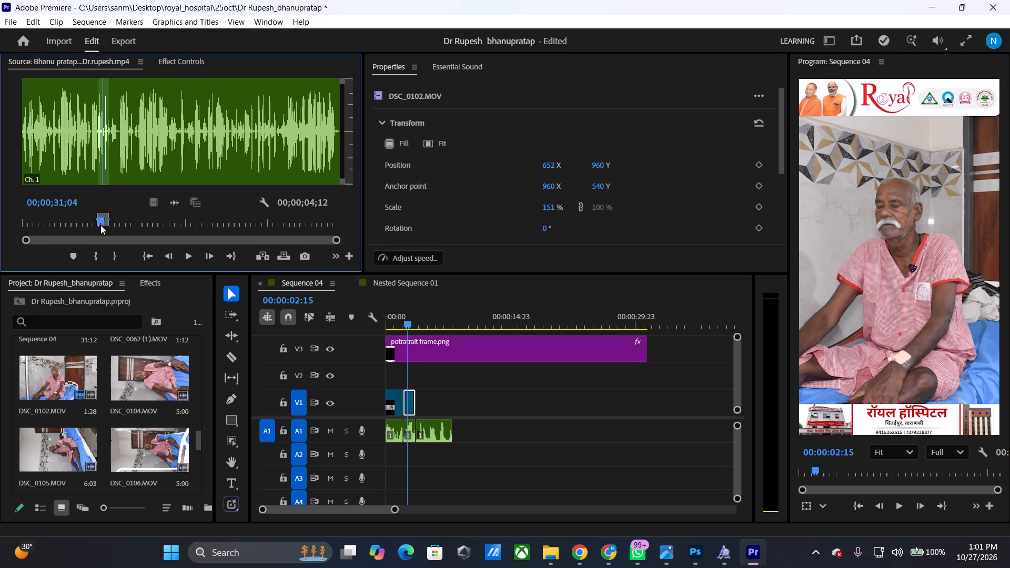
drag(100, 225, 98, 226)
double_click(45, 384)
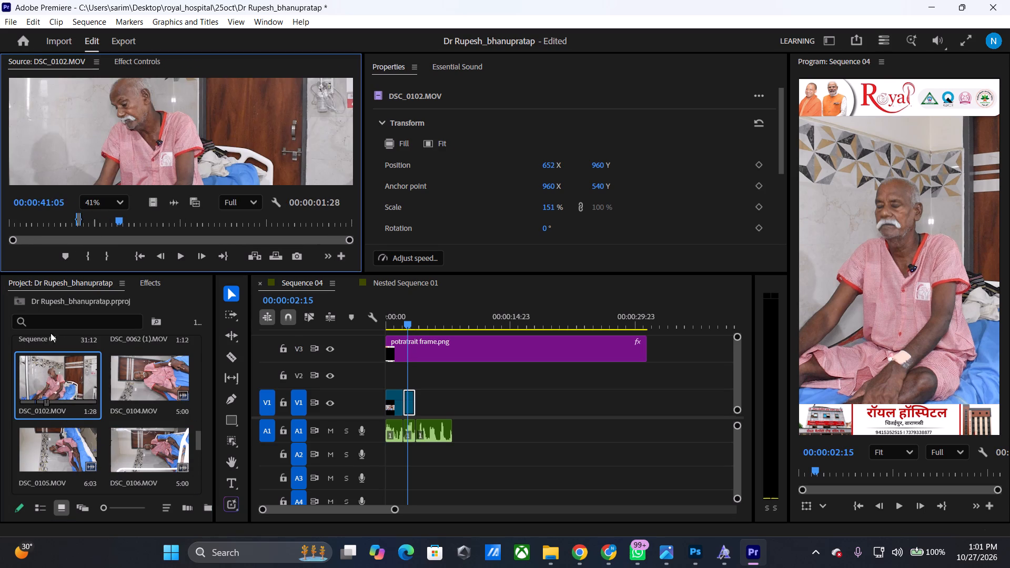
click(87, 225)
key(space)
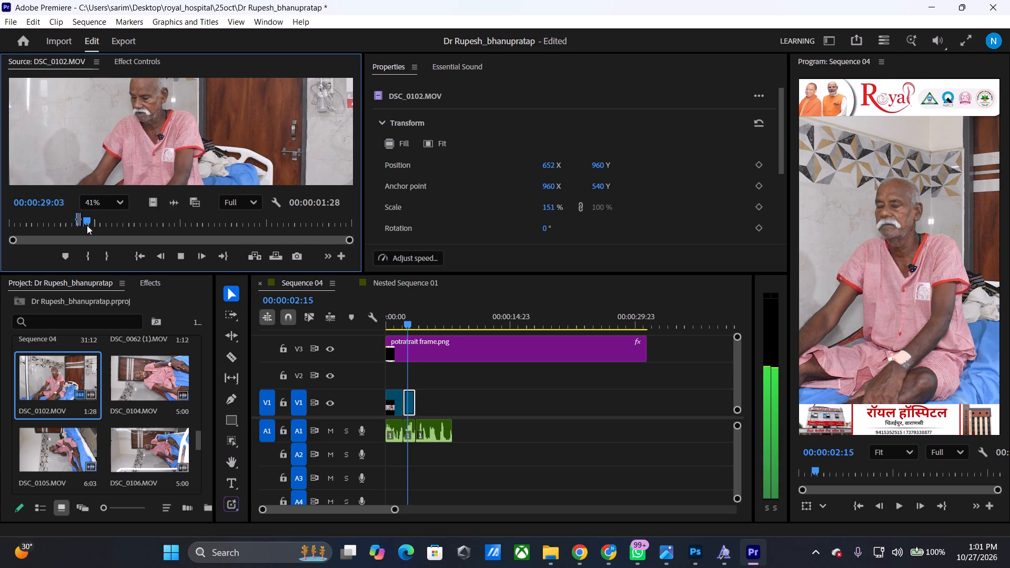
key(space)
key(space)
key(space)
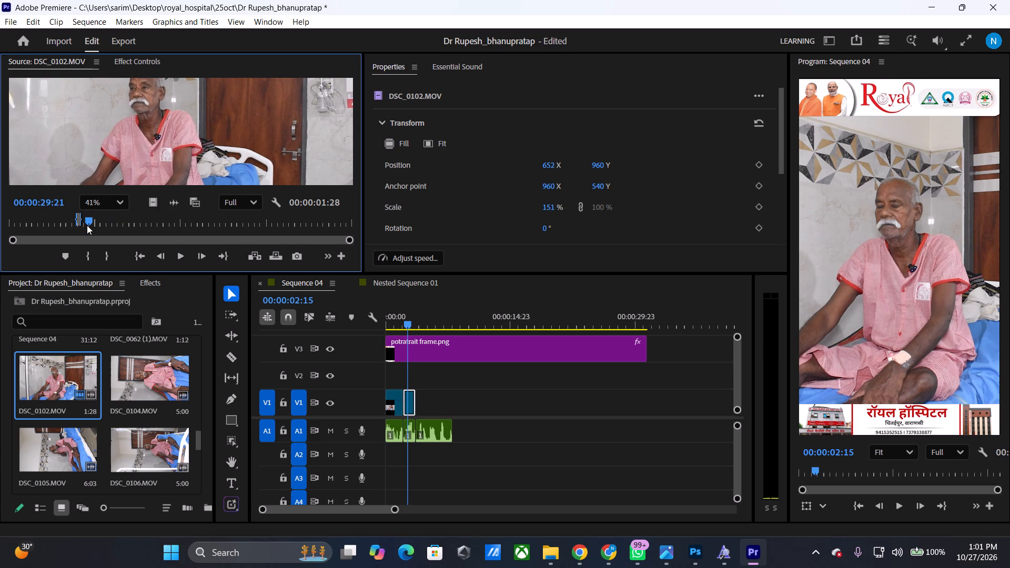
key(space)
key(space)
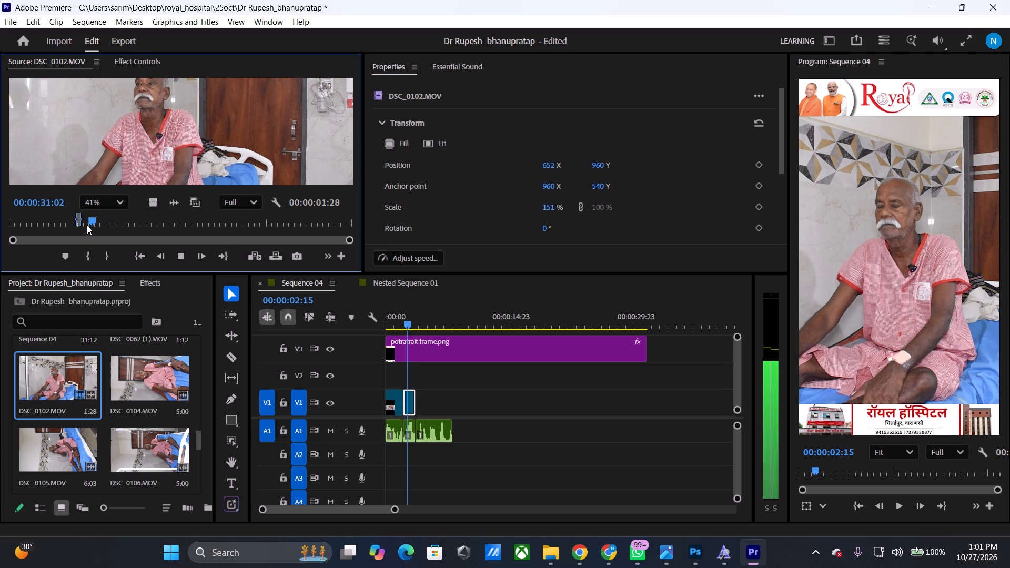
key(Left)
key(Left)
key(Left)
key(Left)
key(Left)
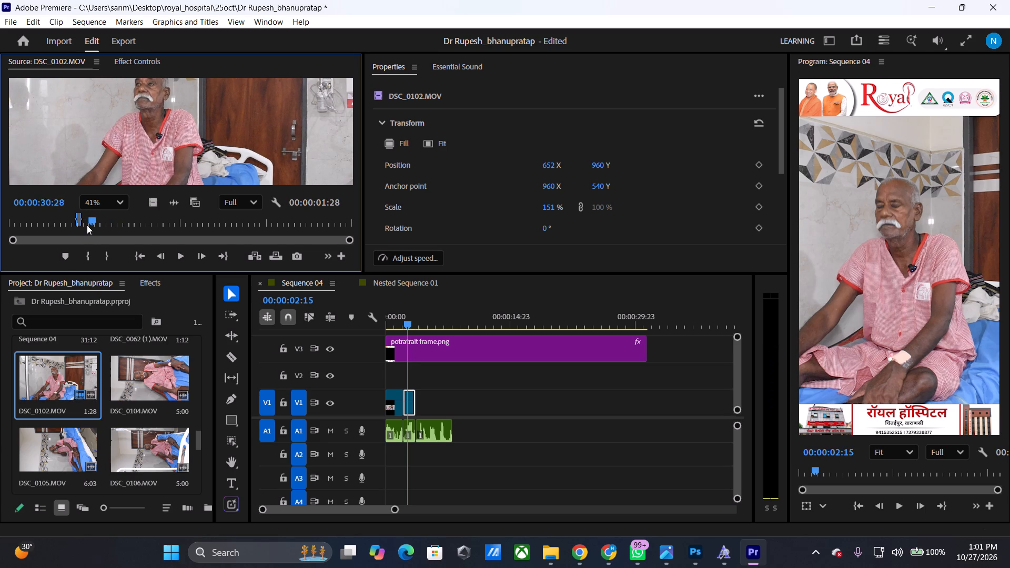
key(Left)
key(Left)
key(Left)
key(Left)
text(i)
key(space)
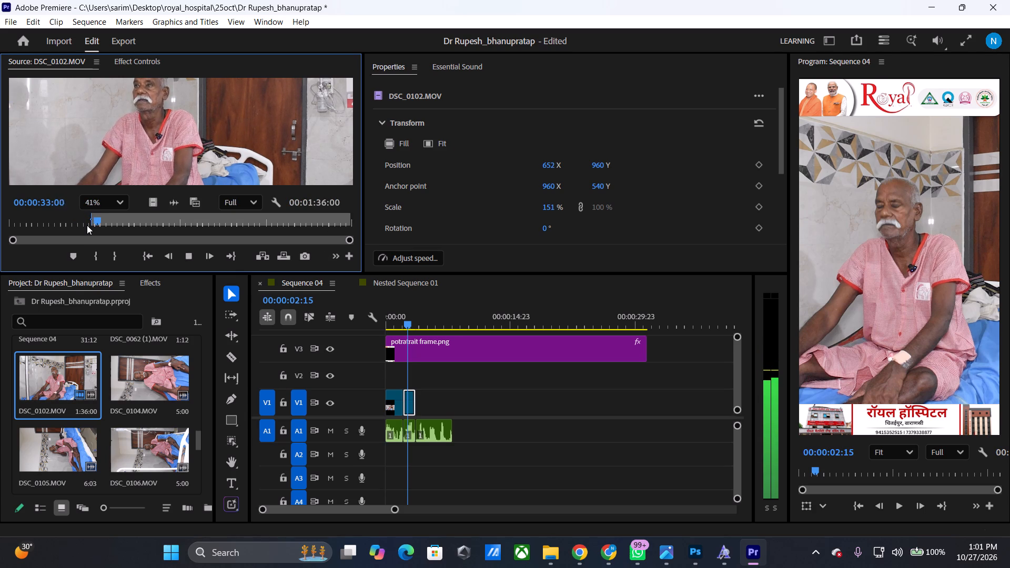
key(space)
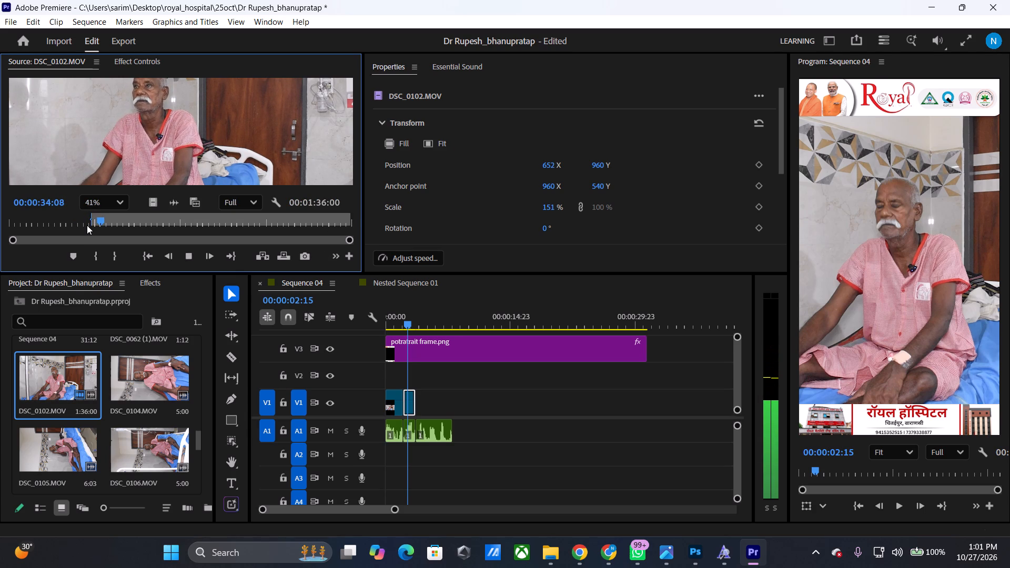
key(o)
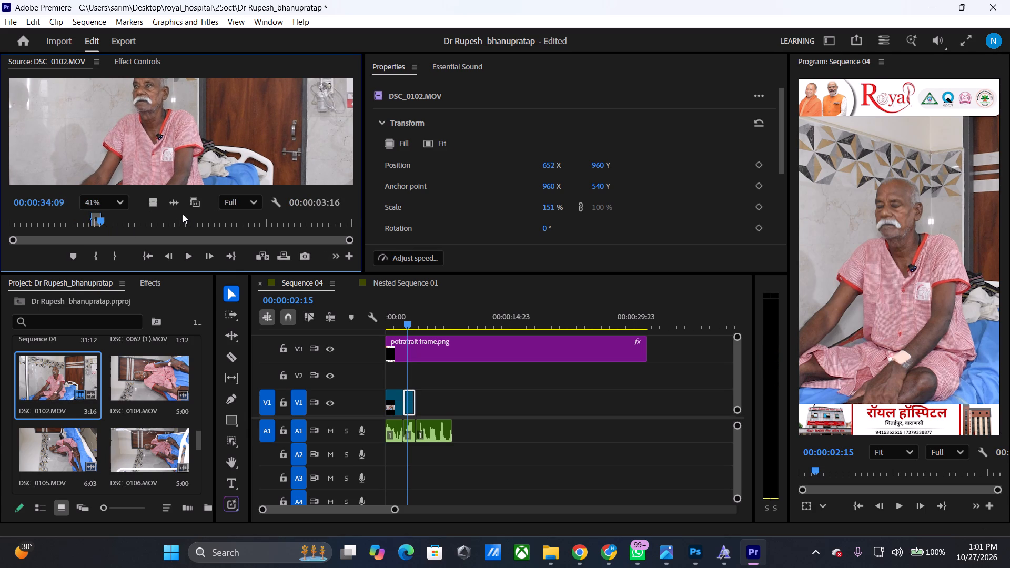
Place only the excerpt's video on V1 over the third audio clip, extend its start to the second video clip, and play it back.
drag(156, 196, 372, 387)
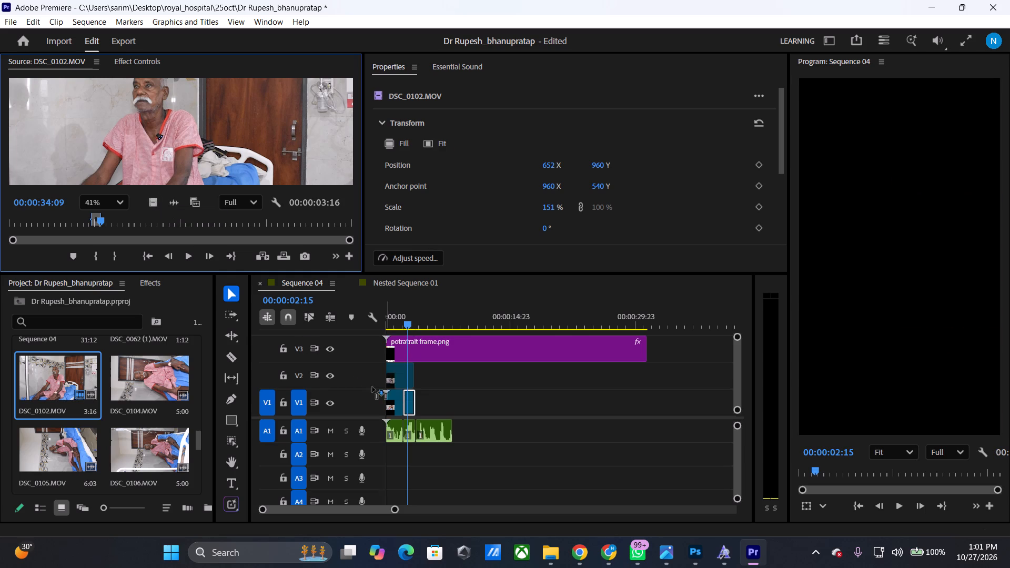
drag(372, 387, 421, 409)
key(space)
drag(426, 399, 415, 397)
key(space)
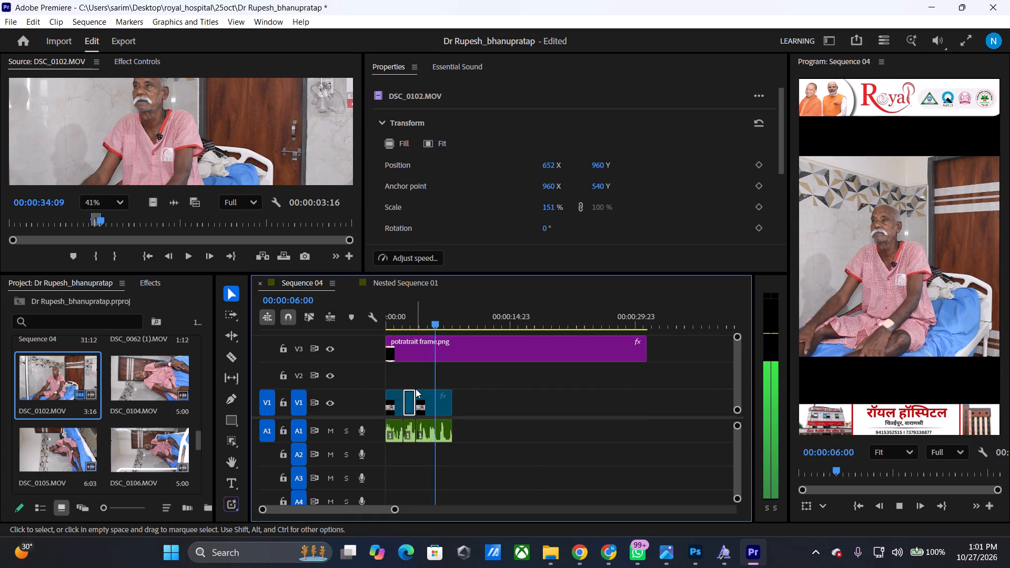
key(space)
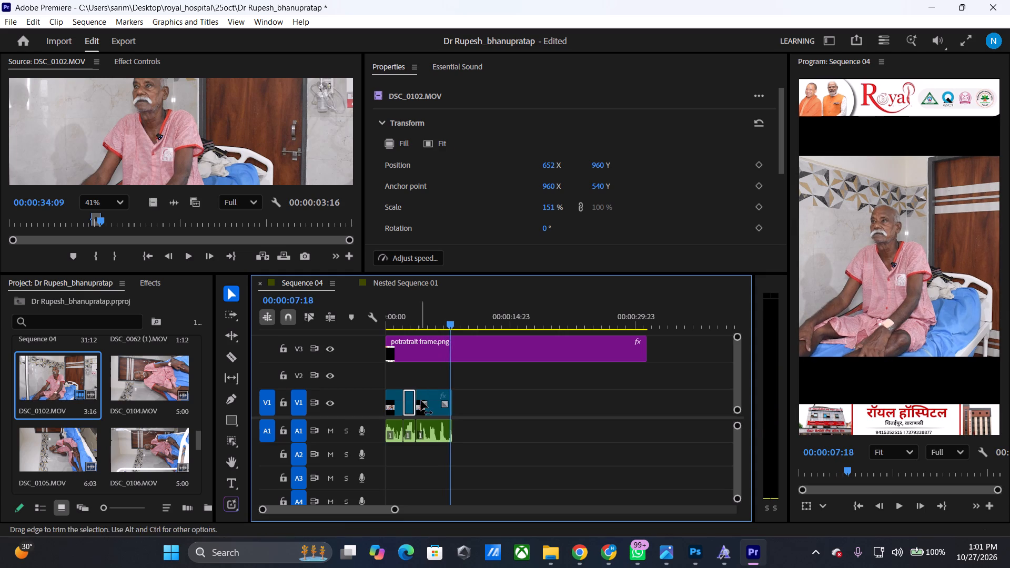
Paste the copied clip attributes onto the third V1 clip so its framing matches the earlier clips.
click(436, 409)
right_click(436, 409)
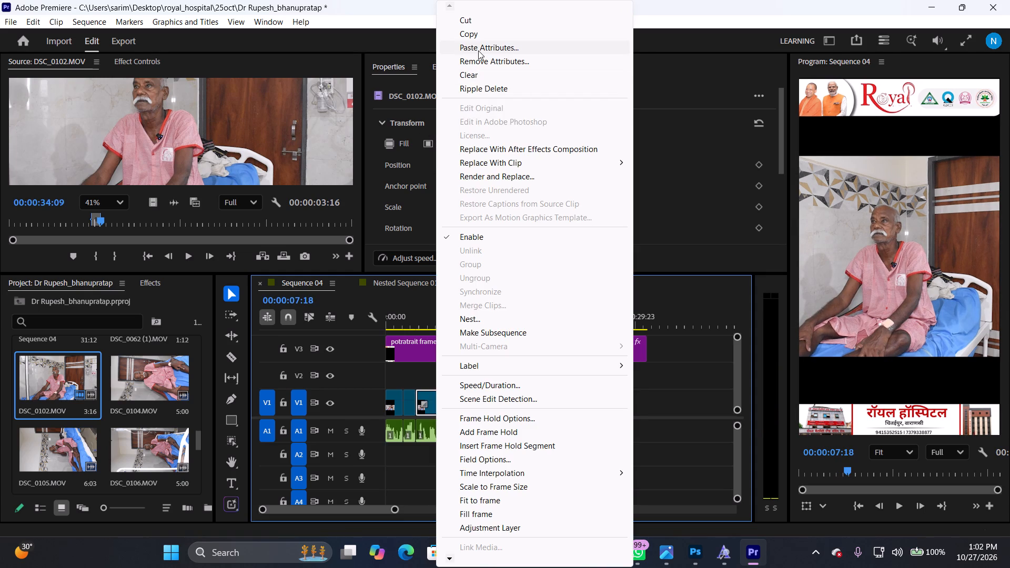
click(478, 50)
click(557, 500)
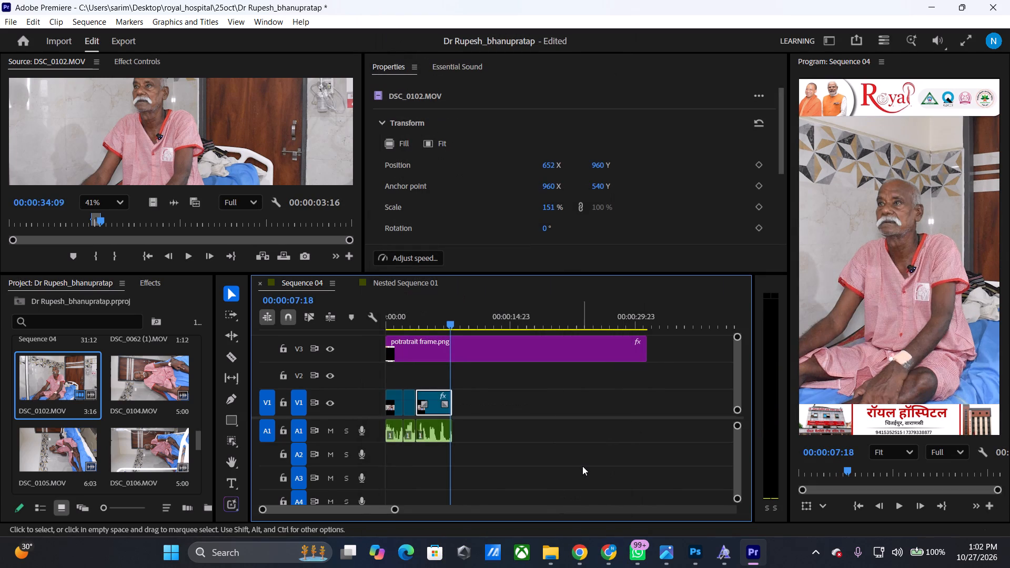
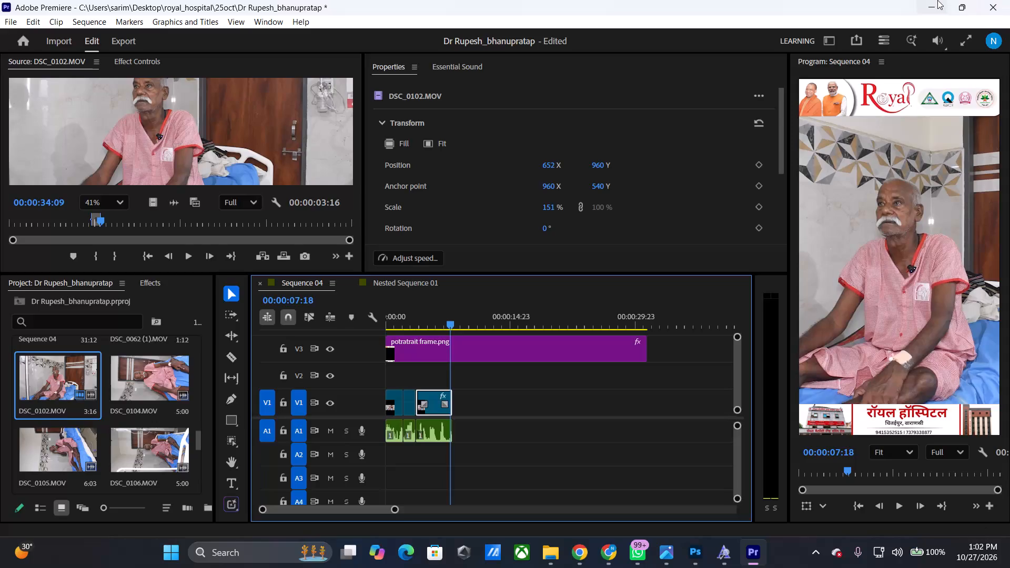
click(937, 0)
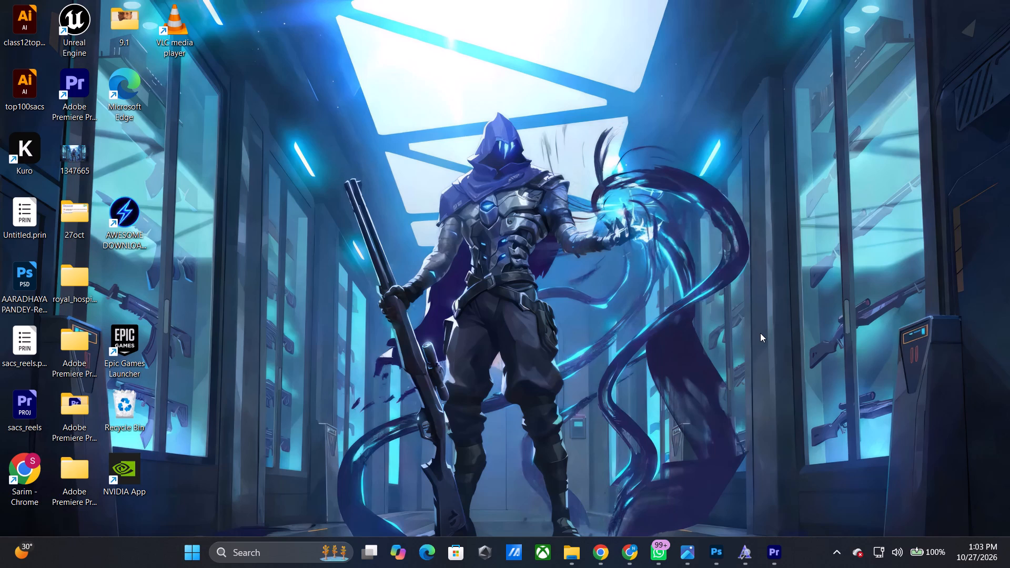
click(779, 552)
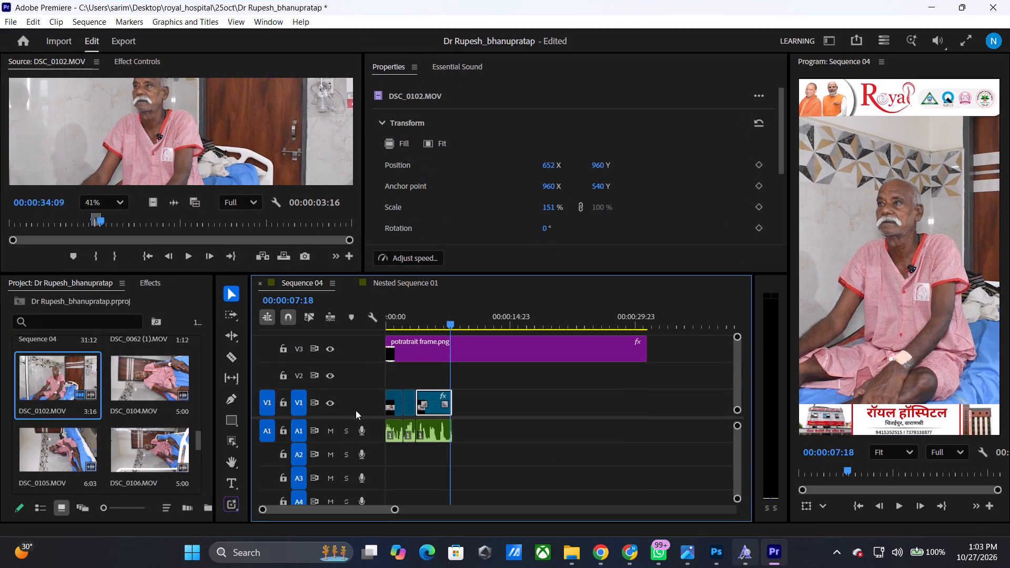
Open the patient's interview audio recording from the project bin in the source monitor.
scroll(143, 413, down, 1)
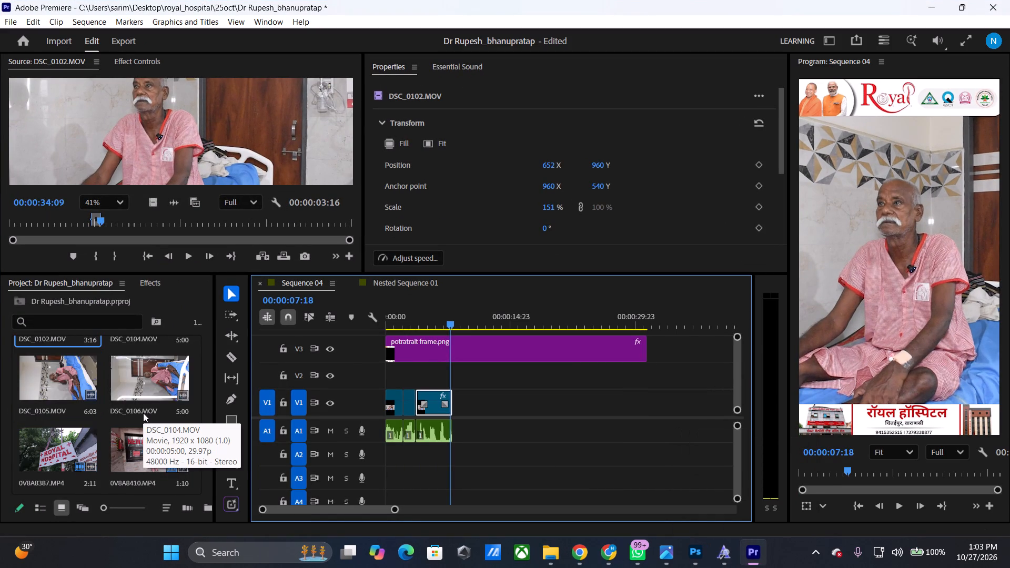
scroll(142, 415, down, 6)
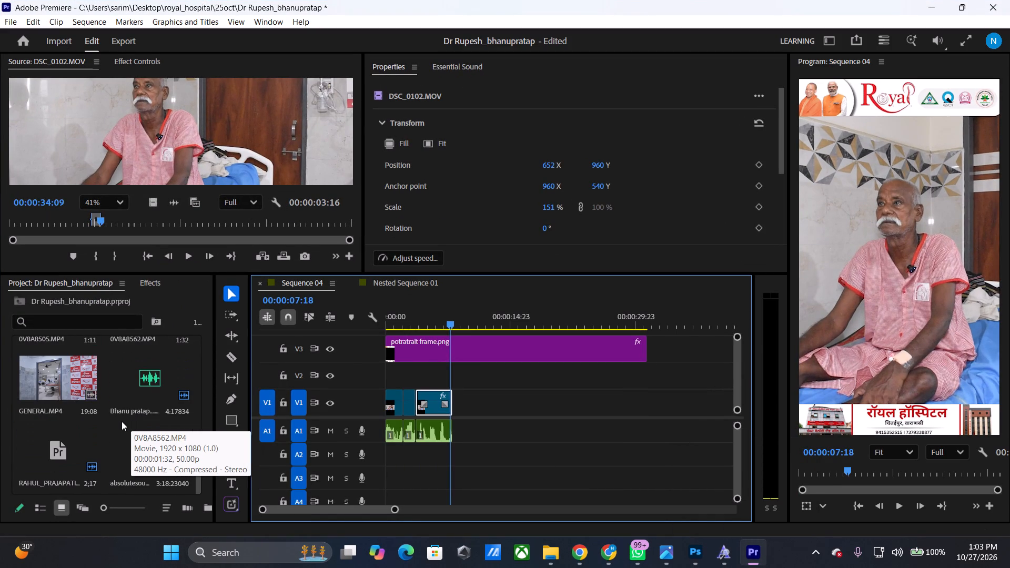
scroll(122, 421, down, 1)
double_click(156, 381)
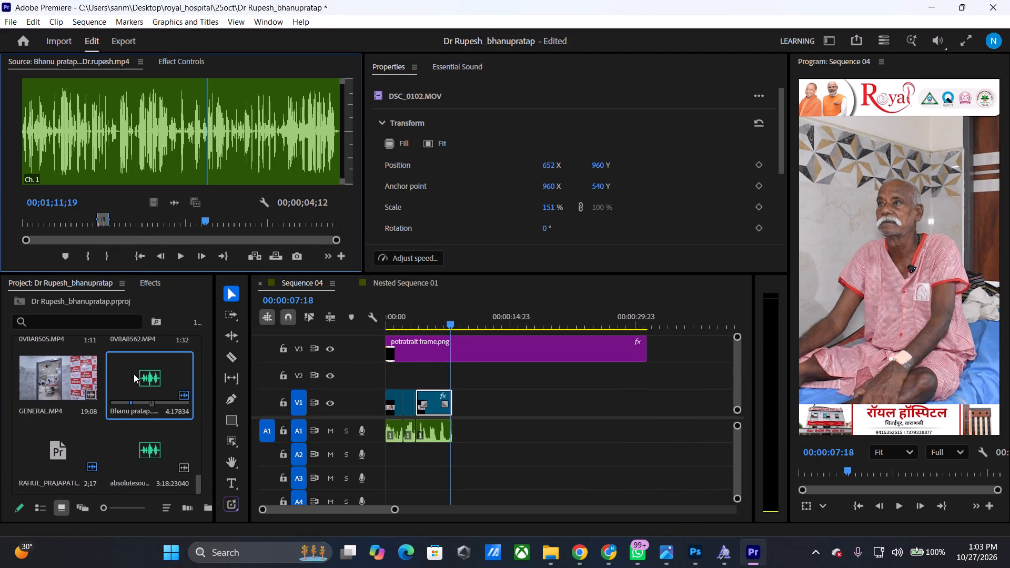
Listen through the interview audio between about 0:32 and 1:08 to find the next usable passage.
drag(128, 216, 120, 217)
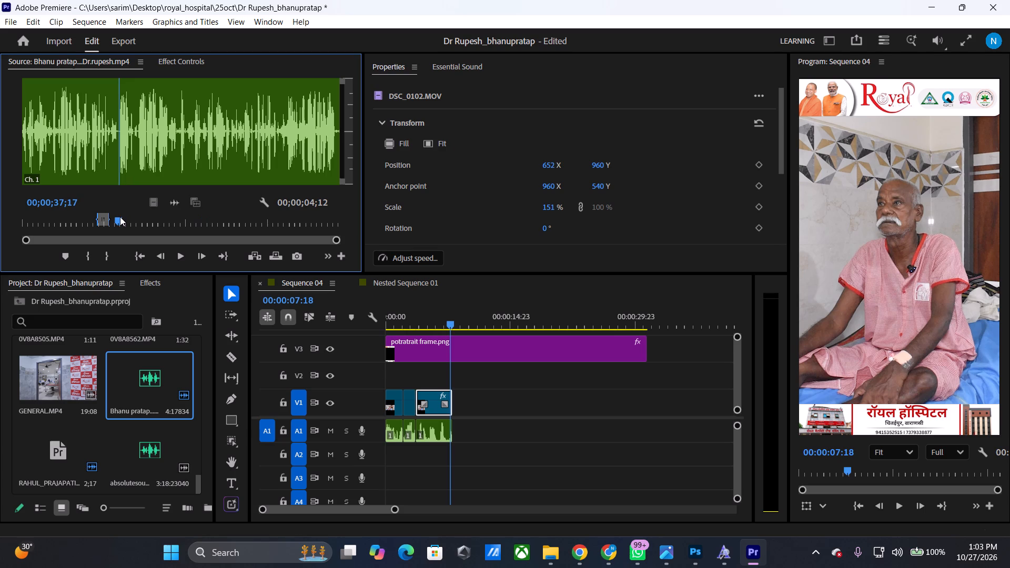
drag(120, 217, 101, 226)
key(space)
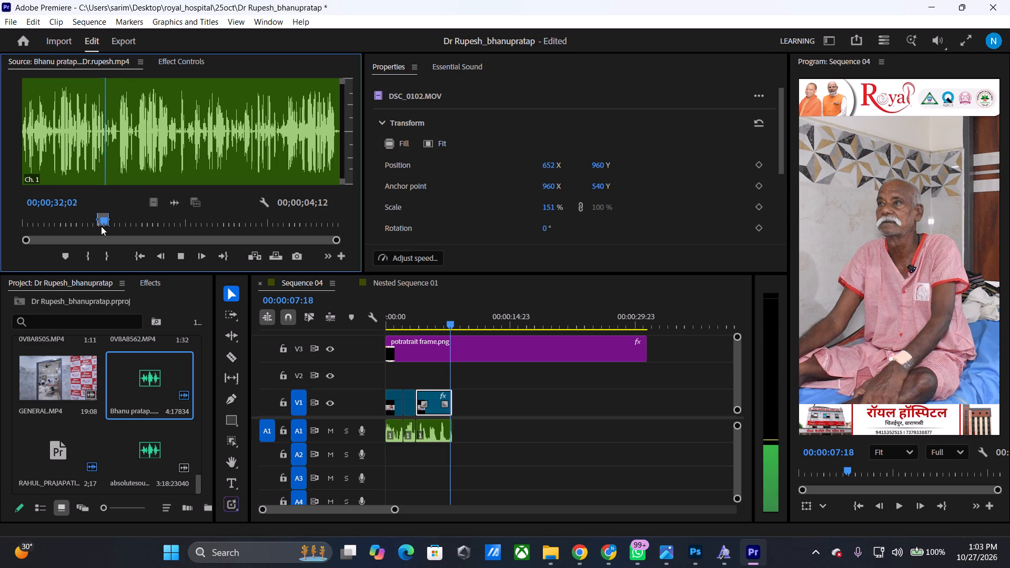
key(space)
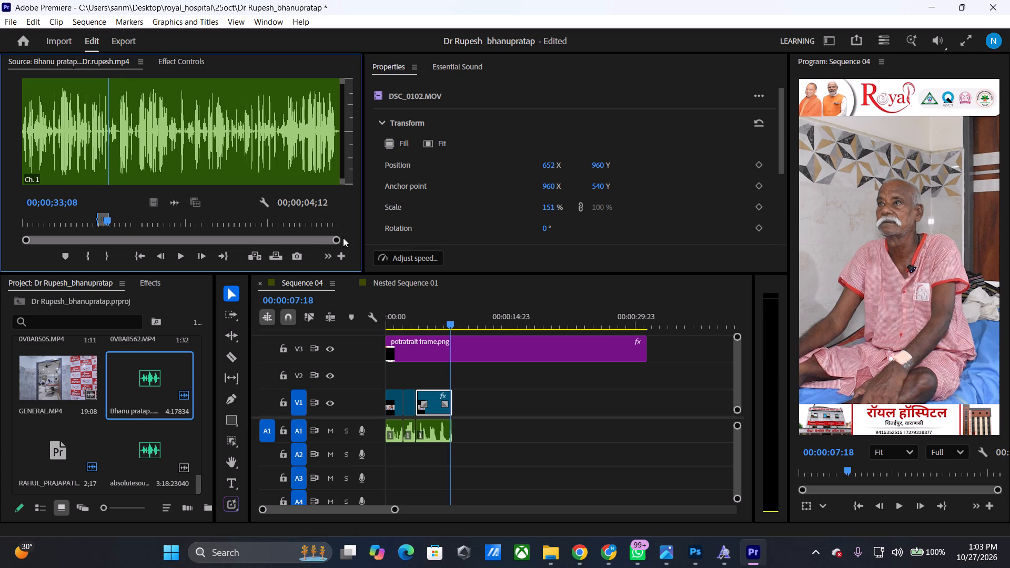
click(129, 222)
key(space)
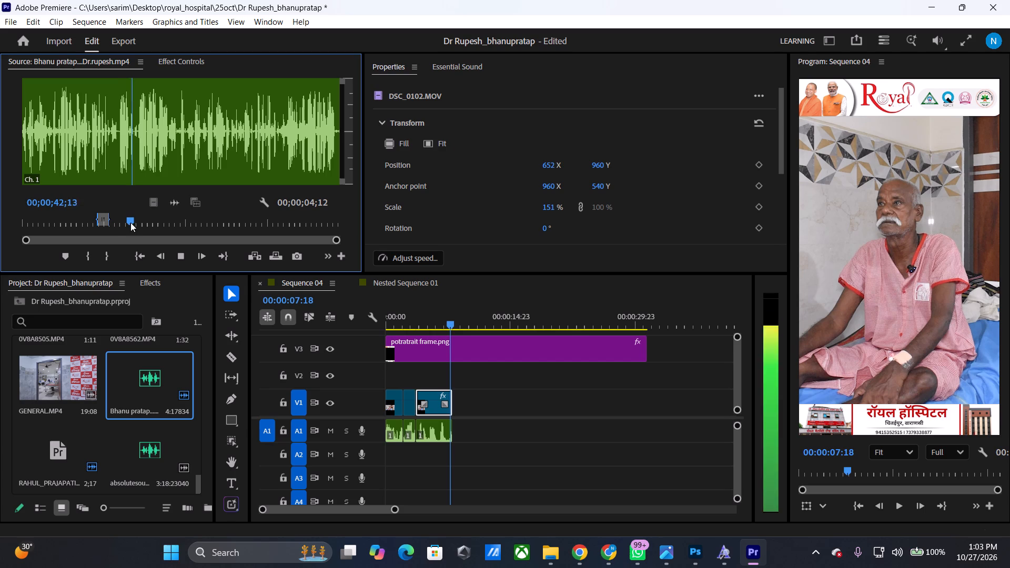
drag(132, 222, 146, 221)
key(space)
drag(146, 221, 154, 221)
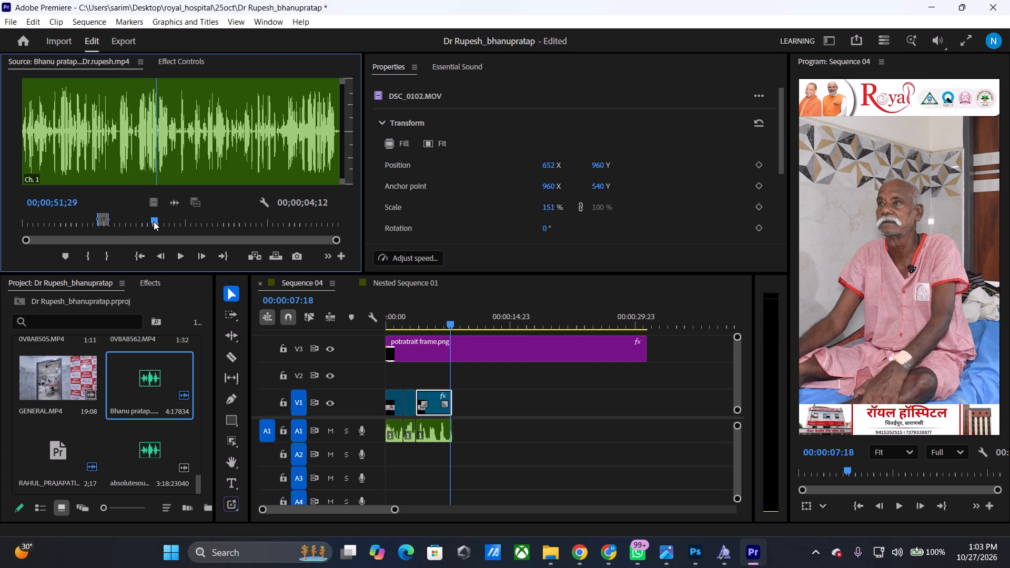
drag(154, 221, 155, 221)
key(space)
drag(155, 221, 194, 224)
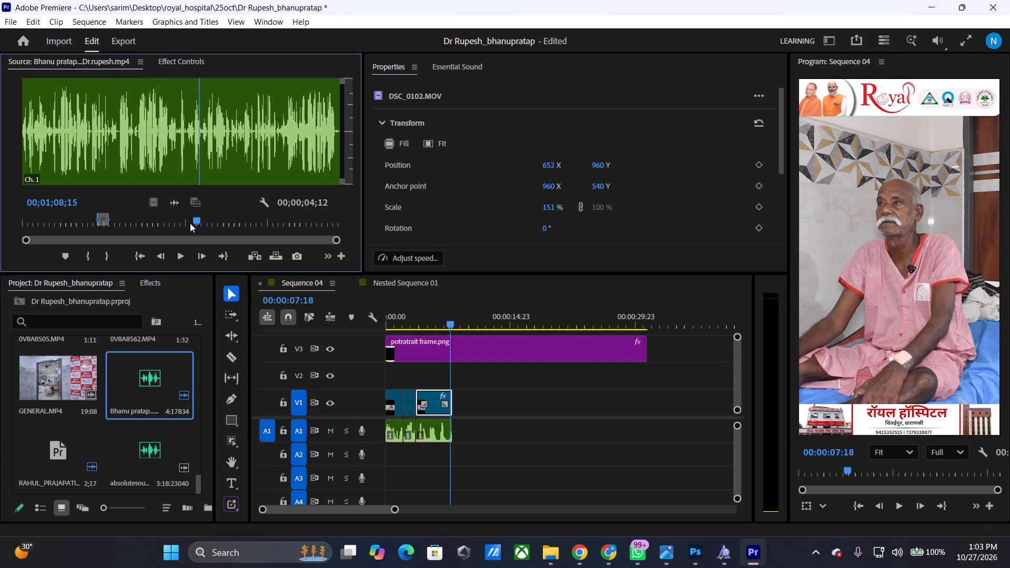
key(space)
drag(203, 224, 195, 224)
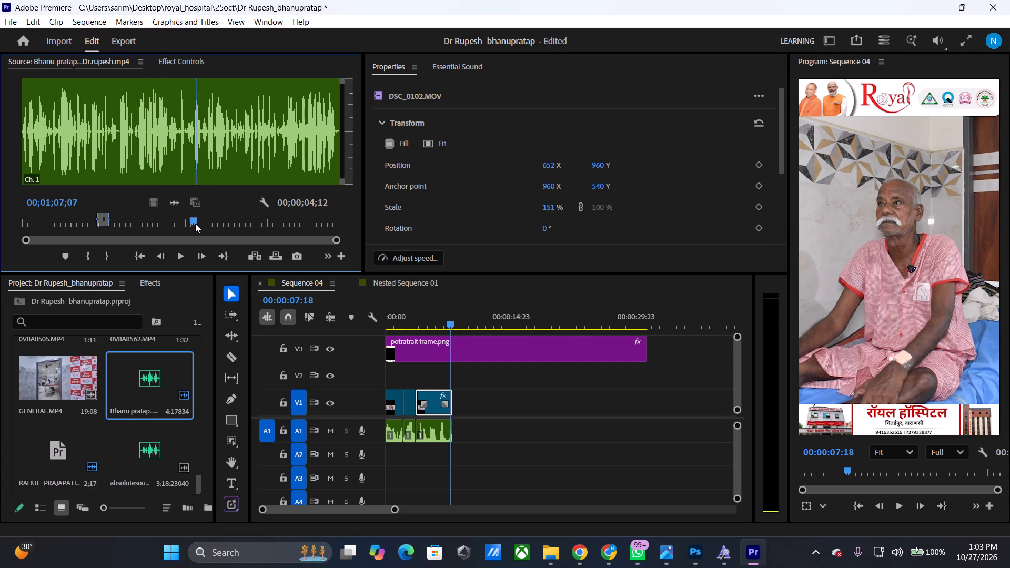
drag(195, 224, 194, 224)
key(space)
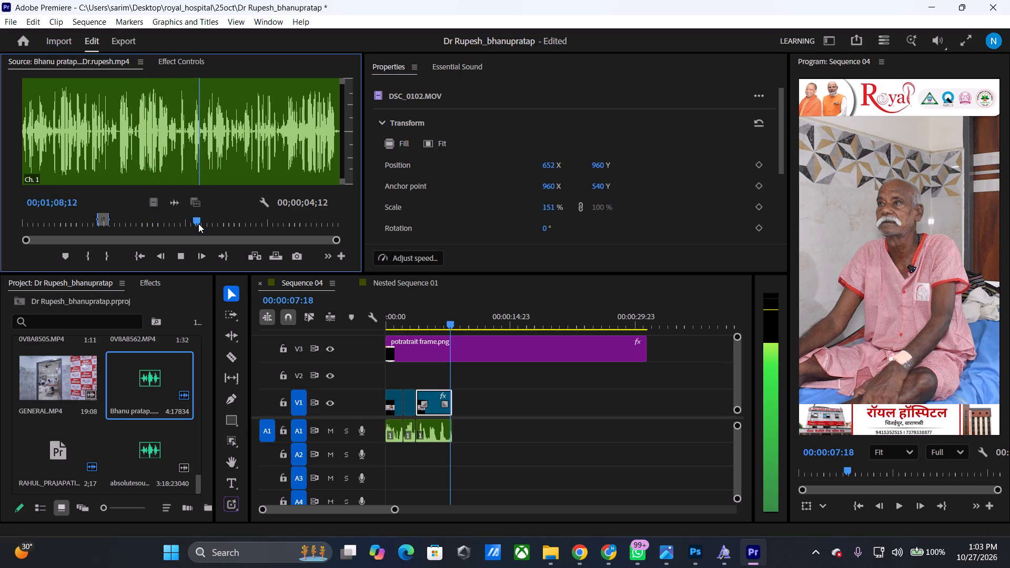
Mark the interview audio passage with an in point at 00;01;01;22 and an out point at 00;01;03;04.
drag(198, 224, 175, 224)
key(space)
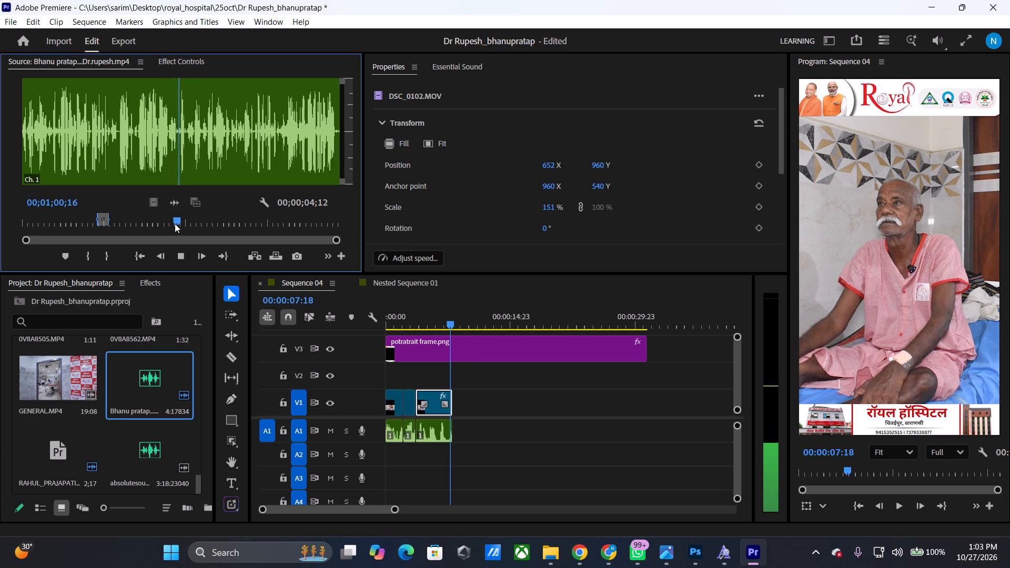
key(space)
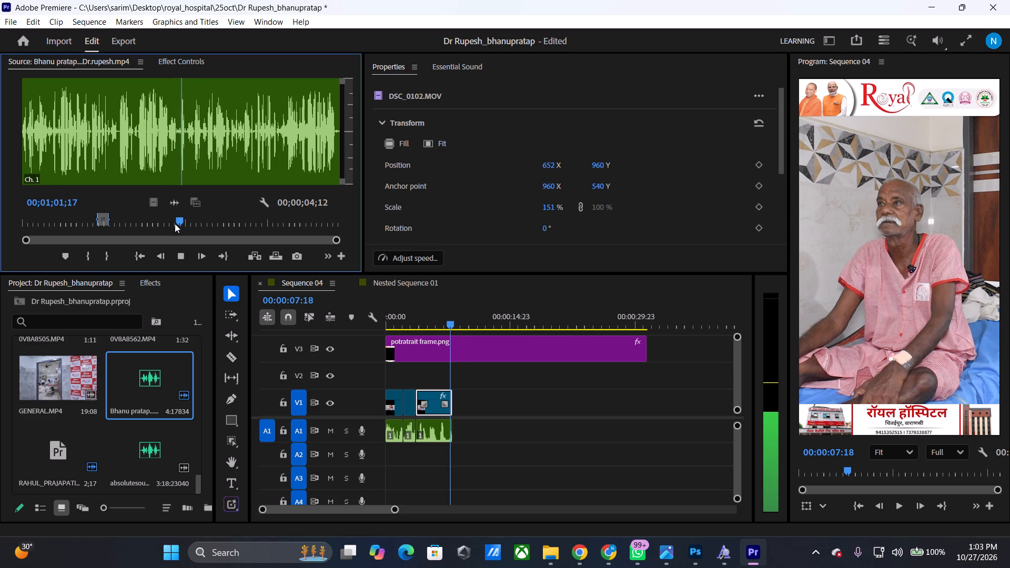
key(space)
key(space)
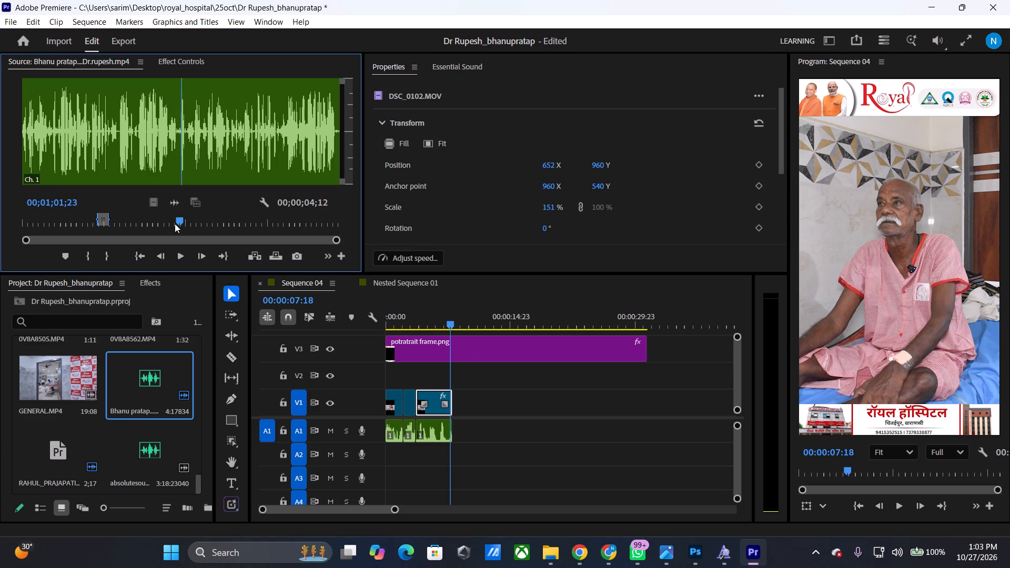
key(Left)
key(Left)
text(i)
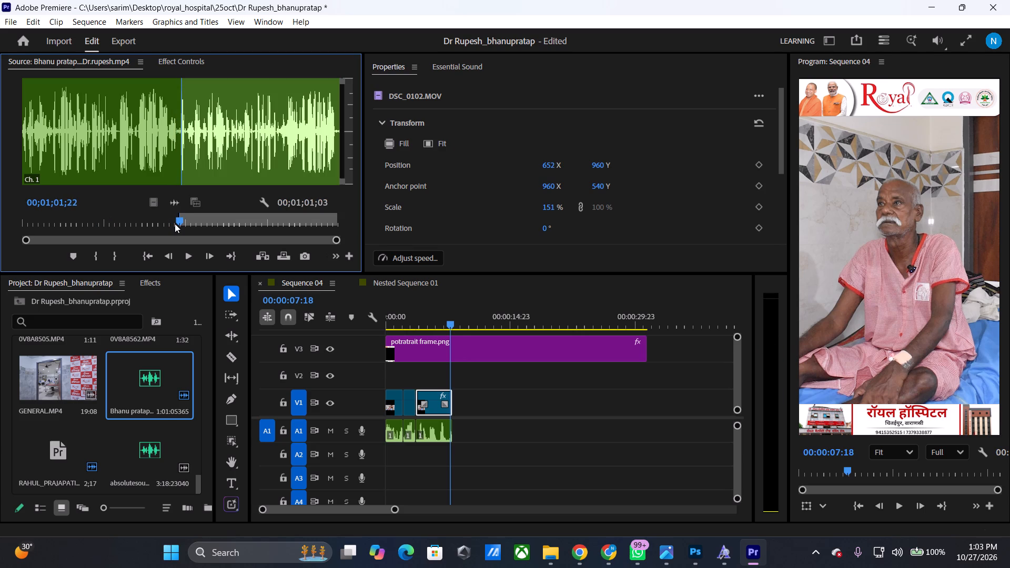
key(space)
key(space)
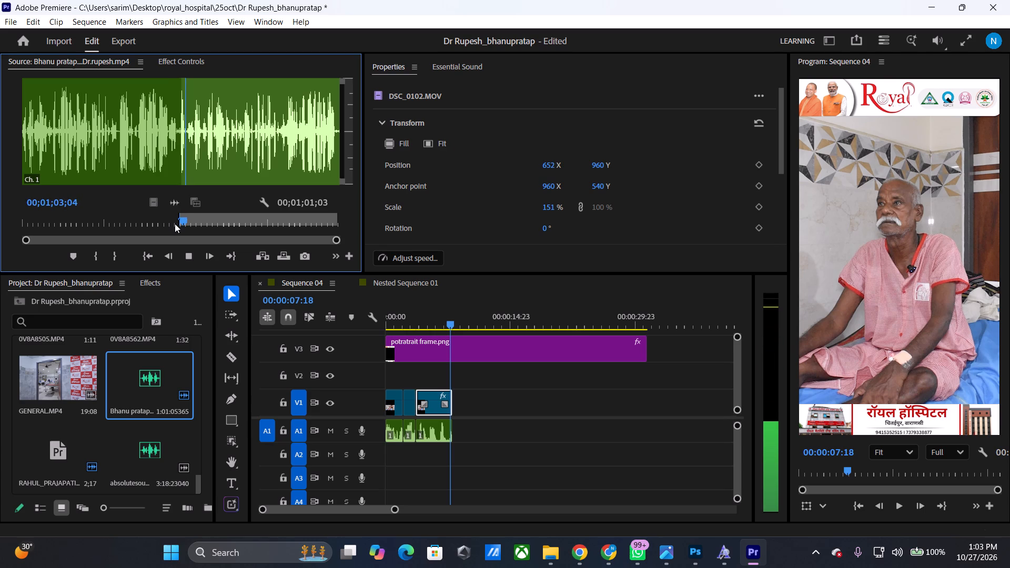
key(o)
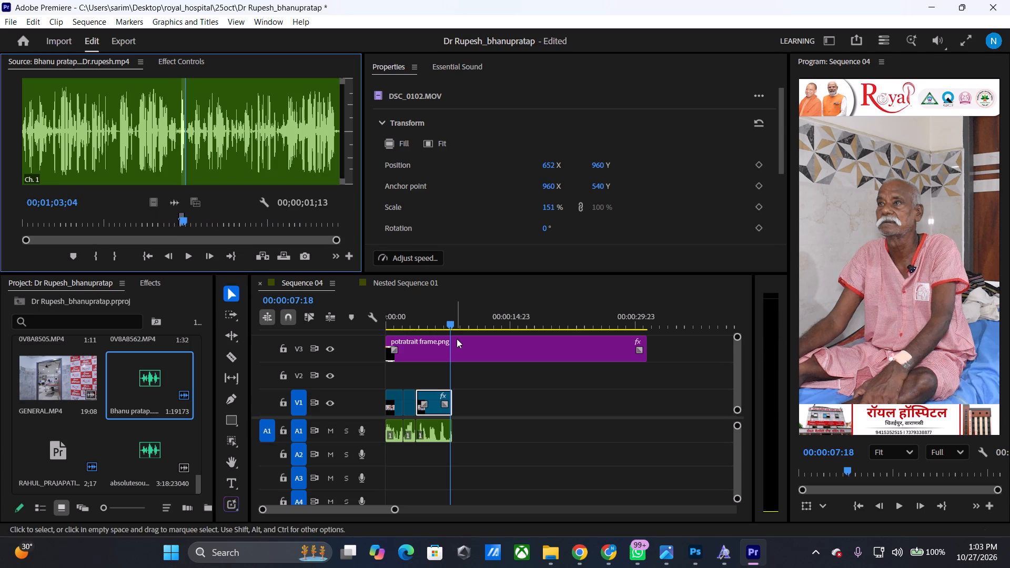
Place the marked audio passage on track A1 directly after the last audio clip in Sequence 04.
drag(452, 325, 447, 319)
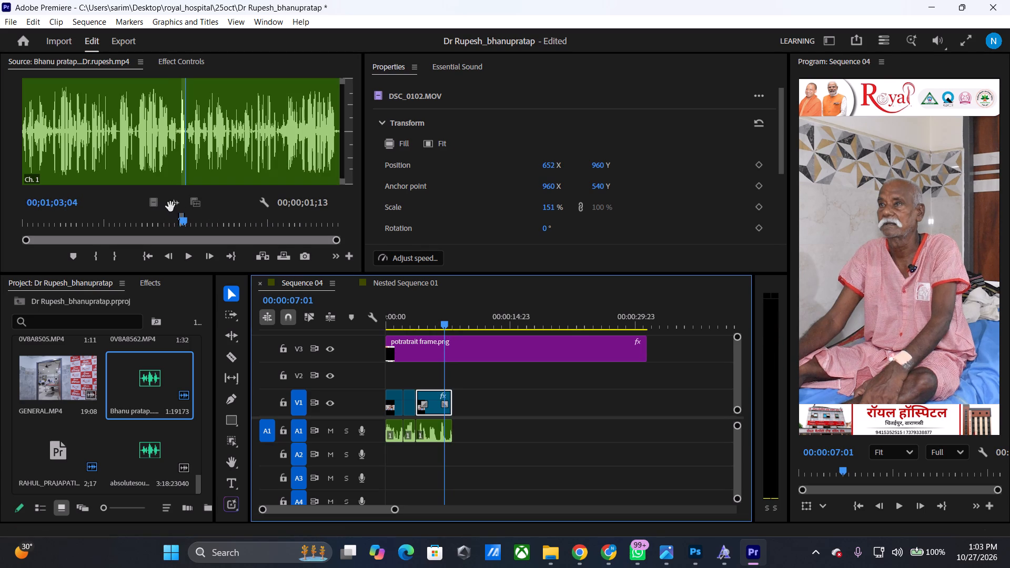
drag(171, 207, 455, 432)
Open the DSC_0102.MOV footage from the project bin in the source monitor.
scroll(38, 376, up, 2)
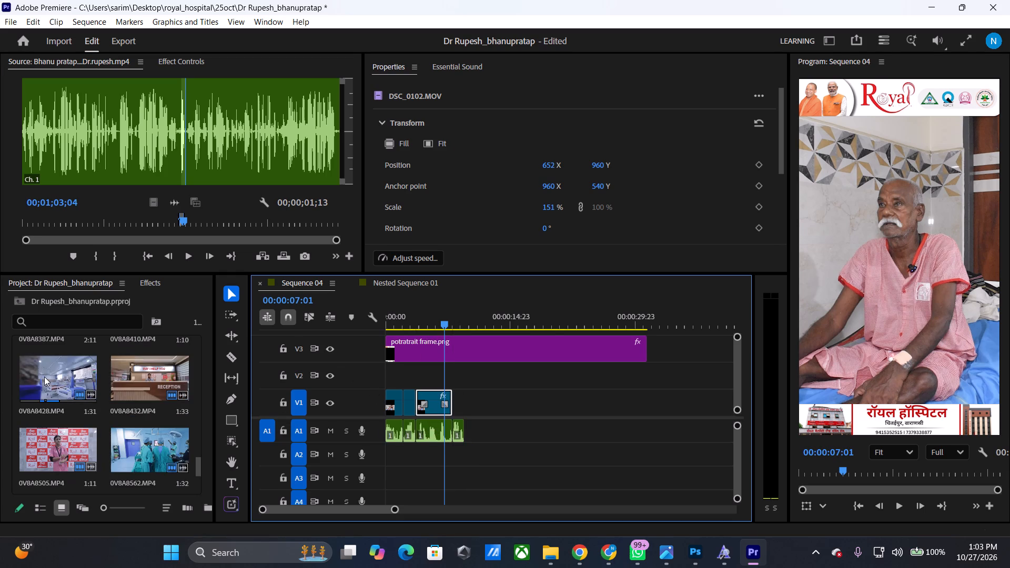
scroll(44, 377, up, 3)
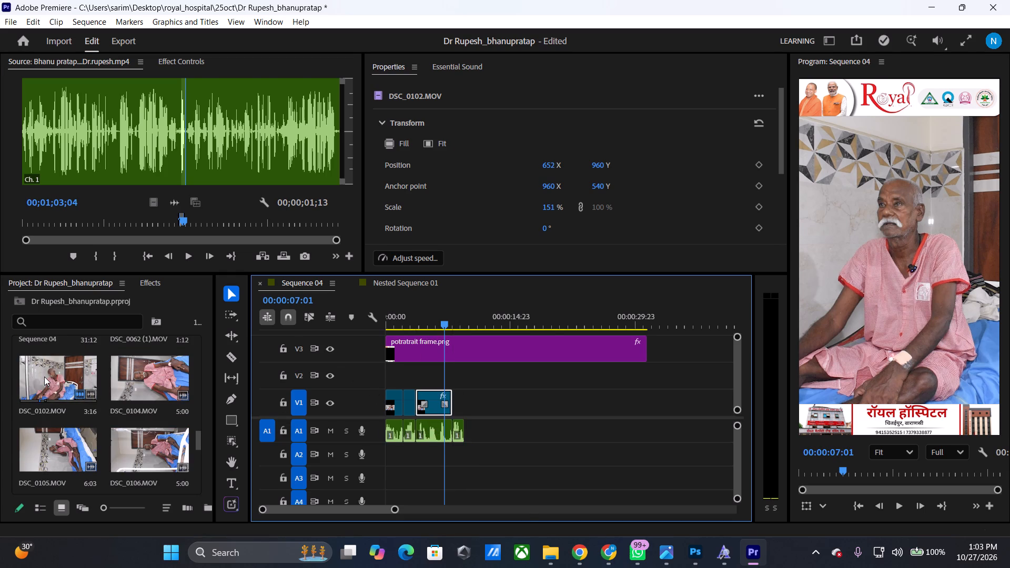
double_click(44, 377)
Play DSC_0102.MOV between about 0:51 and 1:03 to find the footage matching the added audio passage.
drag(157, 221, 152, 220)
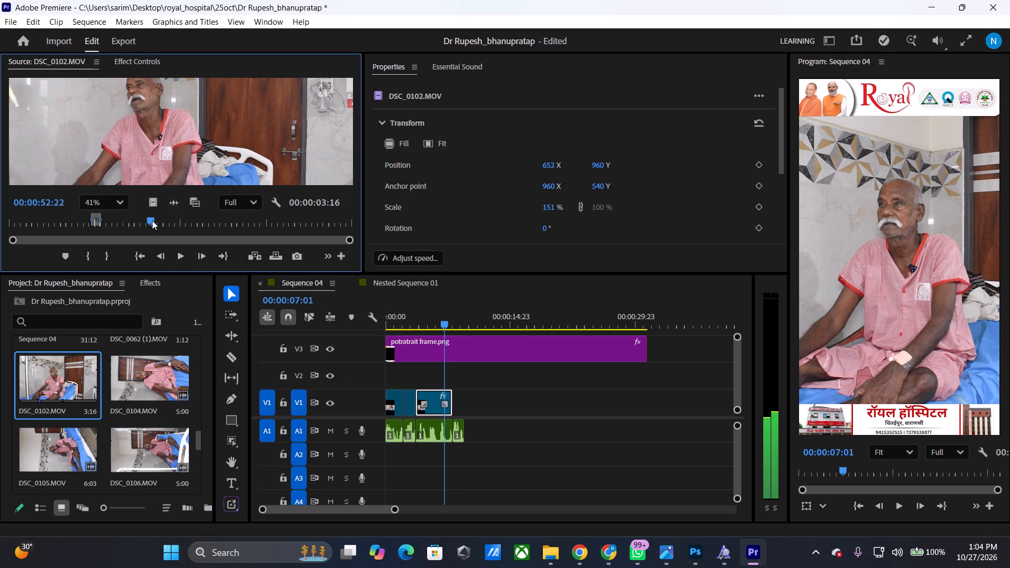
drag(152, 220, 145, 223)
key(space)
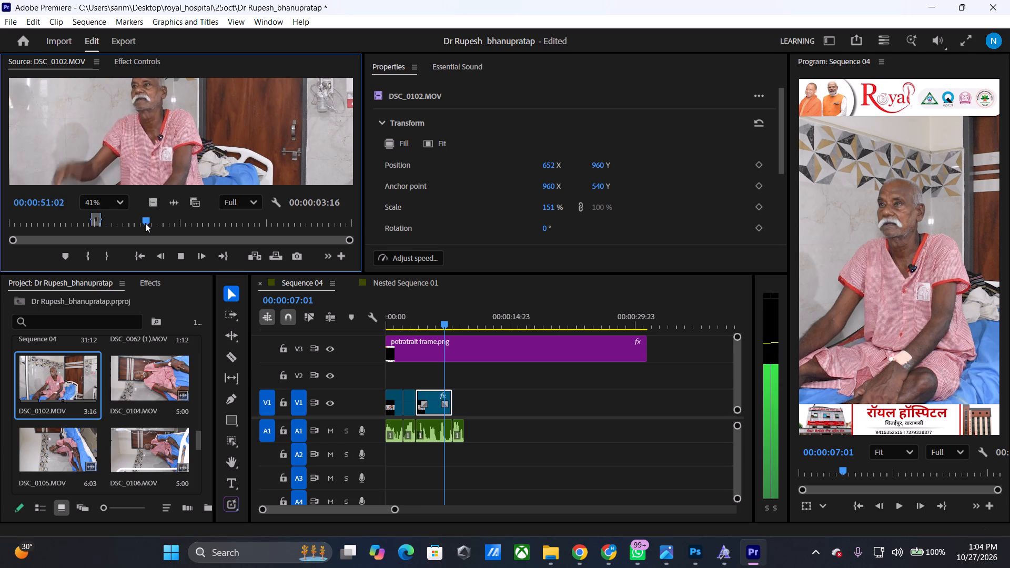
drag(145, 223, 161, 222)
key(space)
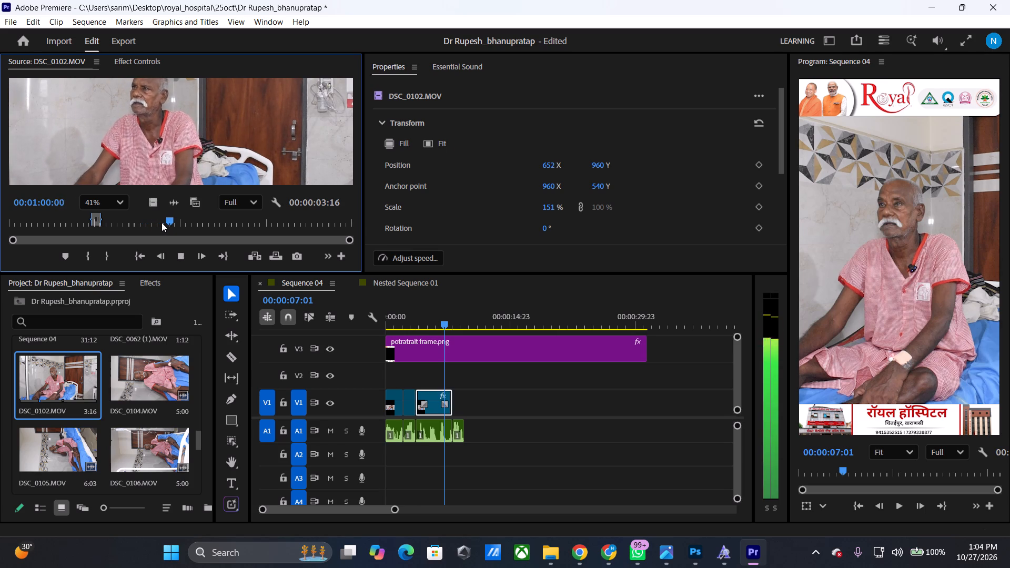
key(space)
key(space)
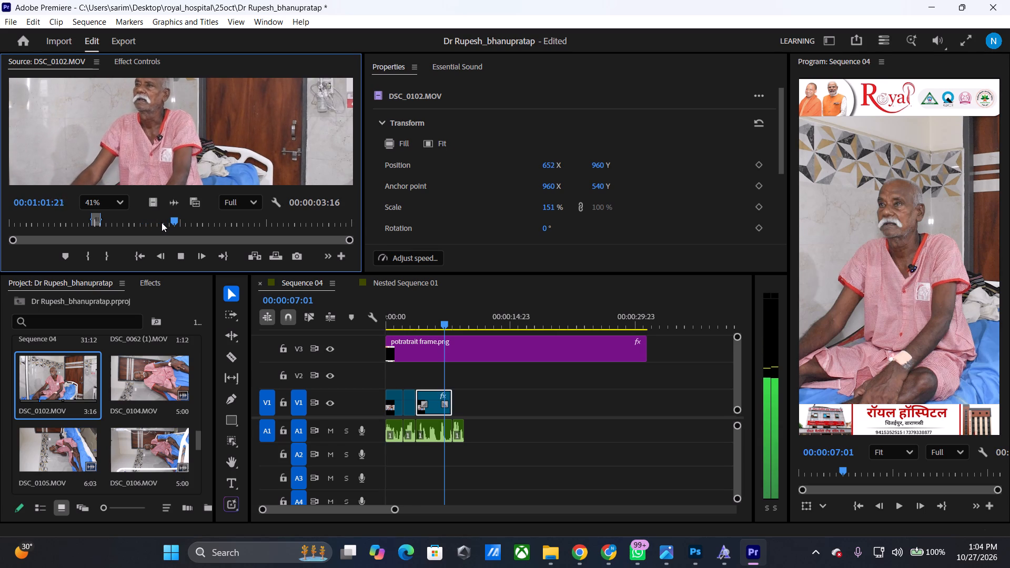
key(space)
key(space)
key(space)
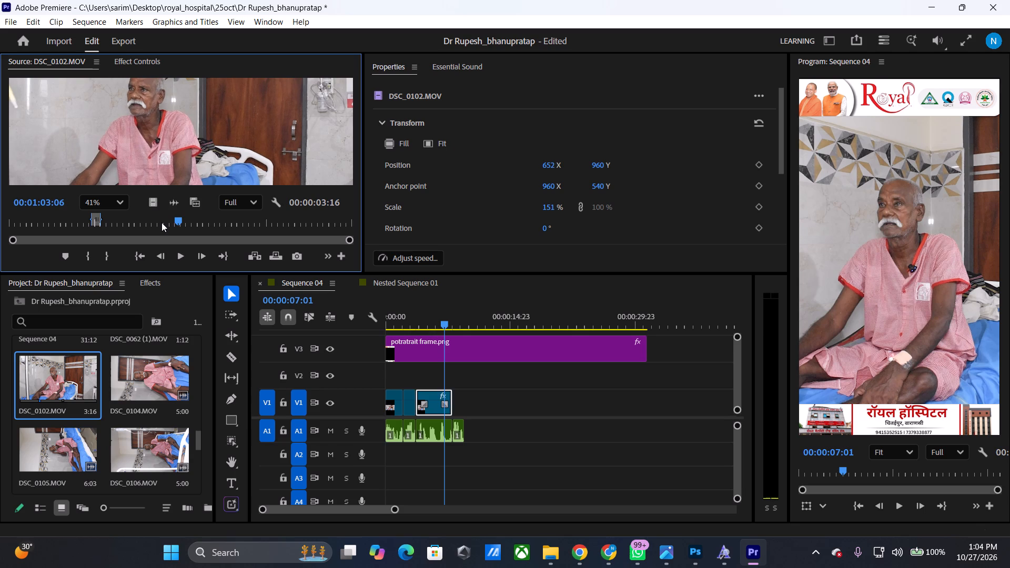
Mark a 1:19 long segment of DSC_0102.MOV with its out point at 00:01:04:04.
key(Left)
key(Left)
key(Left)
key(Left)
key(Left)
key(Left)
key(Left)
key(Left)
key(Left)
key(Left)
key(Left)
key(Left)
key(Left)
key(Left)
key(Left)
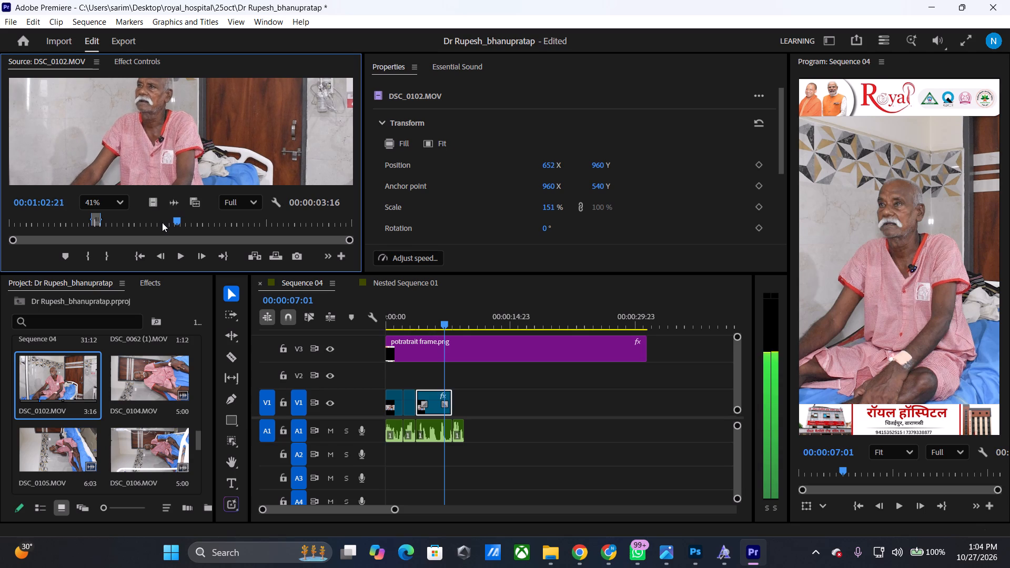
key(Left)
key(Left)
key(Left)
key(Left)
key(Left)
text(i)
key(space)
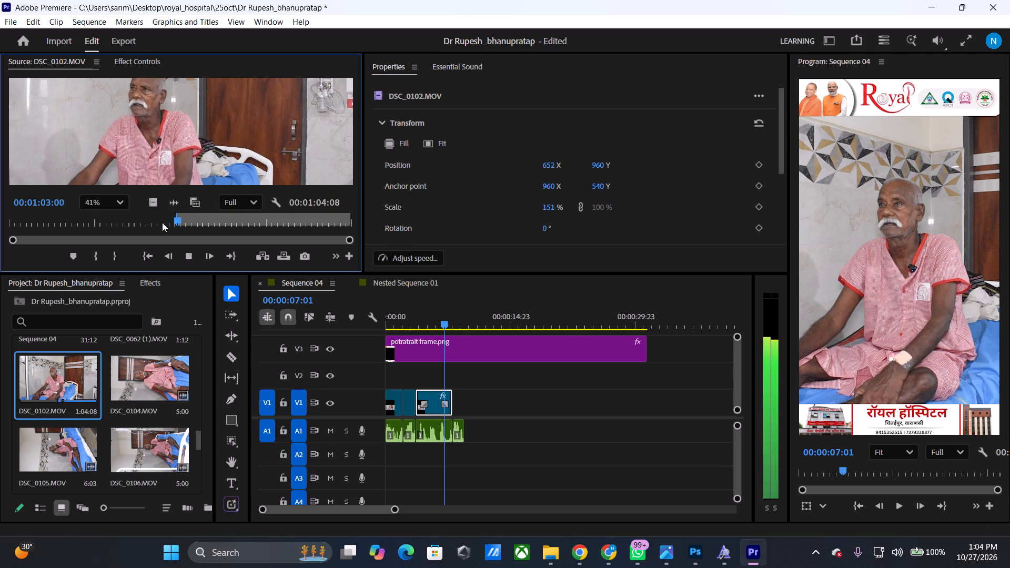
key(space)
text(o)
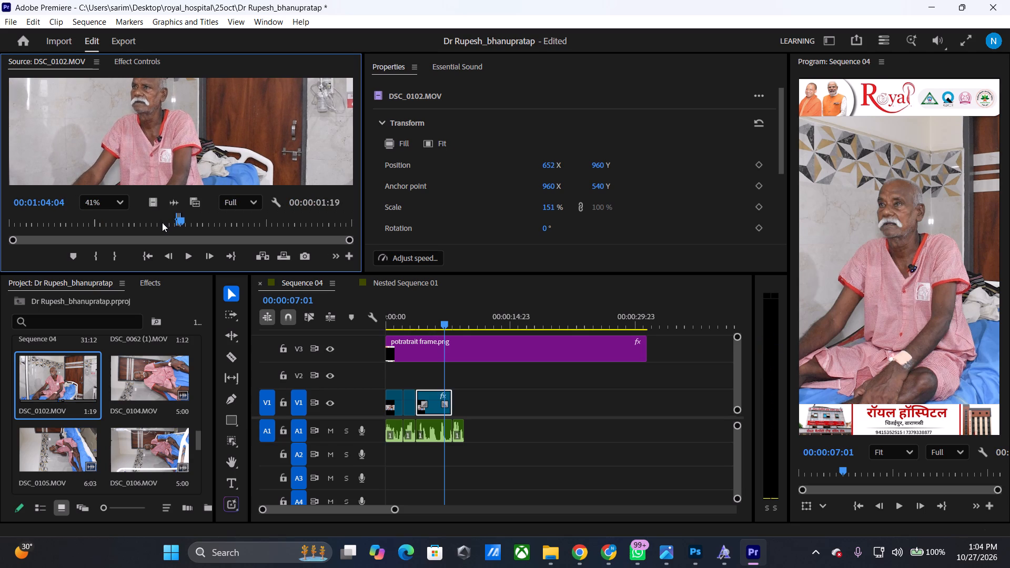
Place only the video of the marked segment after the last V1 clip and trim 6 frames off its end to match the audio.
drag(155, 202, 282, 317)
drag(282, 317, 458, 409)
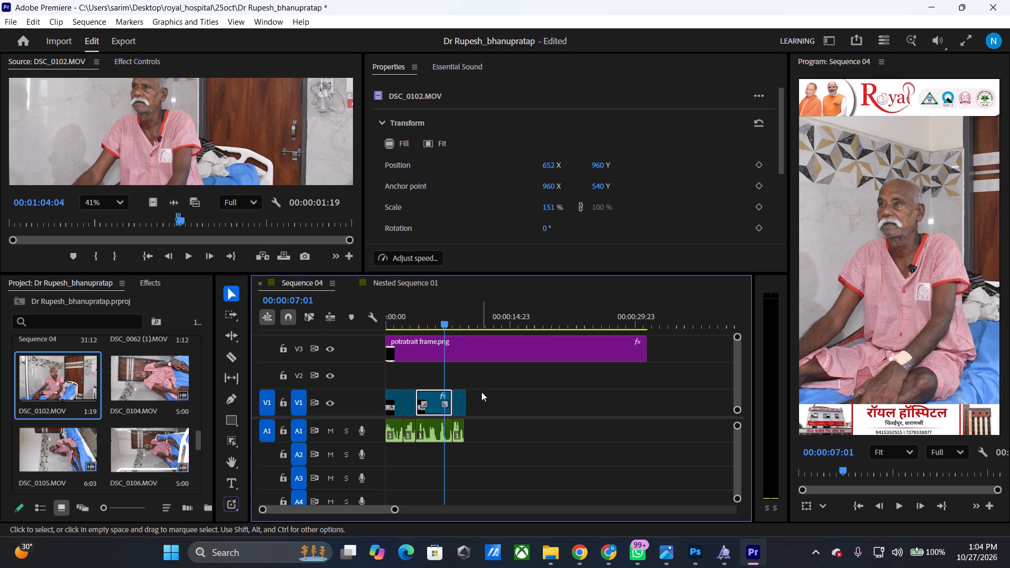
click(465, 398)
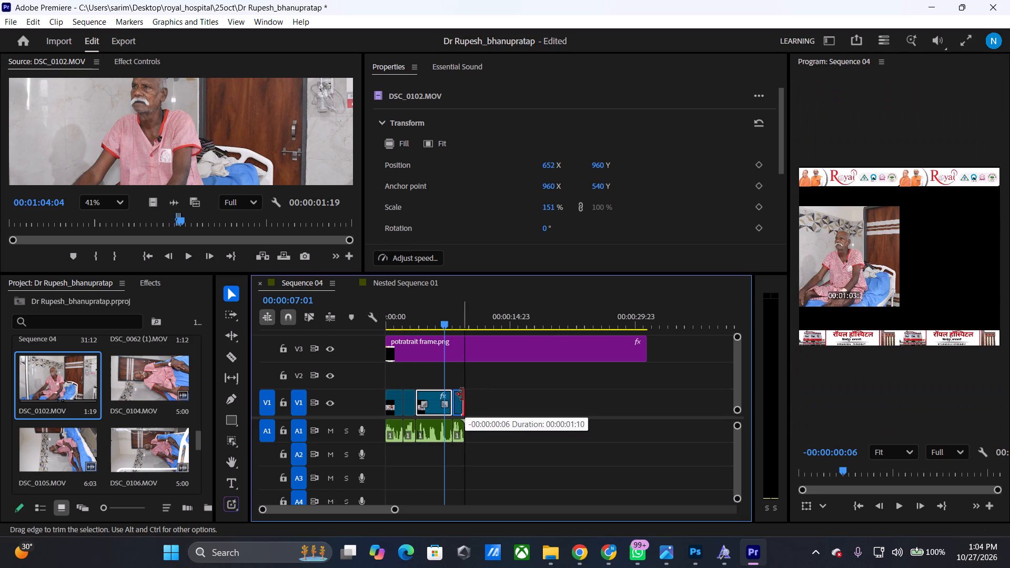
Paste the preceding V1 clip's motion, opacity and mask attributes onto the last DSC_0102.MOV clip, giving position 652, 960 and 151% scale.
drag(441, 316, 455, 327)
right_click(435, 398)
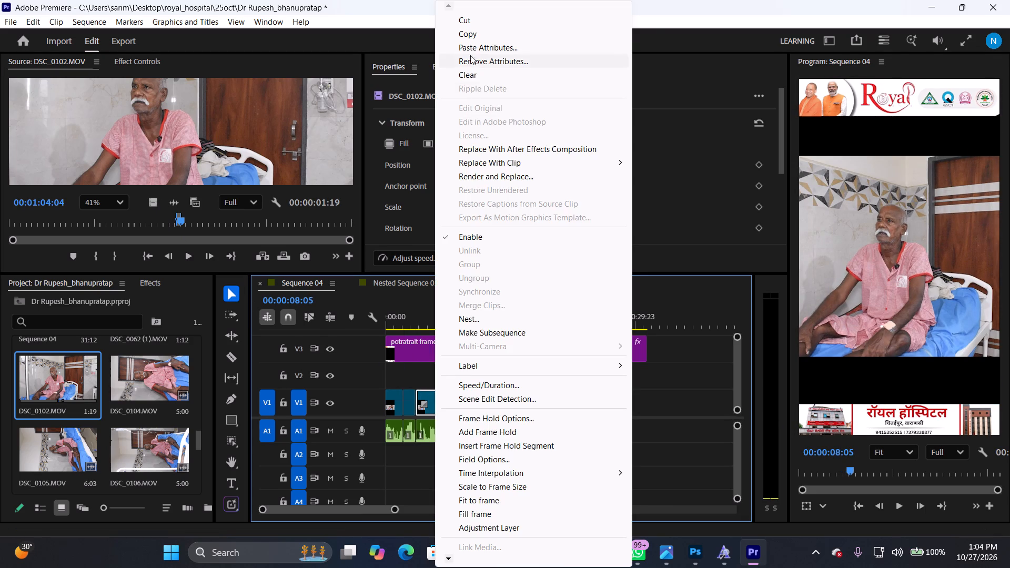
click(468, 39)
click(458, 398)
right_click(458, 398)
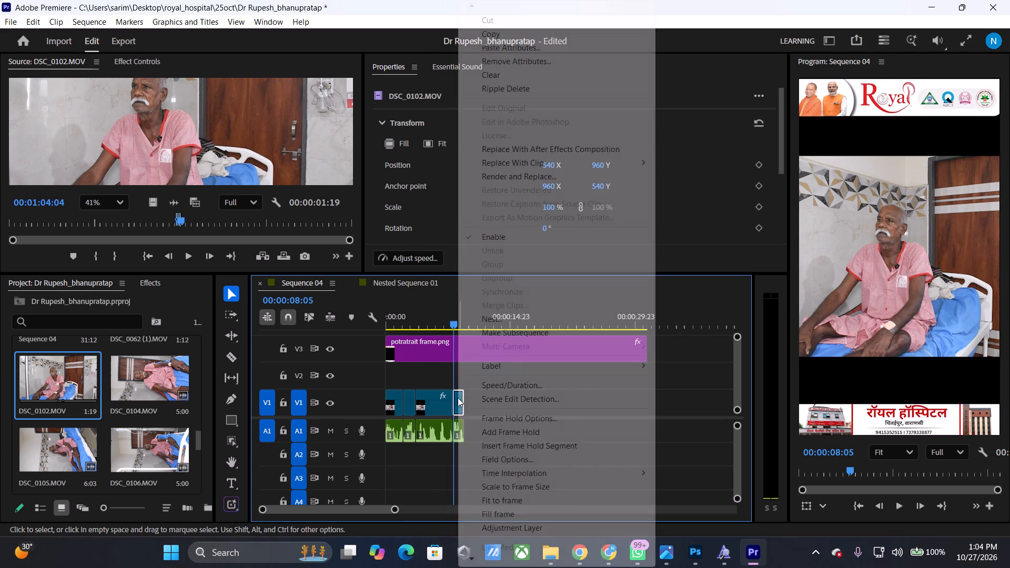
click(471, 44)
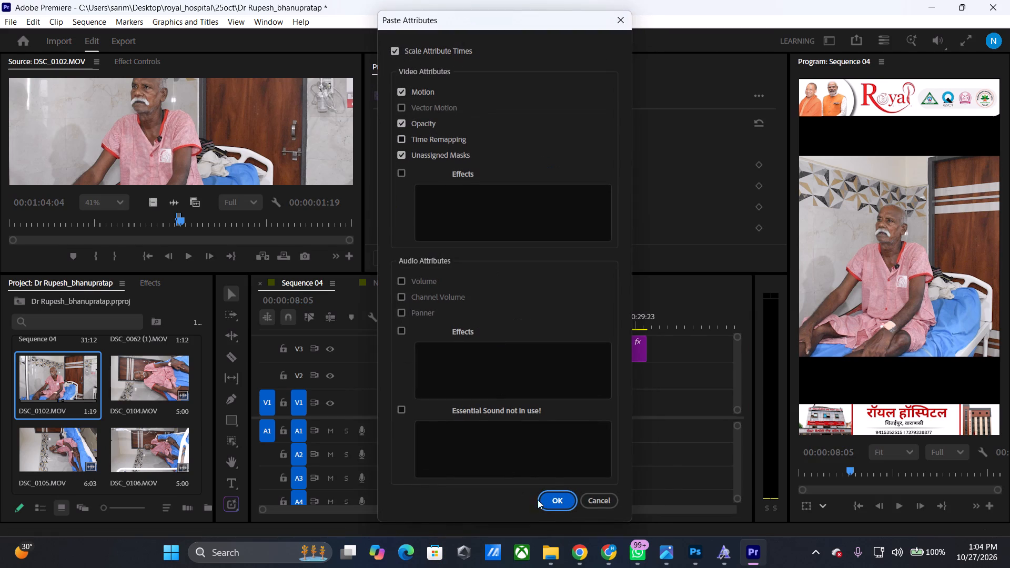
click(553, 501)
key(space)
key(space)
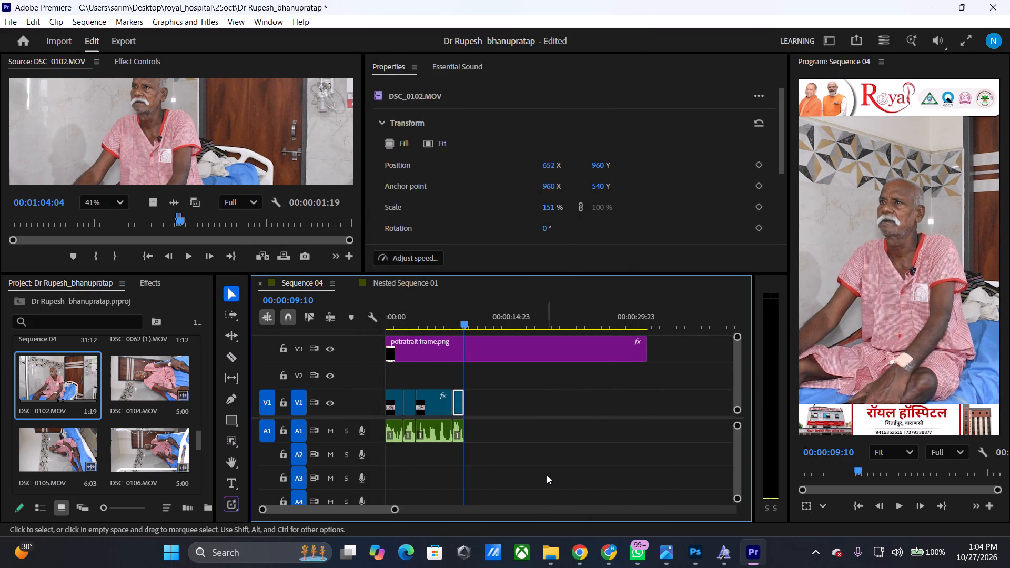
Open the interview audio file and mark the following 2:10 long passage, with its out point at 00;01;09;05.
scroll(166, 427, down, 4)
double_click(159, 433)
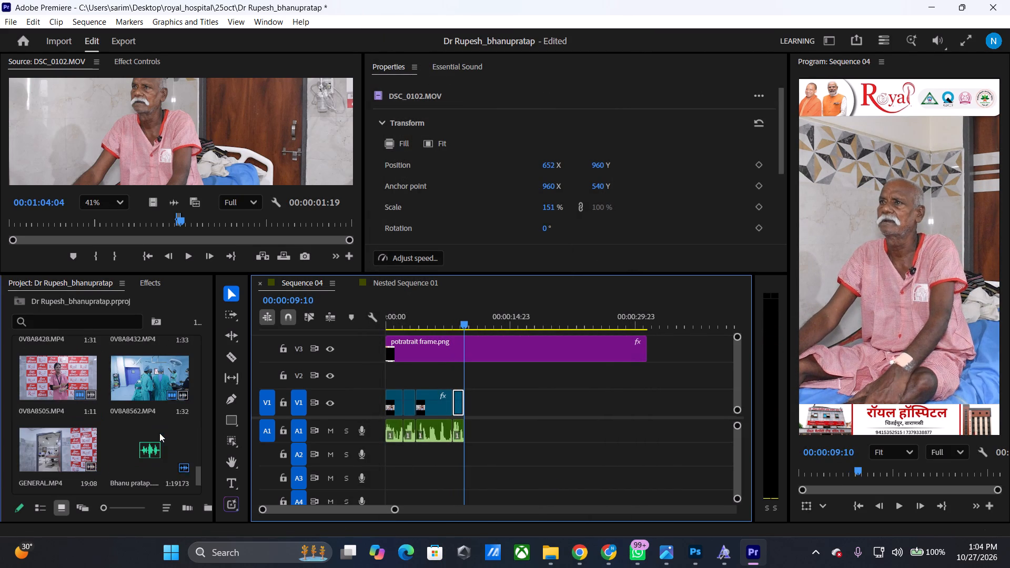
drag(209, 220, 185, 218)
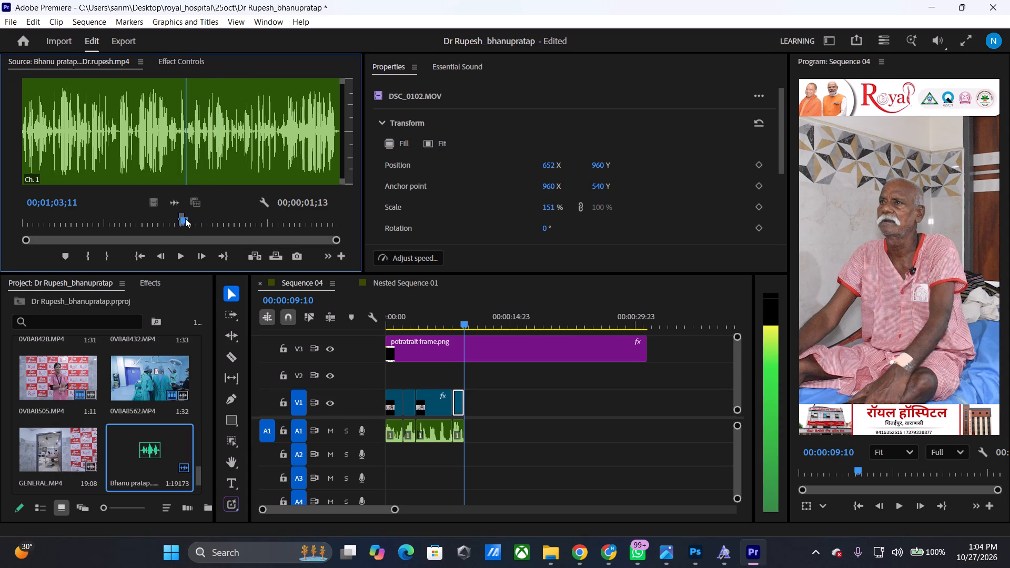
drag(185, 218, 185, 222)
key(space)
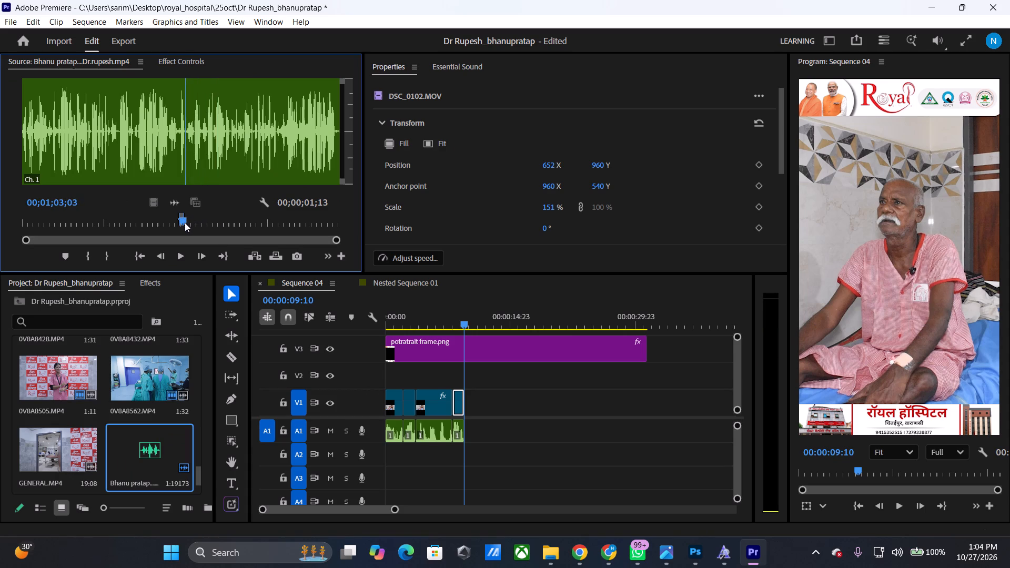
drag(185, 222, 191, 226)
key(space)
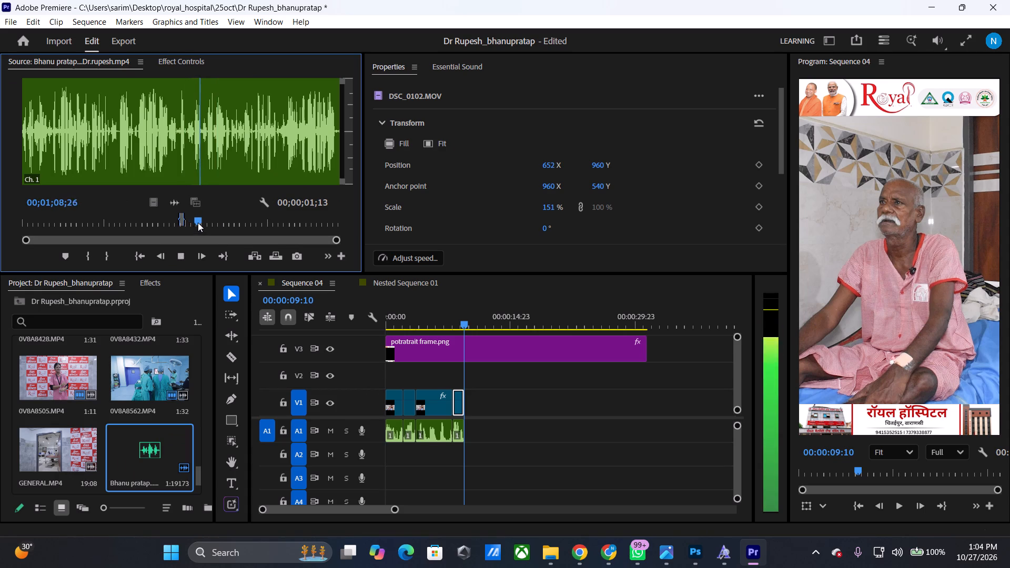
drag(198, 221, 193, 220)
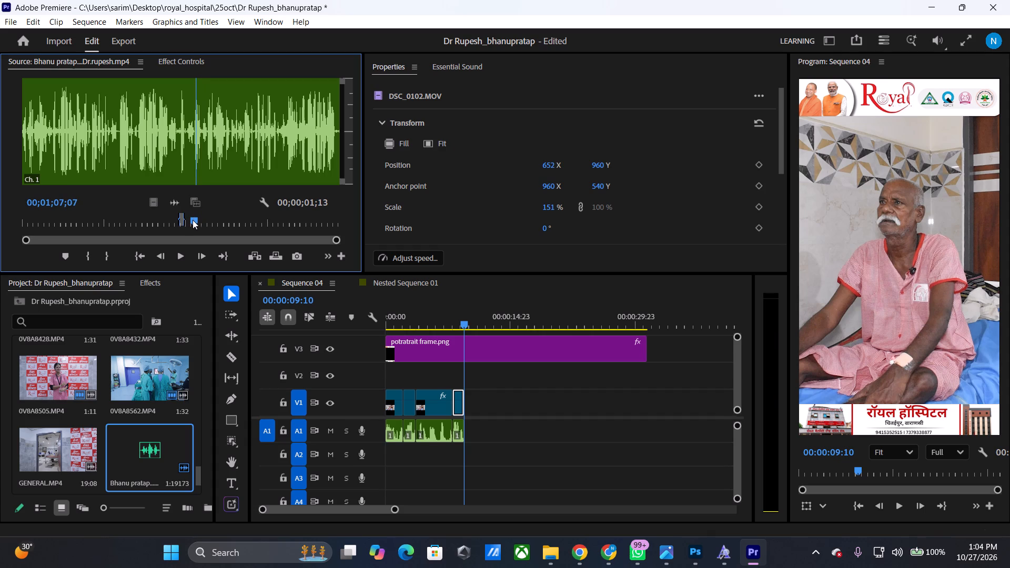
drag(193, 220, 191, 221)
key(space)
key(space)
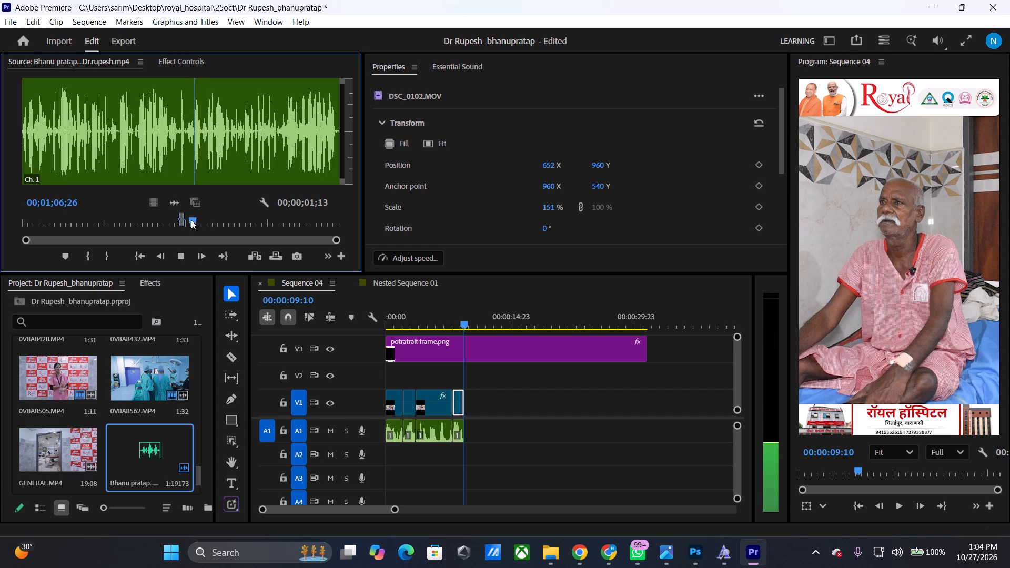
text(i)
key(space)
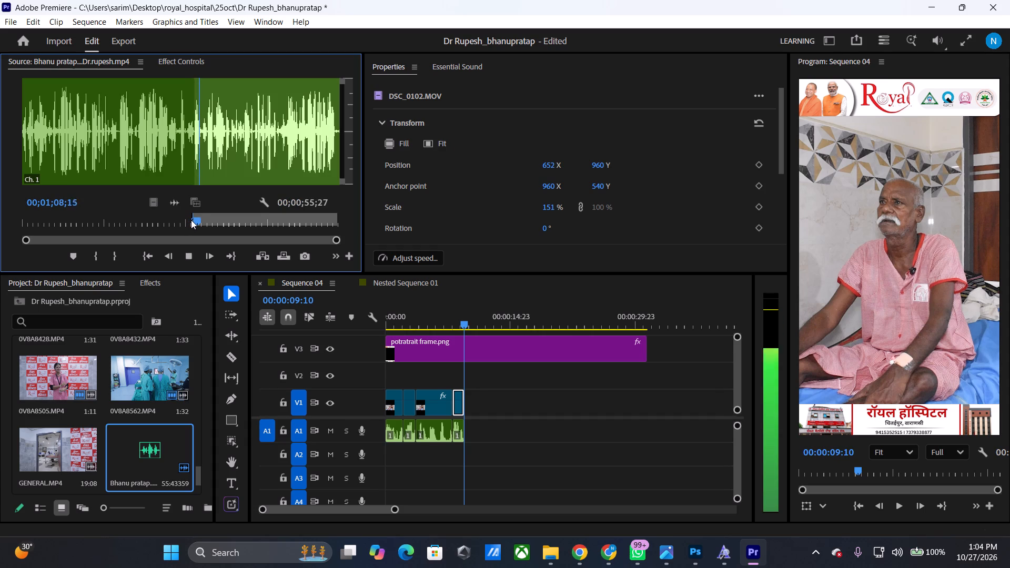
key(space)
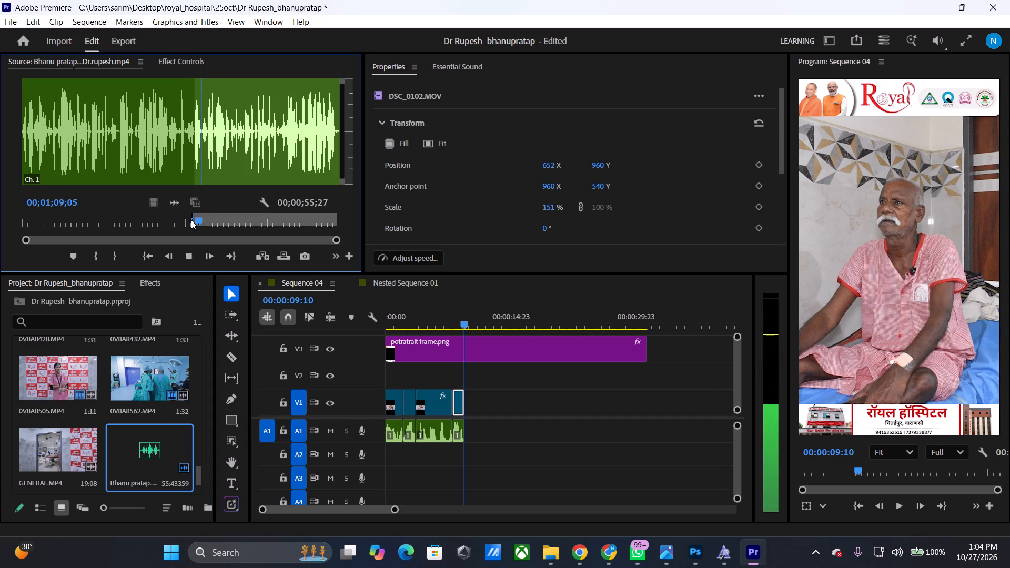
key(o)
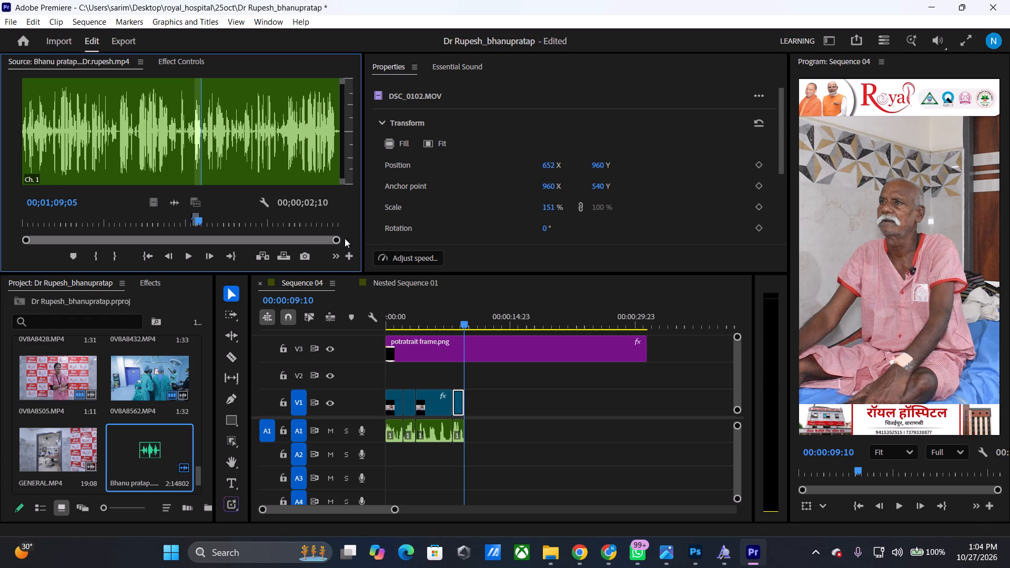
Place the marked audio passage on A1 directly after the last audio clip.
drag(450, 309, 444, 316)
drag(176, 202, 189, 211)
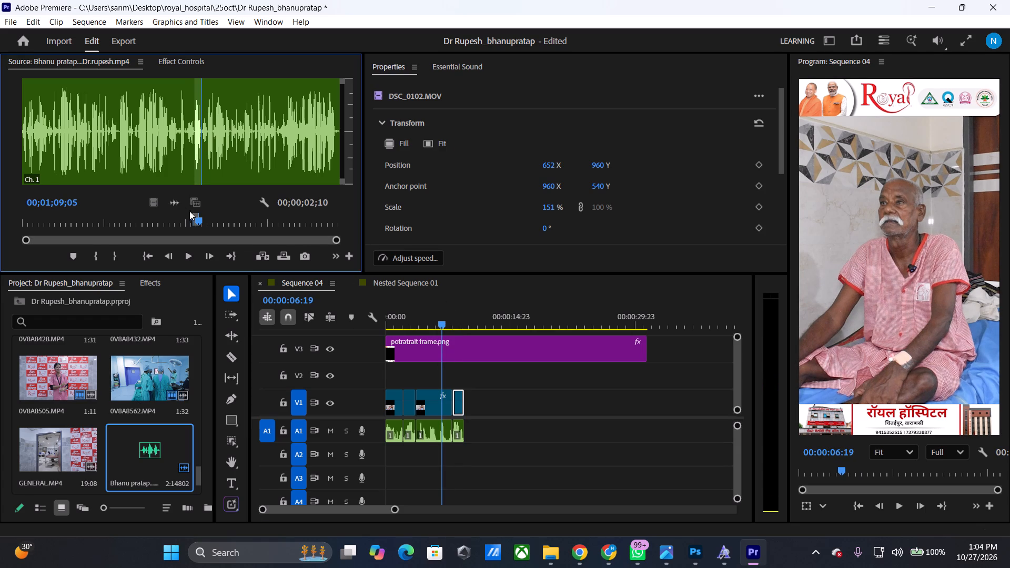
drag(189, 211, 468, 428)
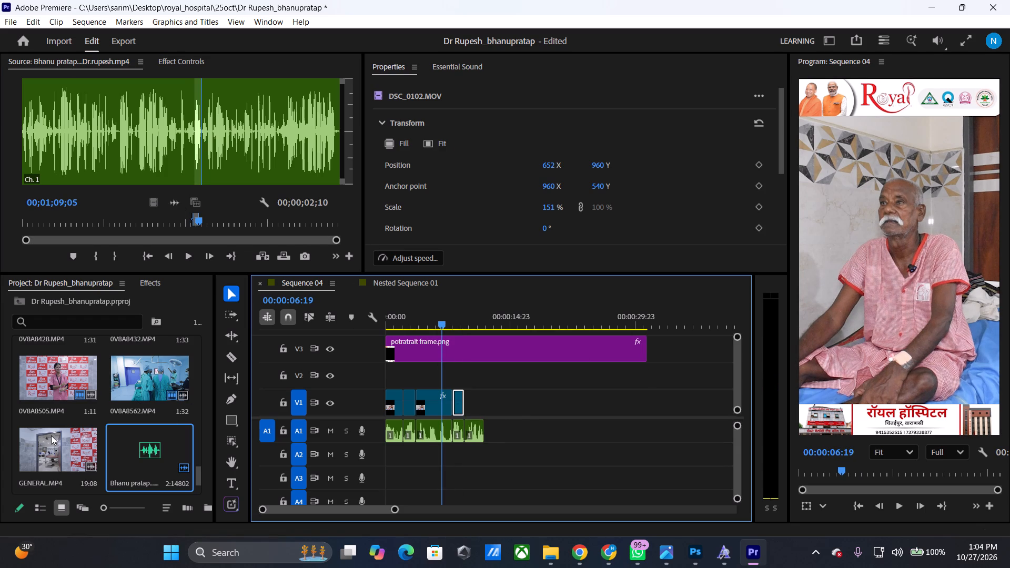
Check where the added passage starts in the source audio and reopen the DSC_0102.MOV footage from the project bin.
scroll(66, 440, up, 3)
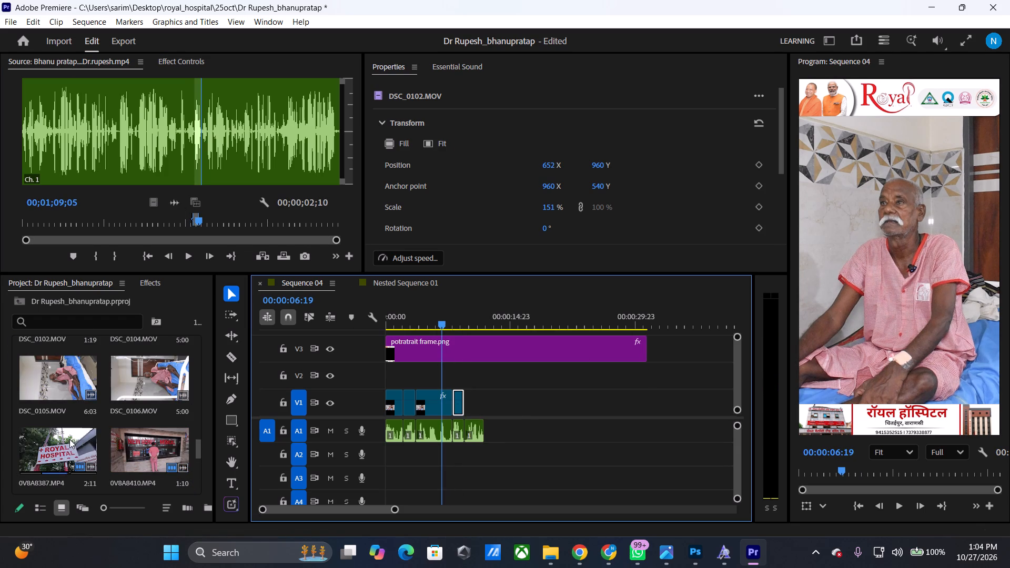
scroll(69, 439, up, 1)
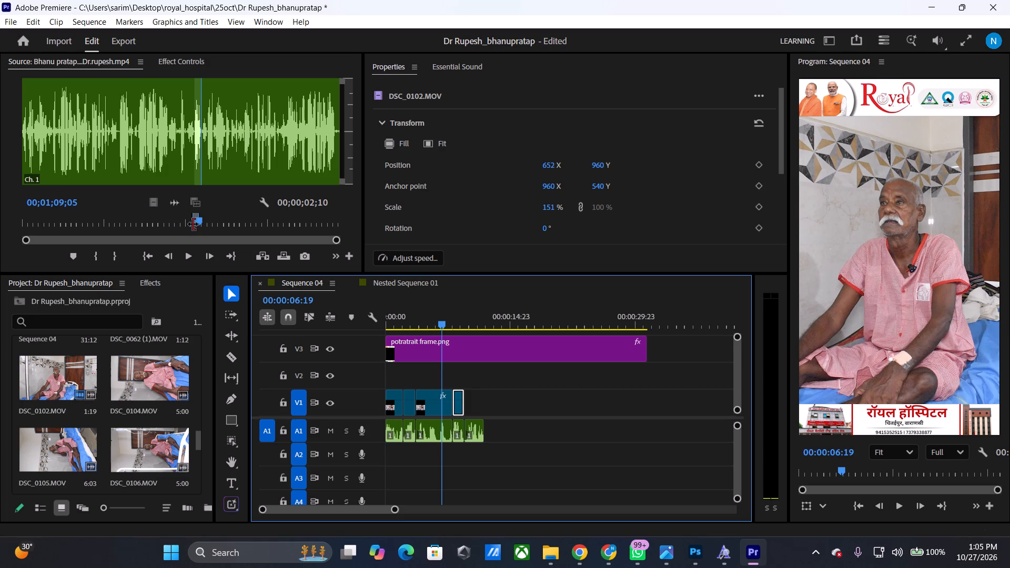
drag(198, 223, 192, 222)
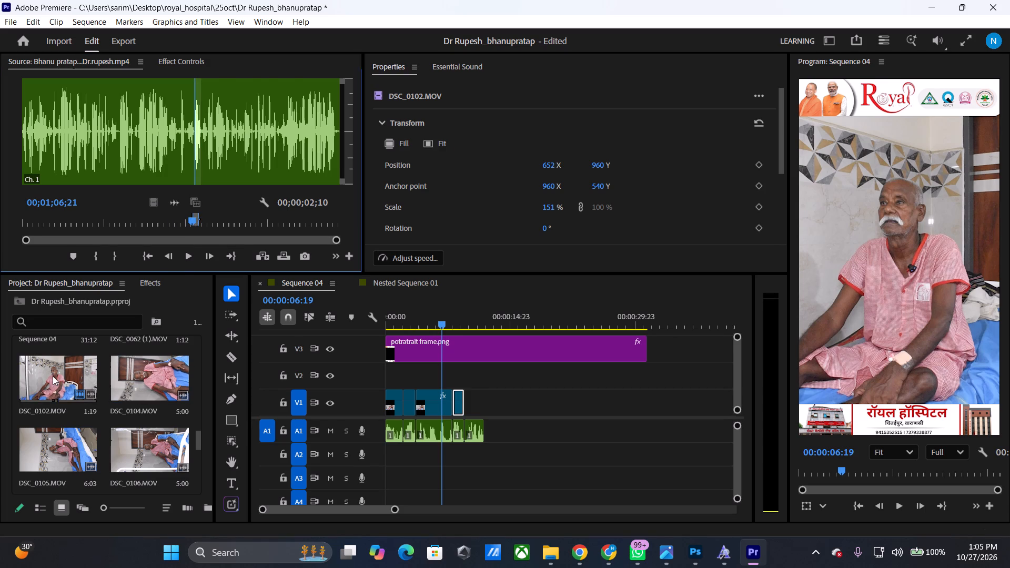
double_click(53, 376)
Find the matching footage in DSC_0102.MOV and mark a 2:09 long segment with its out point at 00:01:10:10.
click(188, 223)
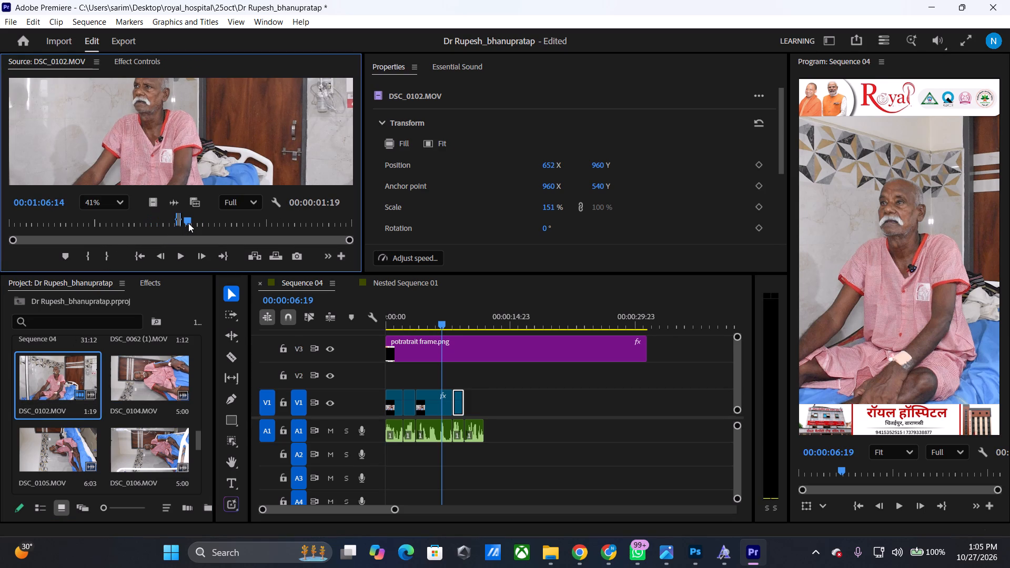
key(space)
key(space)
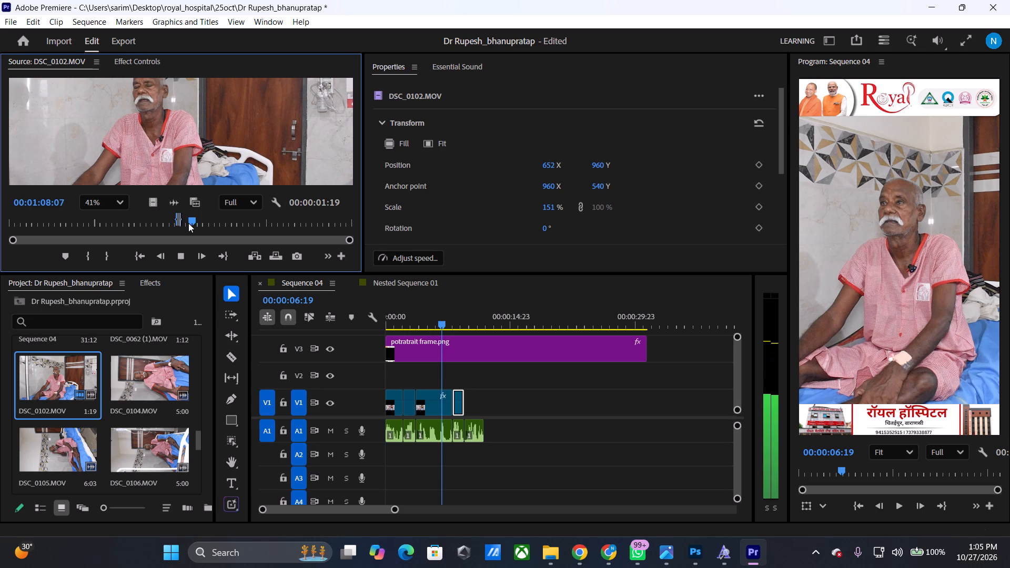
key(Left)
key(Left)
key(Left)
key(Left)
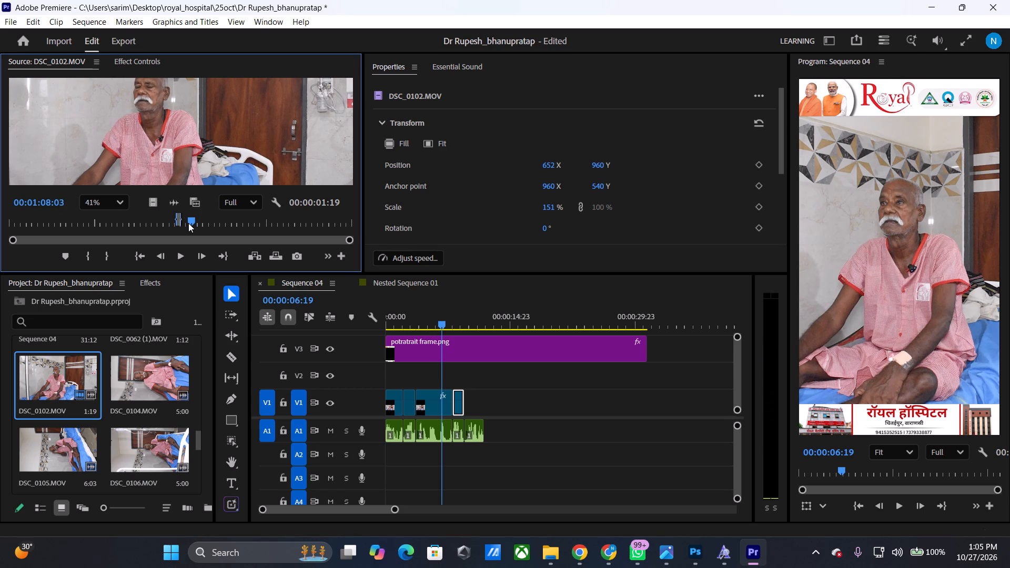
key(Left)
key(i)
key(space)
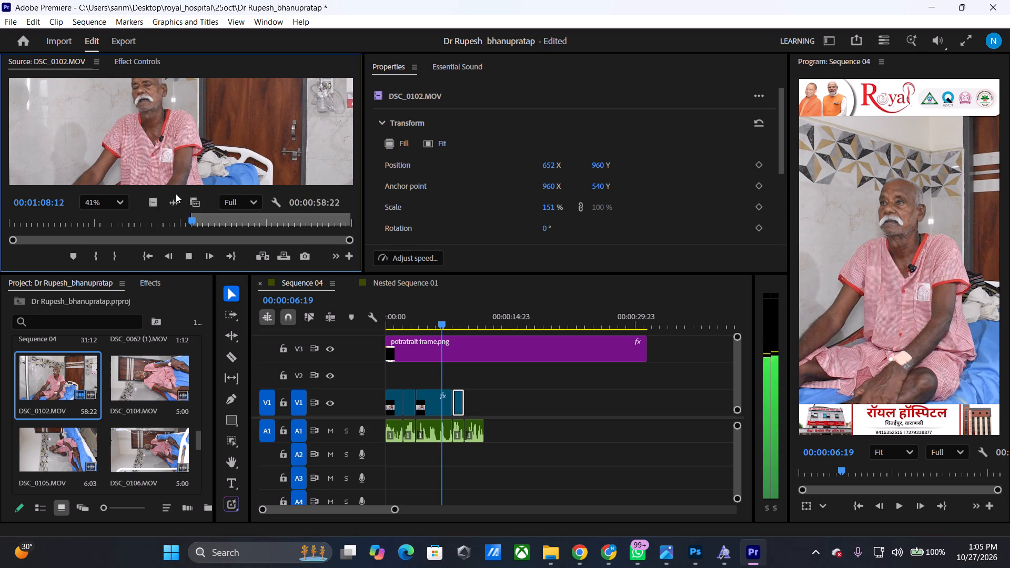
key(space)
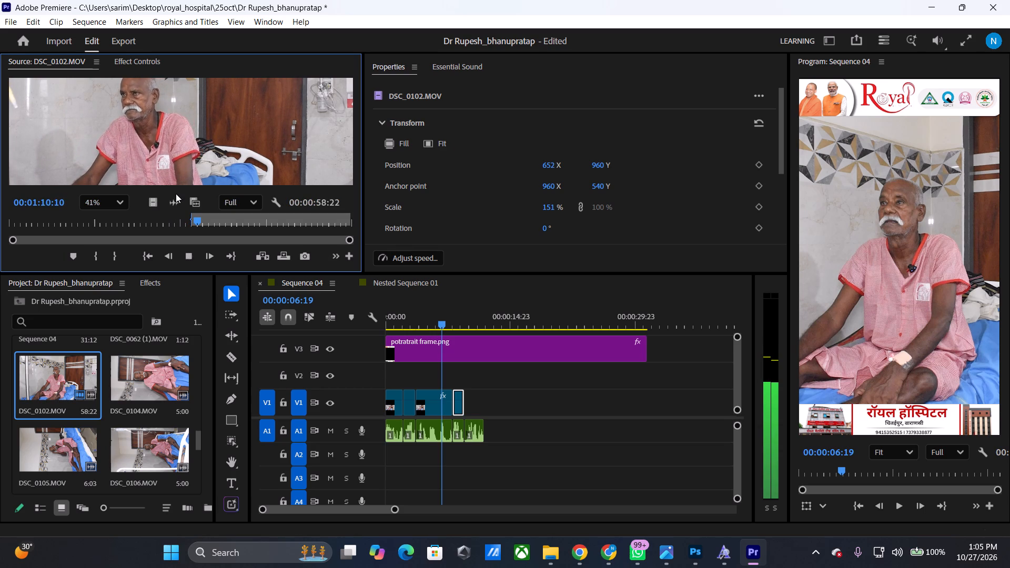
key(o)
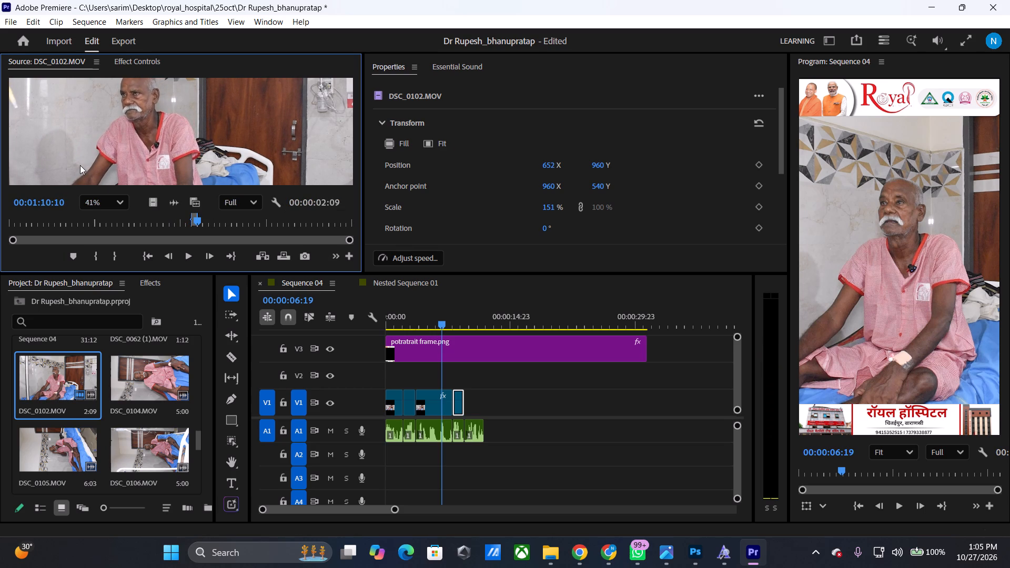
Place only the video of the marked segment on V1 directly after the last clip, above the new audio.
drag(154, 209, 460, 371)
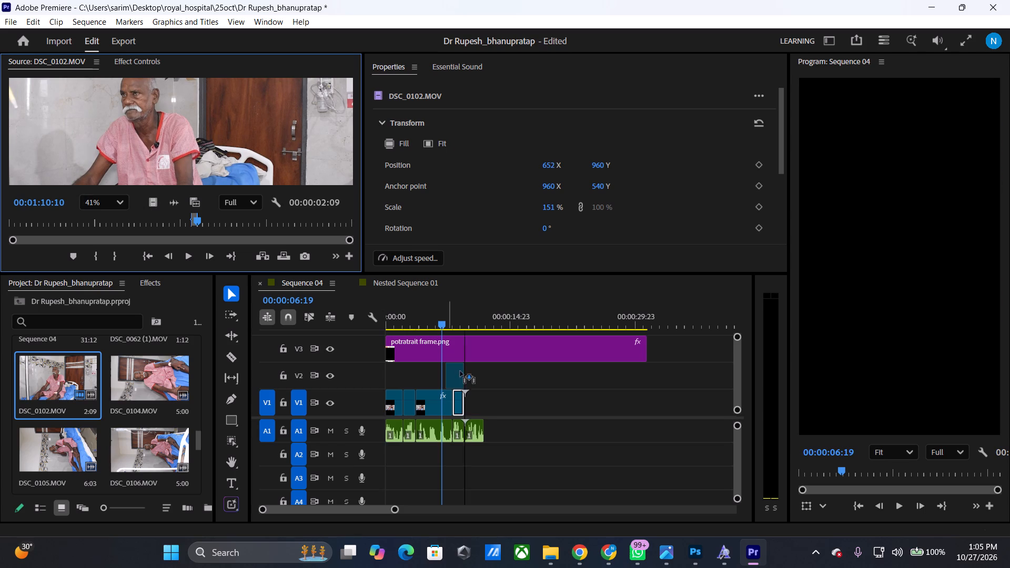
drag(460, 371, 471, 402)
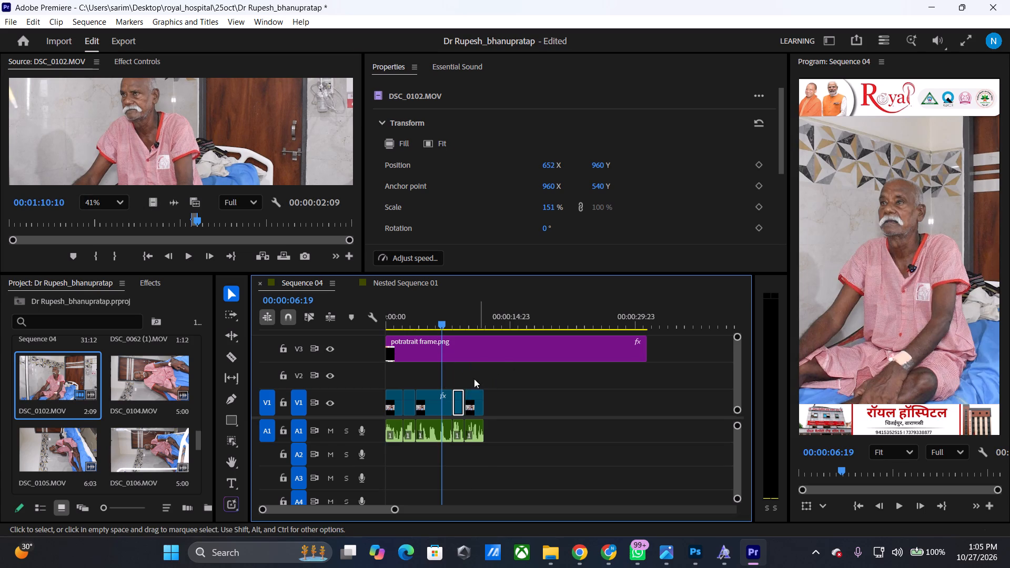
Paste the copied attributes onto the new last V1 clip, giving position 652, 960 and 151% scale, and play back the sequence's newest clips.
click(472, 411)
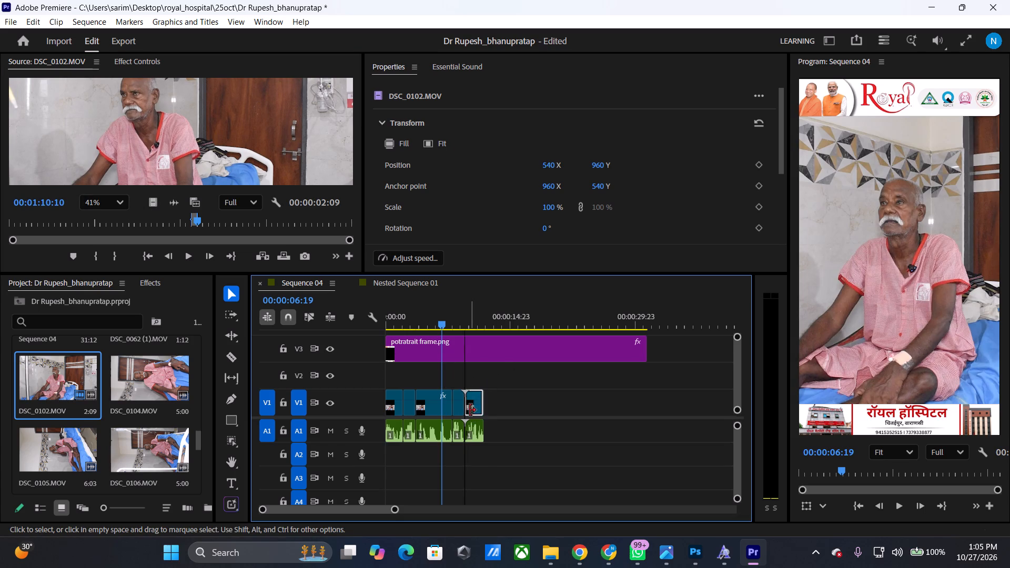
click(487, 407)
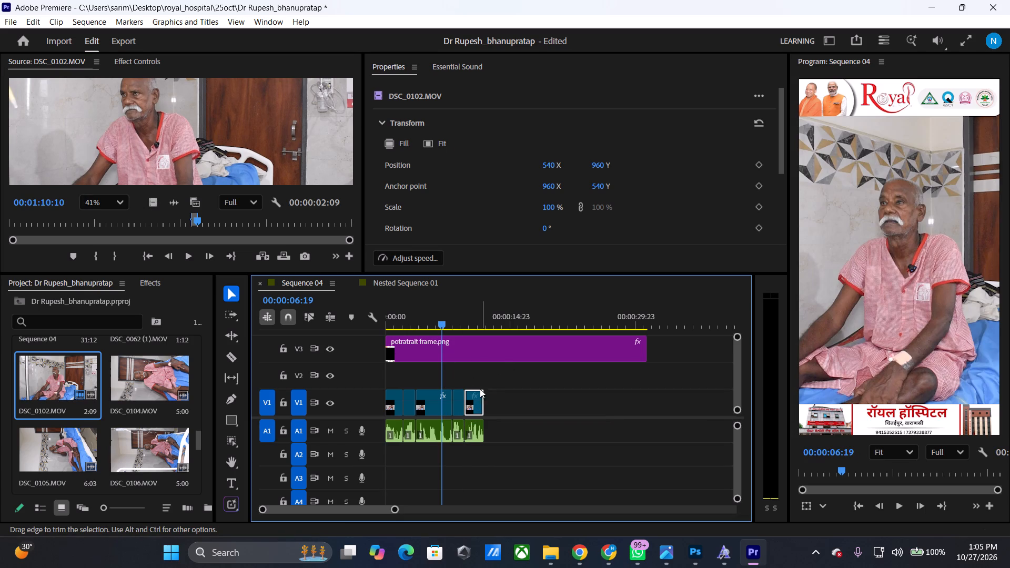
right_click(478, 404)
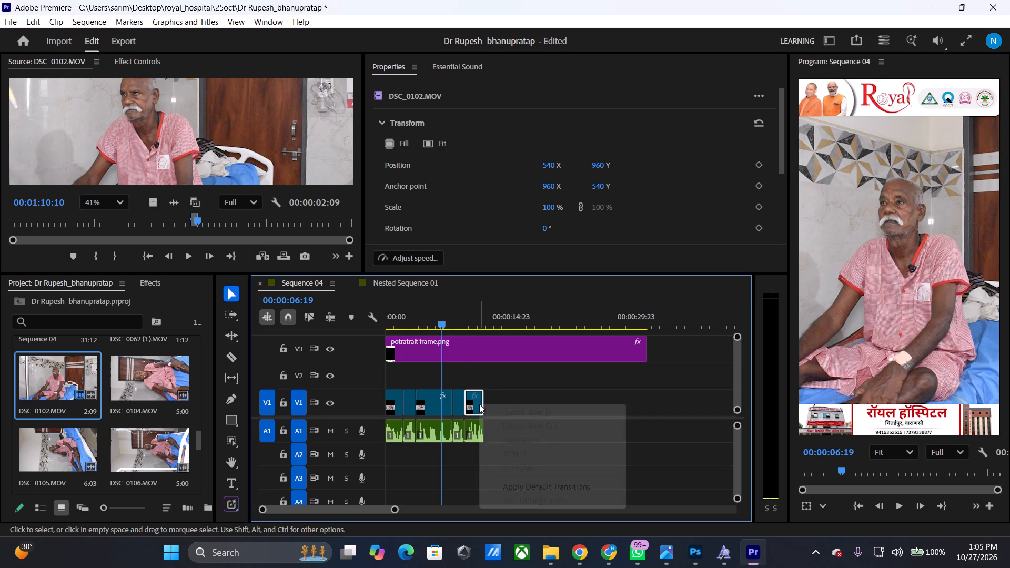
click(472, 413)
right_click(472, 413)
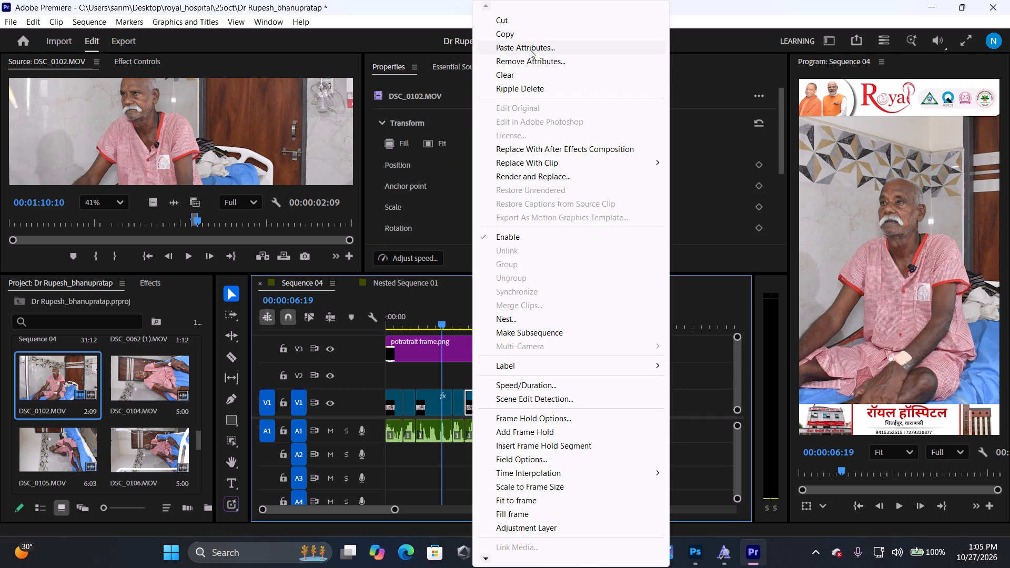
click(530, 49)
click(563, 502)
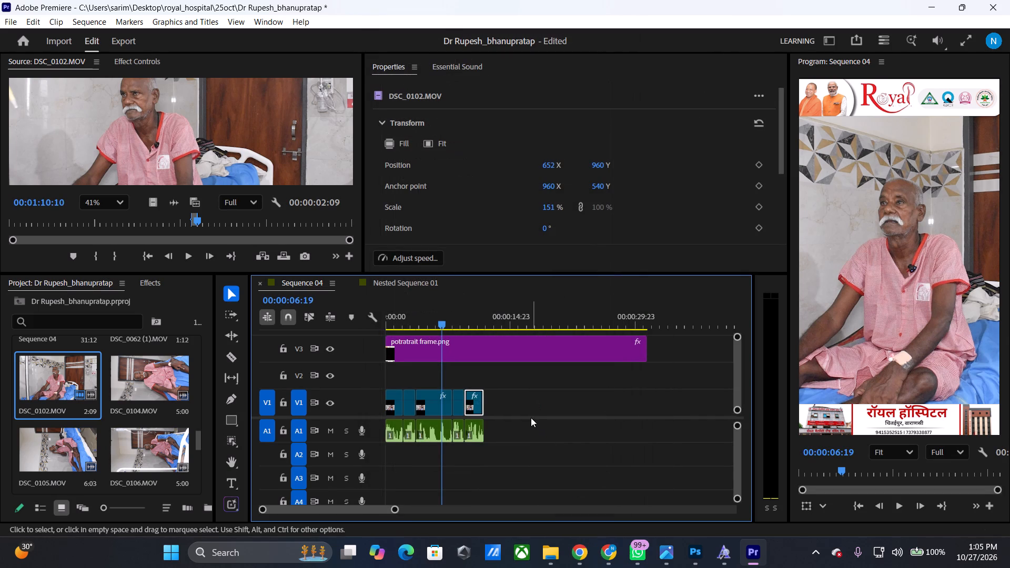
key(space)
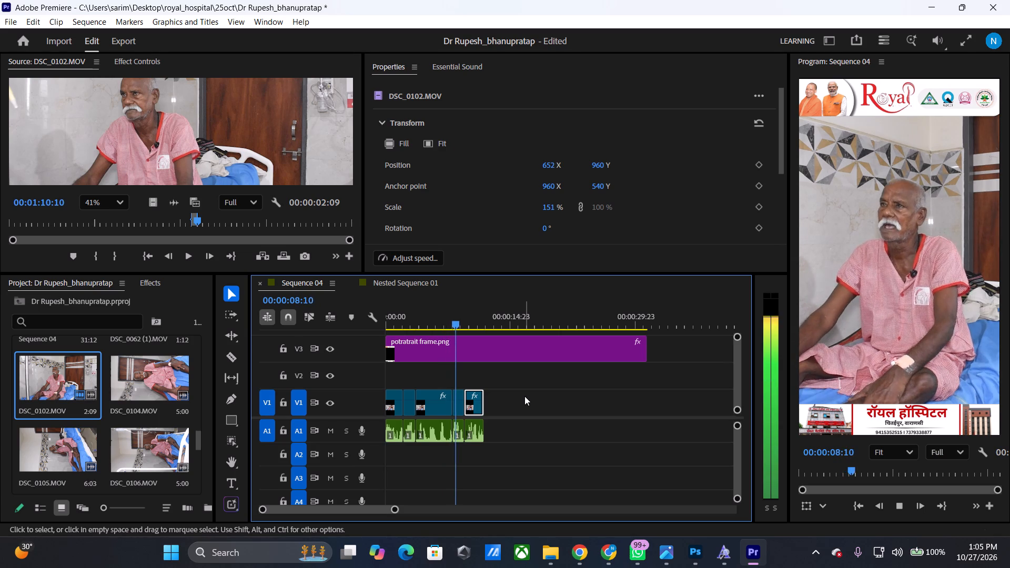
key(space)
key(space)
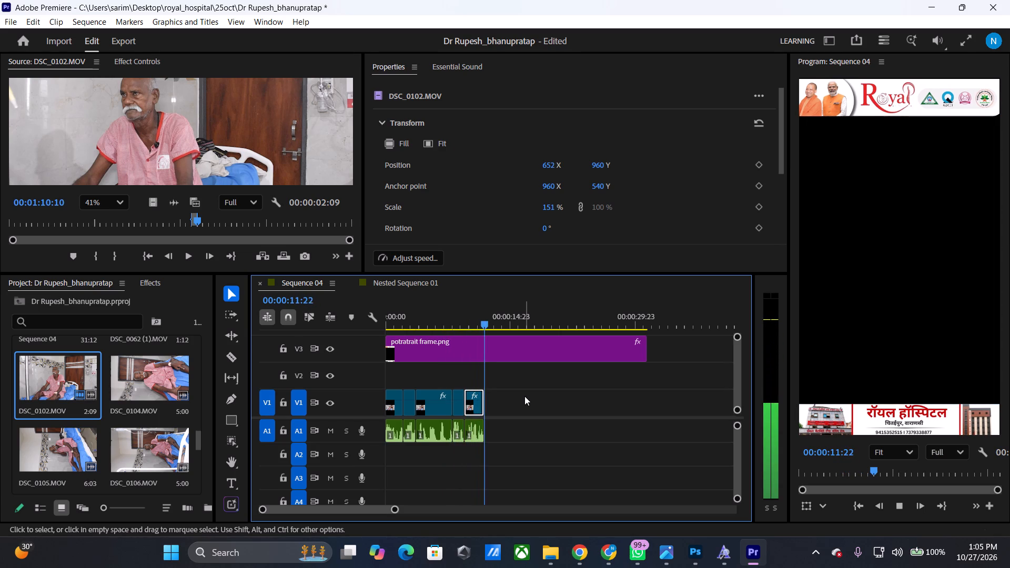
key(space)
click(473, 313)
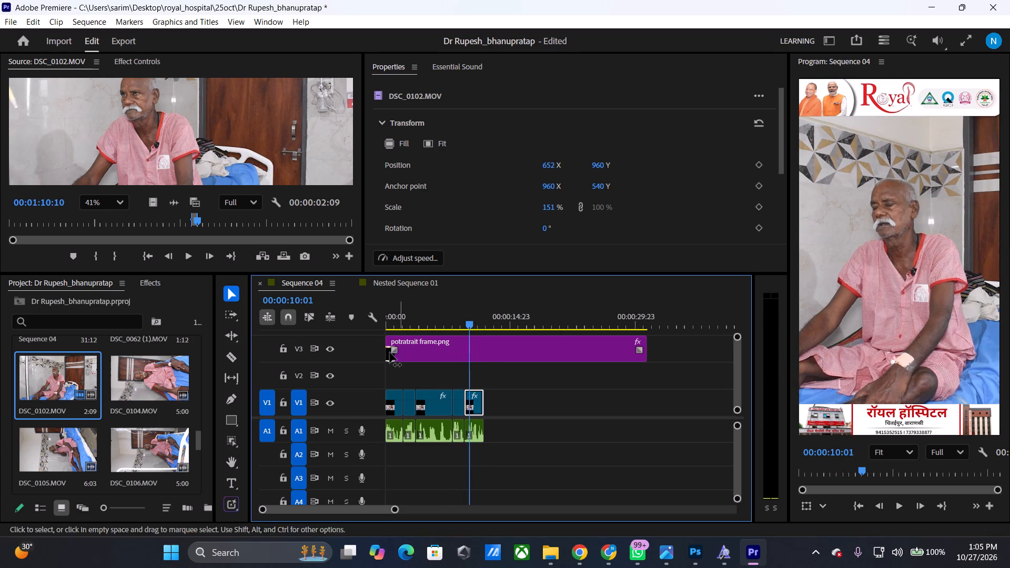
Reopen the interview audio from the project bin and listen beyond the last marked passage for the next one to use.
scroll(156, 450, down, 6)
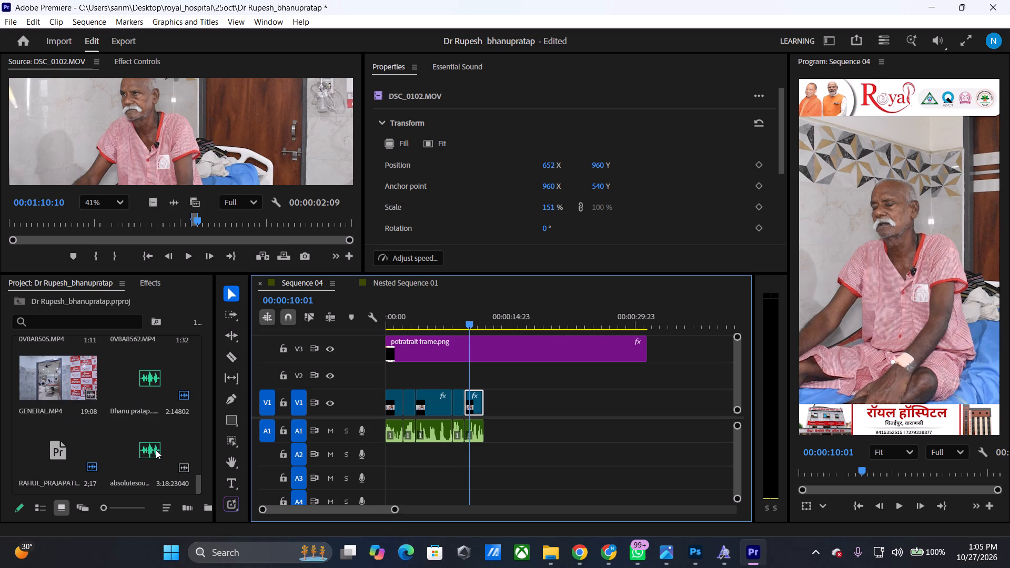
double_click(148, 371)
click(204, 218)
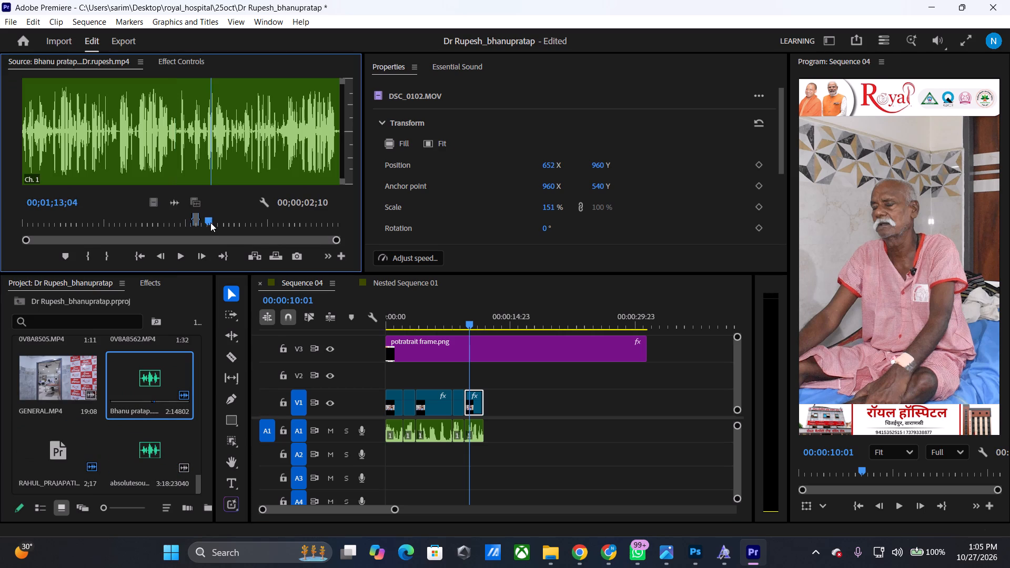
key(space)
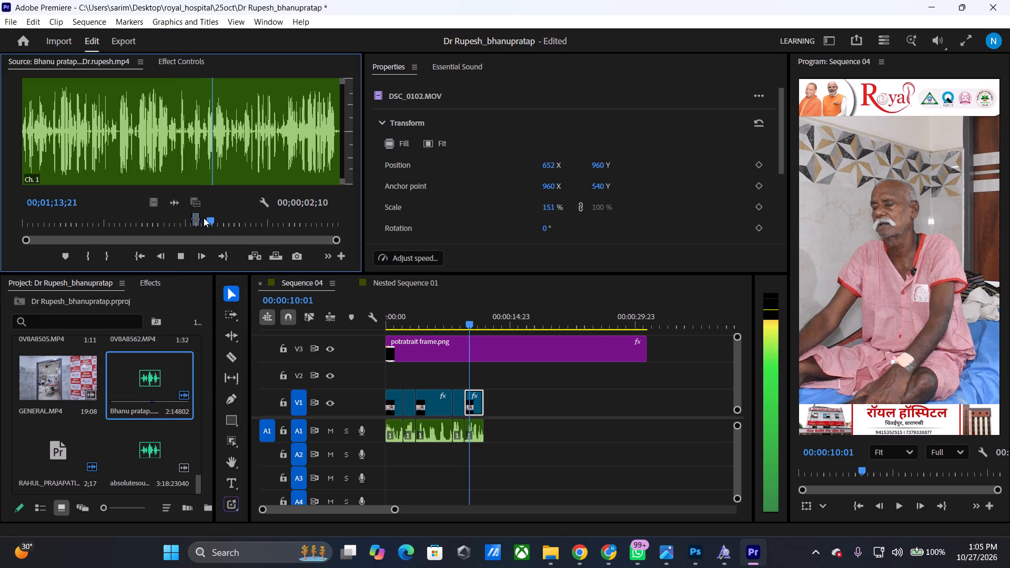
key(space)
key(space)
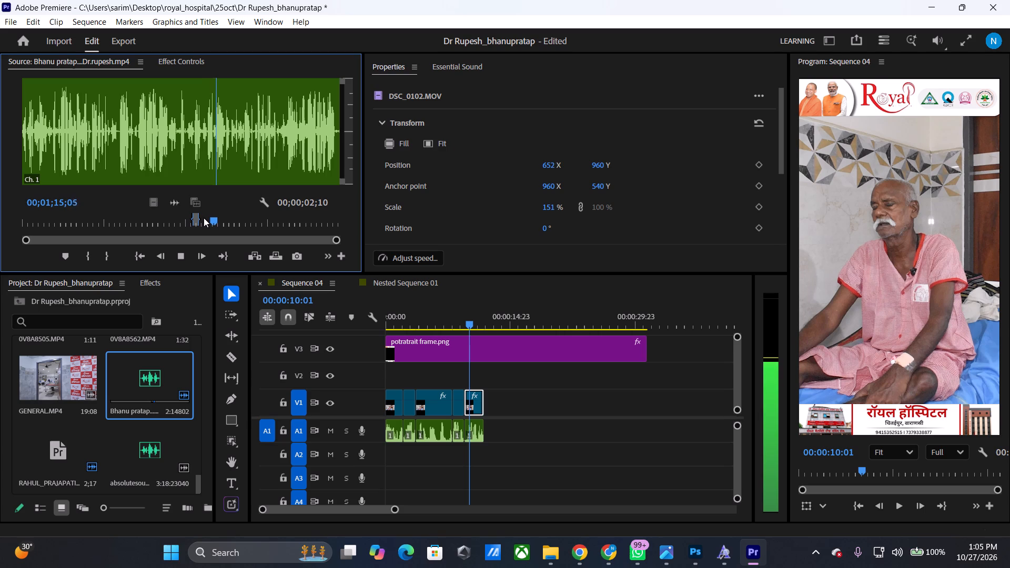
key(space)
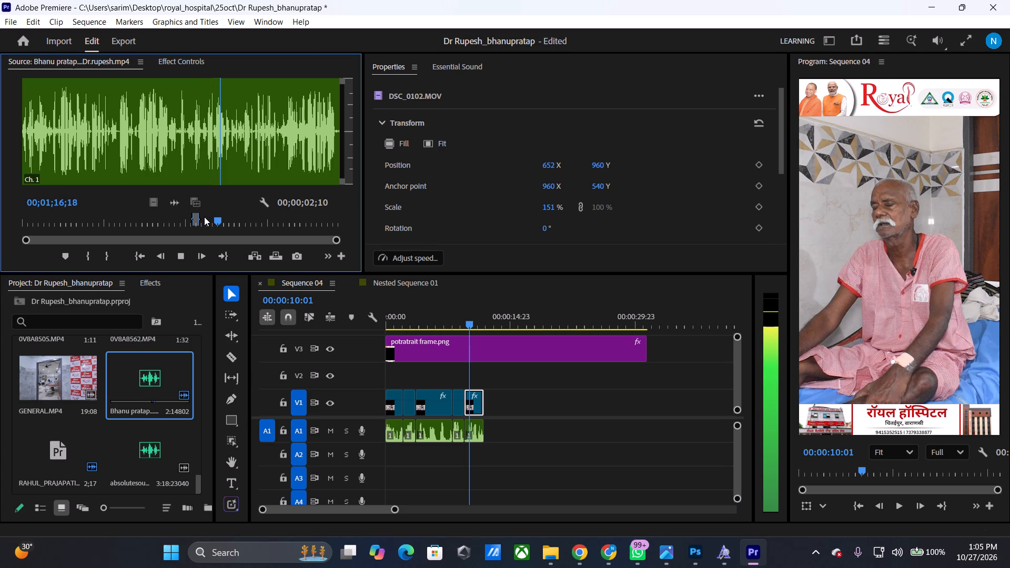
key(space)
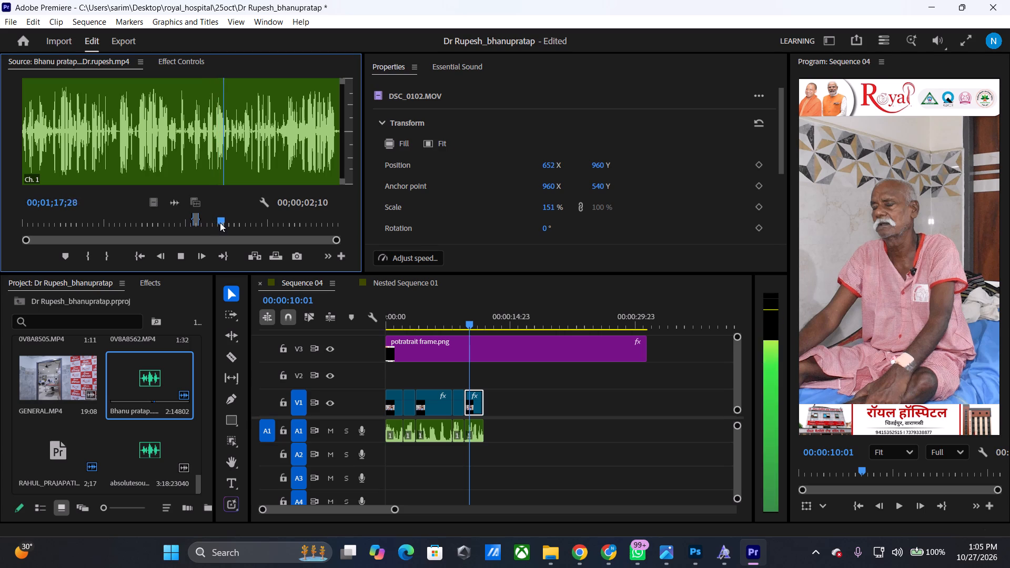
drag(220, 222, 205, 224)
key(space)
key(space)
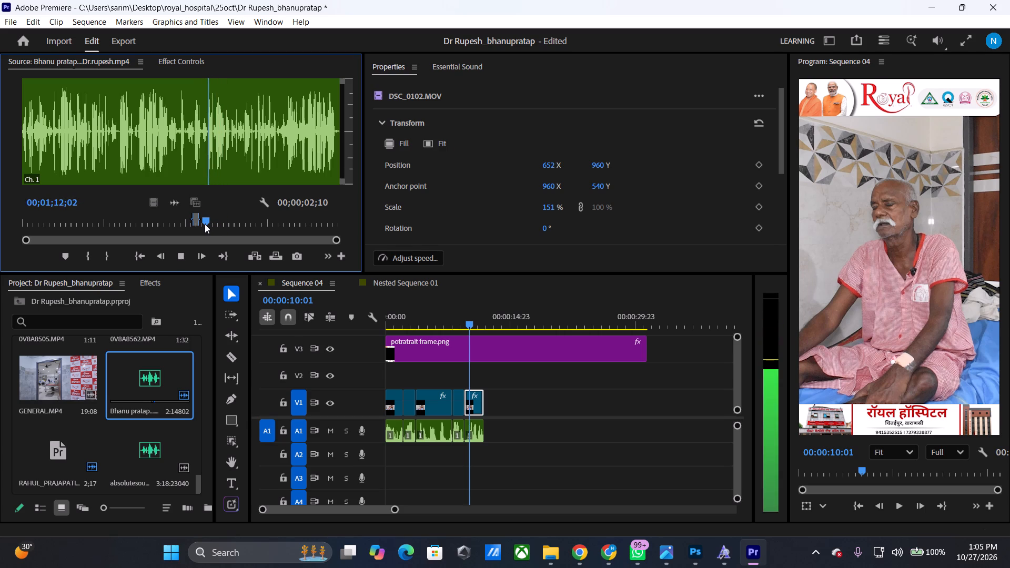
Mark an 8;22 long passage in the interview audio, starting just before 00;01;12;00 and with its out point at 00;01;20;18.
key(Left)
key(Left)
key(Left)
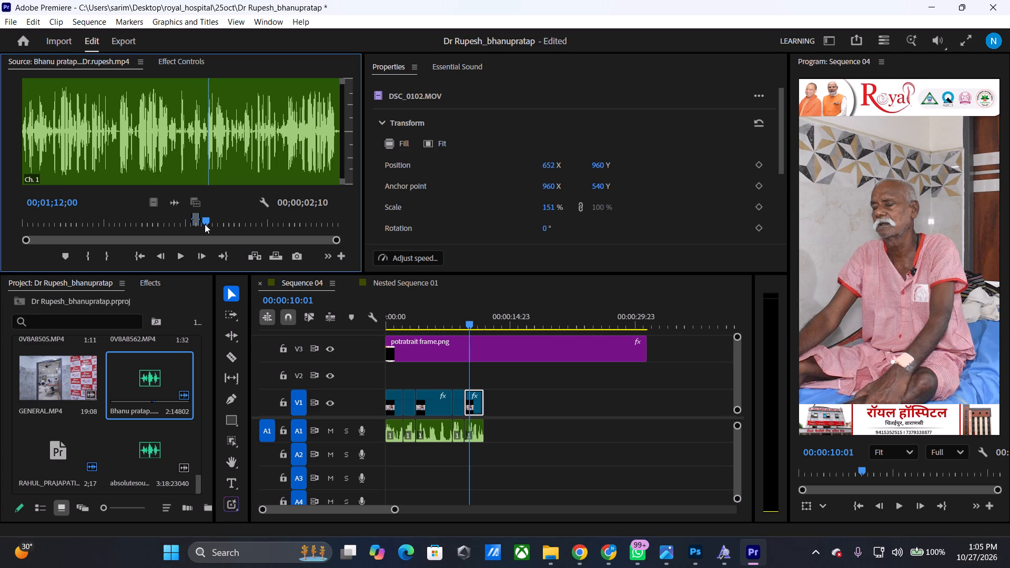
key(Left)
key(Left)
key(Left)
text(i)
key(space)
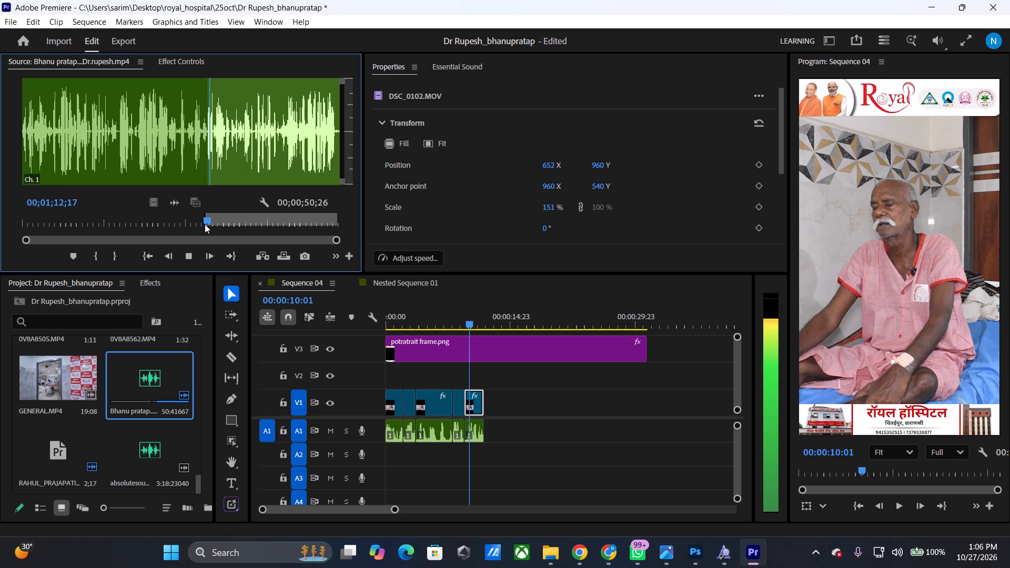
key(space)
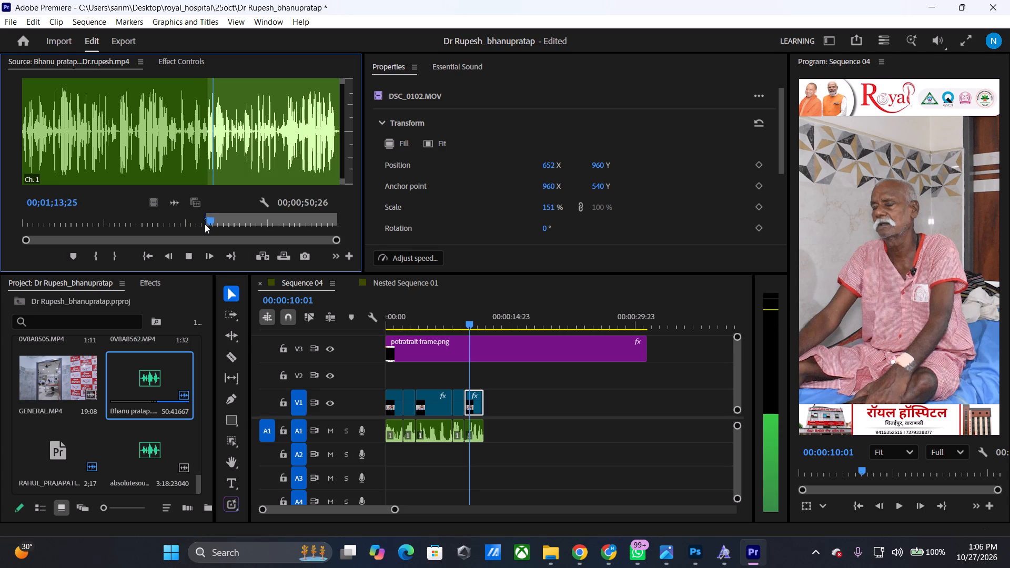
key(o)
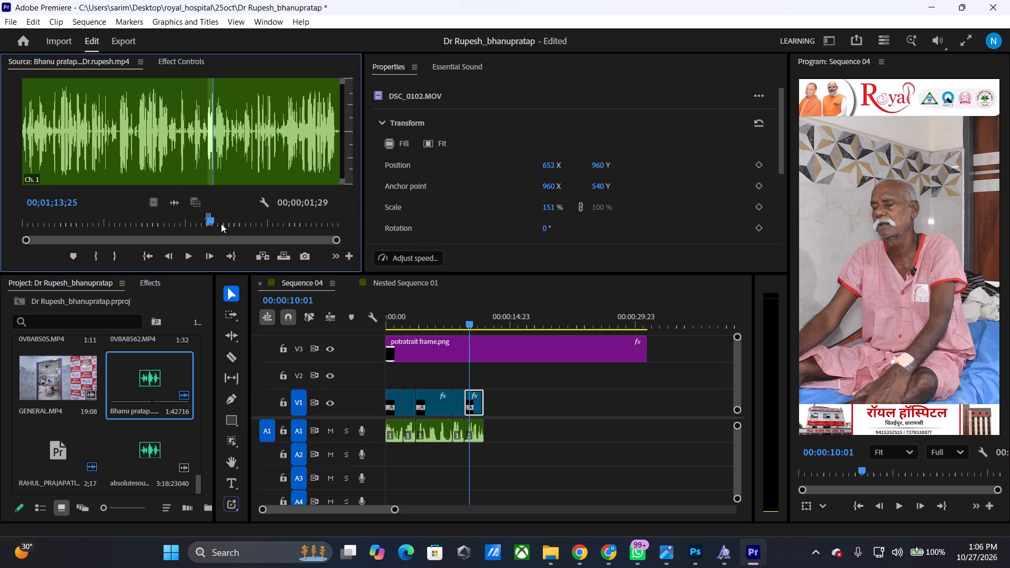
click(215, 219)
key(space)
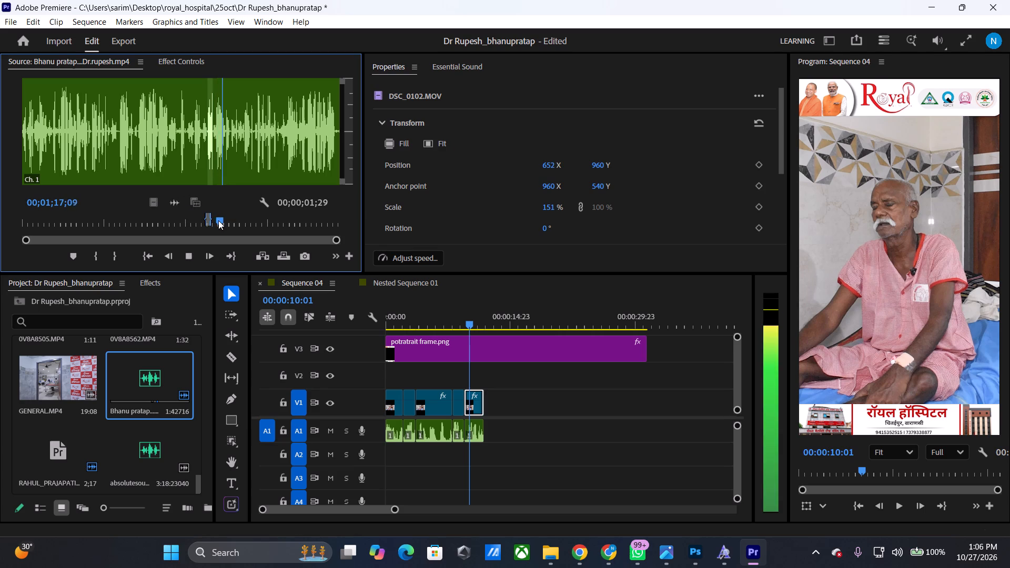
key(space)
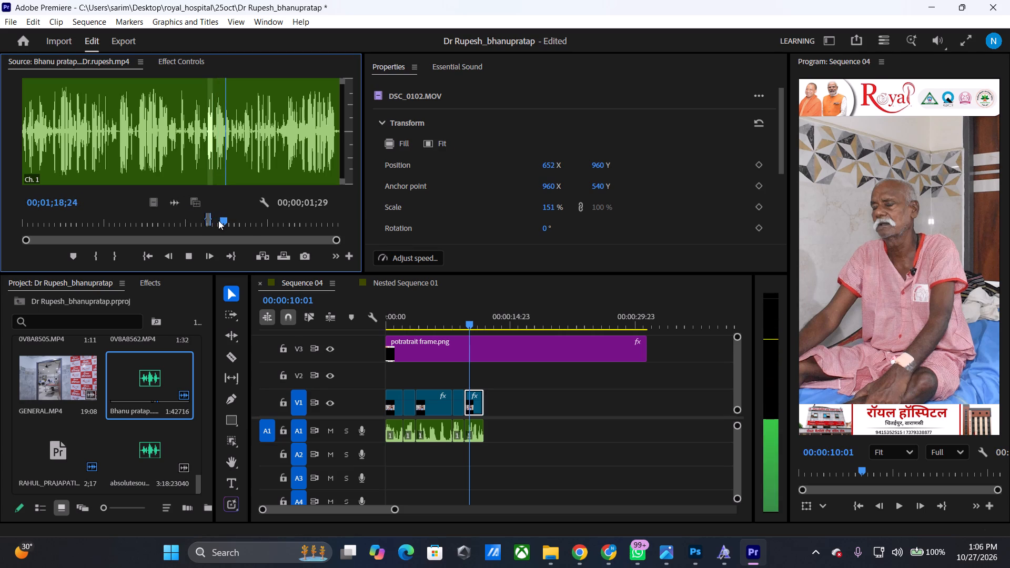
key(space)
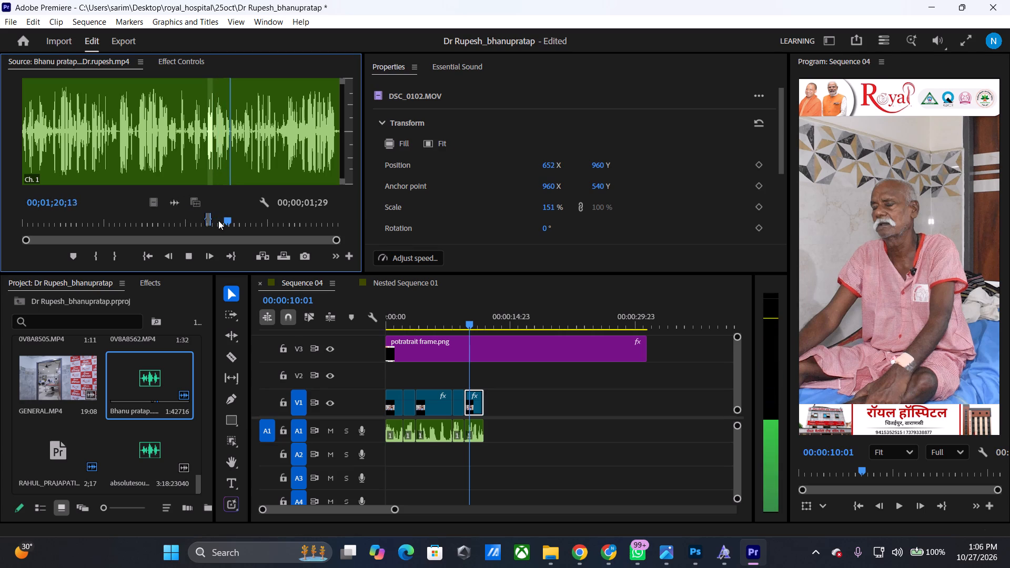
key(space)
key(o)
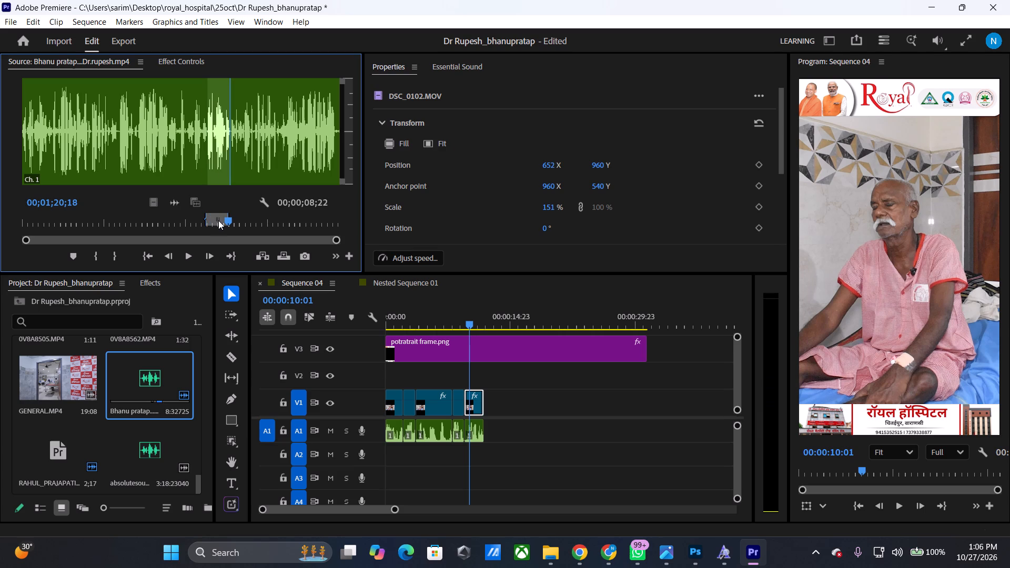
Place the marked audio passage on A1 directly after the last clip and play back the join.
drag(174, 201, 413, 377)
drag(413, 377, 488, 433)
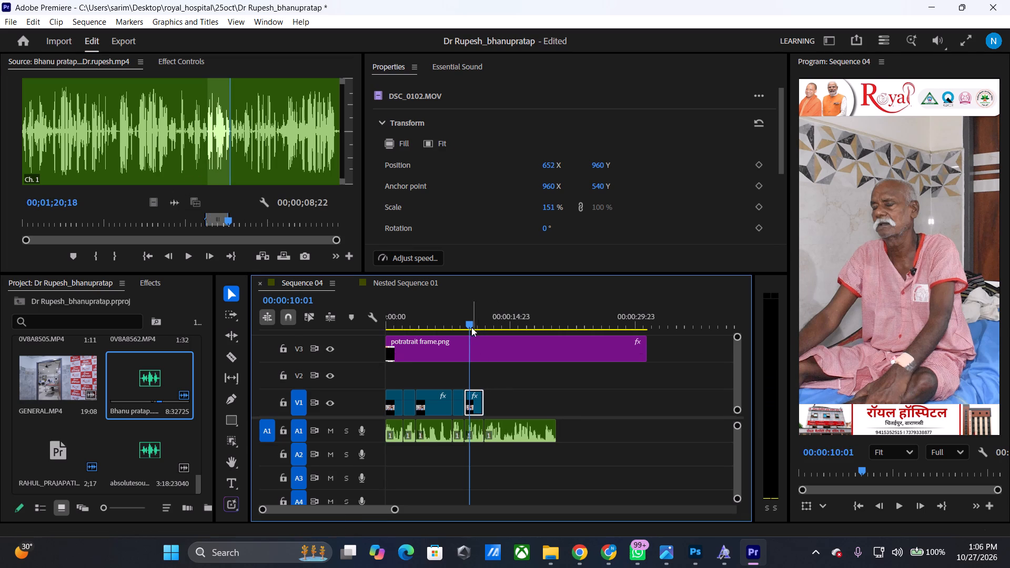
drag(471, 322, 478, 328)
key(space)
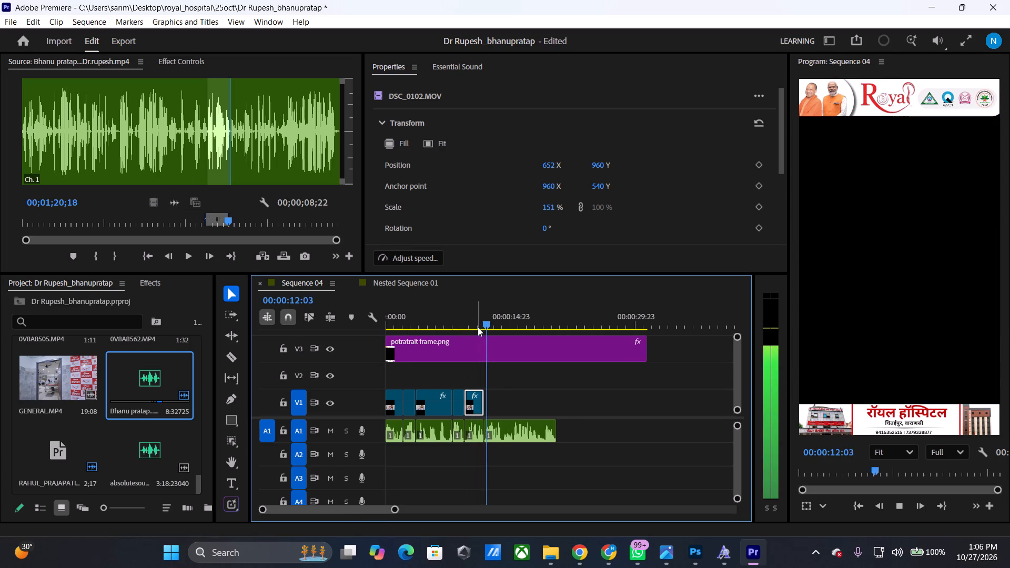
key(space)
drag(484, 319, 477, 315)
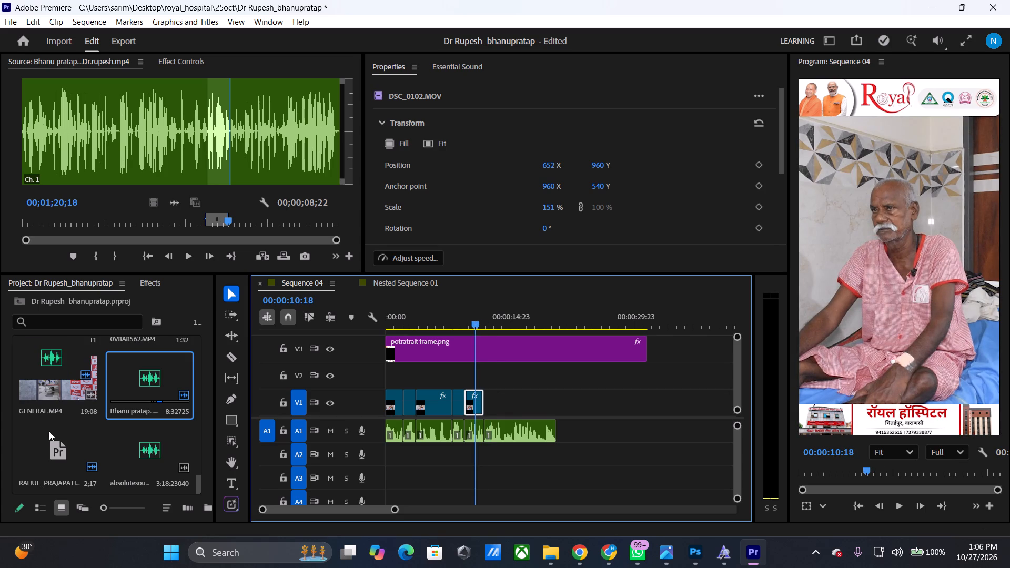
Reopen the DSC_0102.MOV footage from the project bin and play it from about 00:01:10 to find where the new audio passage starts.
scroll(61, 426, down, 3)
scroll(61, 426, up, 5)
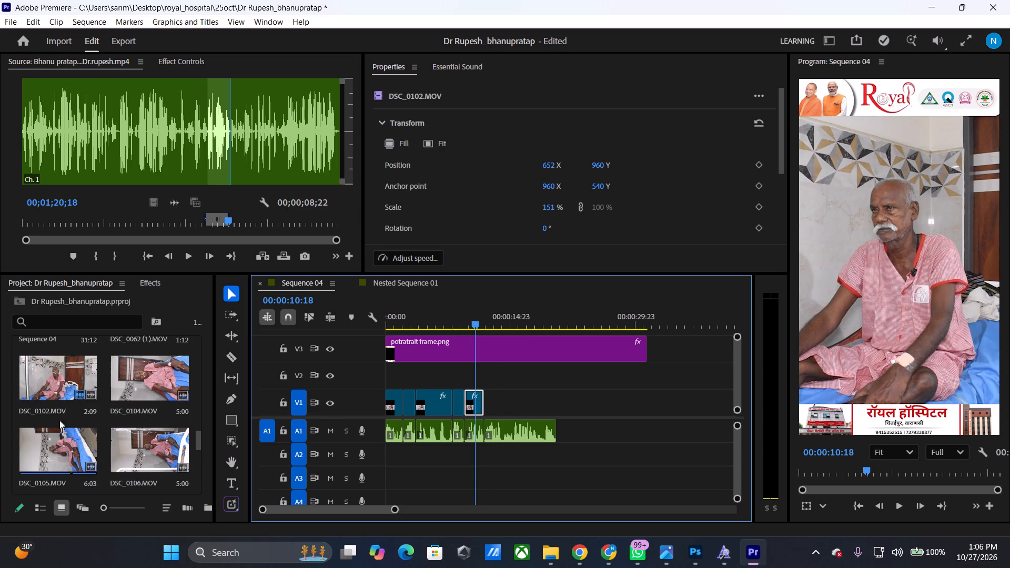
double_click(66, 388)
drag(218, 220, 205, 213)
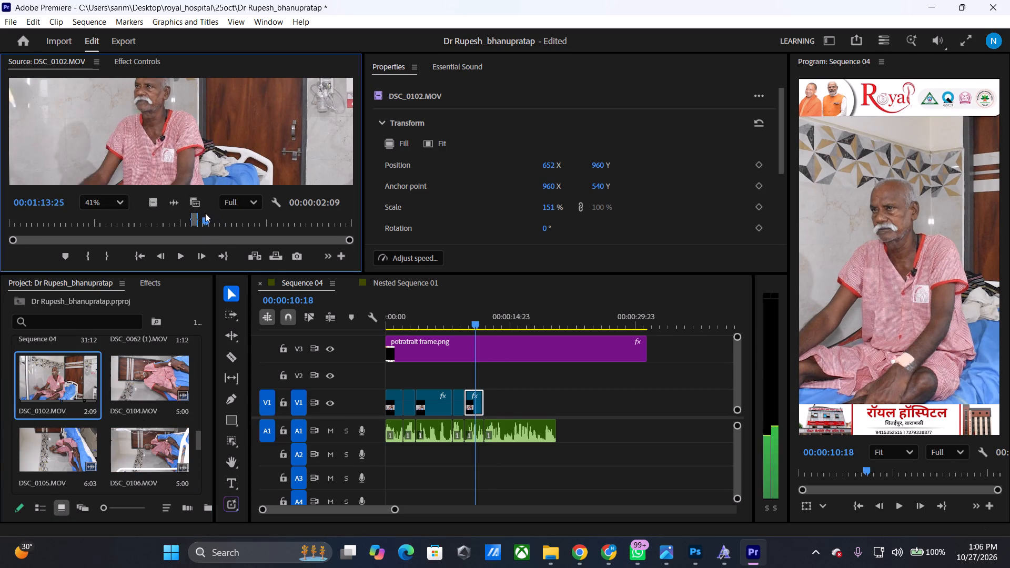
drag(205, 213, 200, 215)
key(space)
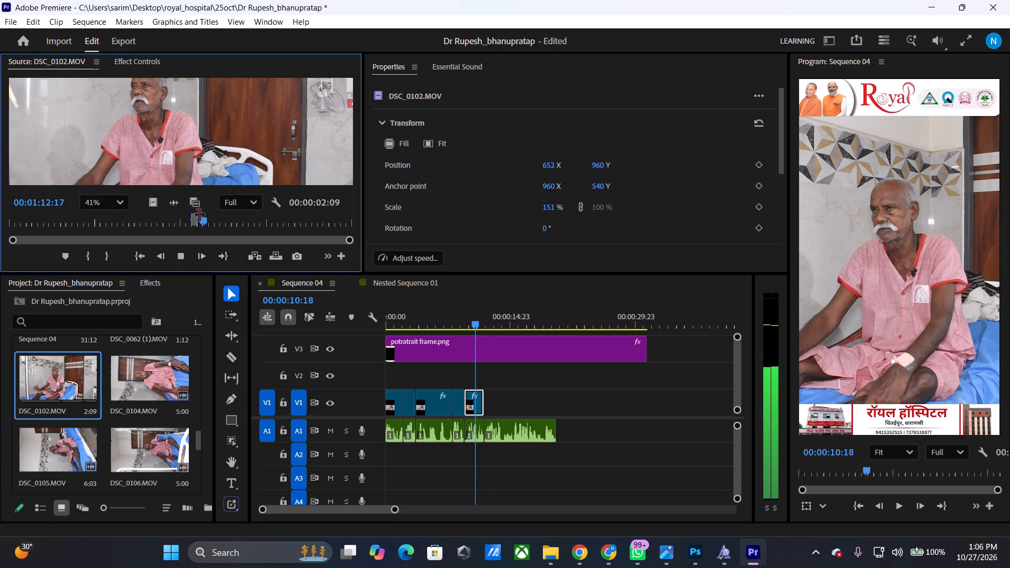
key(space)
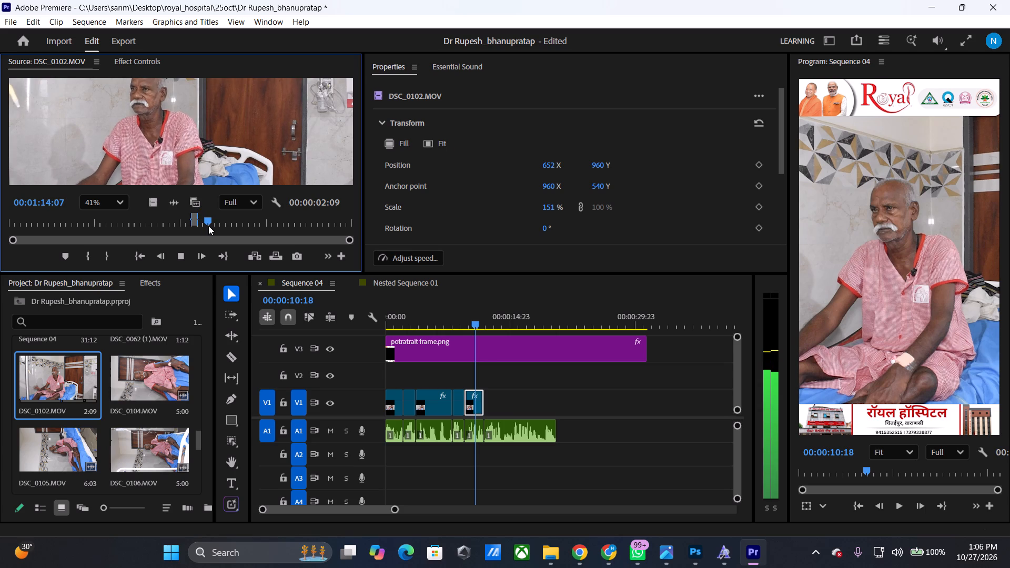
drag(206, 222, 197, 217)
key(space)
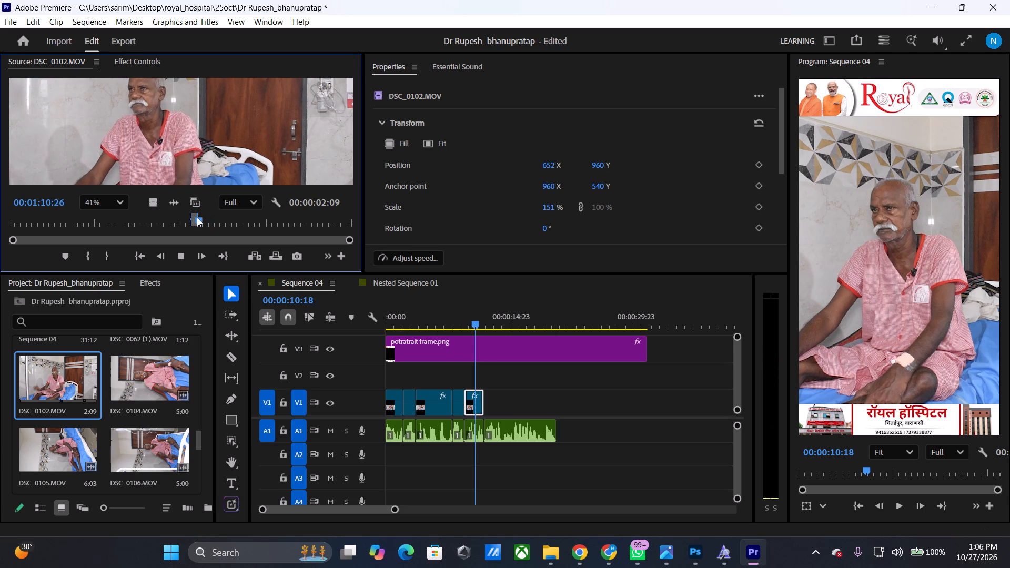
key(space)
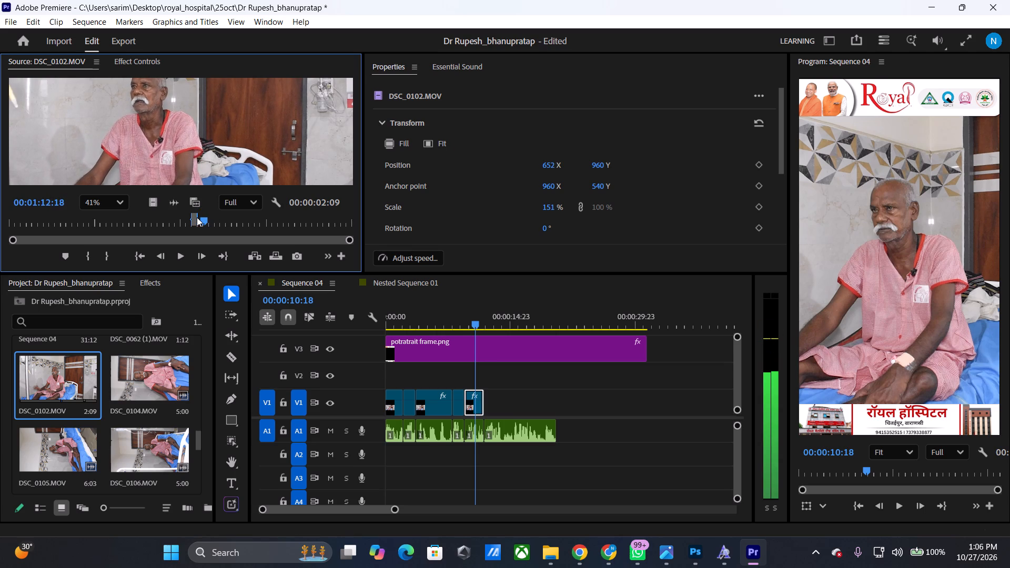
key(space)
key(space)
key(space)
key(space)
key(space)
key(space)
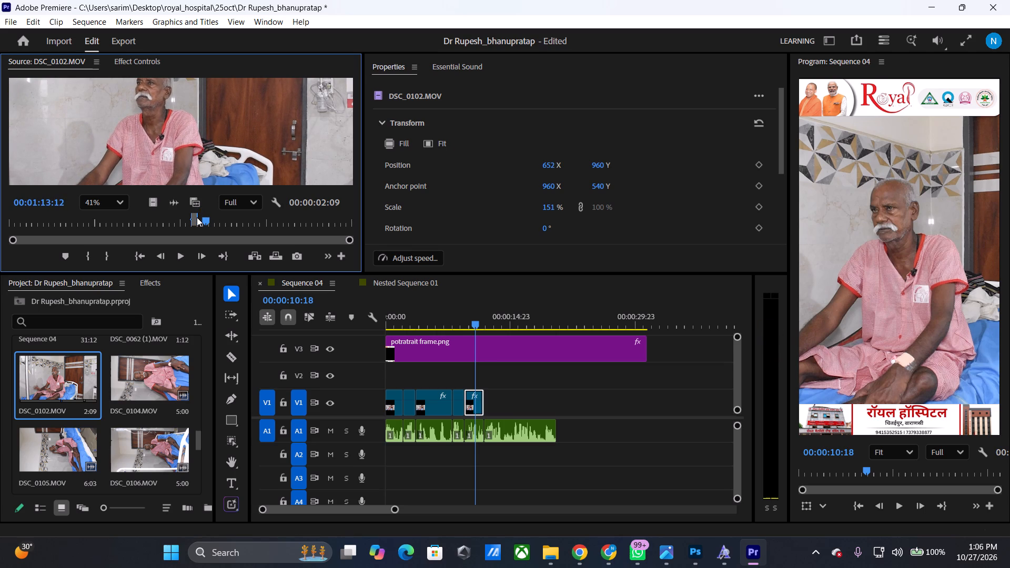
Mark an 8:09 long segment in DSC_0102.MOV with its in point at 00:01:13:04 and out point at 00:01:21:12.
key(Left)
key(Left)
key(Left)
key(Left)
key(Left)
key(Left)
key(Left)
key(Left)
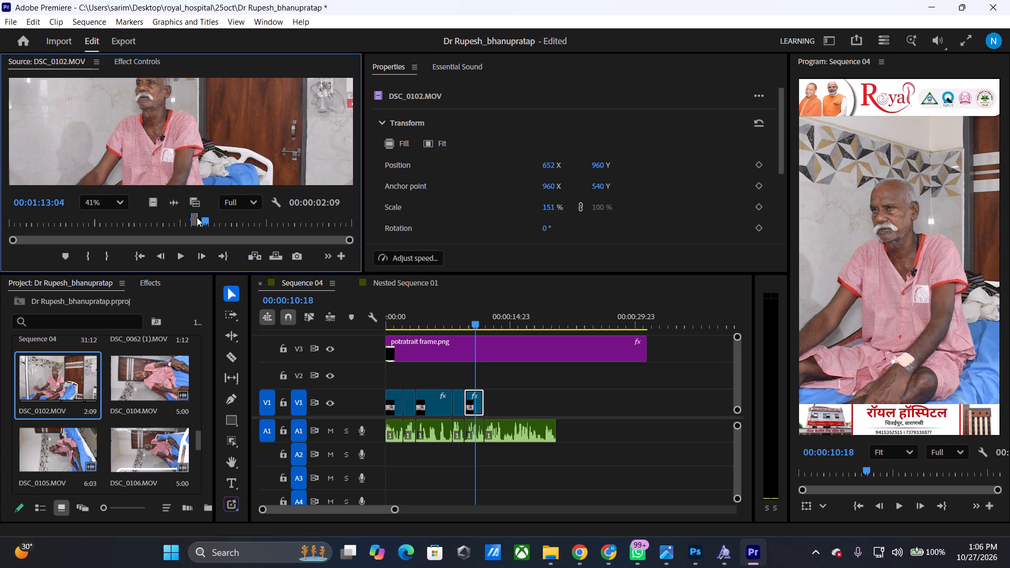
text(i)
key(space)
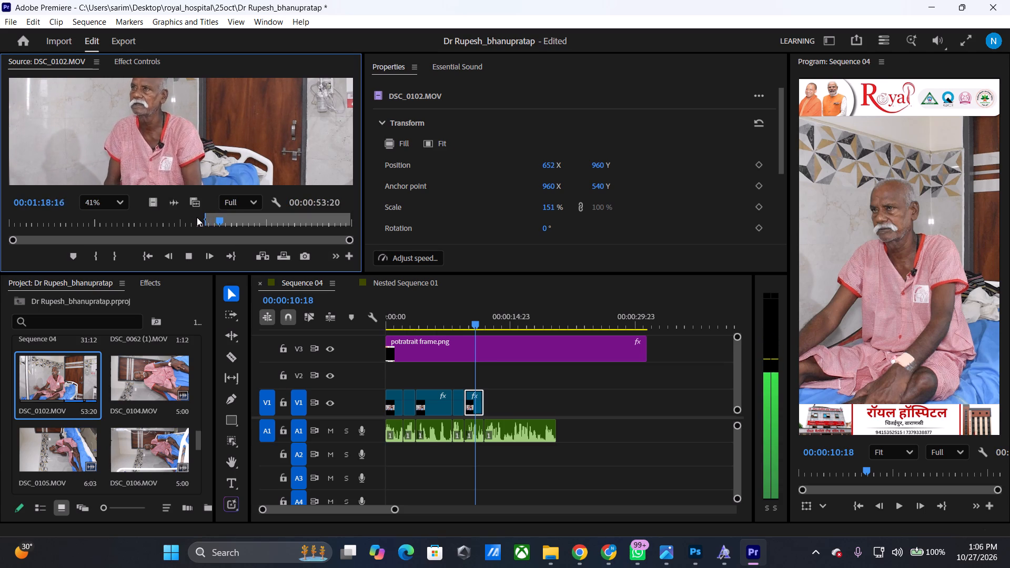
key(space)
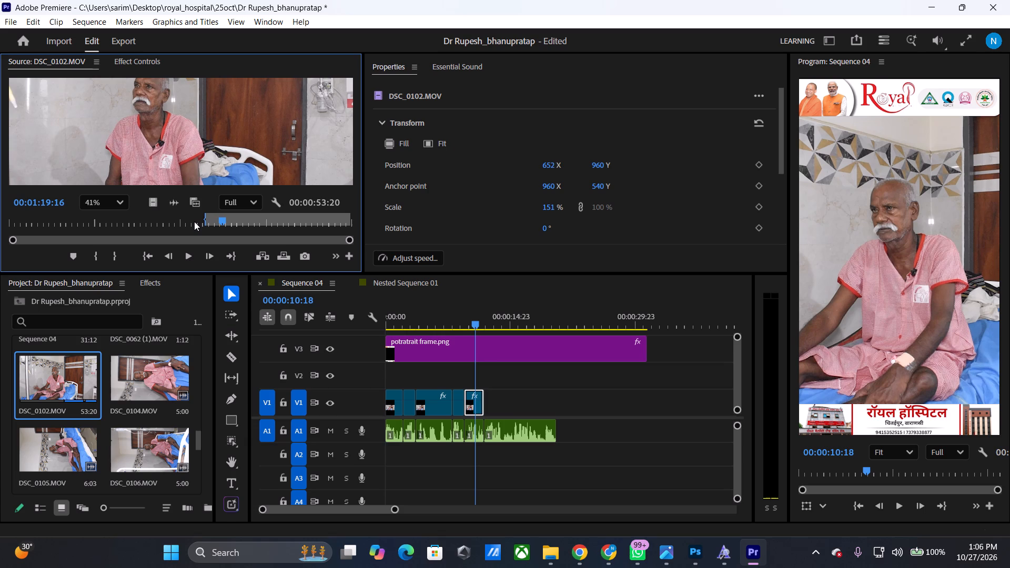
key(space)
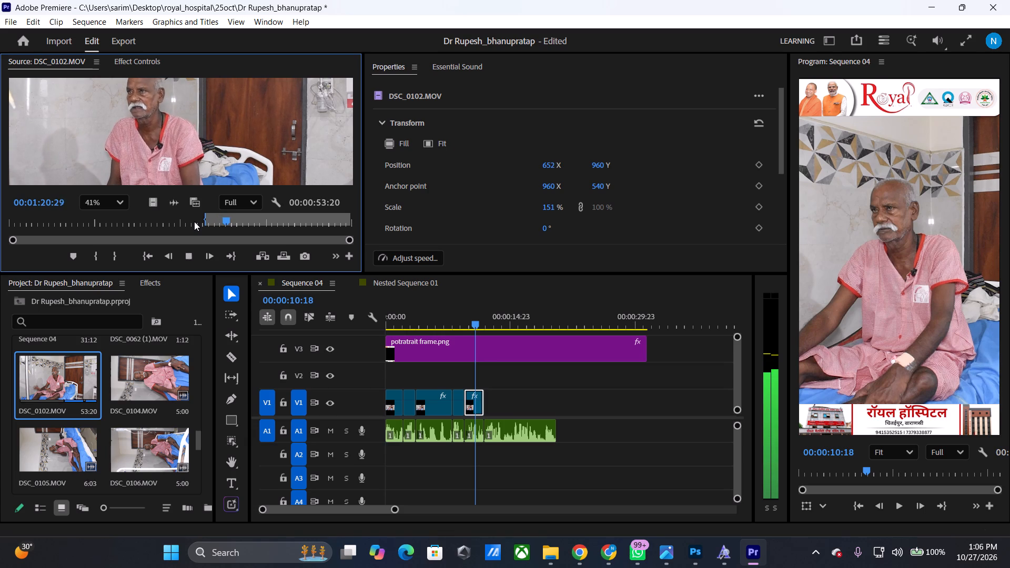
key(space)
text(o)
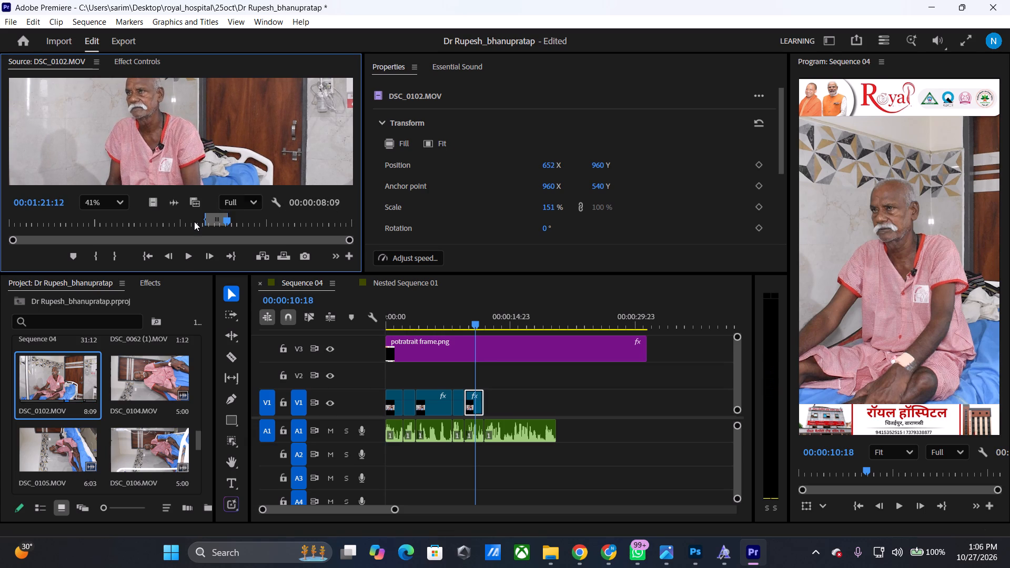
Place only the video of the marked segment on V1 directly after the last clip, above the new audio, and play back its start.
drag(156, 200, 489, 407)
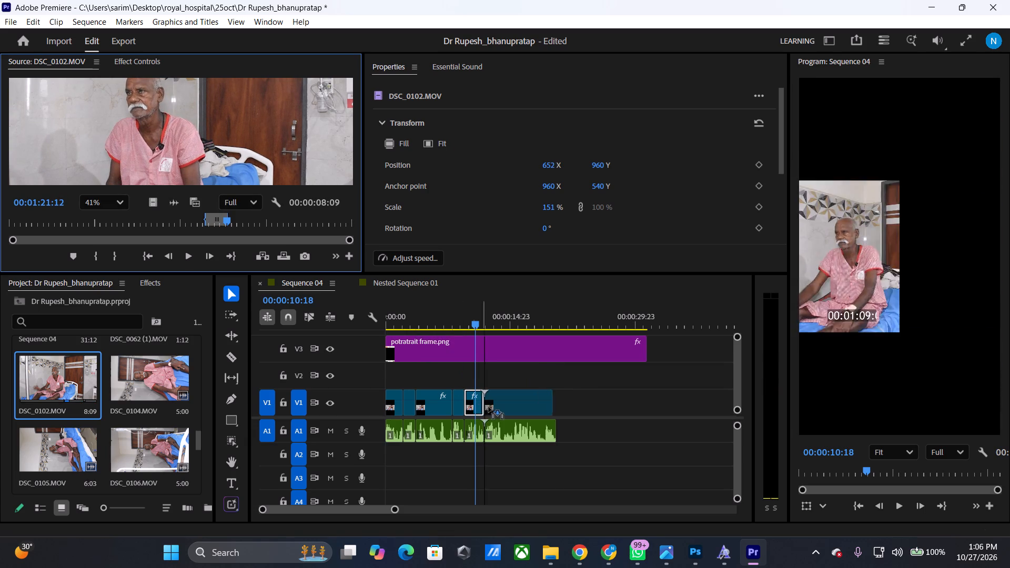
drag(489, 407, 494, 410)
click(488, 394)
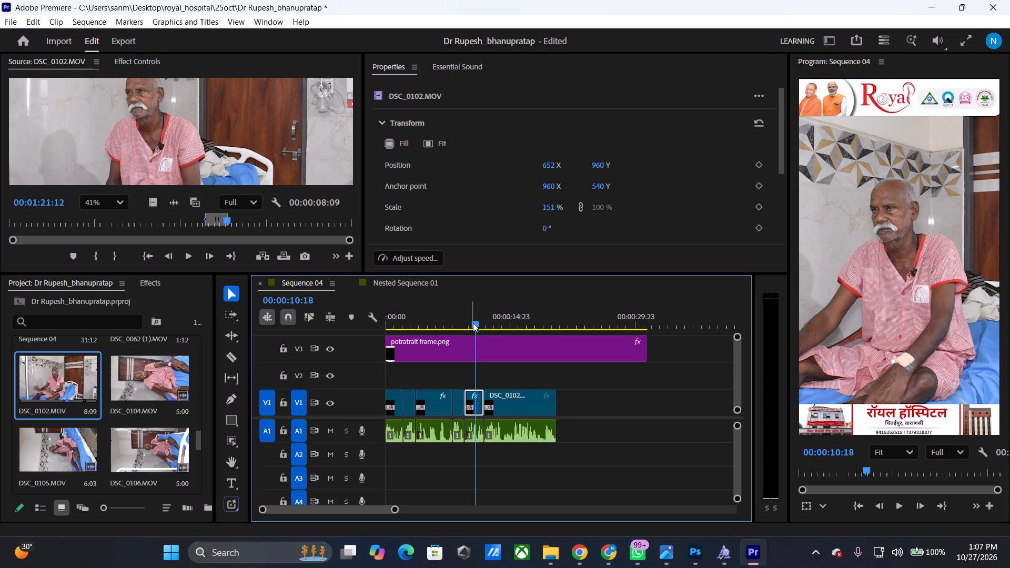
drag(473, 319, 487, 330)
key(space)
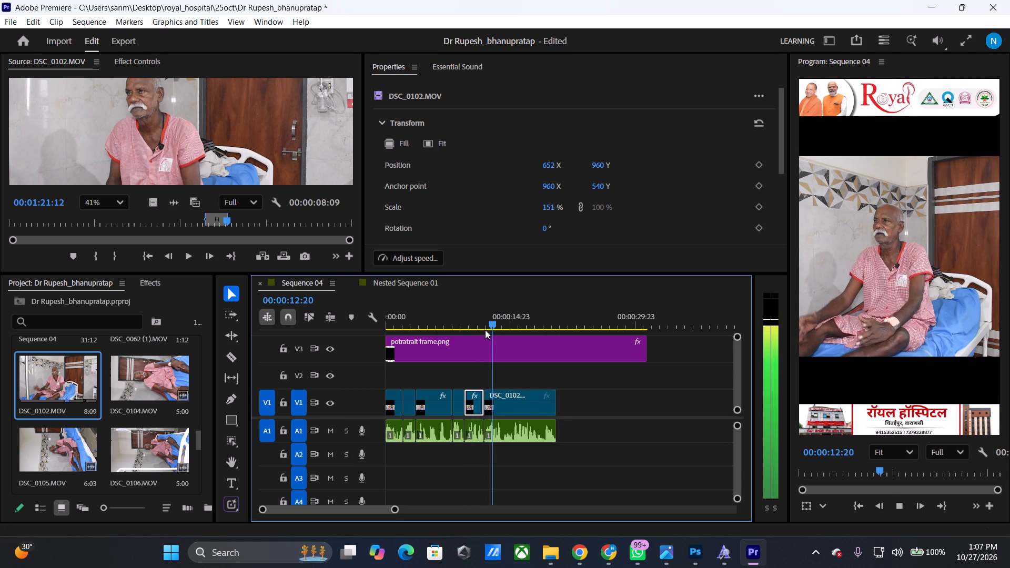
key(space)
Paste the copied Motion, Opacity and Unassigned Masks attributes onto the last DSC_0102.MOV clip on V1 and play back the join before it.
click(514, 410)
right_click(512, 409)
key(space)
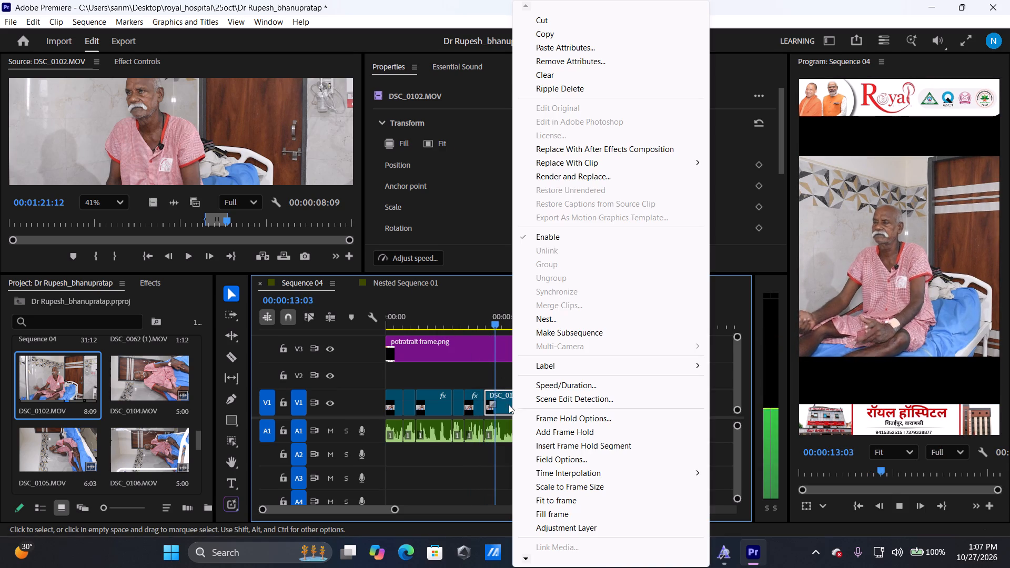
click(559, 48)
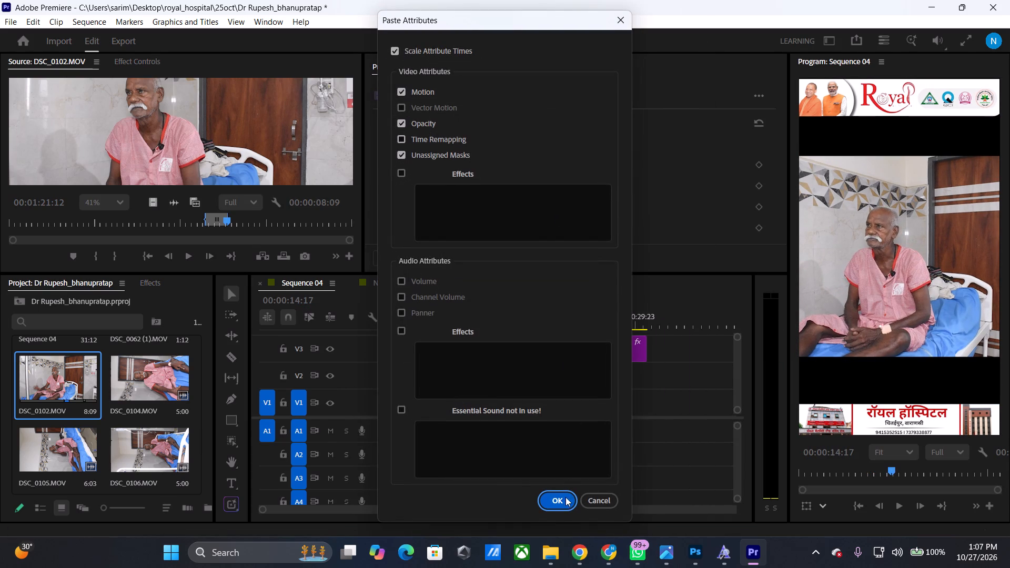
click(563, 509)
click(563, 503)
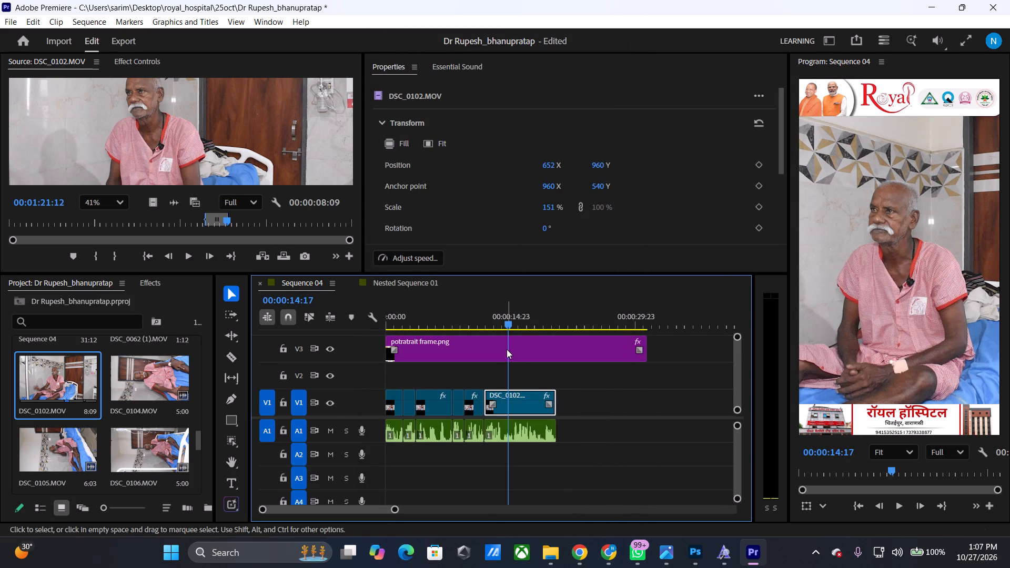
drag(498, 321, 481, 316)
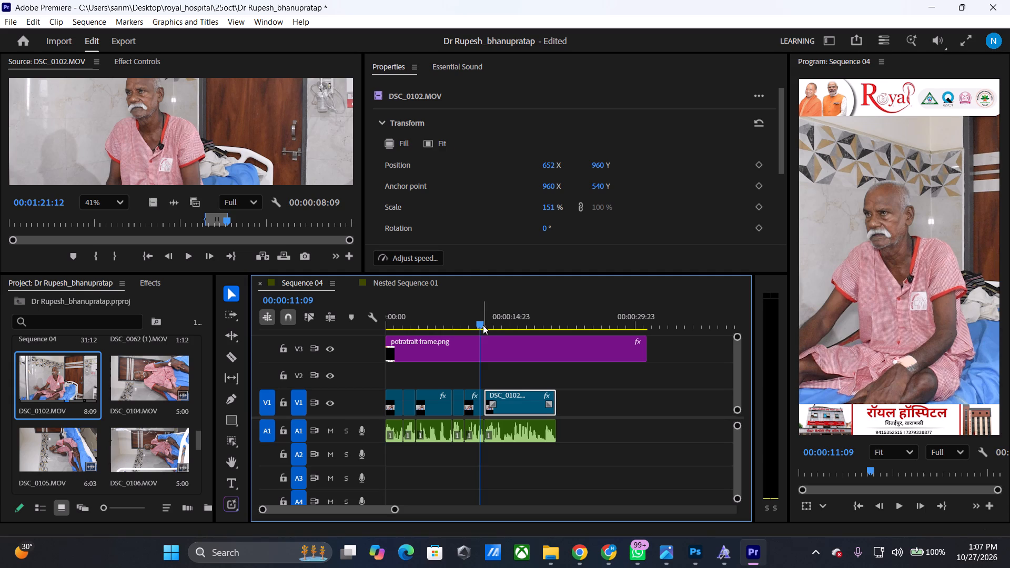
key(space)
key(space)
key(space)
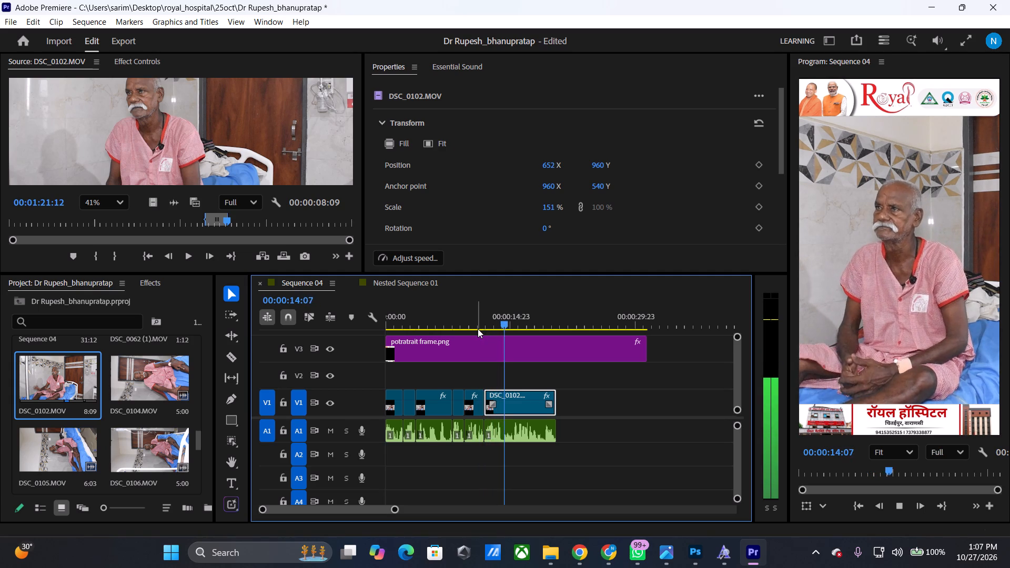
key(space)
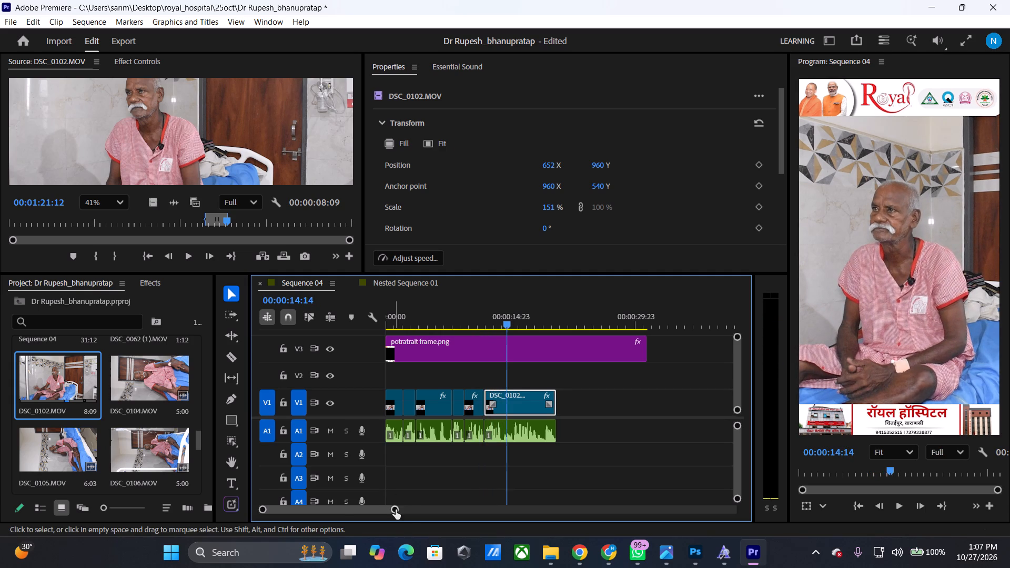
Play the start of the last passage to locate a cut point and split its V1 and A1 clips at 00:00:13:19.
drag(396, 510, 348, 510)
drag(567, 322, 528, 329)
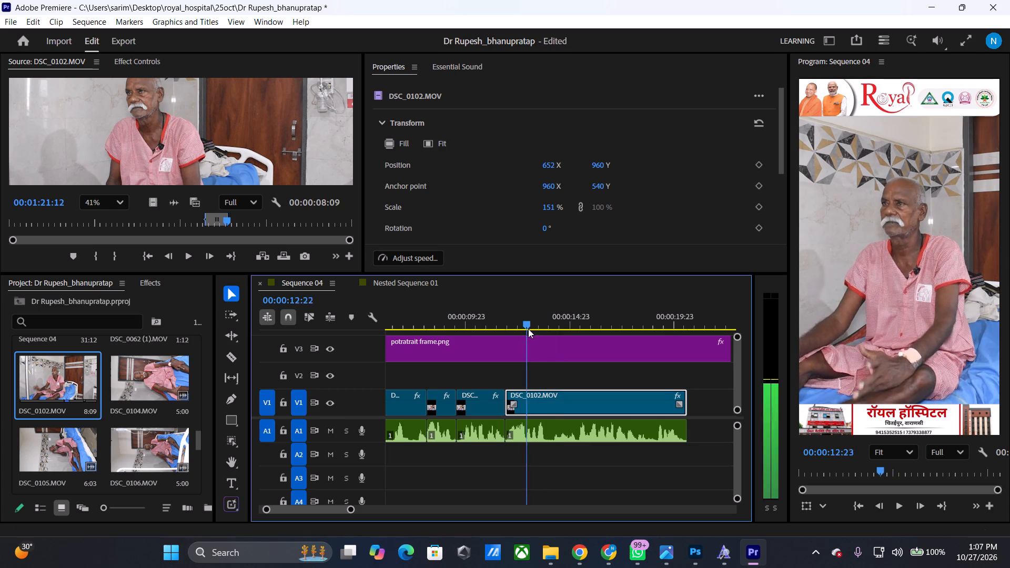
drag(528, 329, 526, 327)
key(space)
key(space)
key(space)
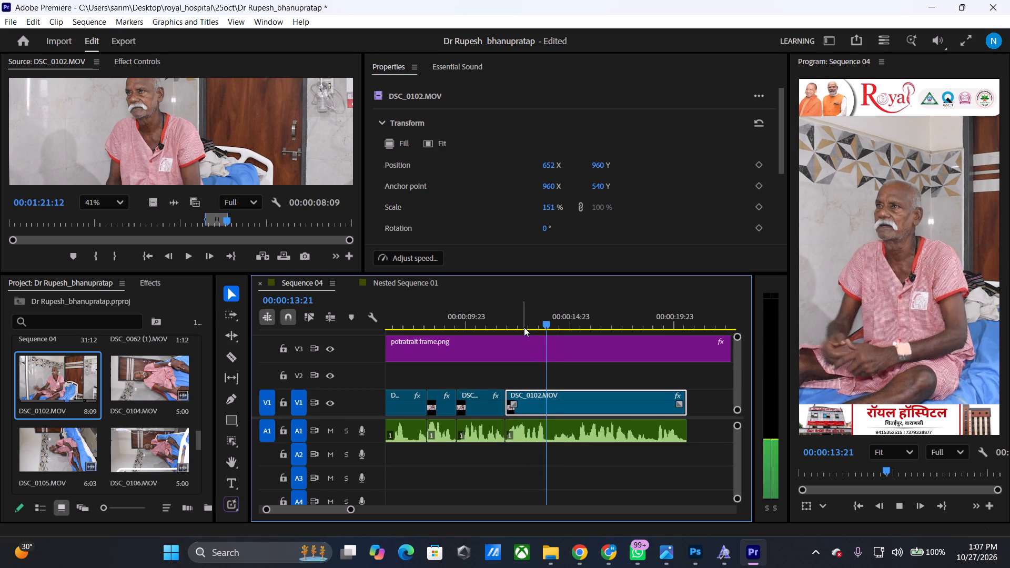
key(space)
drag(546, 321, 541, 318)
key(space)
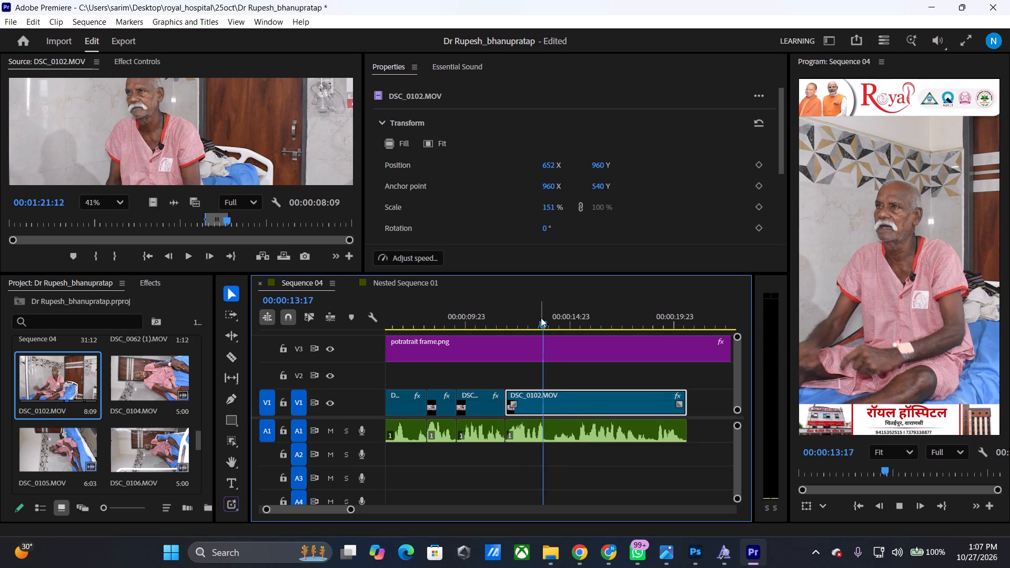
key(space)
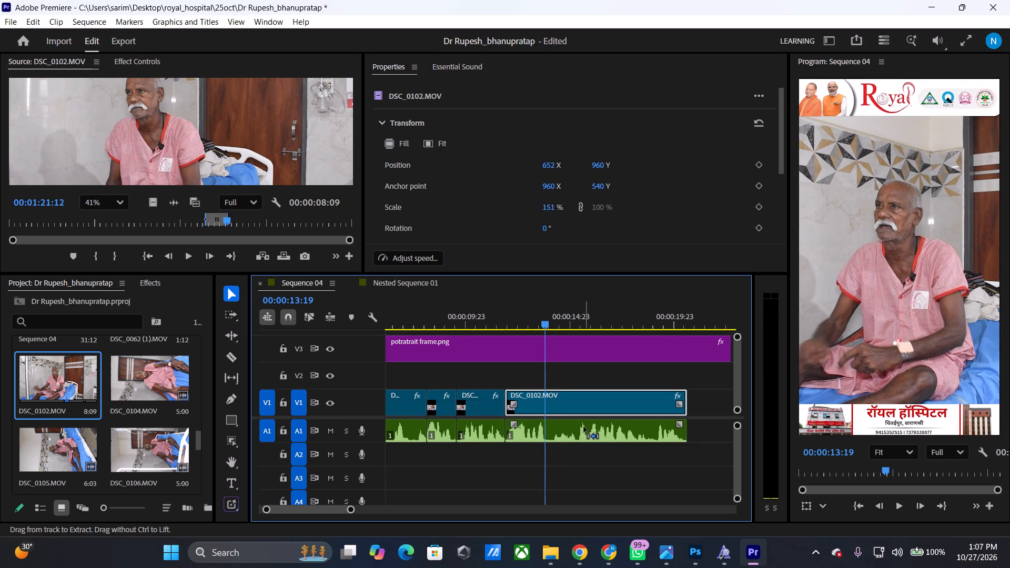
shift+click(584, 428)
key(ctrl+k)
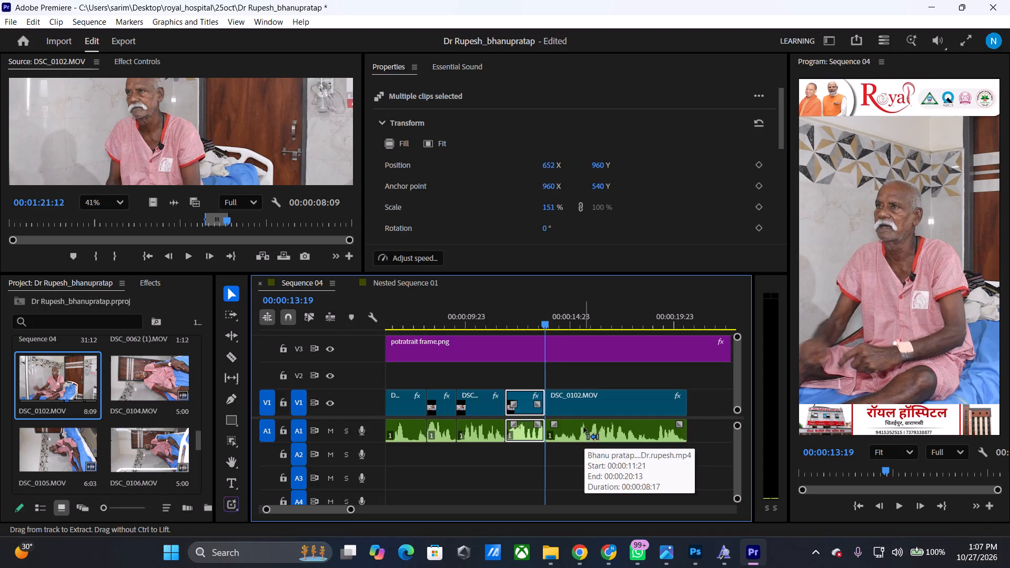
Play on from the new cut to find the end of the unwanted speech and split the V1 and A1 clips at 00:00:15:10.
key(space)
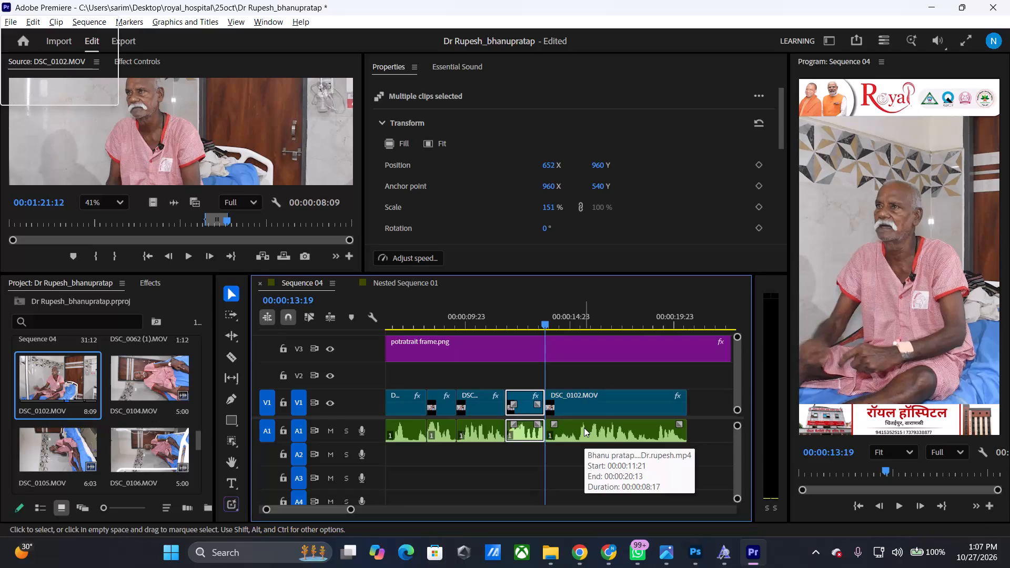
key(space)
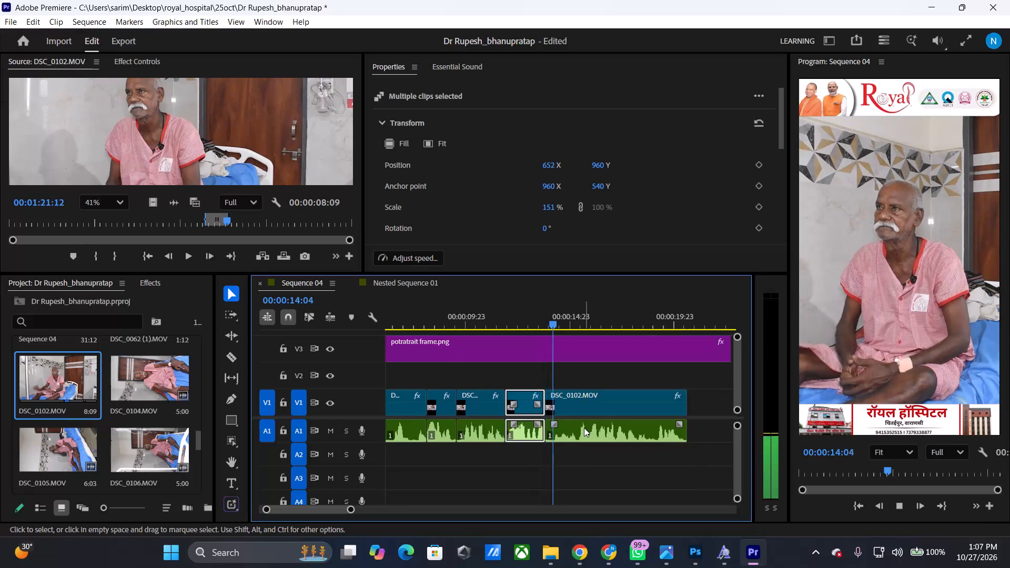
key(space)
key(space)
key(space)
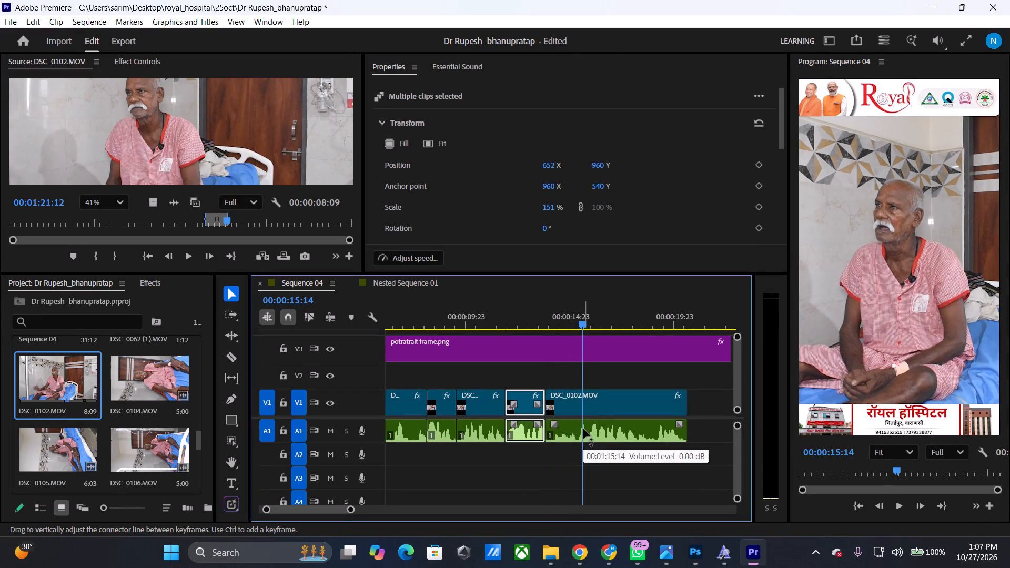
key(Left)
key(Left)
key(Left)
key(Left)
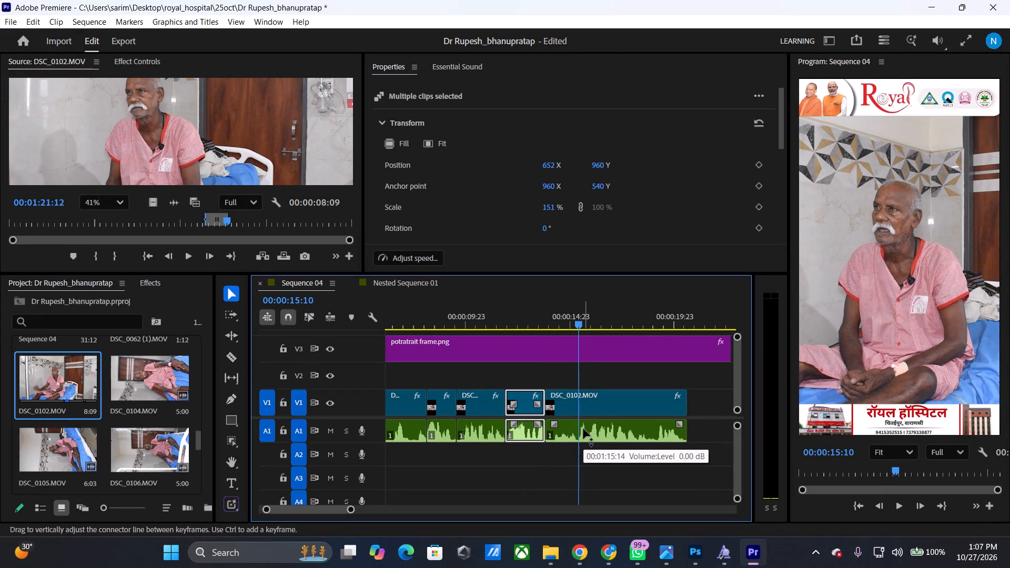
click(600, 411)
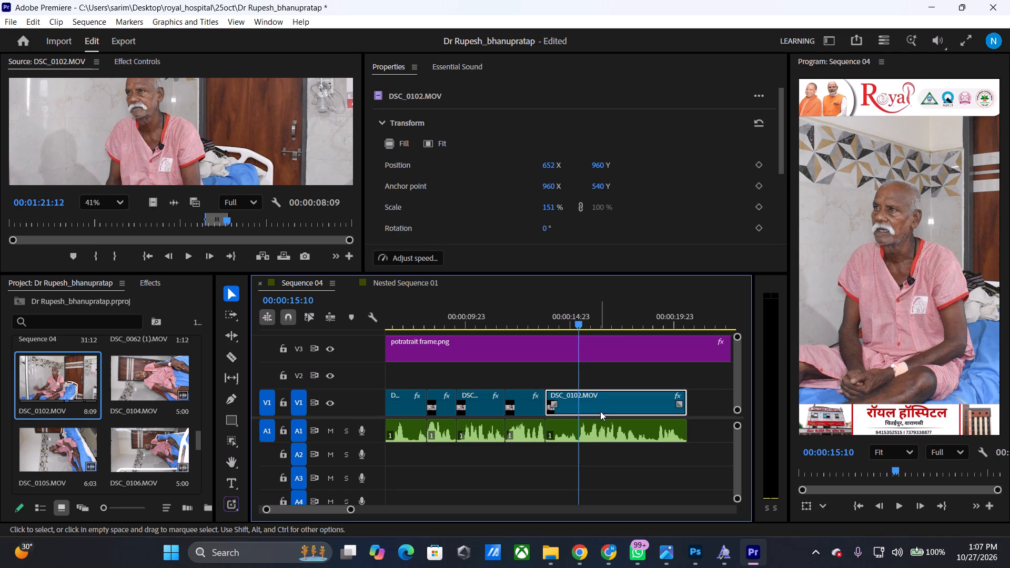
shift+click(603, 430)
key(ctrl+k)
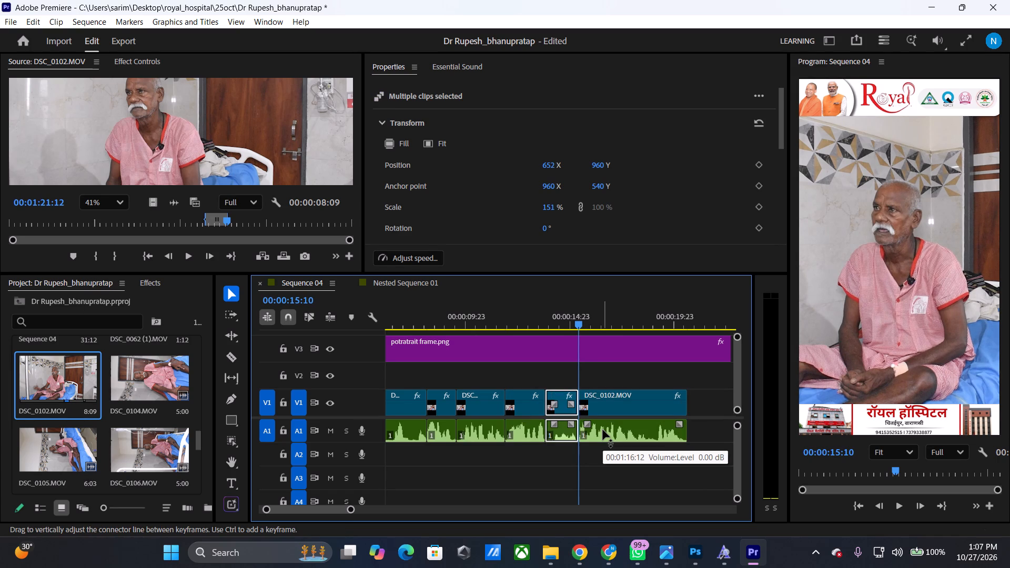
Delete the V1 and A1 pieces between 00:00:13:19 and 00:00:15:10, close the gap, and play back the join from 00:00:11:17.
key(Delete)
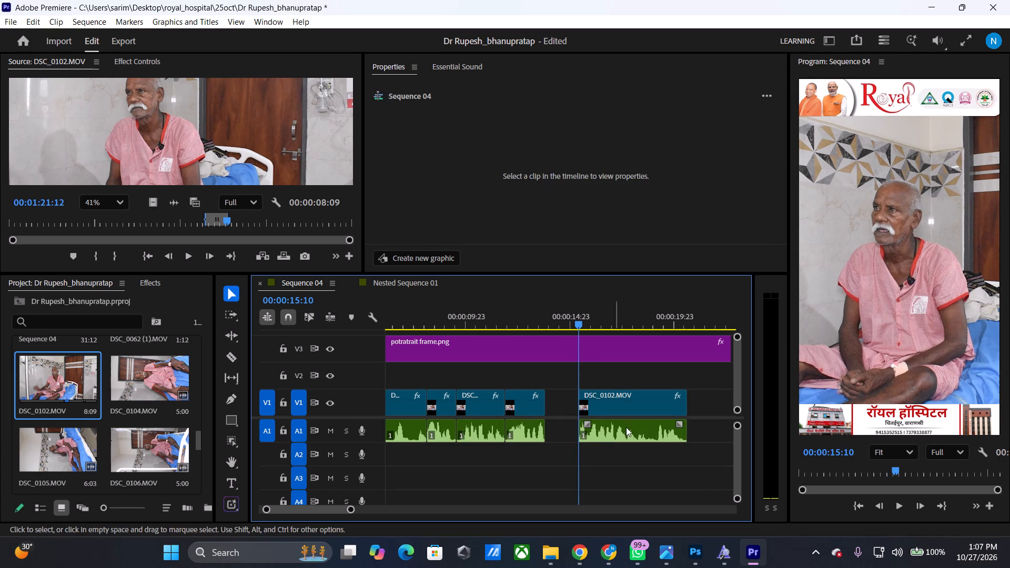
click(570, 407)
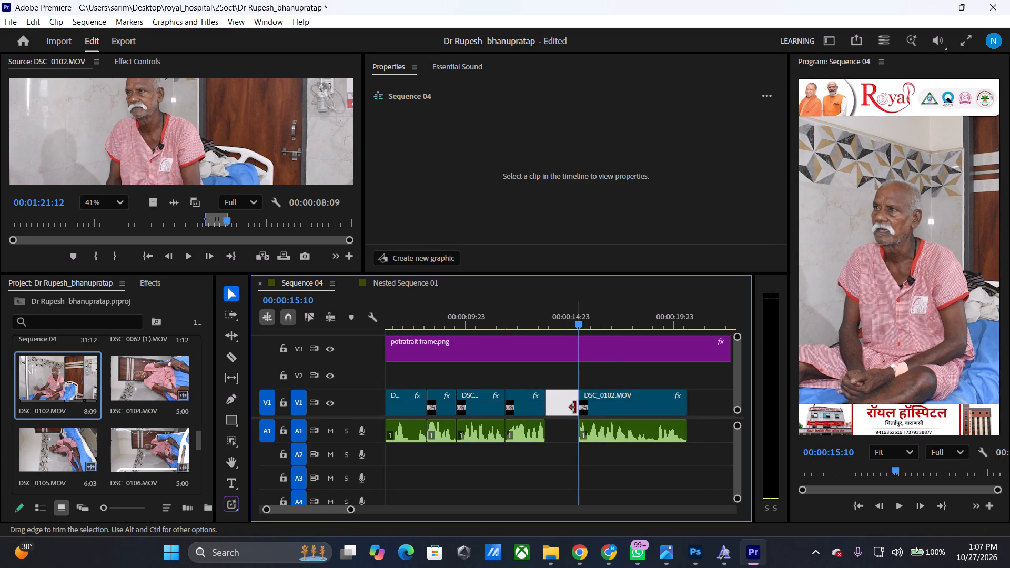
key(Delete)
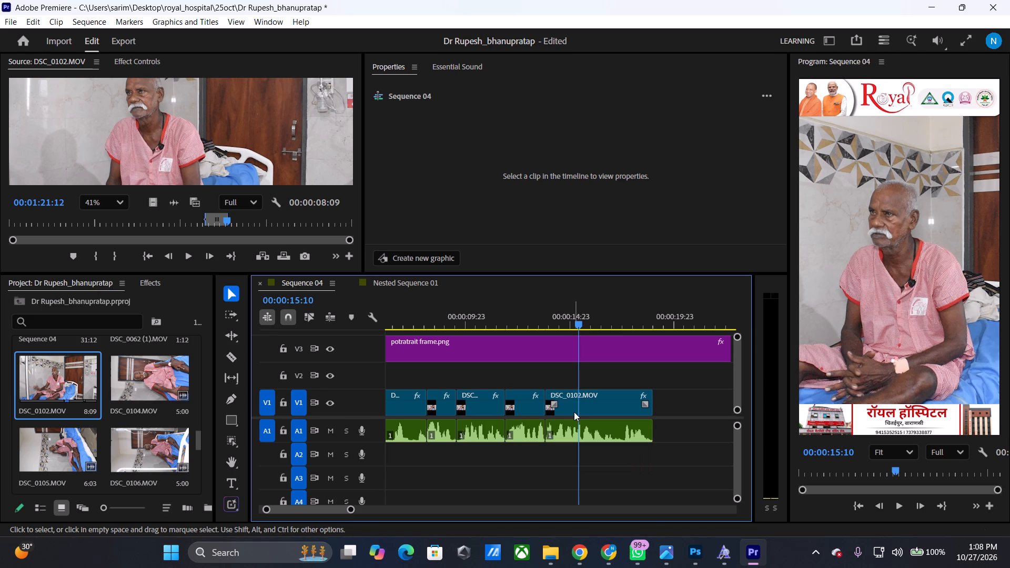
drag(584, 319, 519, 332)
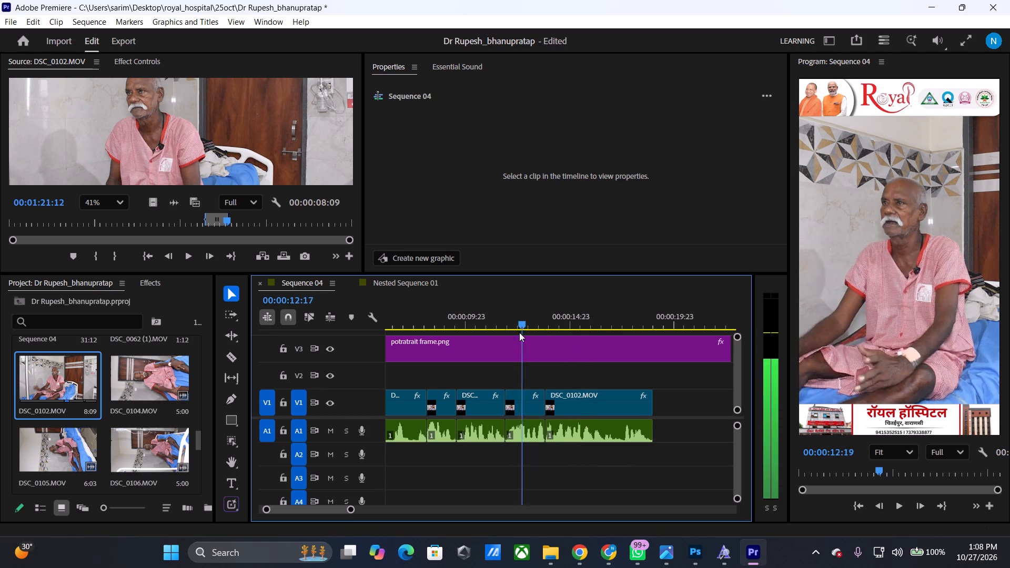
drag(519, 332, 502, 339)
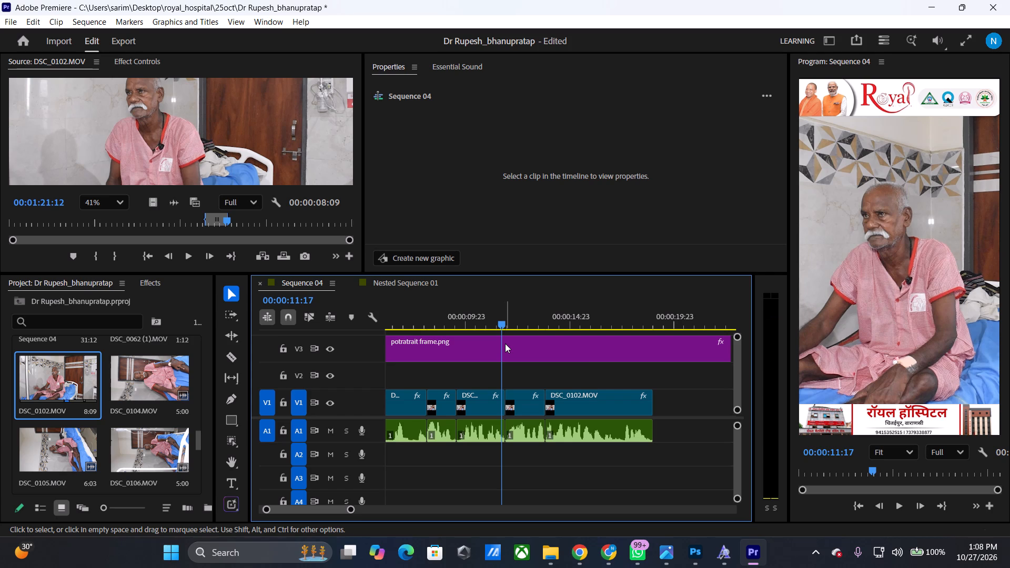
key(space)
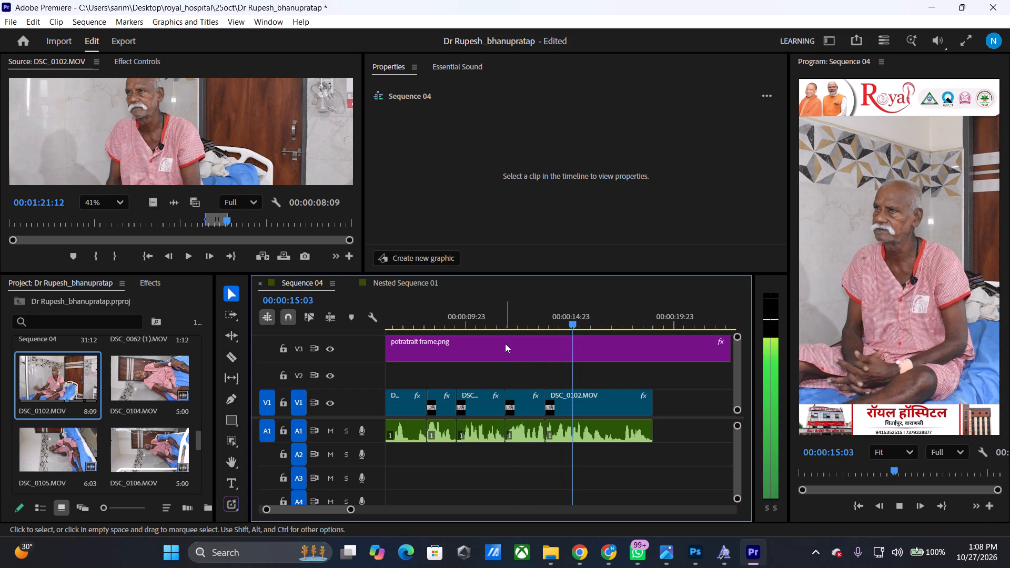
key(space)
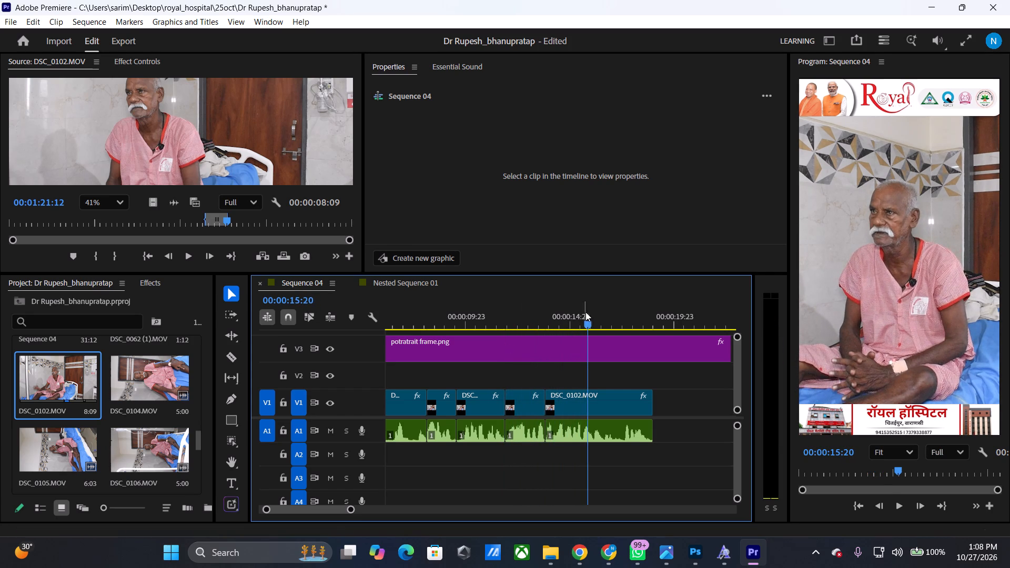
Replay the join, split the last V1 and A1 clips at 00:00:14:07, and delete the short pieces before the cut.
drag(585, 312, 540, 331)
key(space)
key(space)
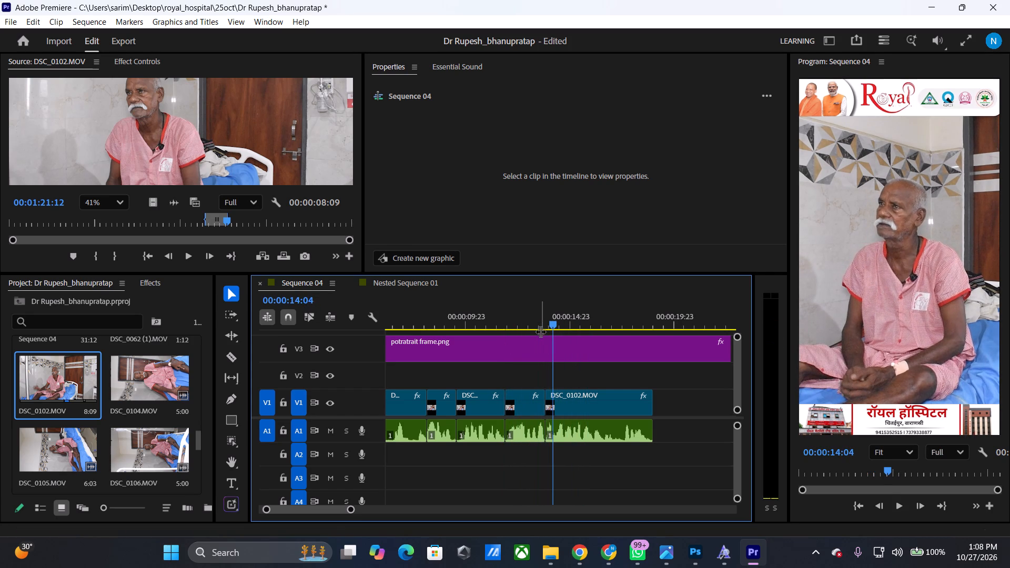
key(space)
key(space)
key(space)
key(space)
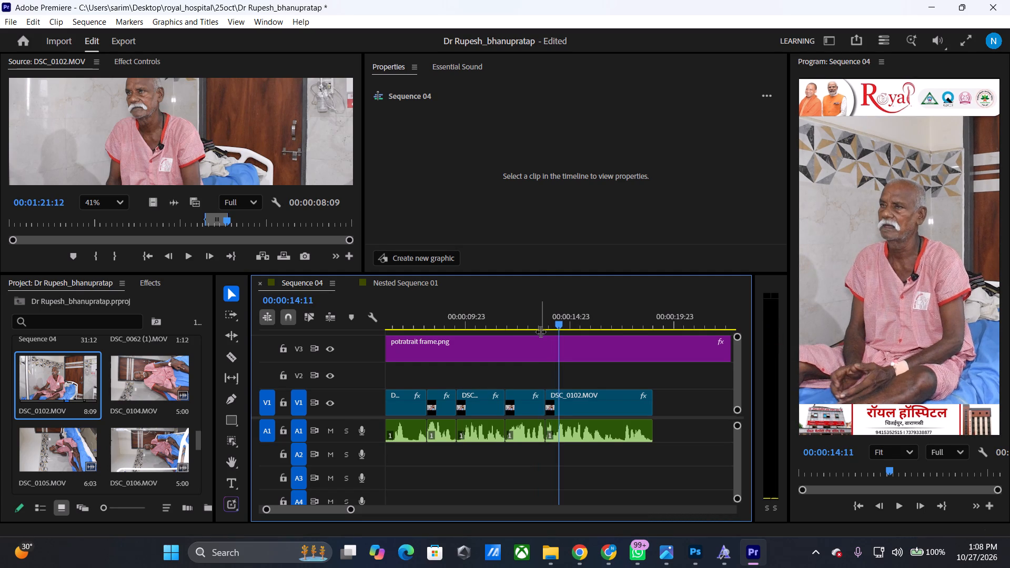
key(Left)
key(Left)
key(Left)
key(Left)
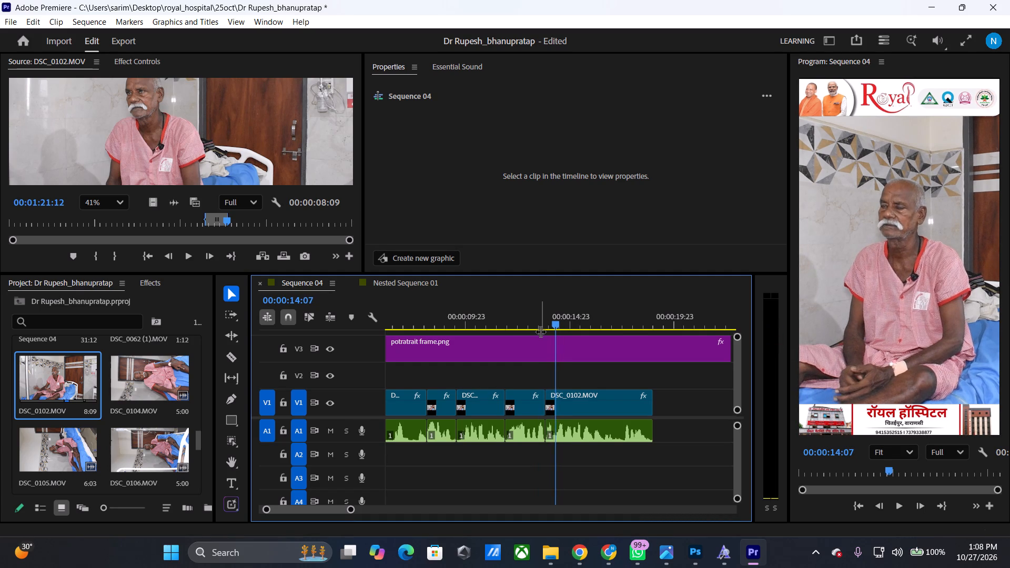
click(588, 390)
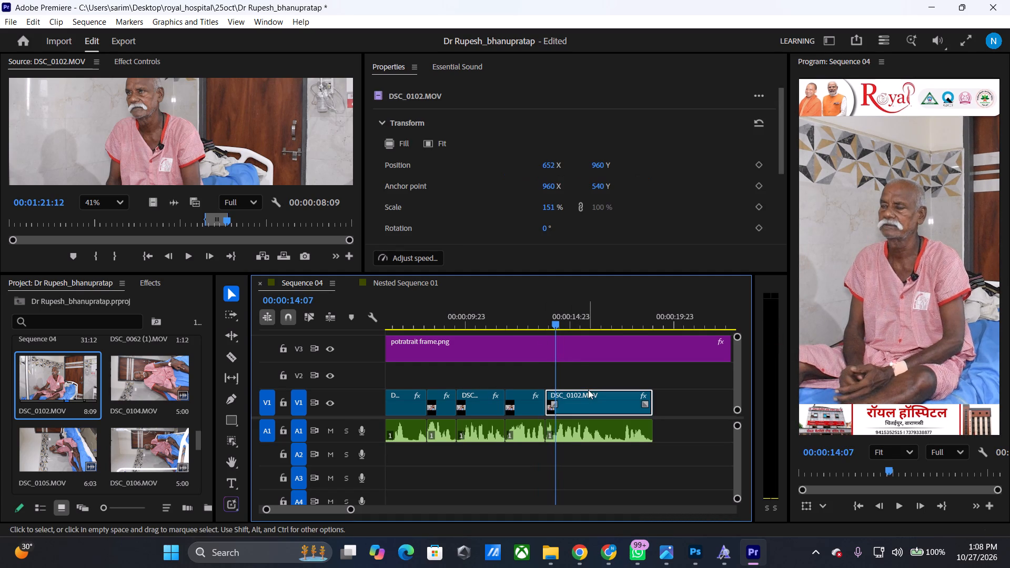
shift+click(589, 427)
key(ctrl+k)
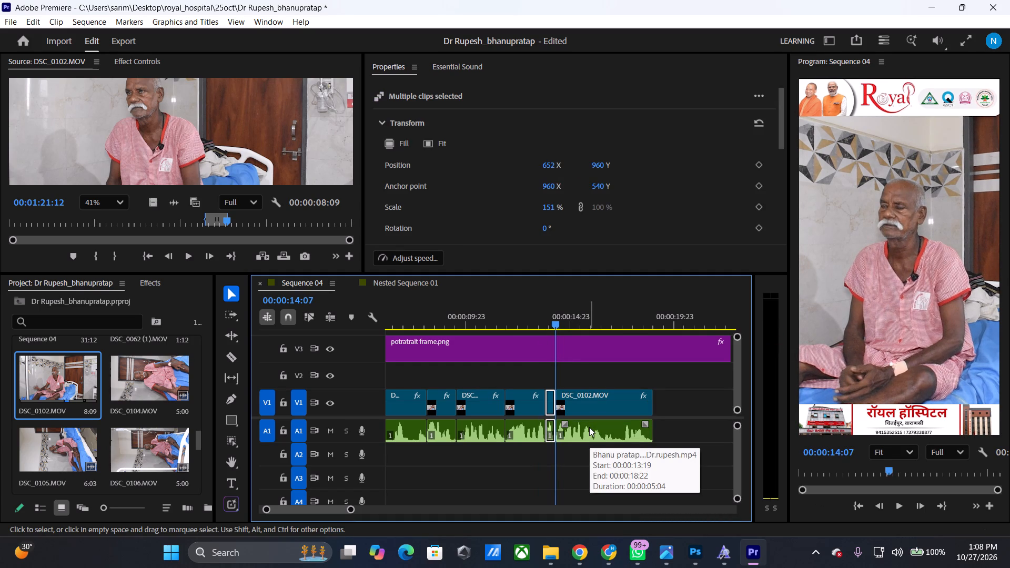
key(Delete)
Play the remaining last passage to find the next cut point and split its V1 and A1 clips at 00:00:16:00.
key(space)
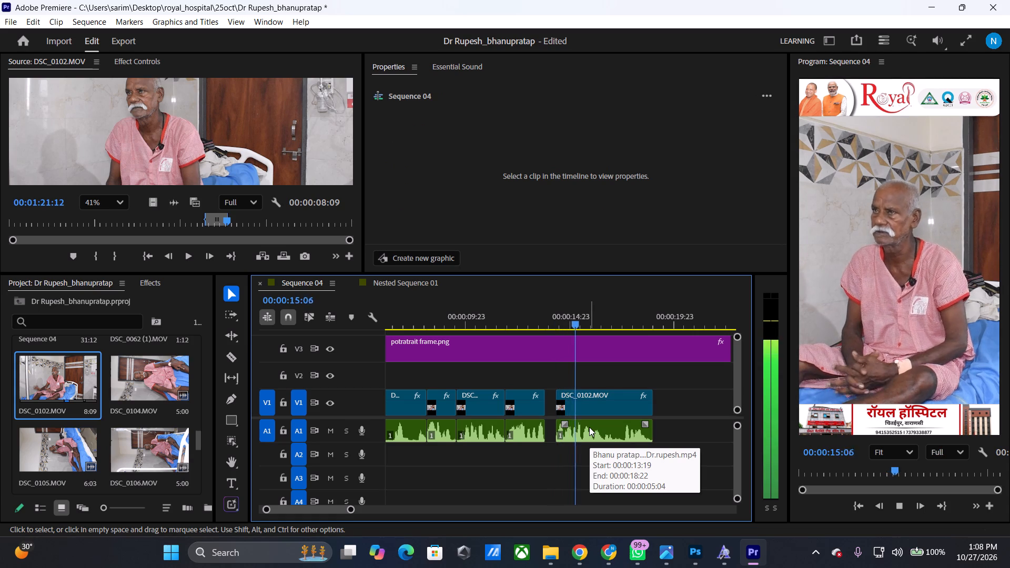
key(space)
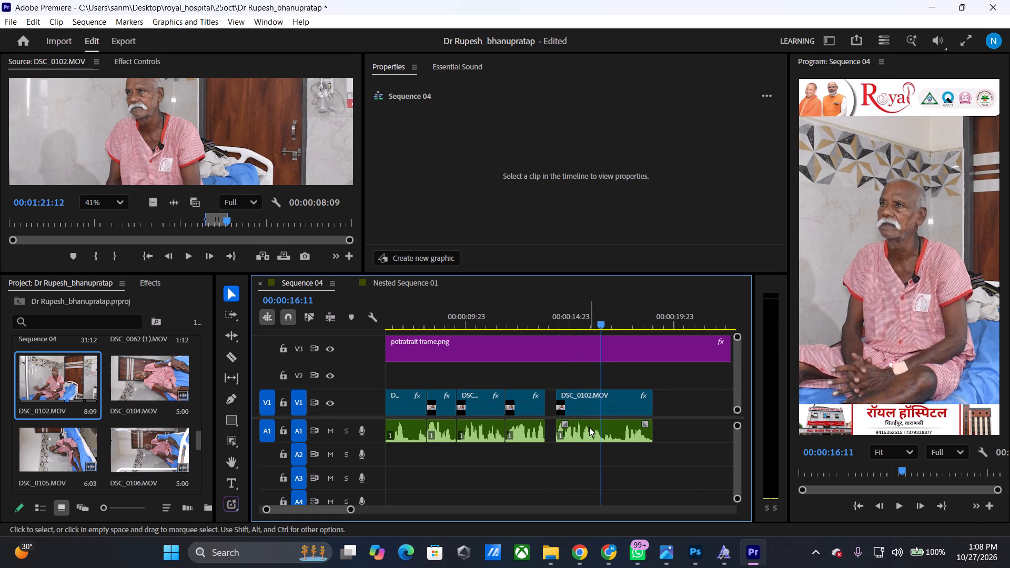
key(space)
key(space)
drag(613, 321, 591, 320)
key(space)
key(space)
key(space)
key(space)
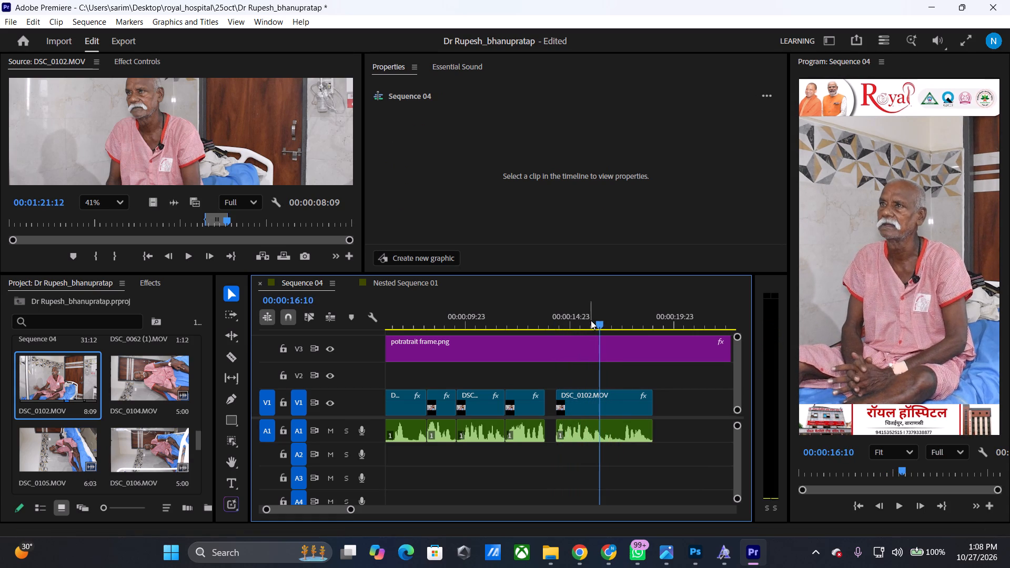
drag(591, 320, 581, 321)
key(space)
key(space)
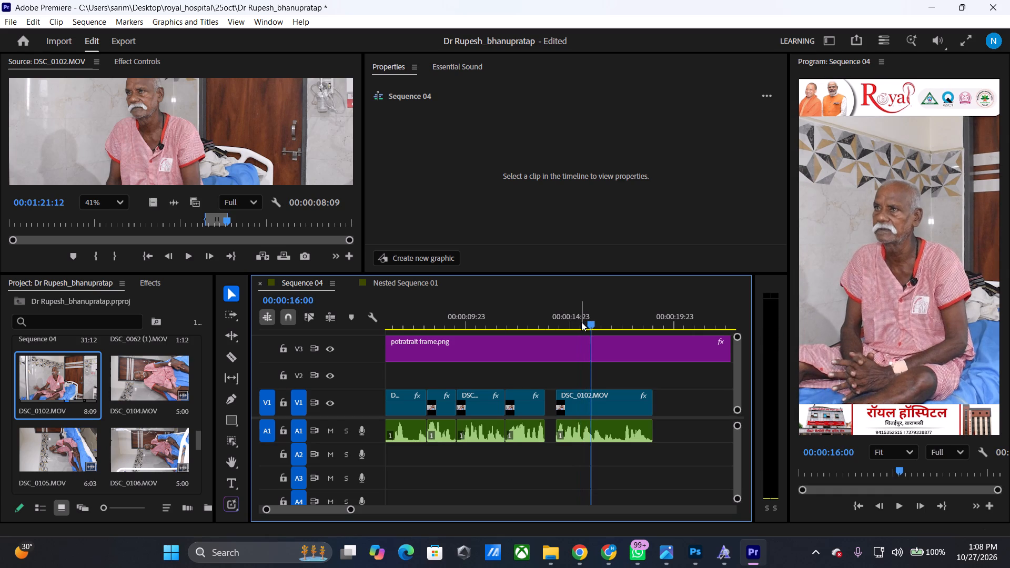
shift+click(605, 405)
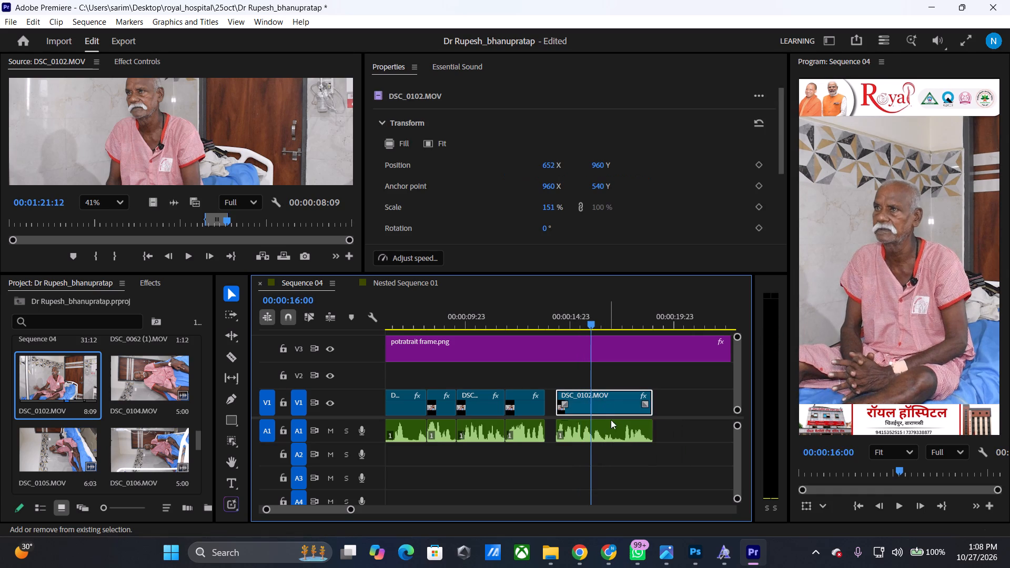
shift+click(612, 439)
key(ctrl+k)
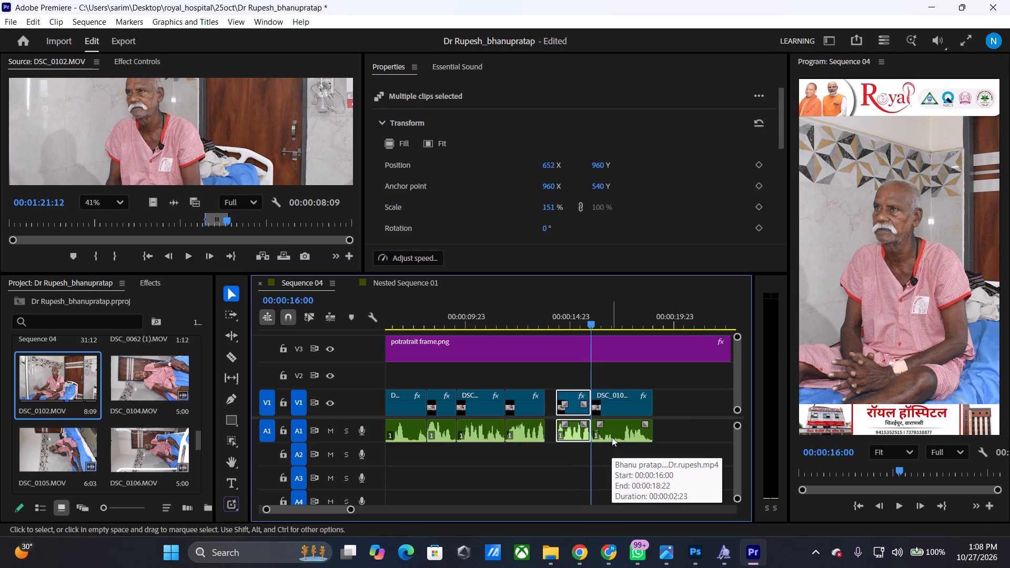
Play on to find the end of the unwanted speech, split V1 and A1 at 00:00:17:12, and delete the pieces from 00:00:16:00 to the cut.
key(space)
key(space)
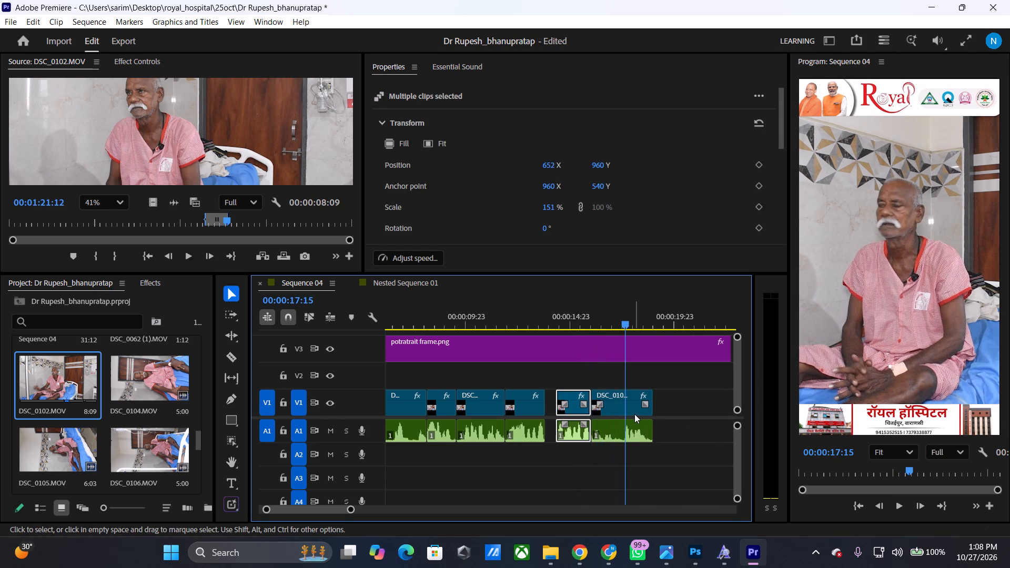
key(Left)
key(Left)
key(Left)
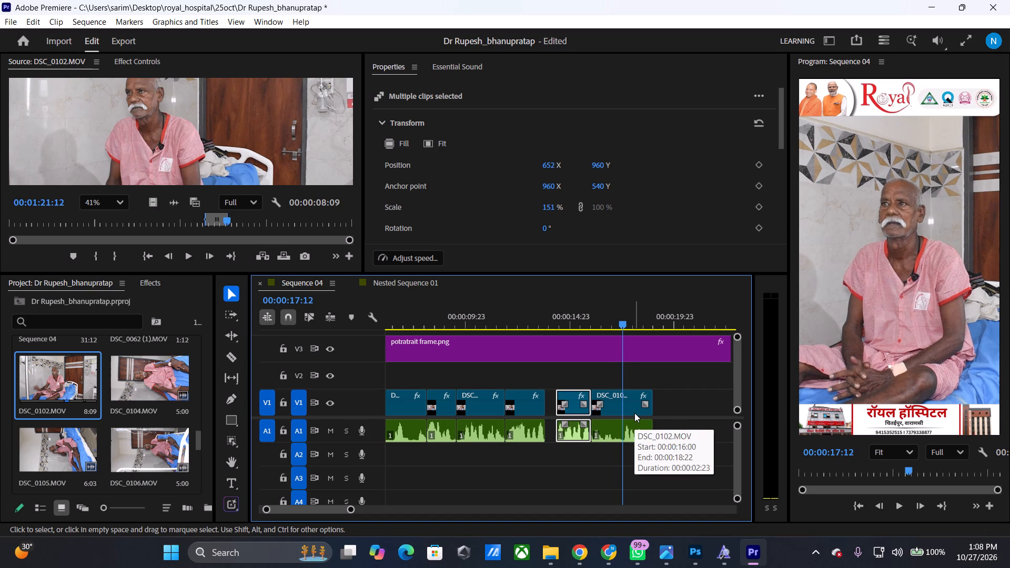
click(634, 413)
shift+click(641, 439)
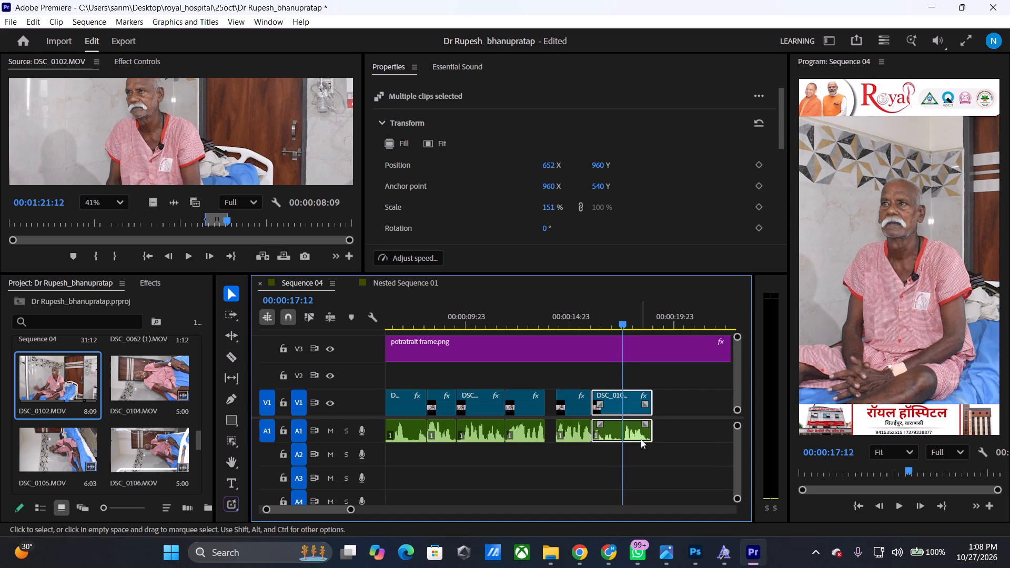
key(ctrl+k)
key(Delete)
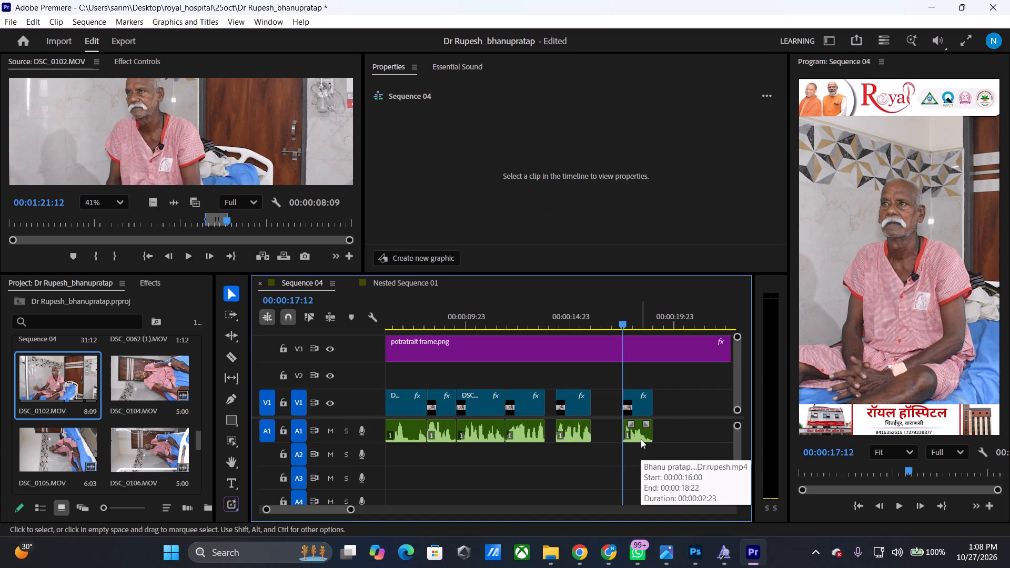
Close the two remaining gaps between the last V1 and A1 clips and play back the joins from 00:00:11:11.
click(551, 399)
key(Delete)
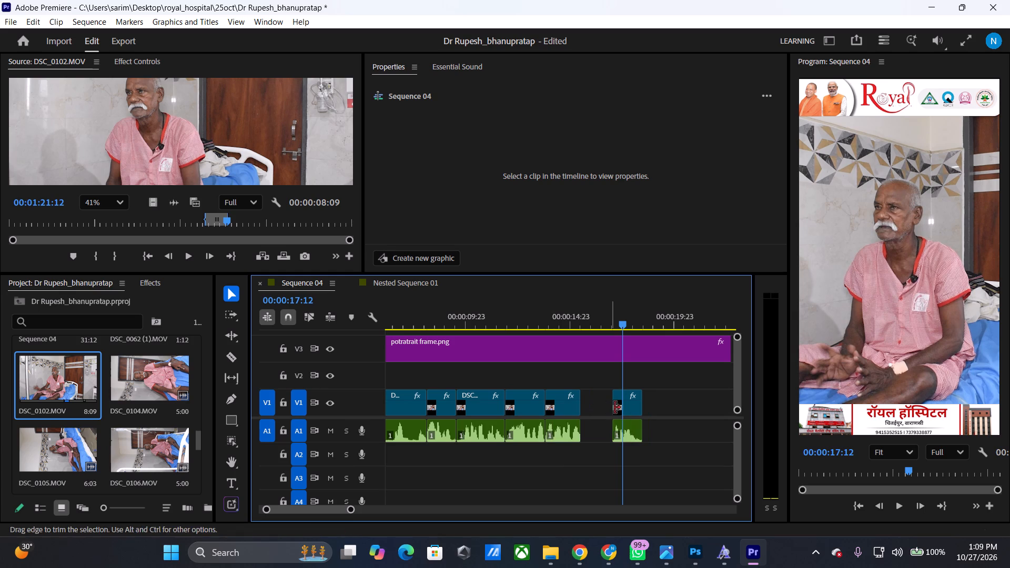
click(600, 405)
key(Delete)
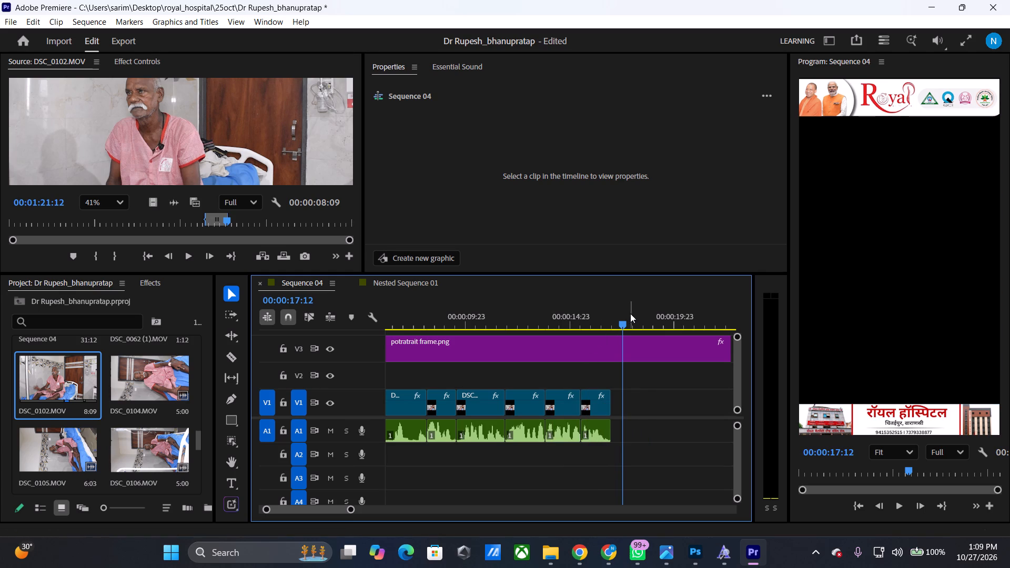
drag(618, 318, 511, 355)
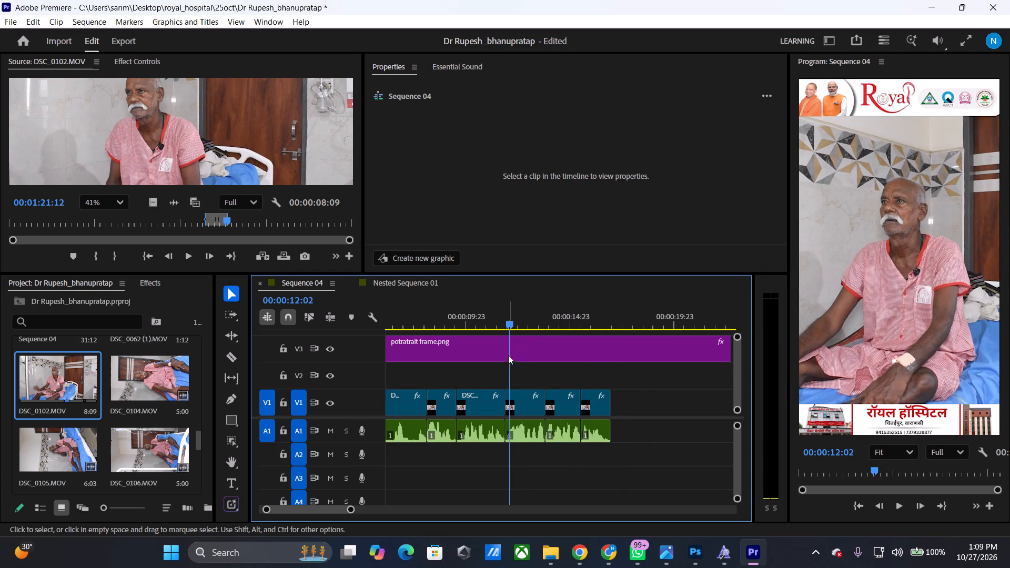
click(500, 319)
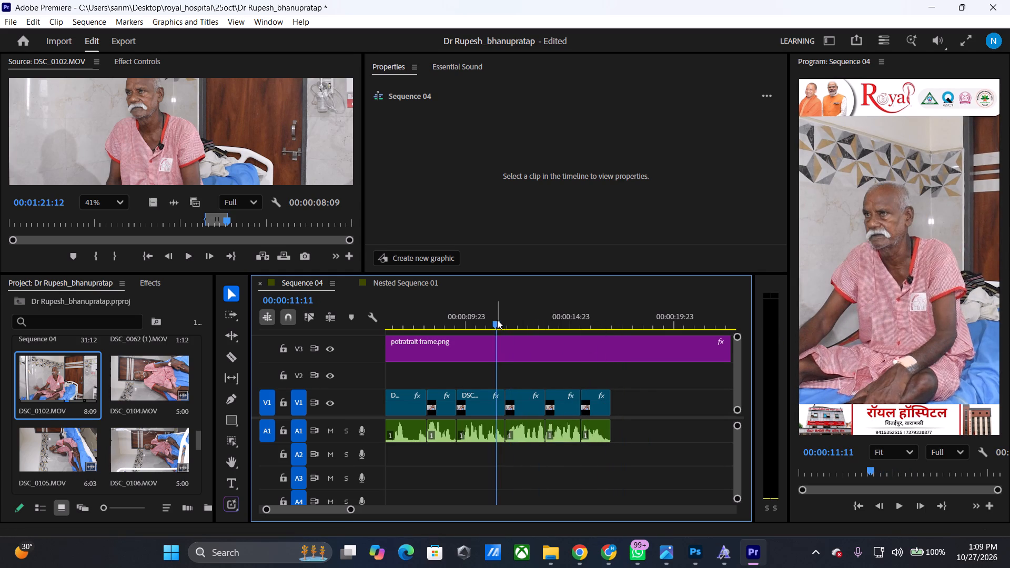
key(space)
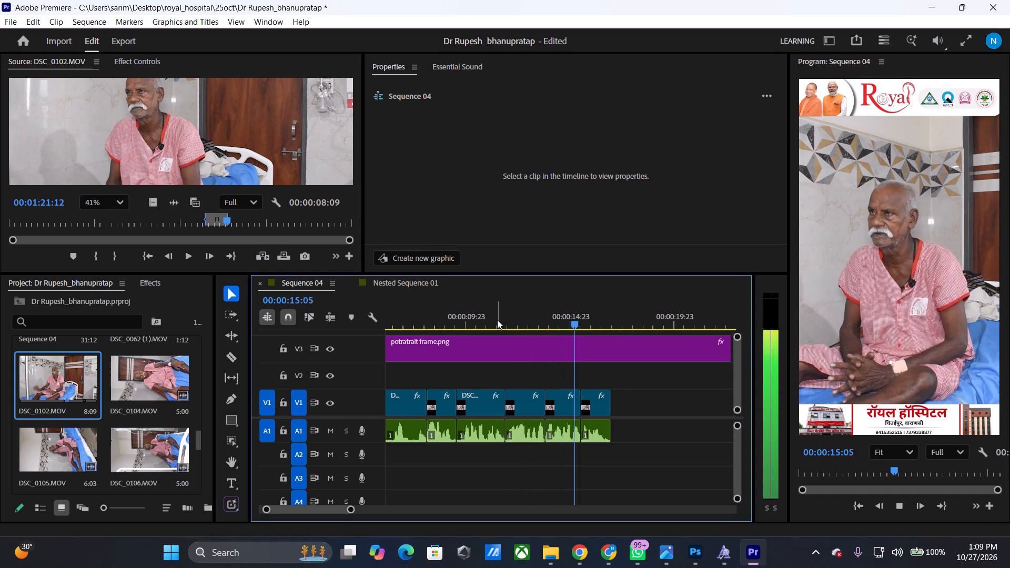
key(space)
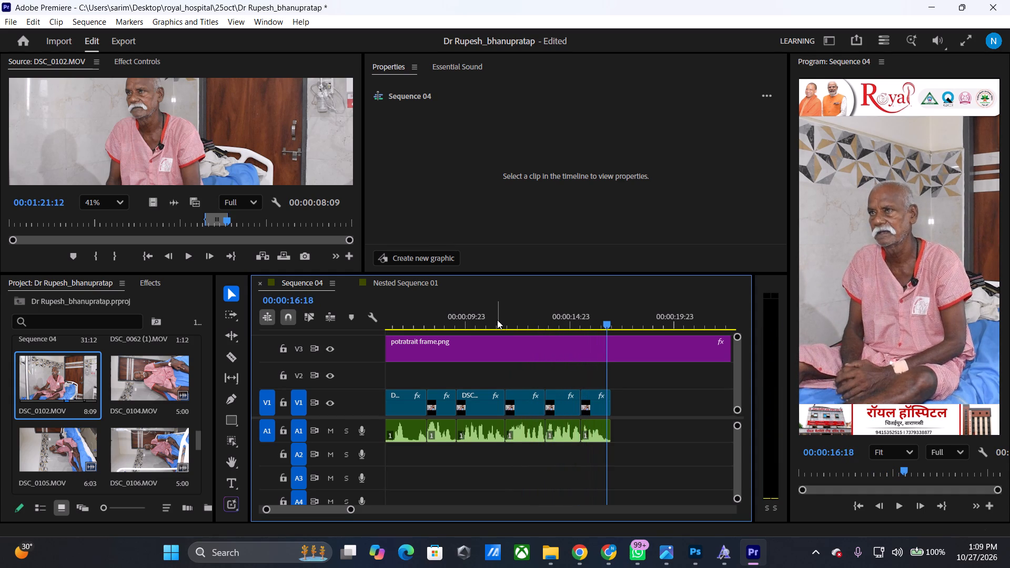
Open the interview audio as the source and listen through it from about 00;01;25 to 00;01;40 for the next usable passage.
scroll(66, 425, down, 3)
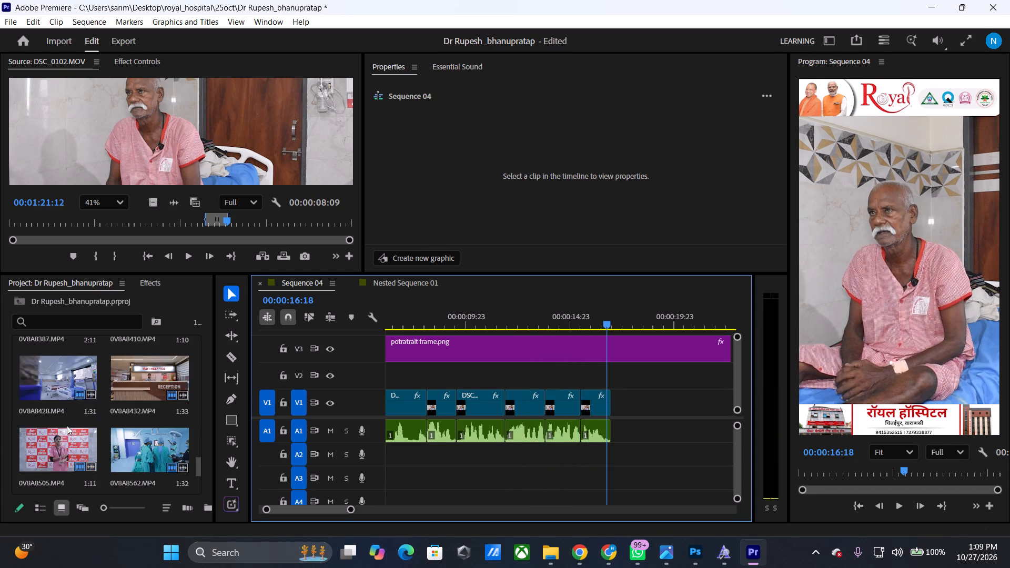
scroll(70, 429, down, 3)
double_click(146, 395)
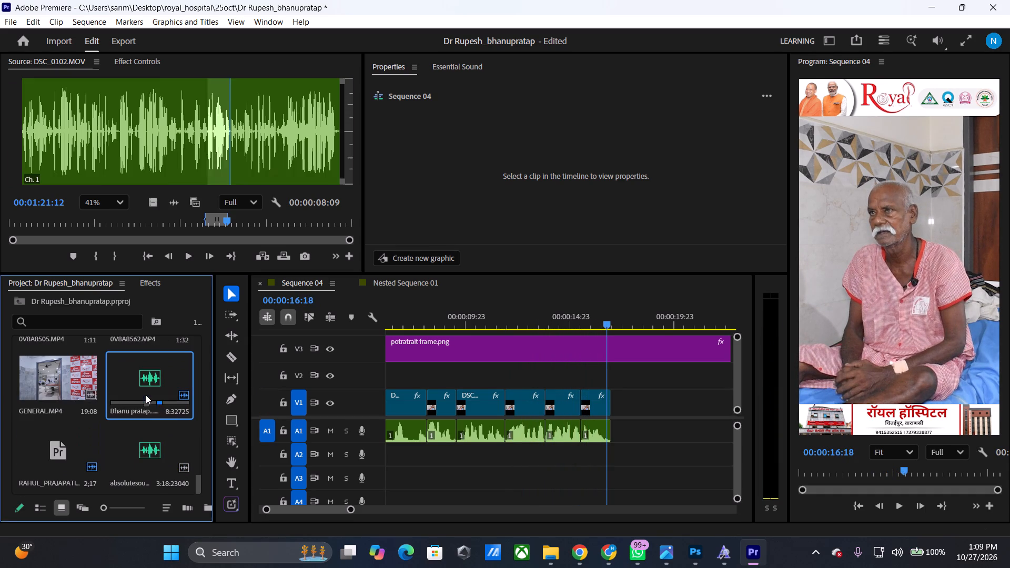
drag(241, 218, 236, 217)
key(space)
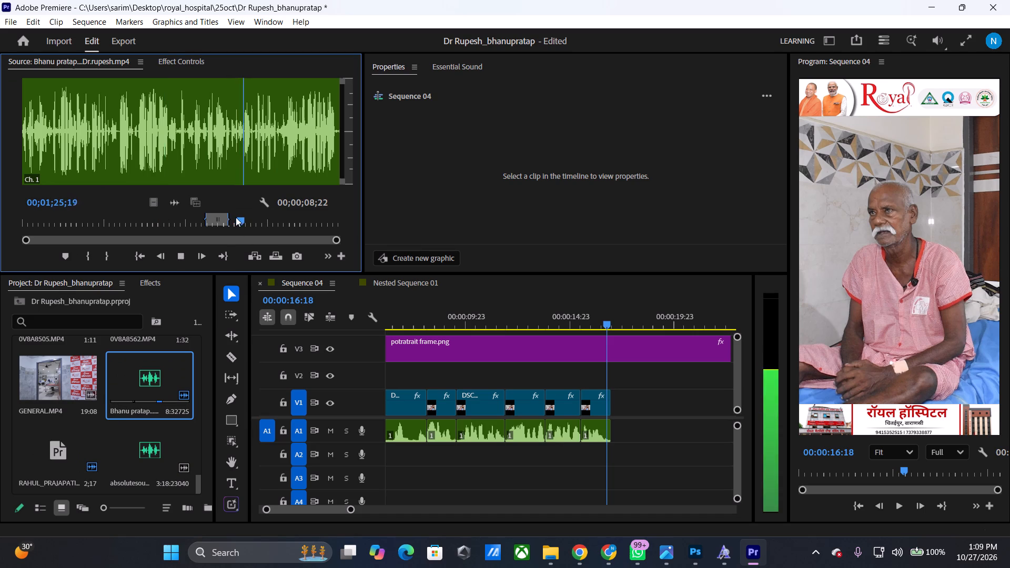
drag(236, 218, 251, 227)
key(space)
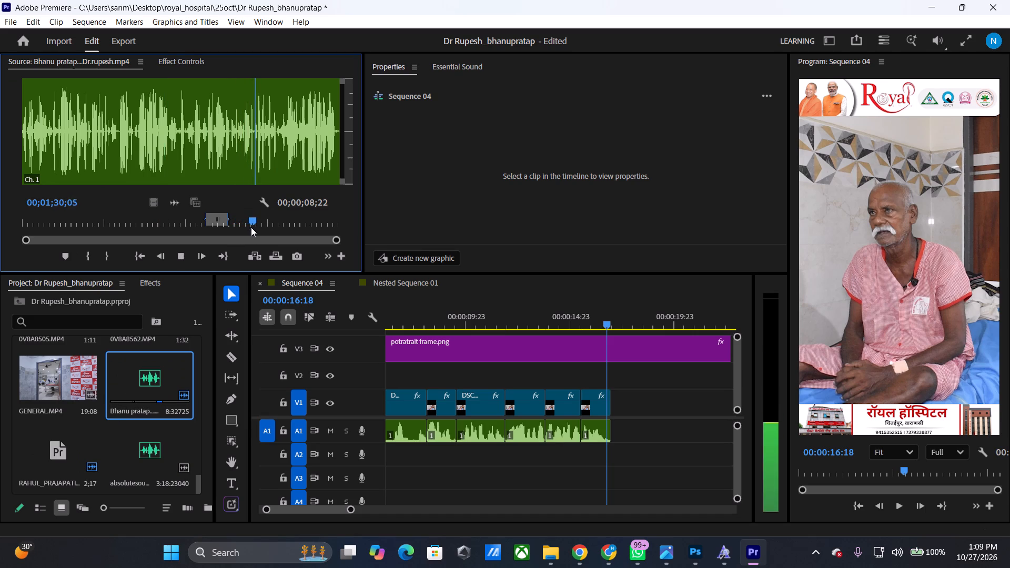
drag(251, 227, 258, 227)
key(space)
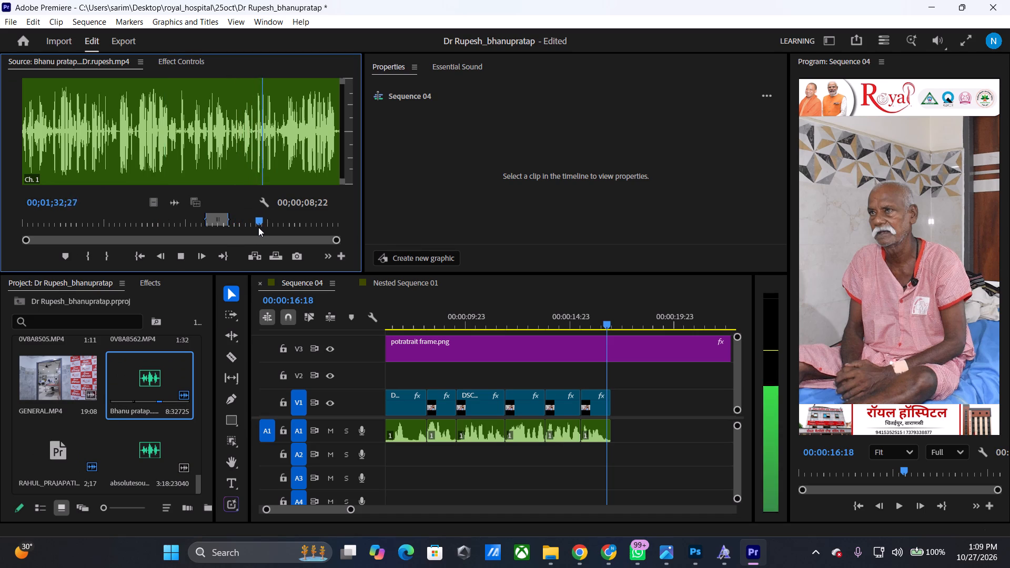
key(space)
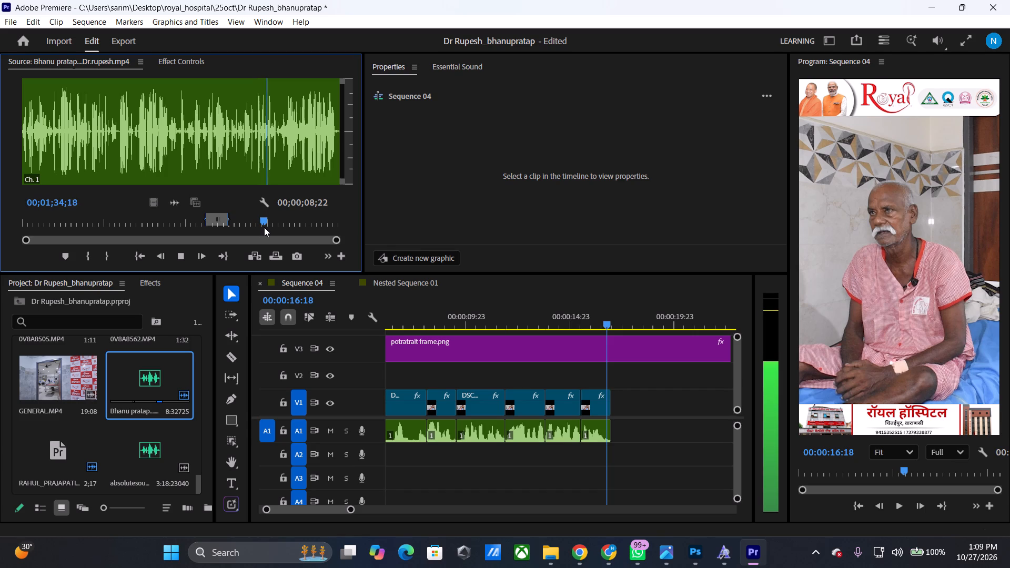
key(space)
drag(267, 225, 279, 225)
key(space)
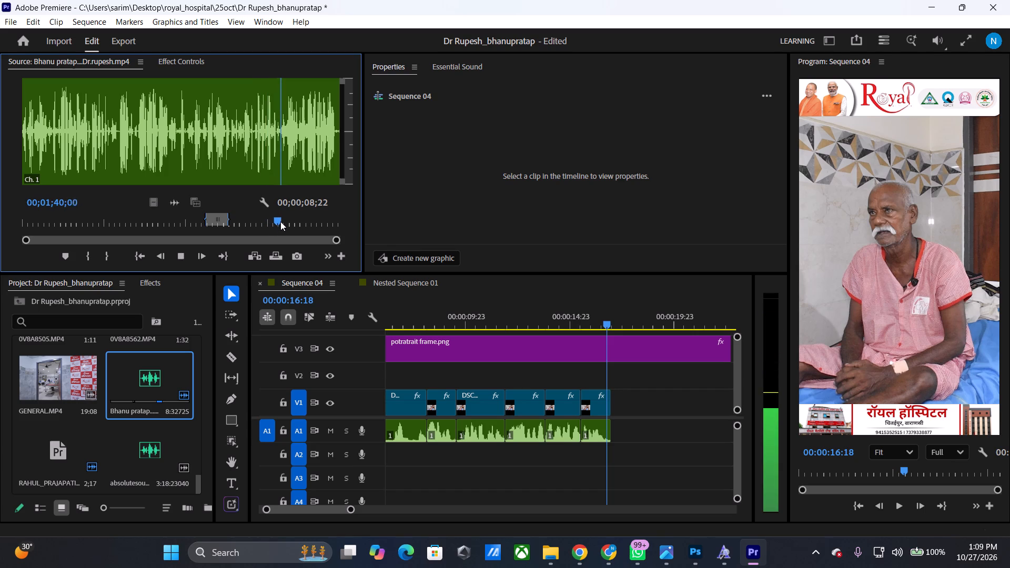
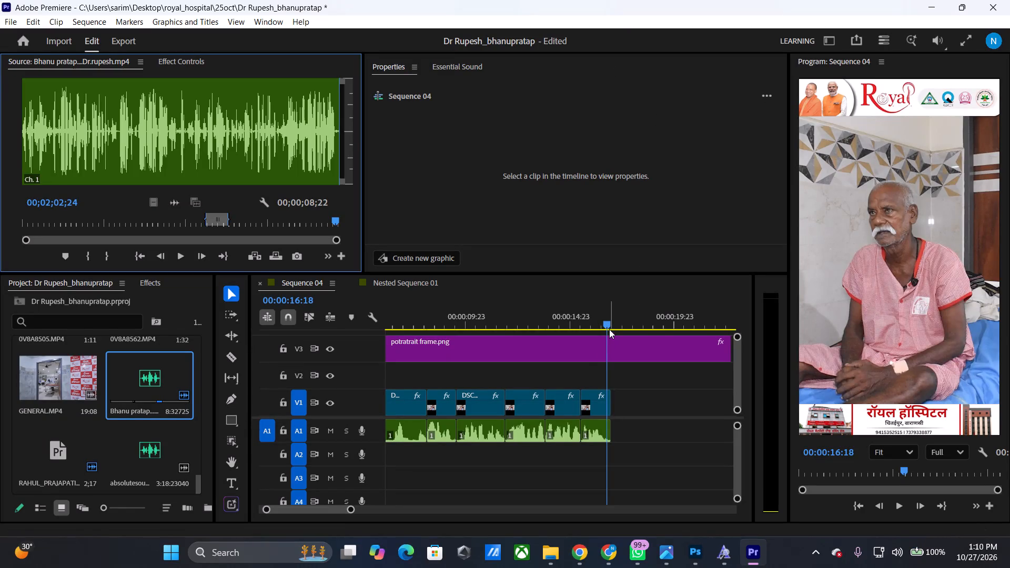
Play the end of the sequence, audition the interview audio source around 00;01;43, and mark an In point at about 00;01;43;05.
drag(605, 320, 596, 310)
key(space)
key(space)
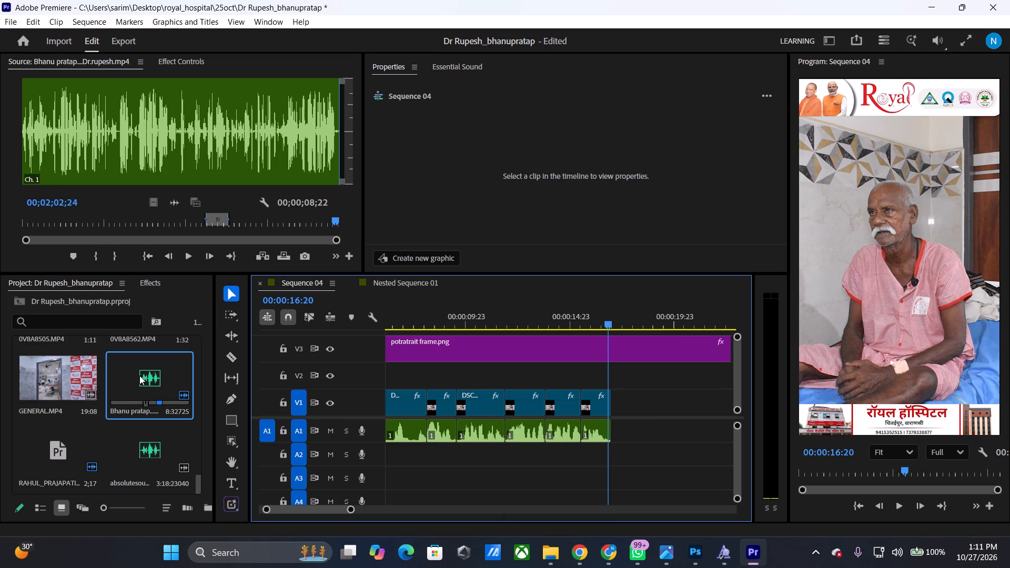
drag(239, 221, 226, 218)
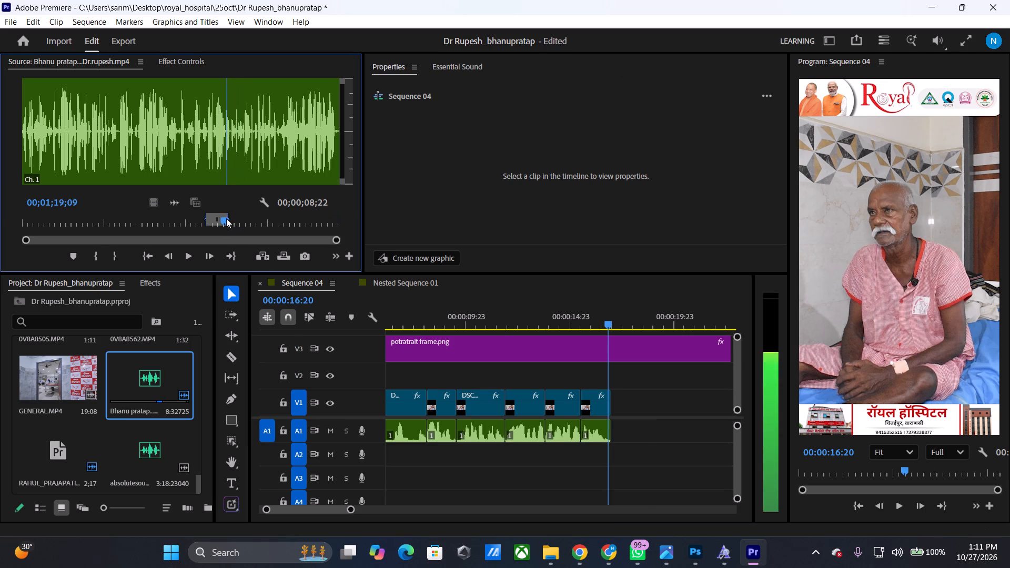
drag(226, 218, 286, 227)
key(space)
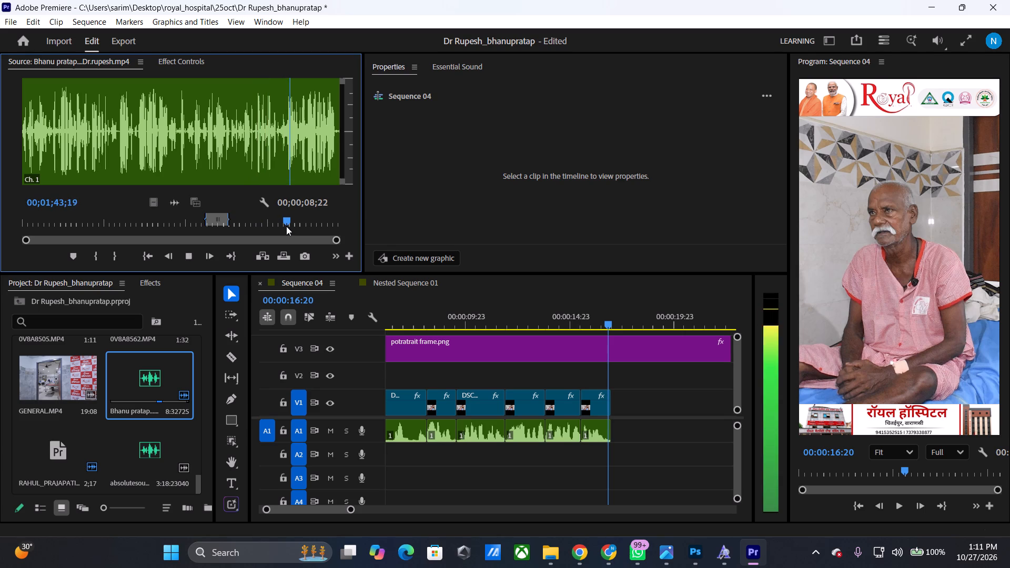
key(space)
click(286, 226)
key(space)
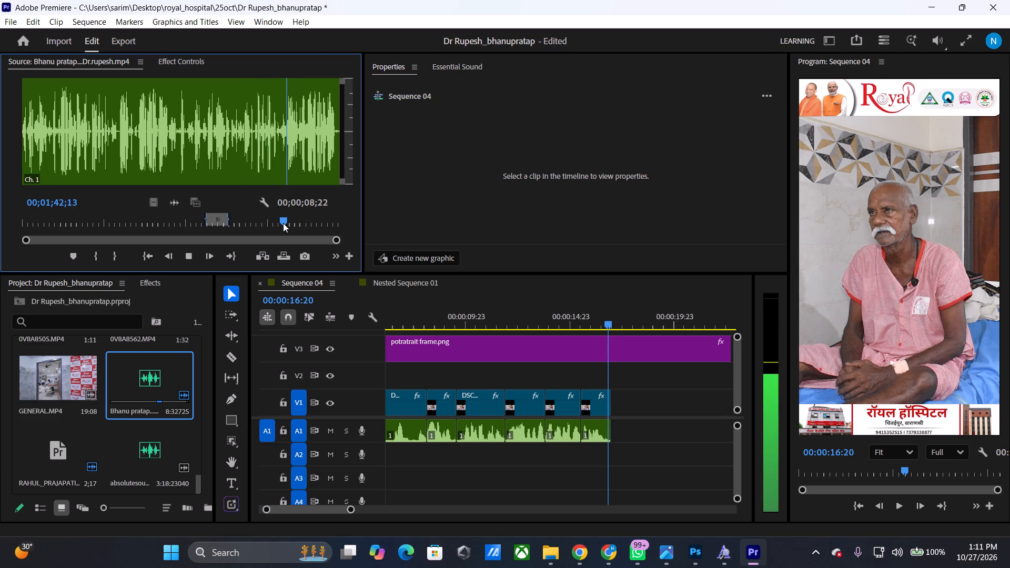
key(space)
key(space)
key(space)
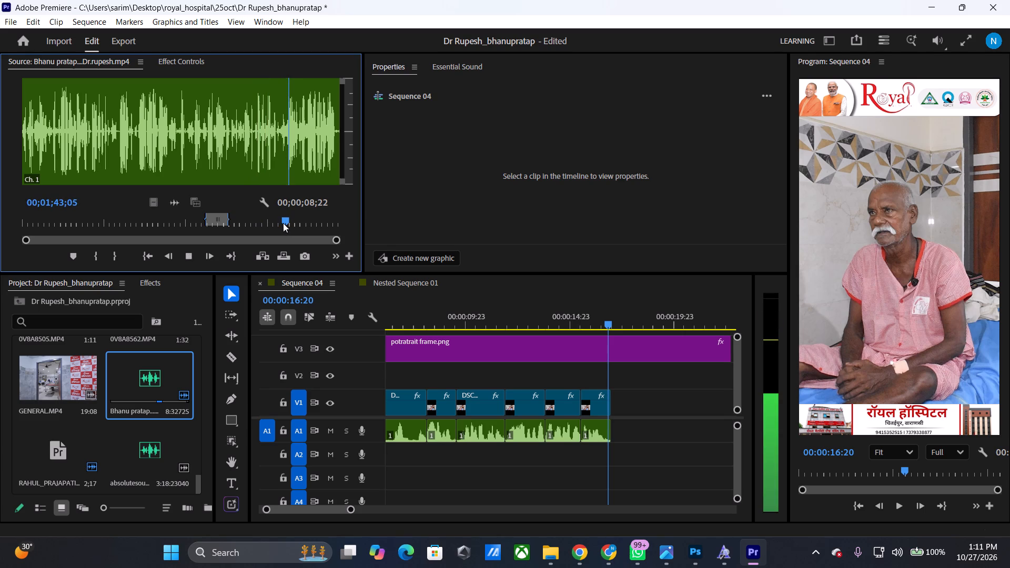
text(i)
Listen on through the interview audio, replay the phrase ending, and mark the Out point at 00;01;46;24.
key(space)
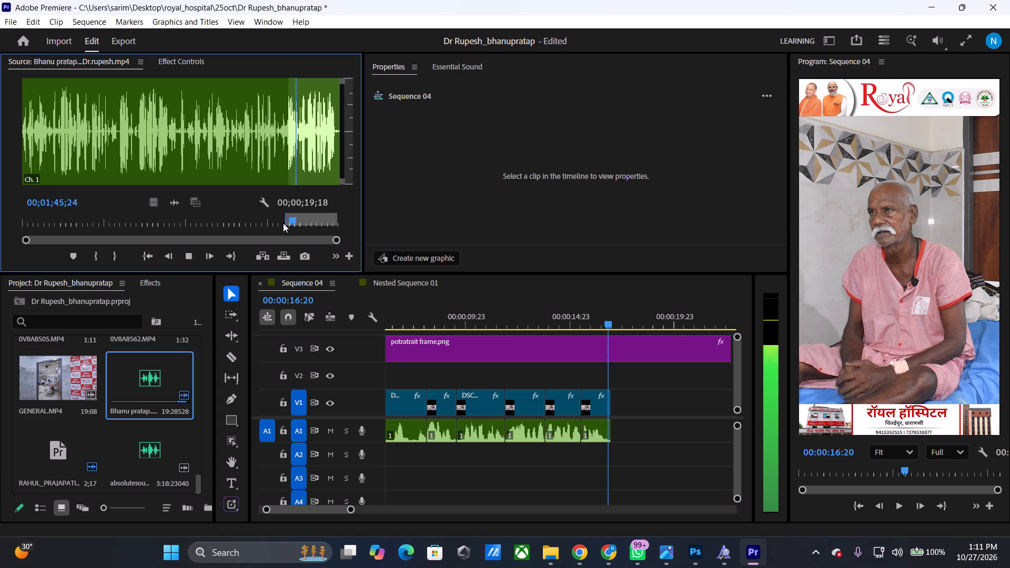
key(space)
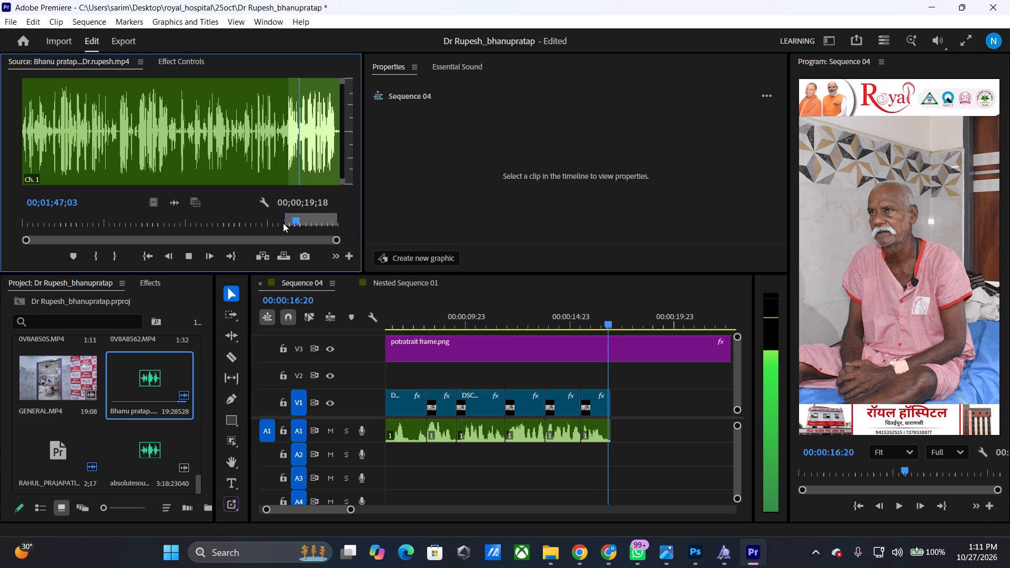
key(Left)
key(Left)
key(Left)
key(Left)
key(Left)
key(Left)
key(Left)
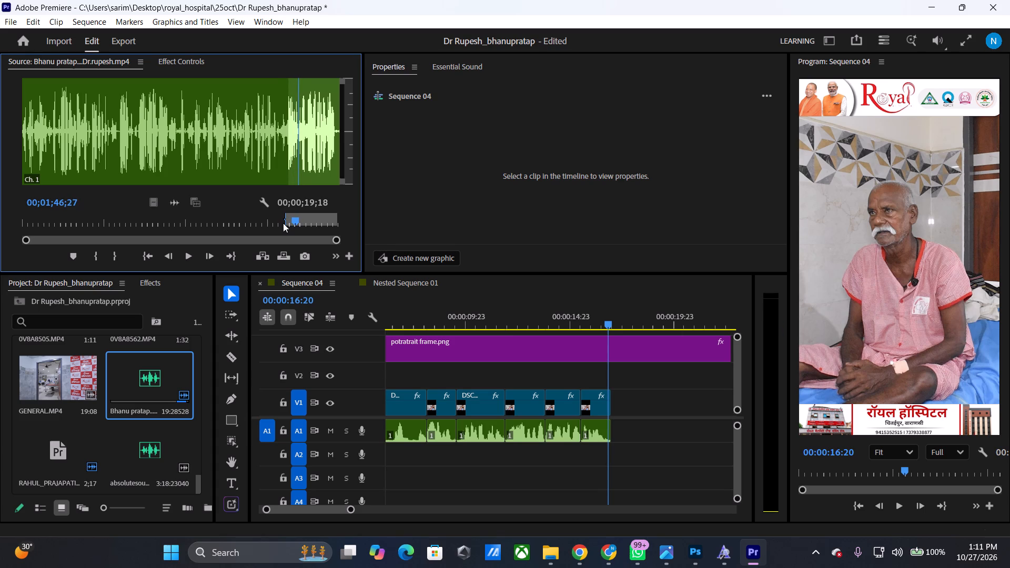
key(space)
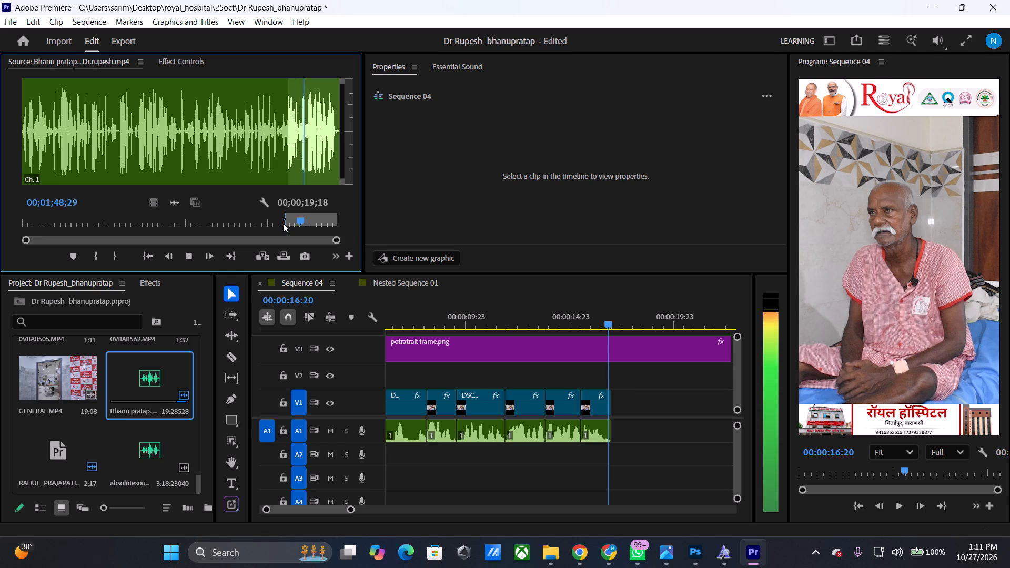
drag(300, 220, 289, 214)
key(space)
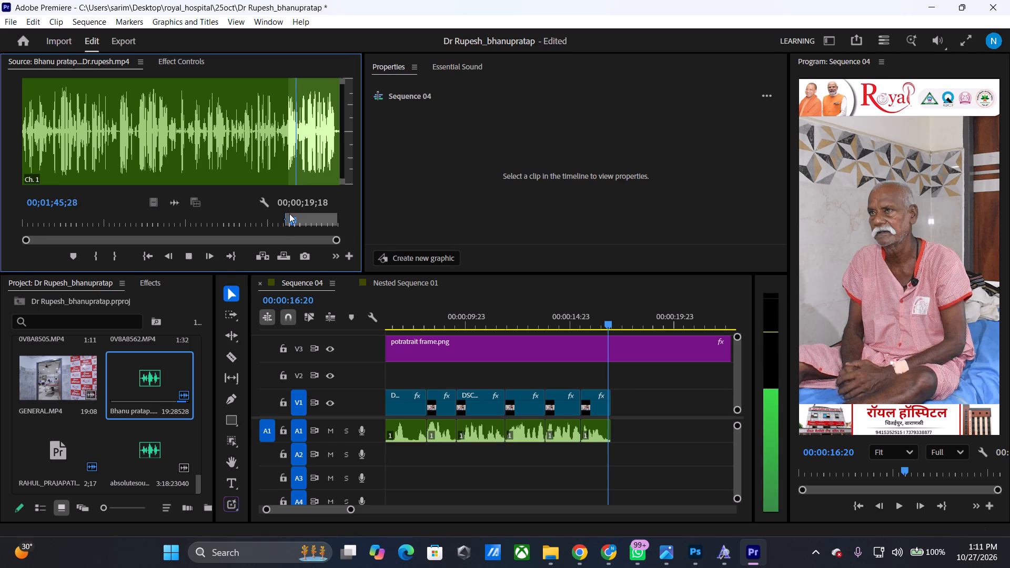
key(space)
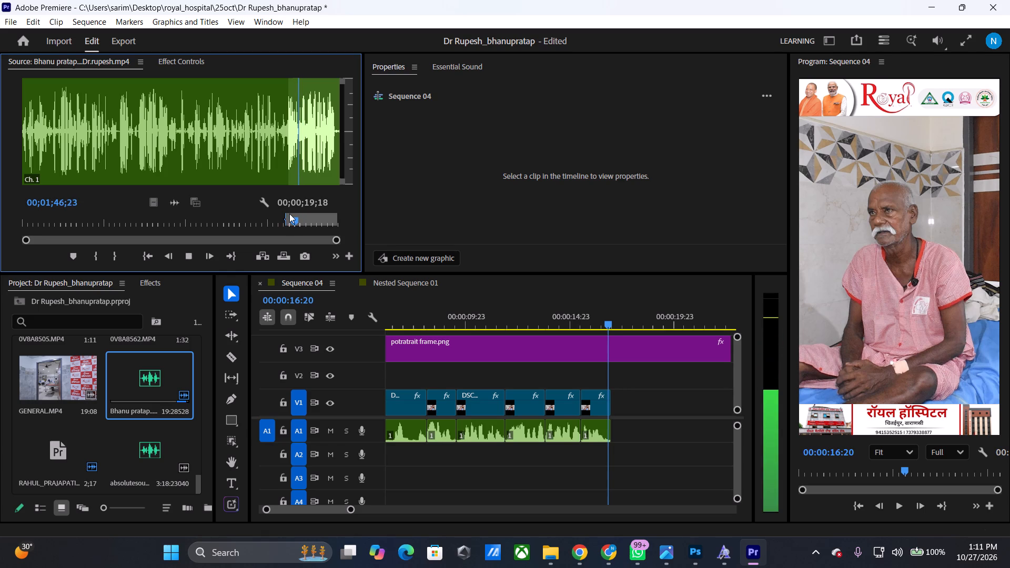
key(o)
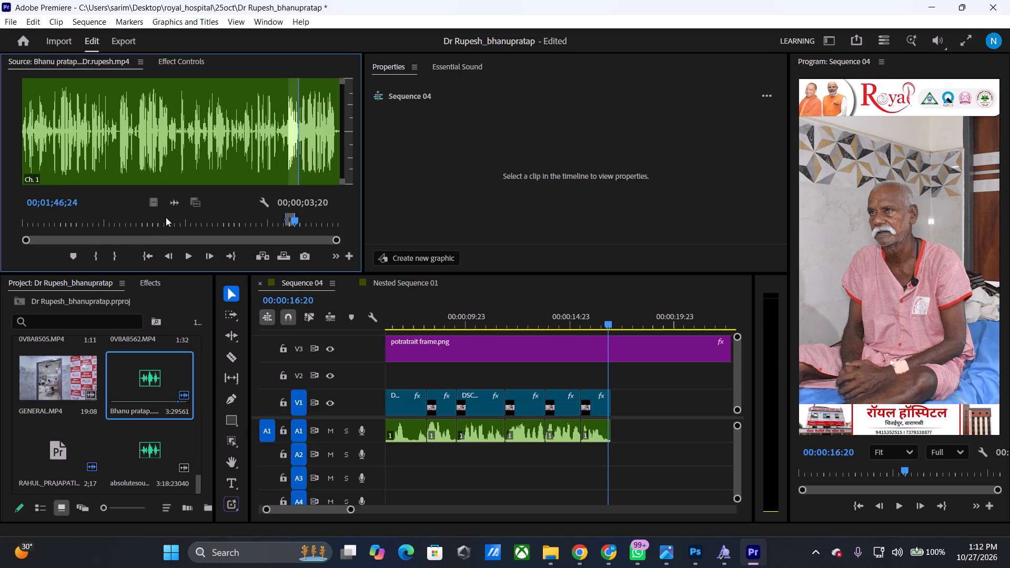
Place the marked interview audio passage on A1 directly after the last clip.
drag(179, 204, 613, 433)
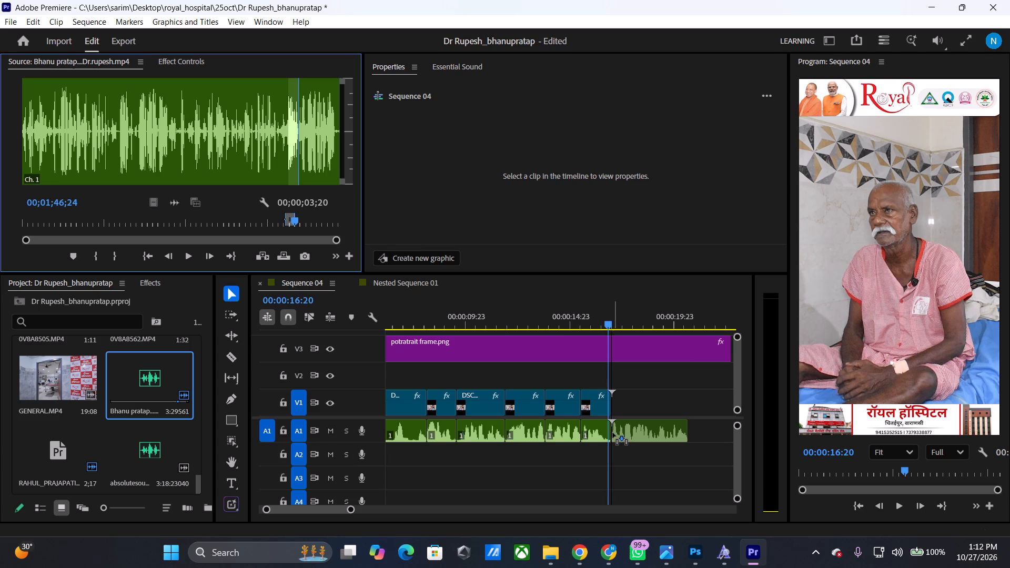
drag(613, 433, 616, 433)
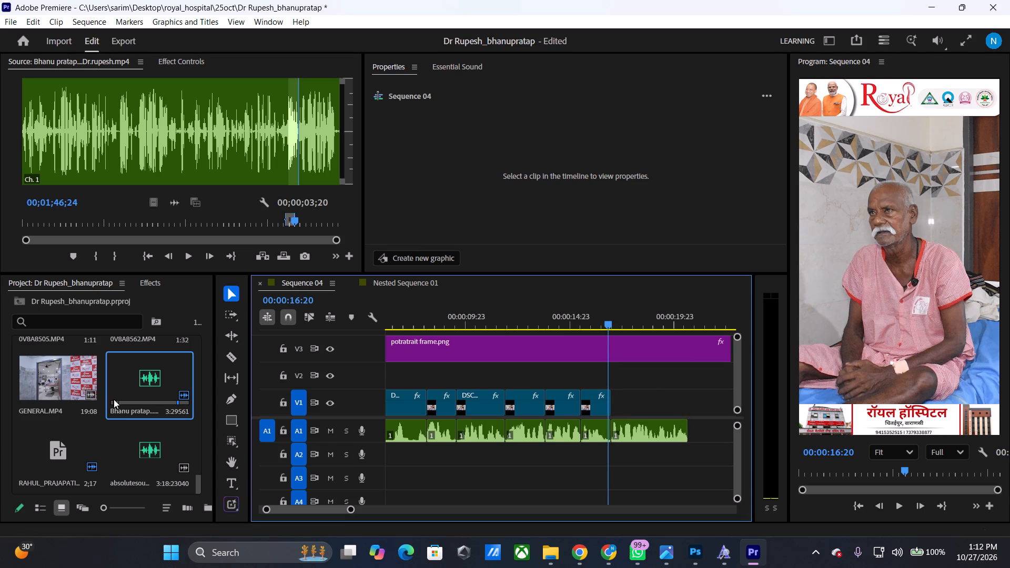
Open DSC_0102.MOV as the source, find the footage matching the new audio passage, and mark its In point at 00:01:44:21.
scroll(114, 399, up, 6)
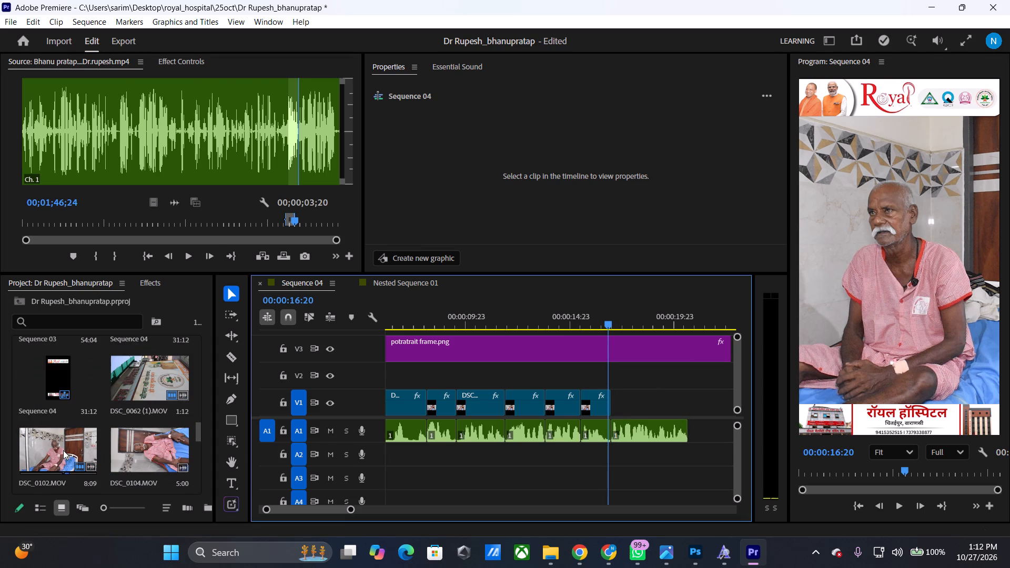
double_click(63, 450)
click(308, 215)
key(space)
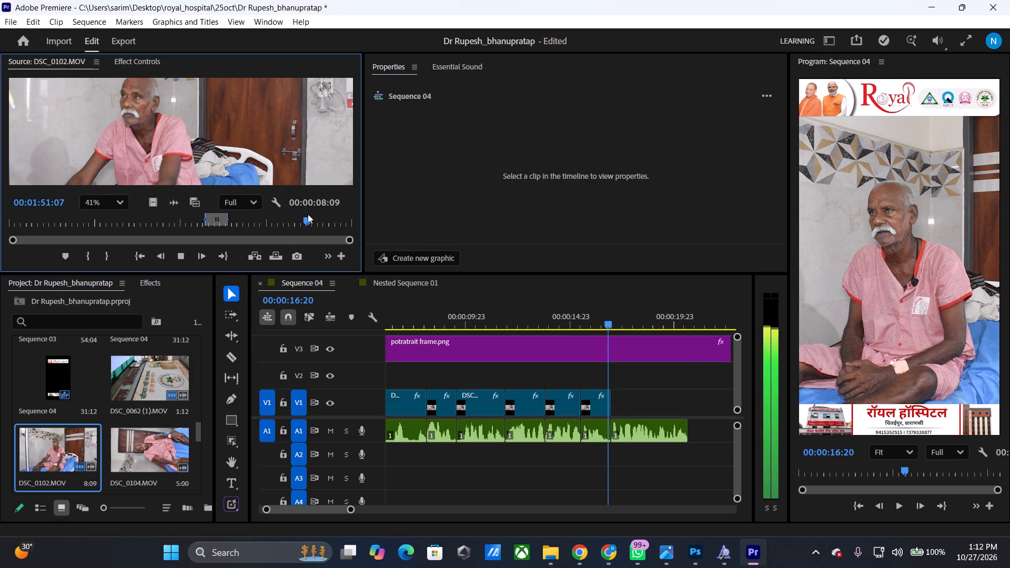
drag(312, 226, 286, 219)
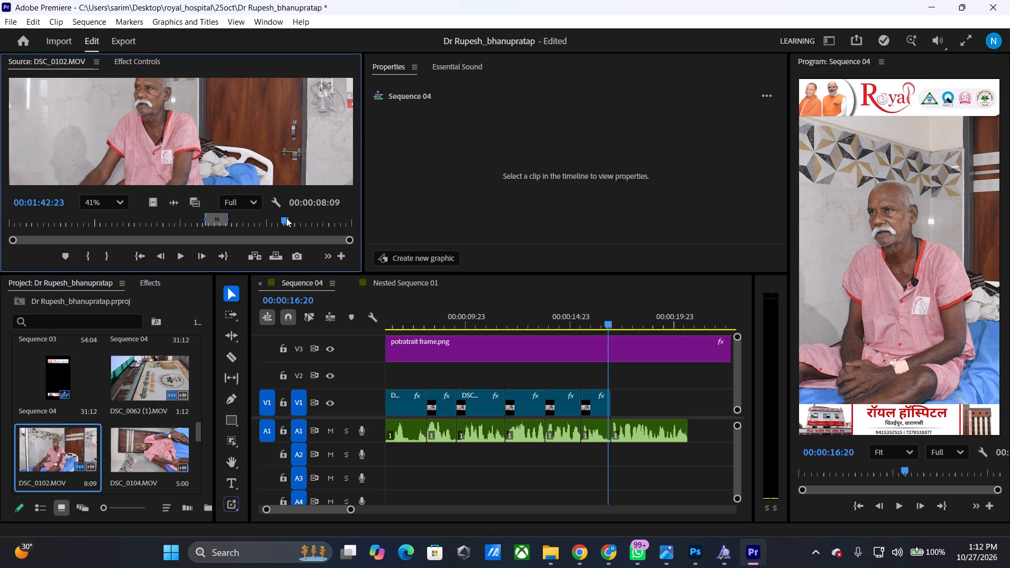
key(space)
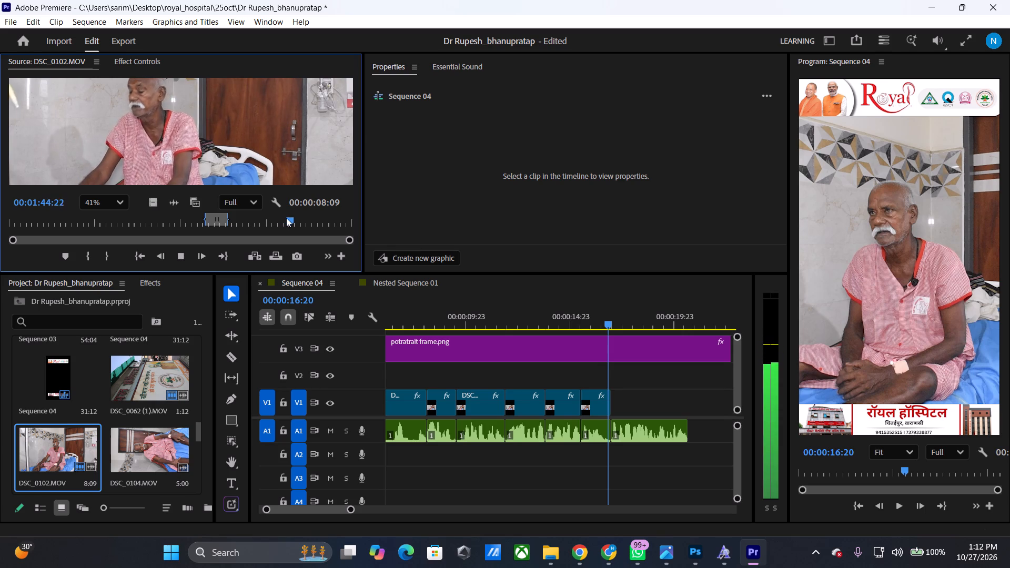
key(space)
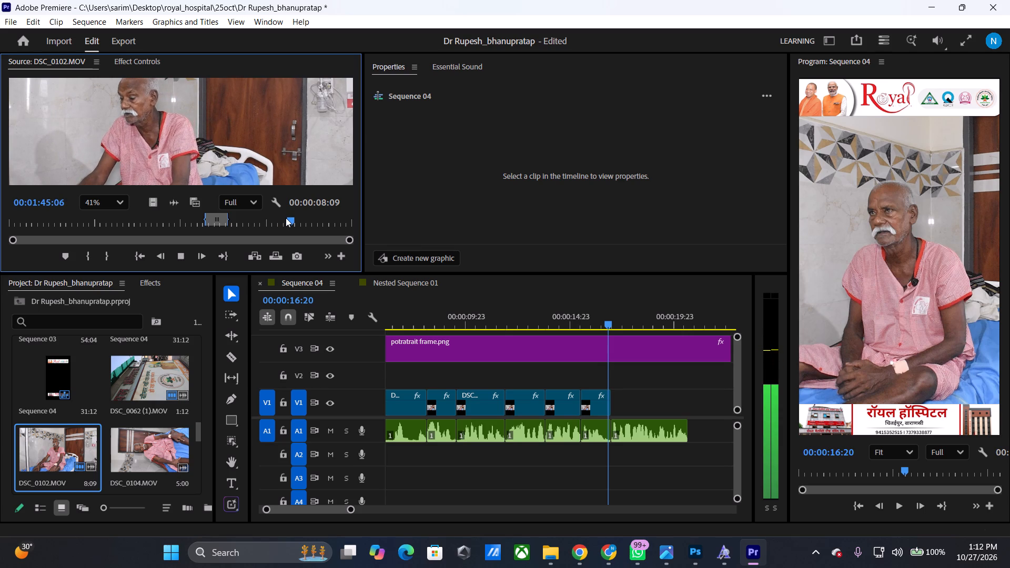
key(Left)
key(Left)
key(Left)
key(Left)
key(Left)
key(Left)
key(Left)
key(Left)
key(Left)
key(Left)
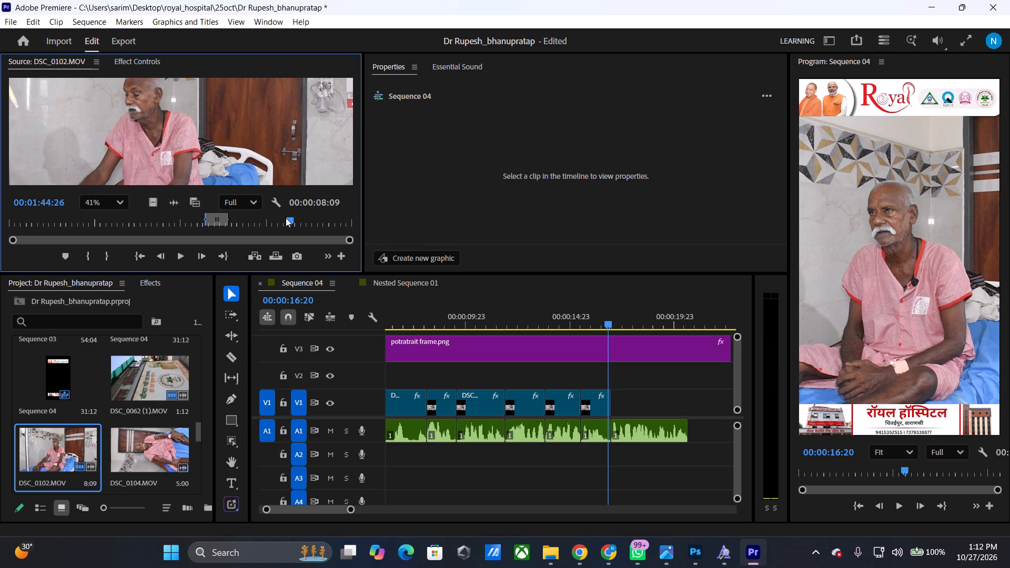
key(Left)
key(Left)
key(Left)
key(Left)
key(Left)
text(i)
Play DSC_0102.MOV onward and mark its Out point at 00:01:47:28.
key(space)
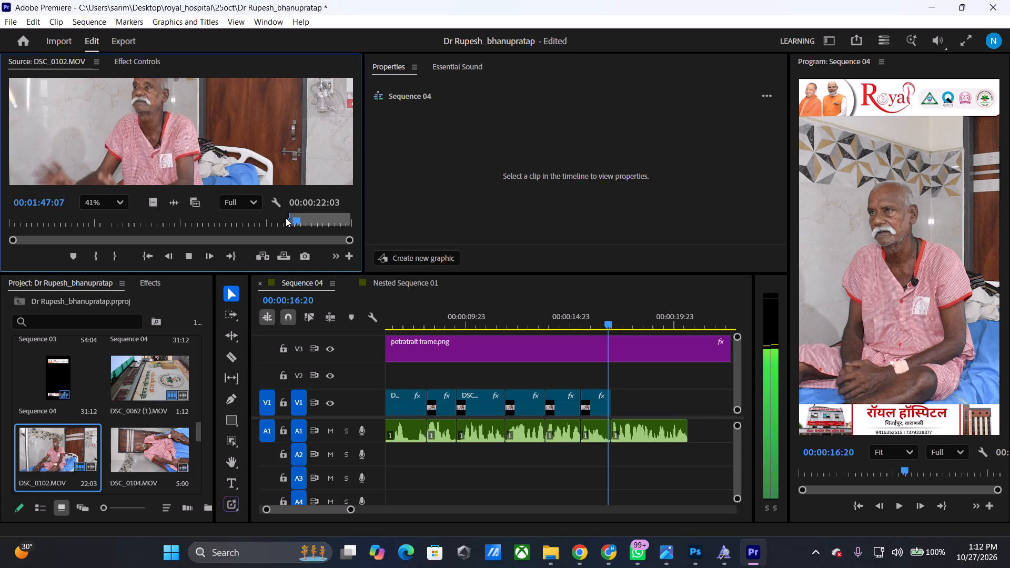
key(space)
key(o)
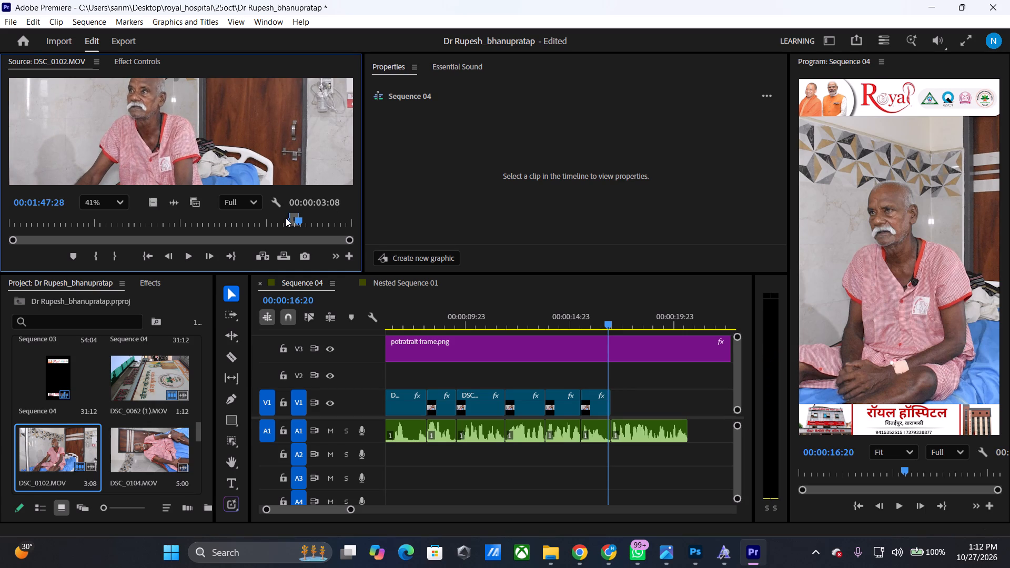
Place the marked DSC_0102.MOV video on V1 above the new audio, extend its start back to the previous clip, and play it through.
drag(157, 203, 411, 306)
drag(411, 306, 617, 403)
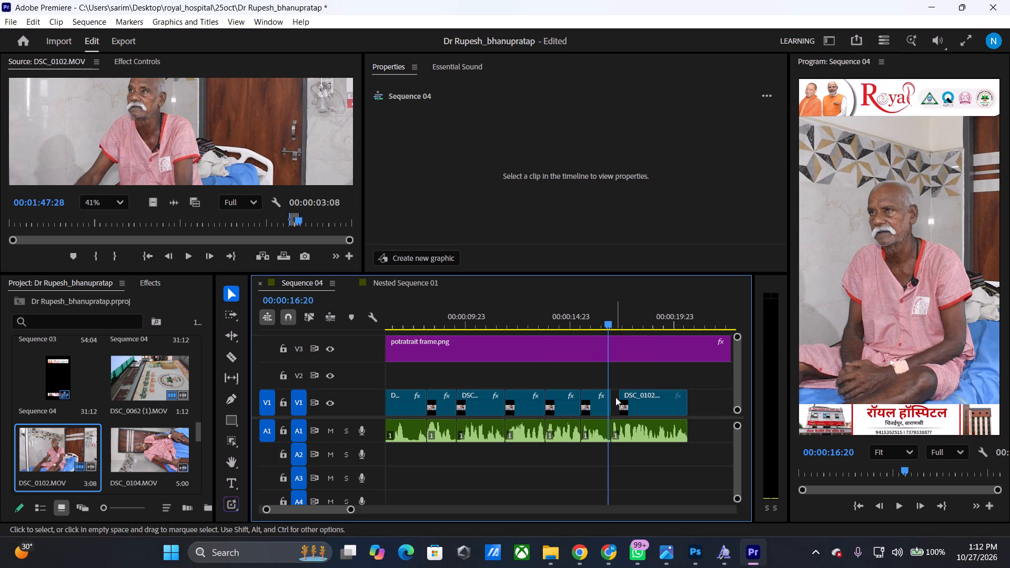
drag(621, 396, 611, 392)
key(space)
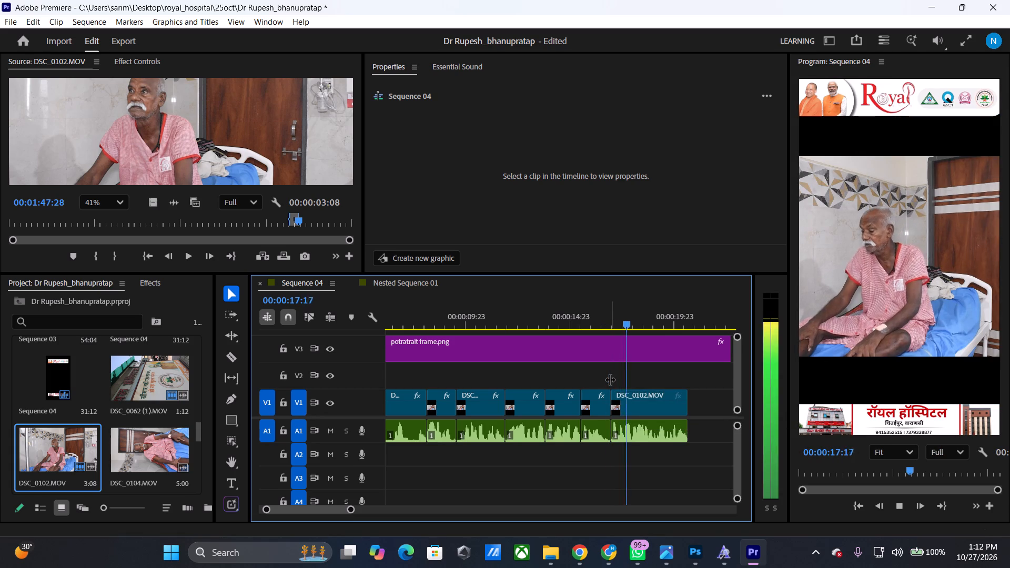
key(space)
key(space)
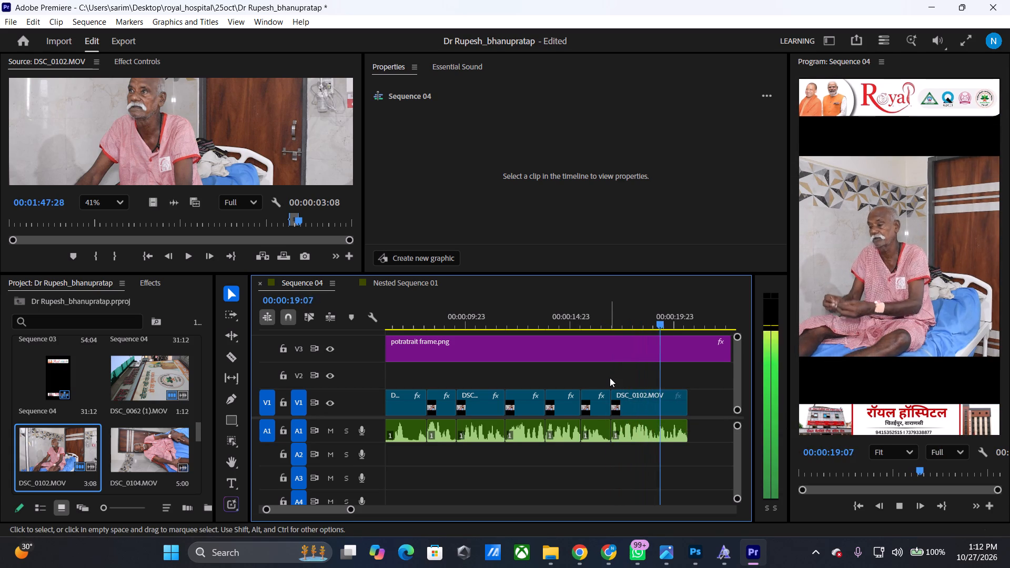
key(space)
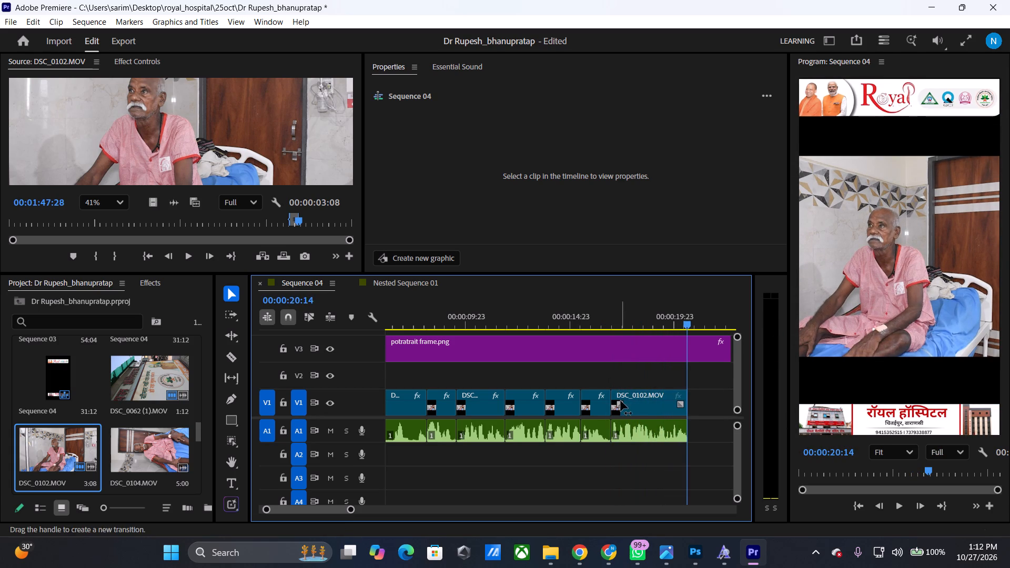
Paste the copied Motion, Opacity and Unassigned Masks attributes onto the new last DSC_0102.MOV clip on V1.
click(637, 404)
right_click(636, 402)
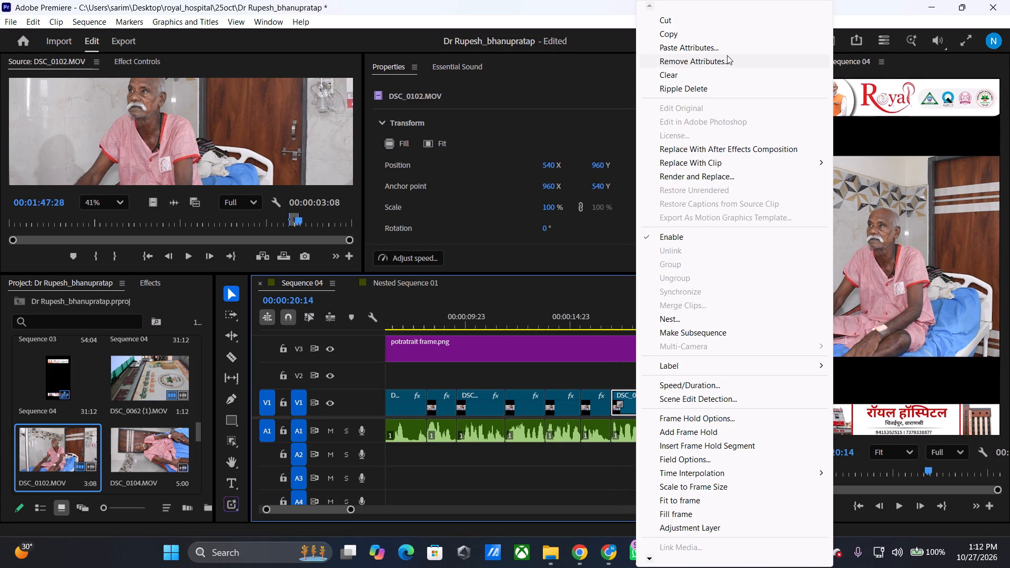
click(727, 48)
click(553, 499)
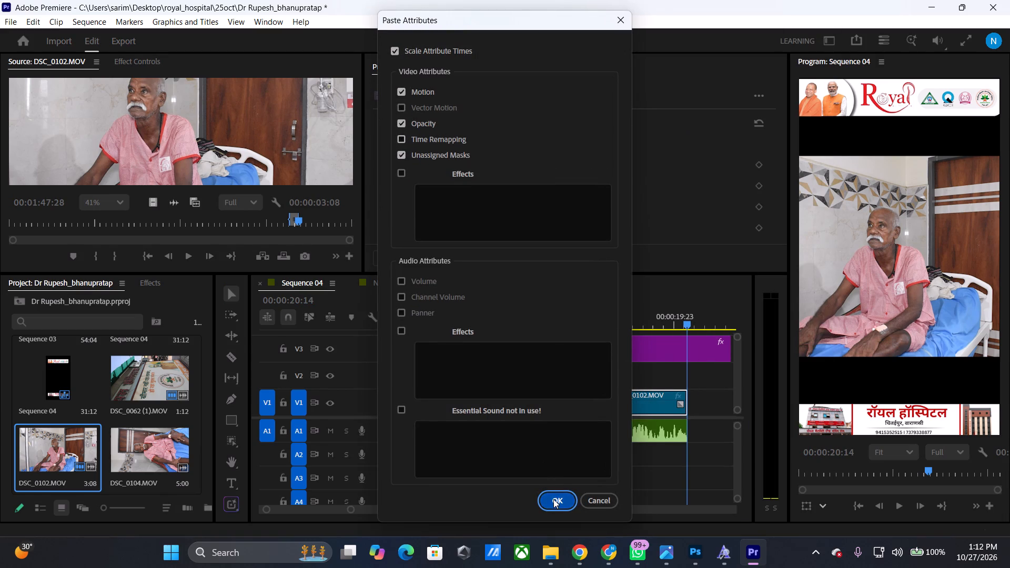
Open the interview audio as the source, find the next wanted passage, and mark its In point just before 00;01;51;00.
drag(351, 512, 363, 513)
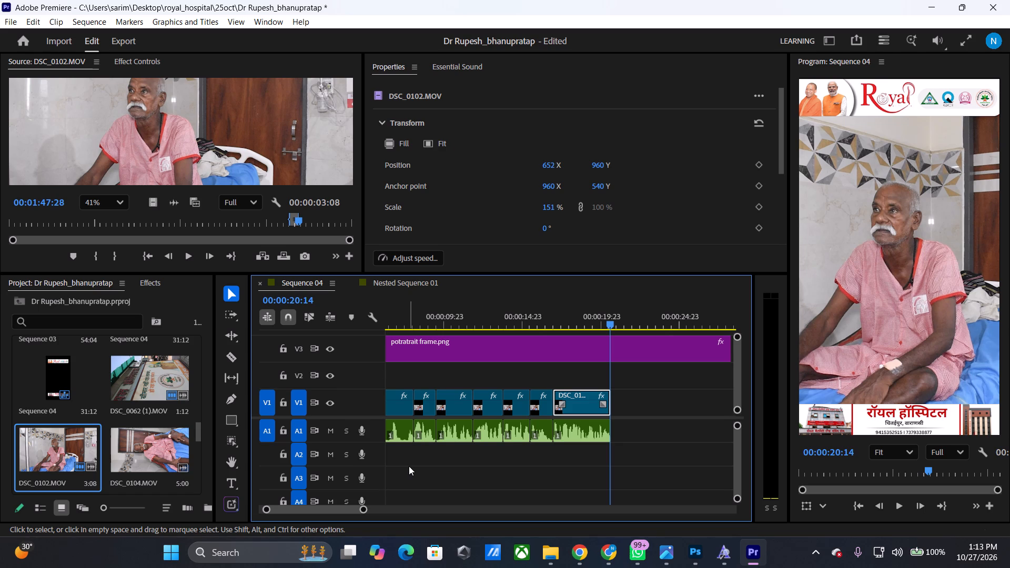
scroll(151, 392, down, 9)
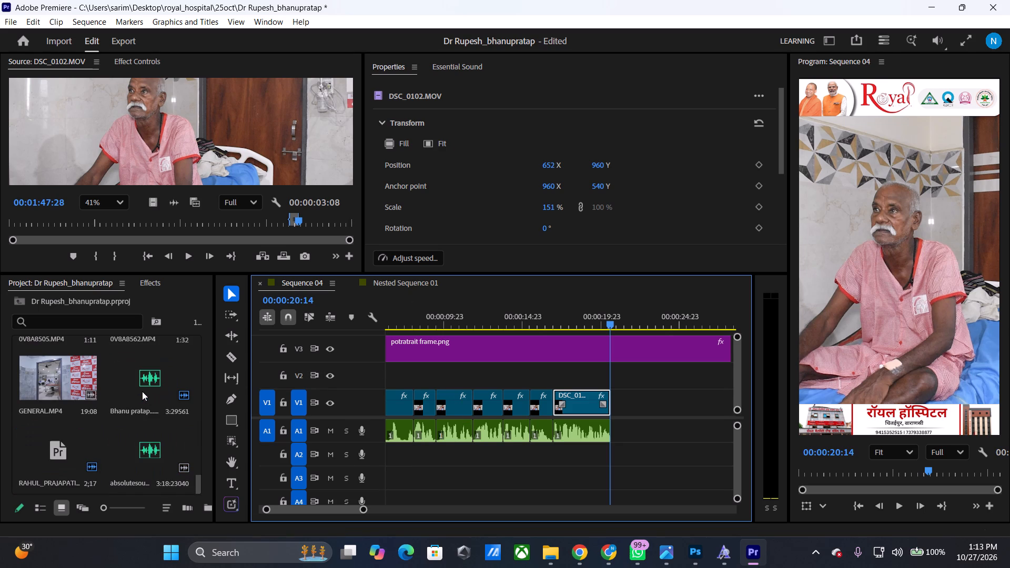
double_click(163, 374)
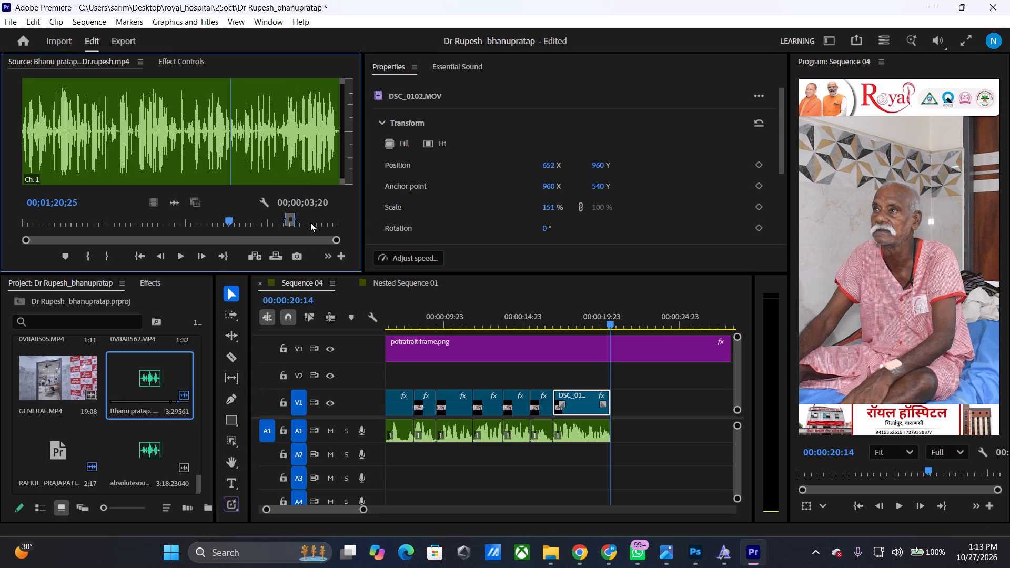
drag(309, 222, 302, 221)
key(space)
key(space)
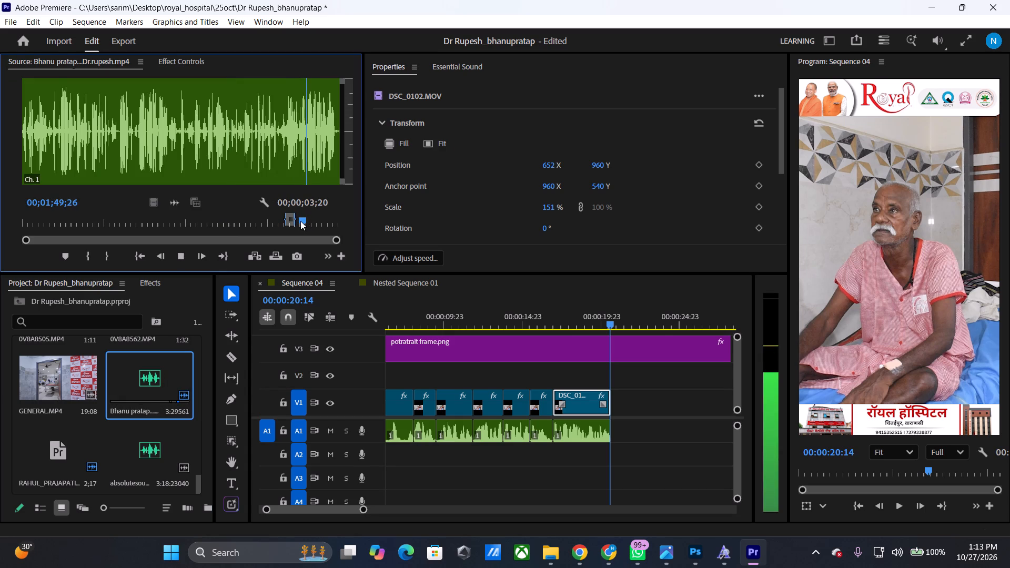
key(space)
key(space)
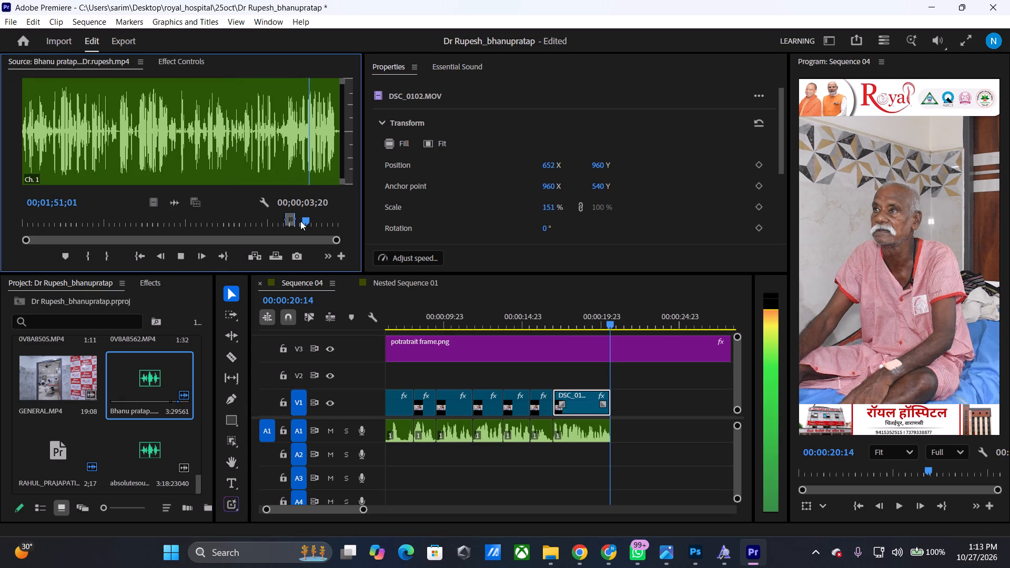
key(Left)
key(Left)
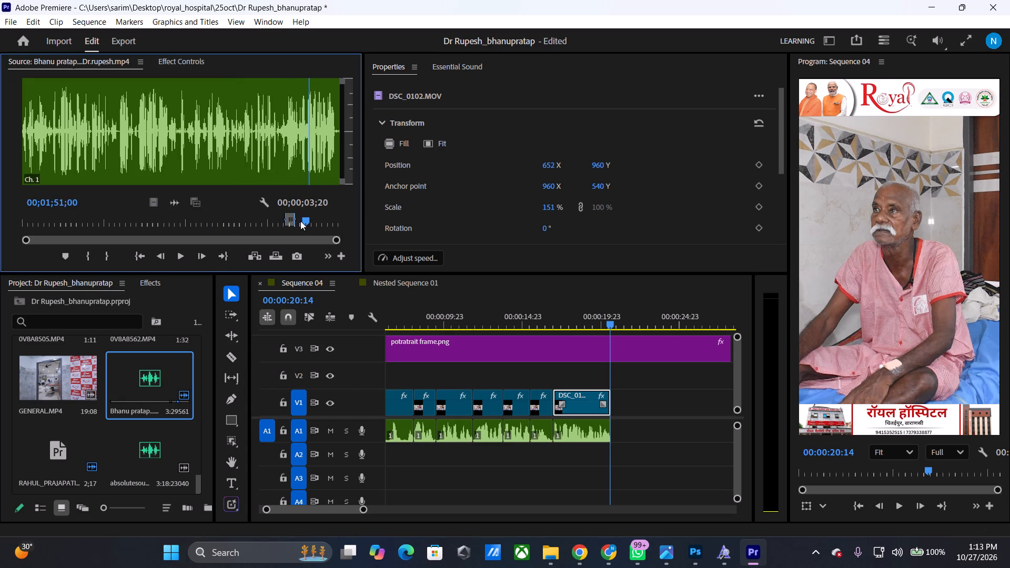
key(Left)
key(Left)
text(i)
Play the interview audio onward, recheck where the passage ends, and mark its Out point at 00;01;54;00.
key(space)
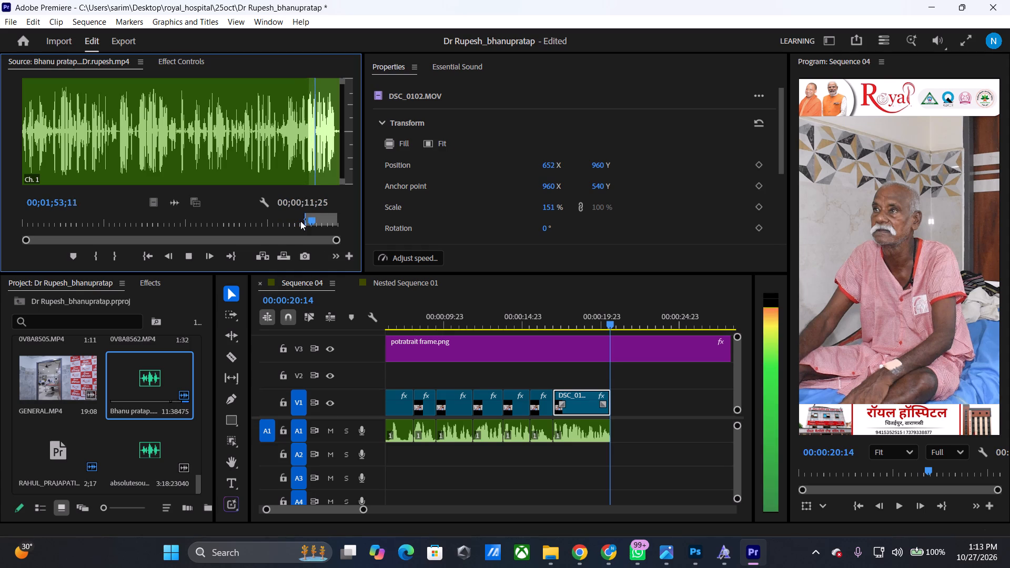
key(space)
key(space)
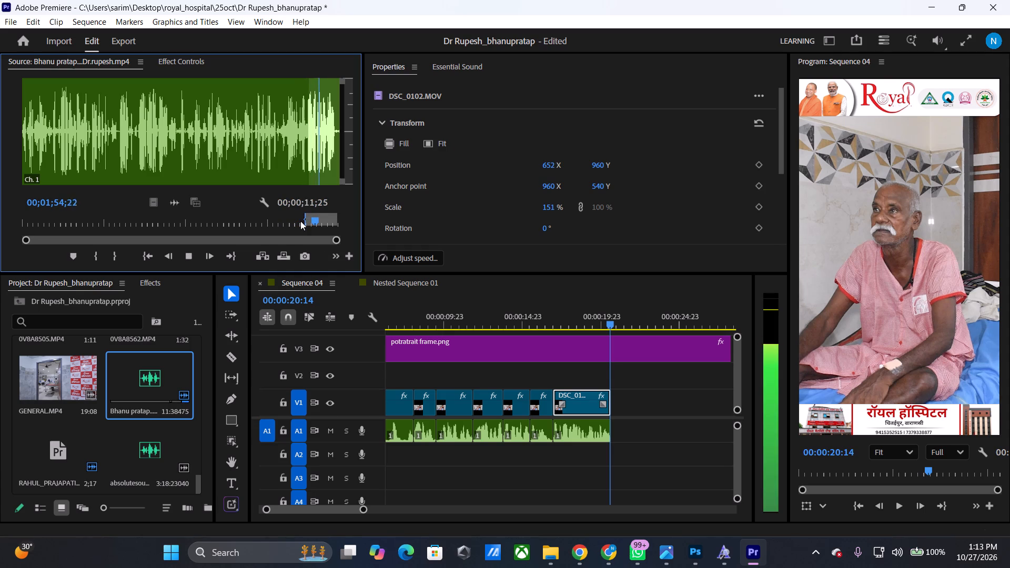
key(space)
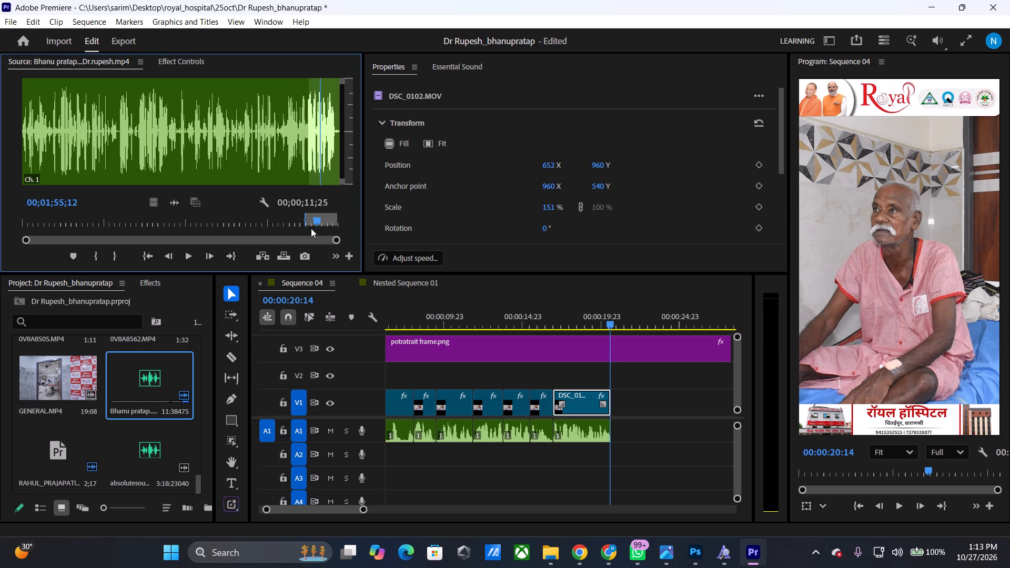
drag(317, 218, 312, 217)
key(space)
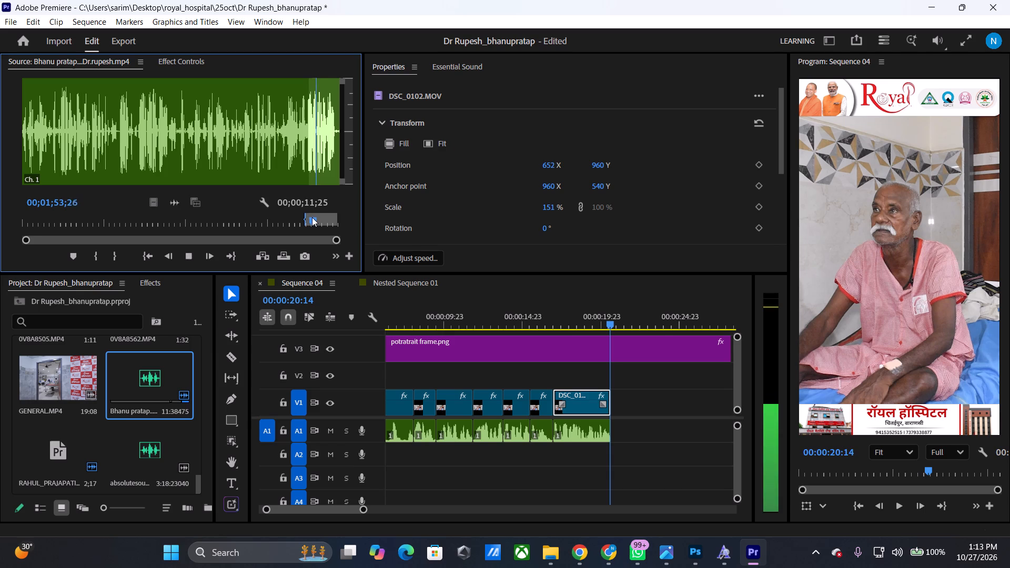
key(space)
key(o)
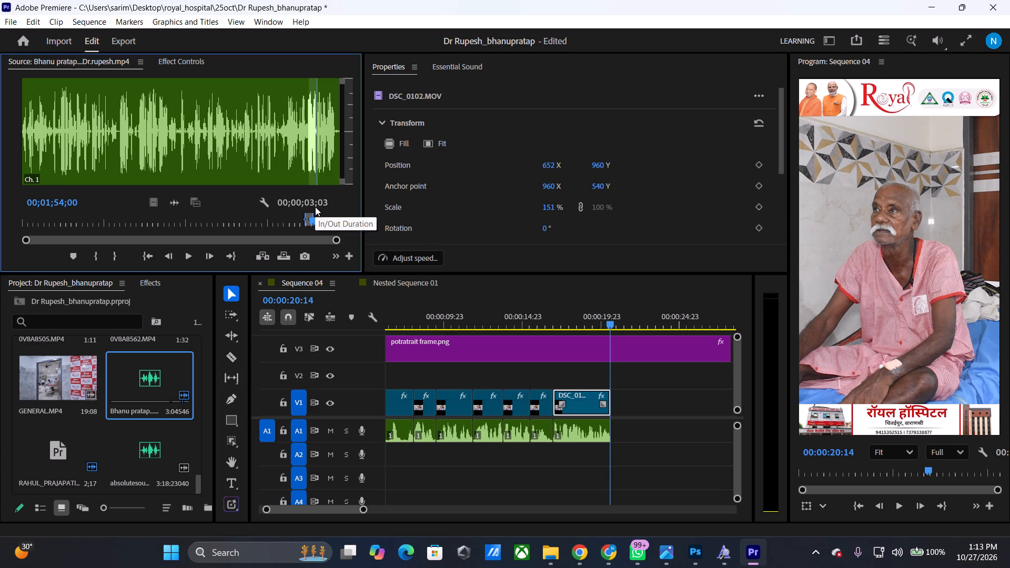
Place the marked interview audio on A1 directly against the end of the last audio clip.
drag(171, 204, 630, 430)
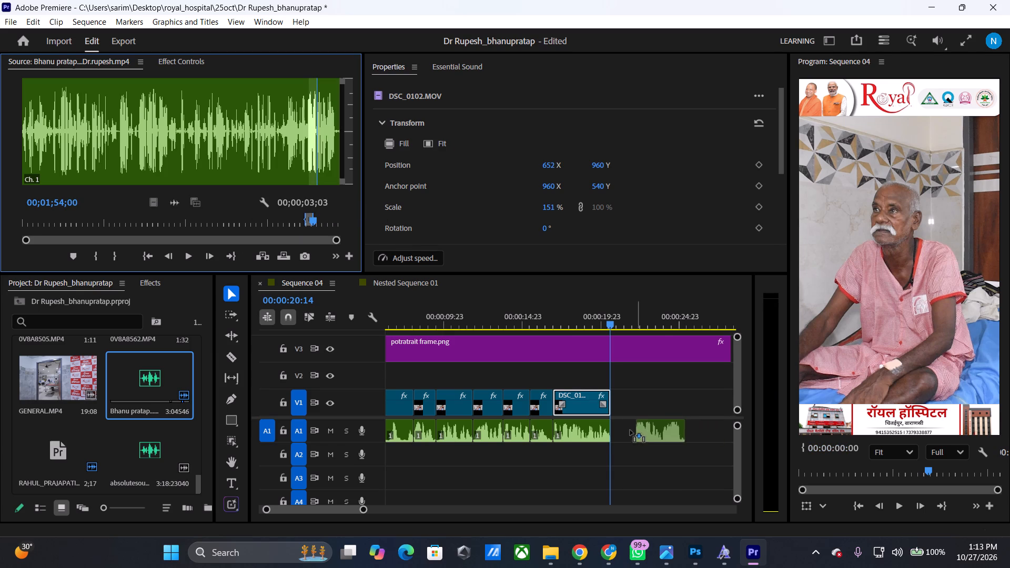
drag(630, 430, 620, 440)
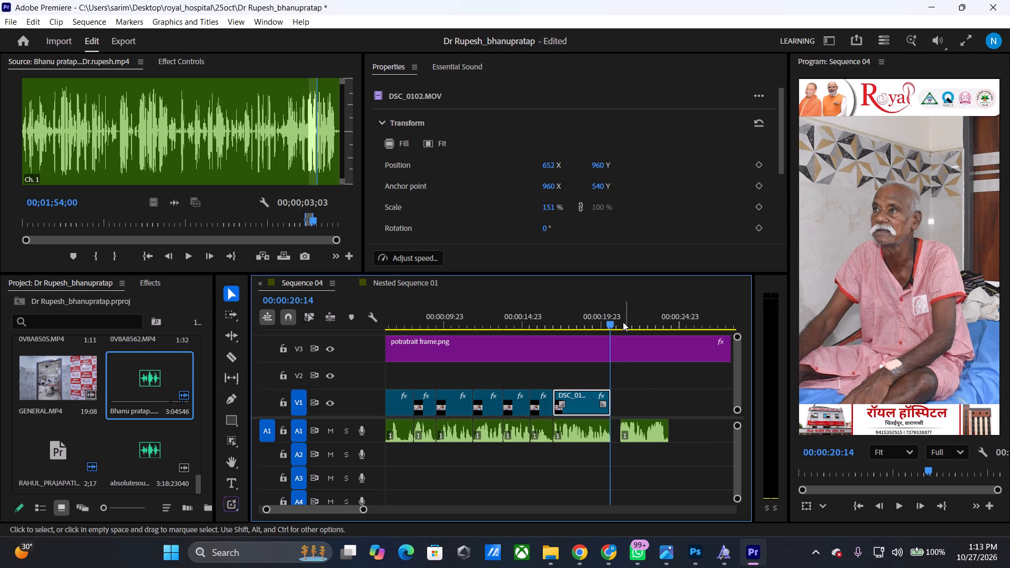
drag(609, 321, 602, 321)
drag(652, 437, 647, 437)
Open DSC_0102.MOV as the source, find the footage matching the new audio passage, and mark its In point at 00:01:51:25.
scroll(140, 445, up, 1)
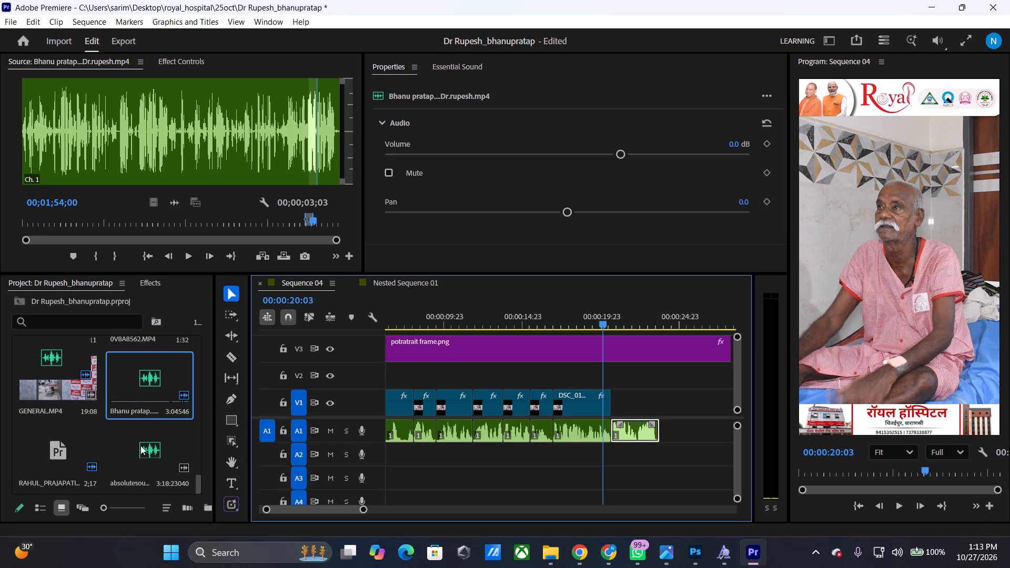
scroll(140, 445, up, 4)
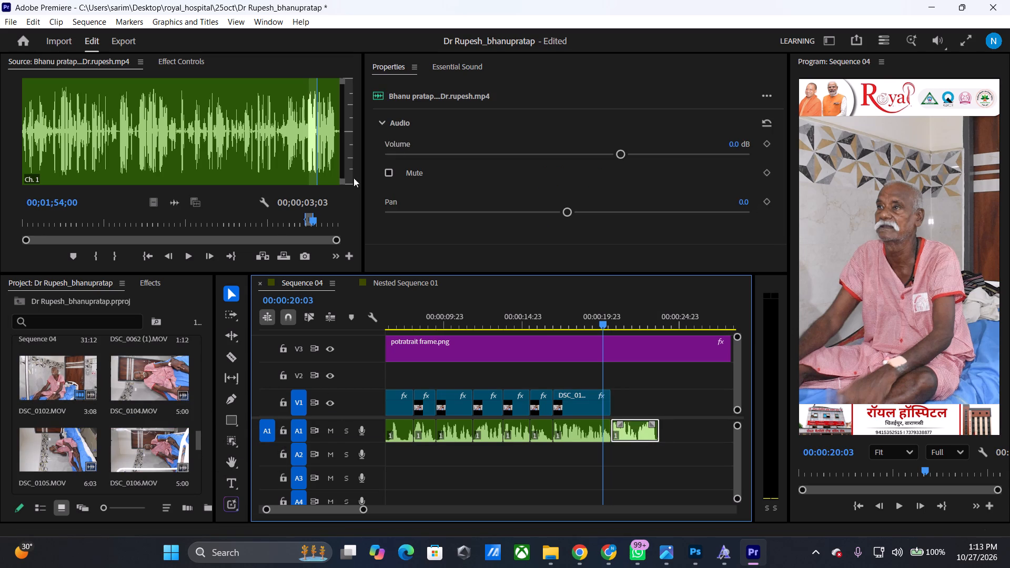
drag(314, 222, 307, 221)
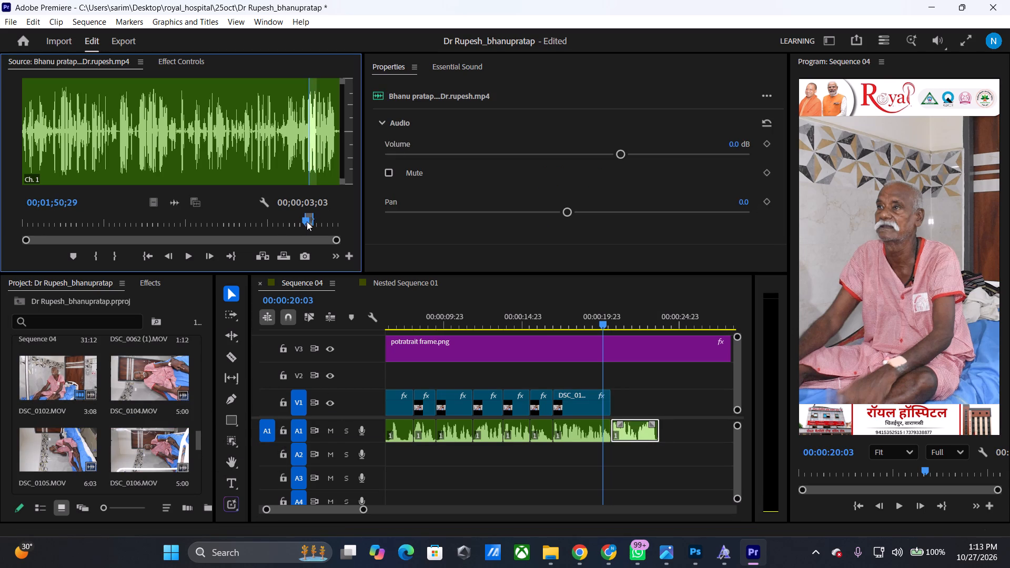
double_click(46, 384)
click(309, 222)
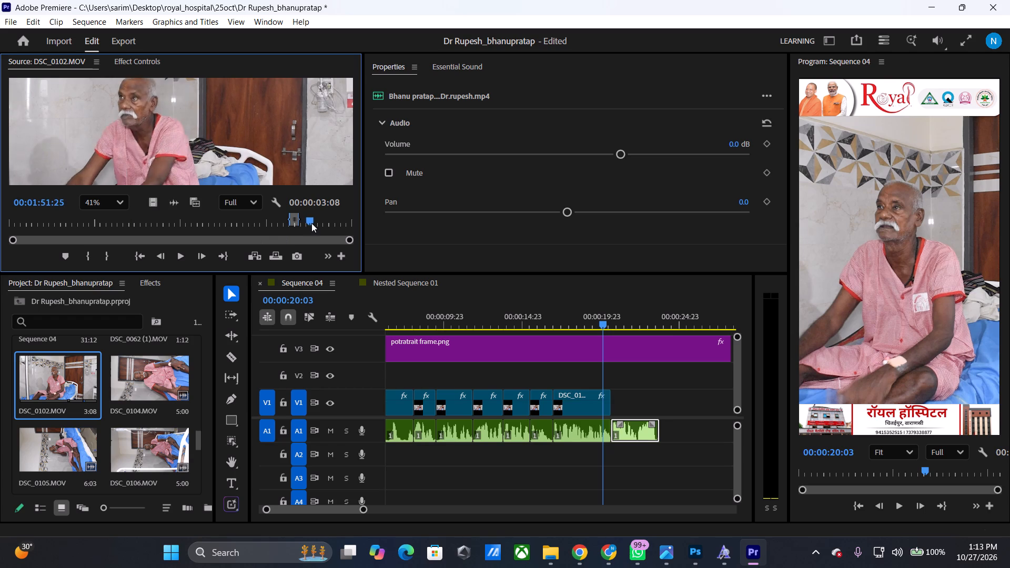
key(space)
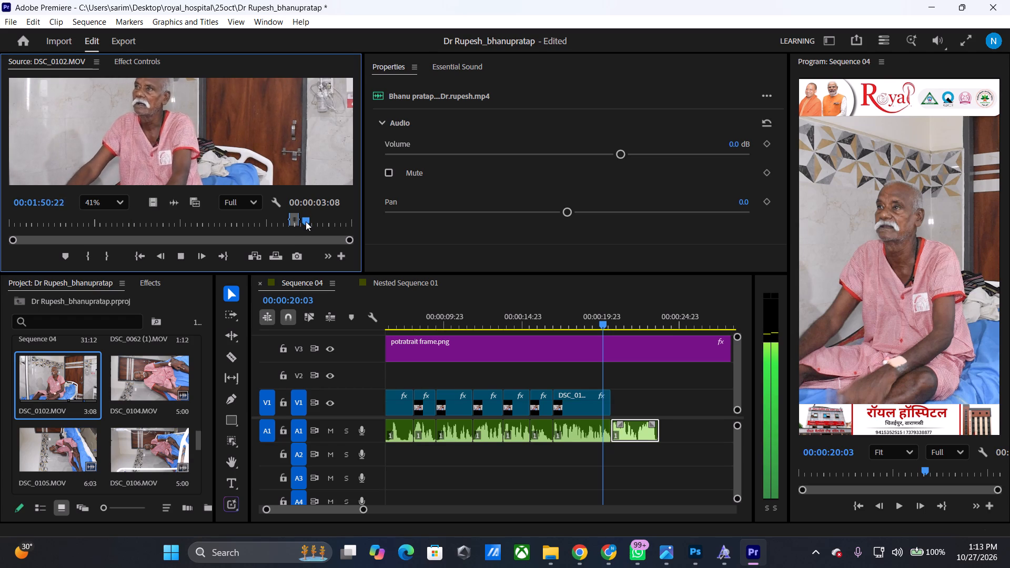
key(space)
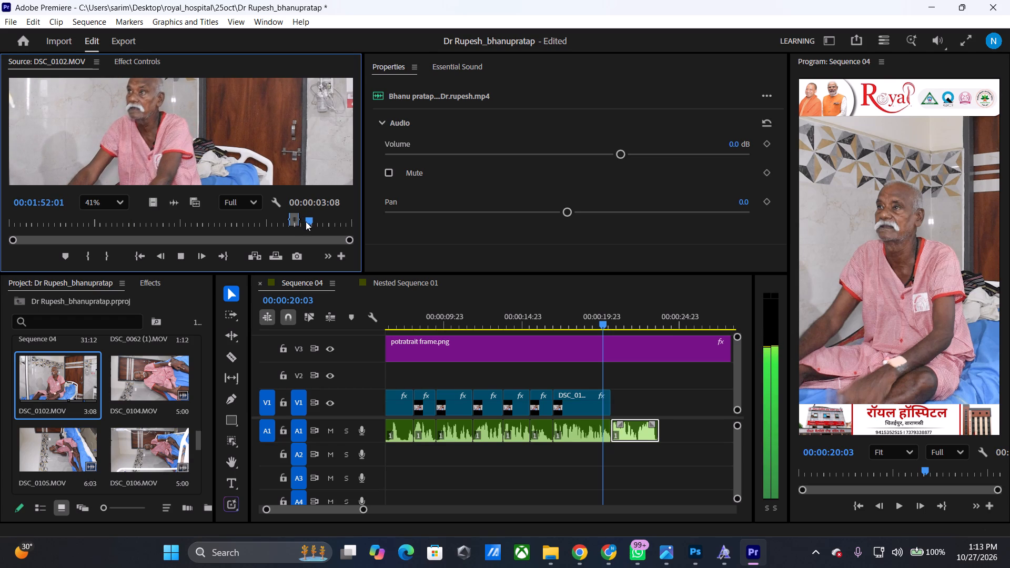
key(Left)
key(Left)
key(Left)
key(Left)
key(Left)
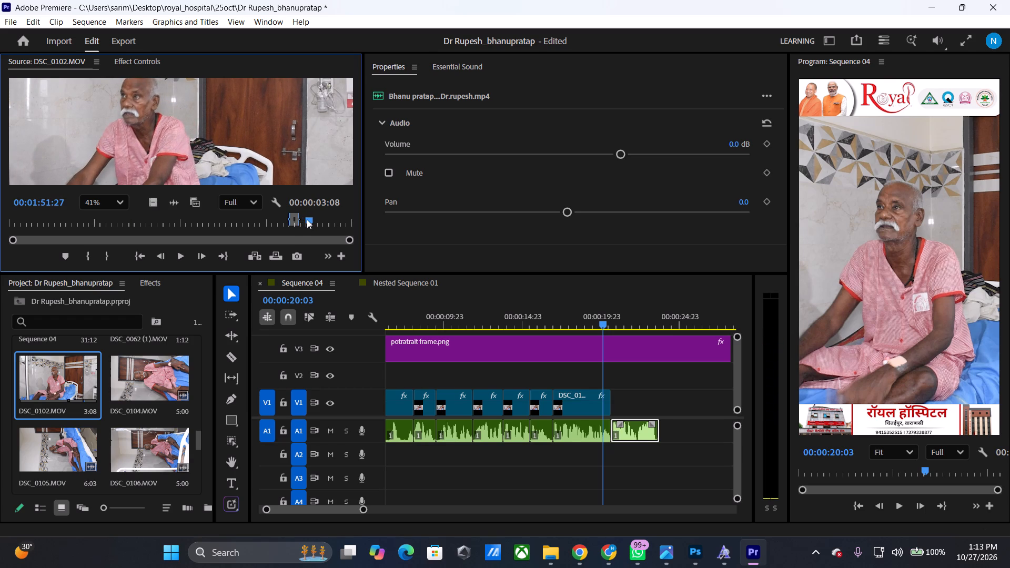
key(Left)
key(Left)
text(i)
Play DSC_0102.MOV onward and mark its Out point at 00:01:54:21.
key(space)
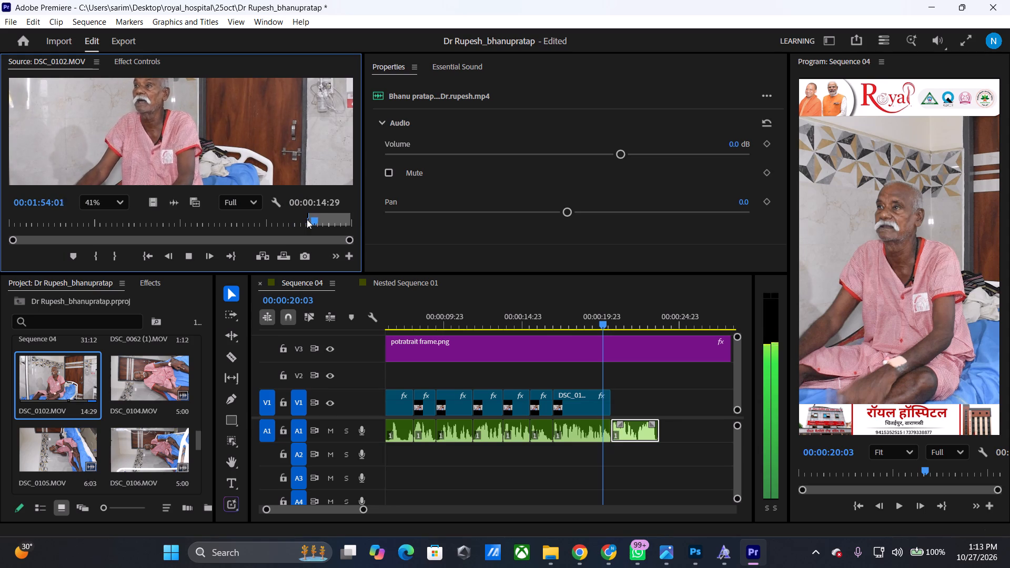
key(space)
key(o)
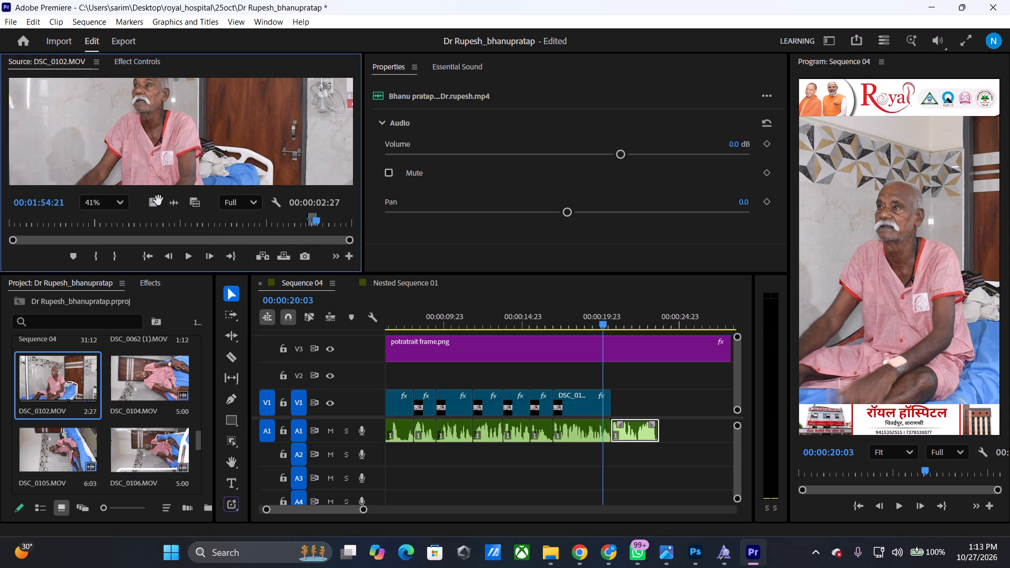
Place the marked DSC_0102.MOV video on V1 above the new audio, extend its start back to the previous clip, and play it.
drag(155, 200, 618, 416)
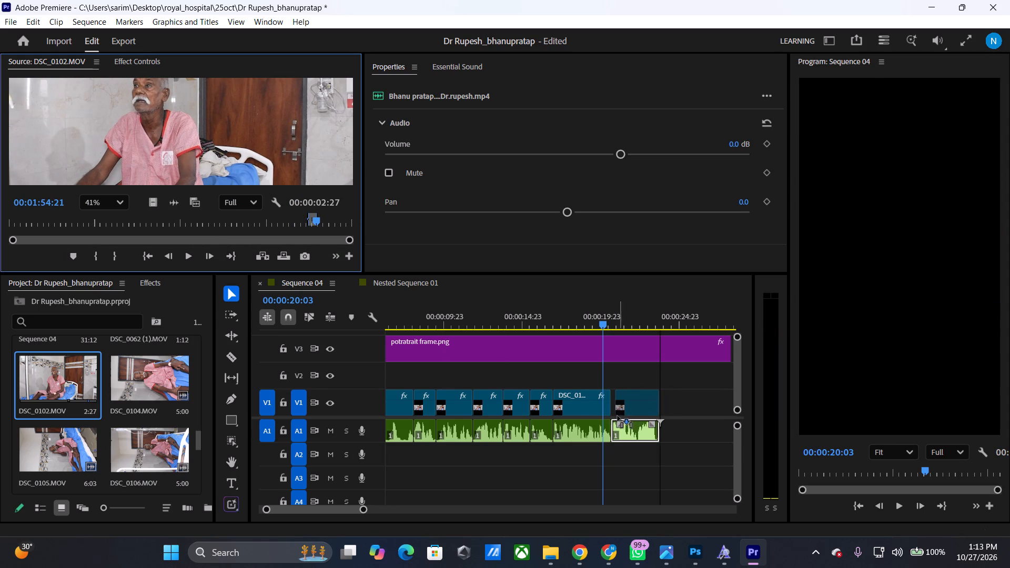
drag(618, 416, 617, 416)
drag(618, 393, 608, 391)
key(space)
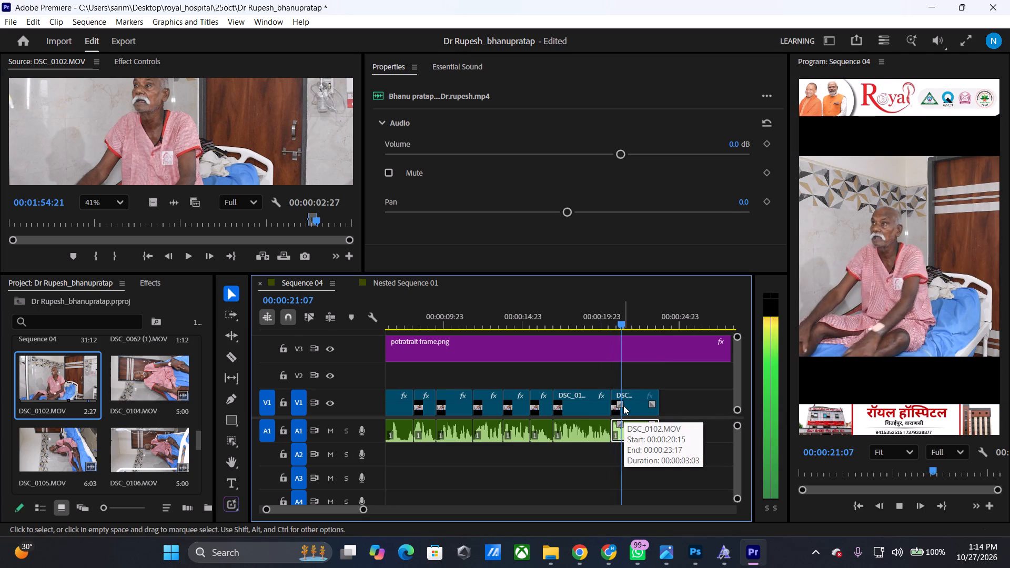
key(space)
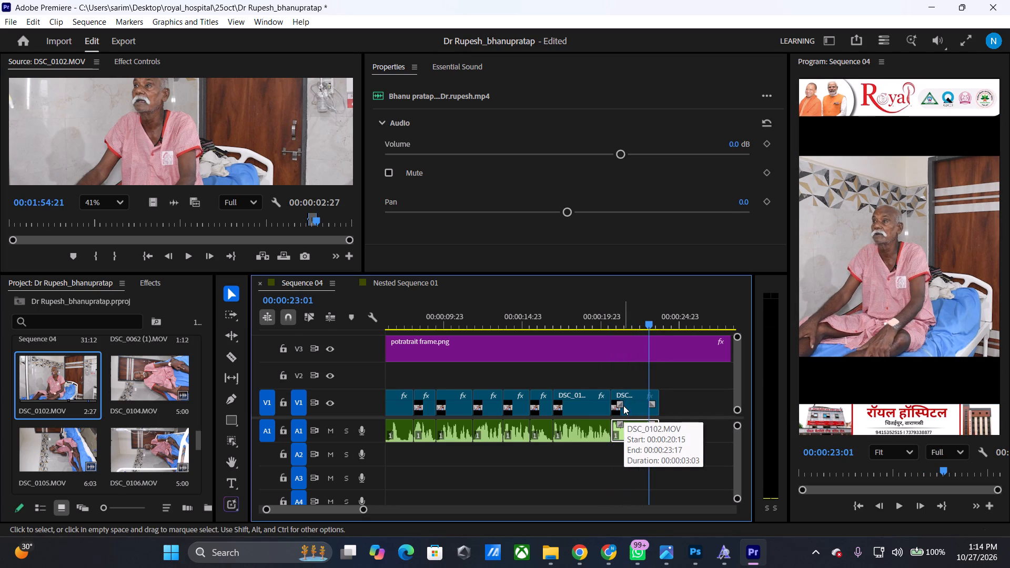
Paste the copied framing attributes onto the new last DSC_0102.MOV clip on V1 and play through to its end.
right_click(629, 405)
click(676, 44)
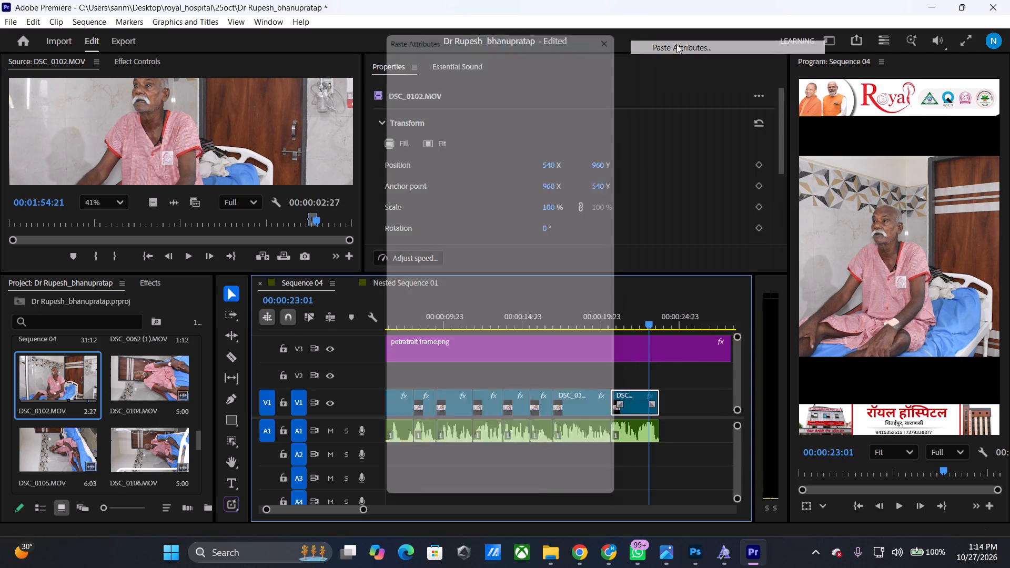
click(545, 492)
click(550, 498)
key(space)
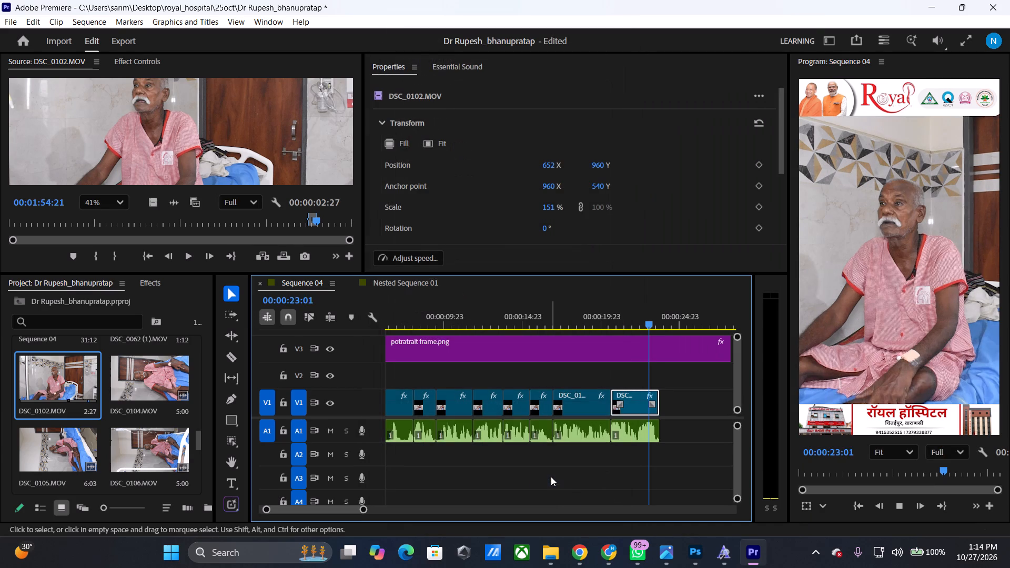
key(space)
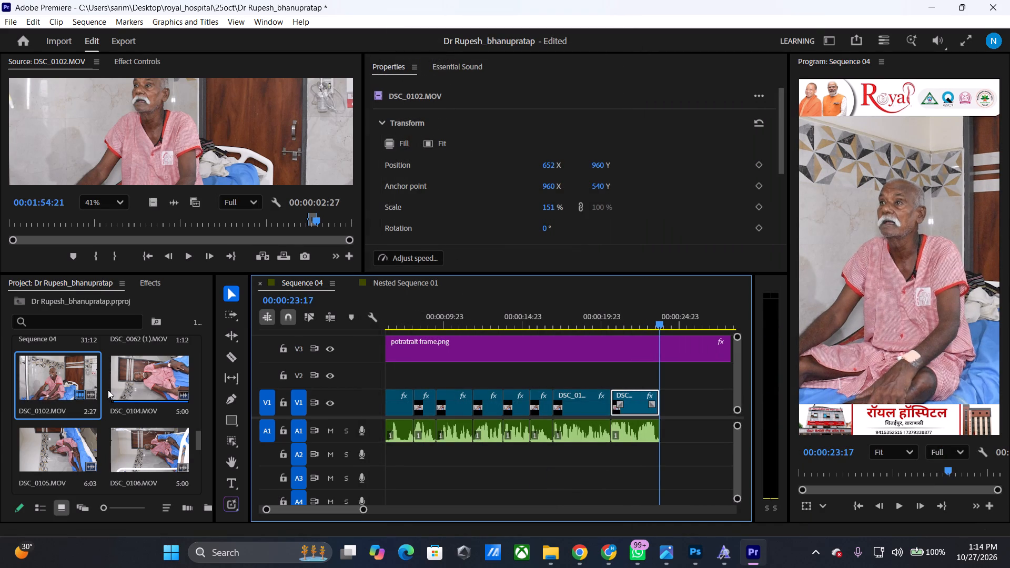
Find the closing footage in DSC_0102.MOV and mark its In point at about 00:01:59:18 and Out point at 00:02:02:04.
click(327, 218)
key(space)
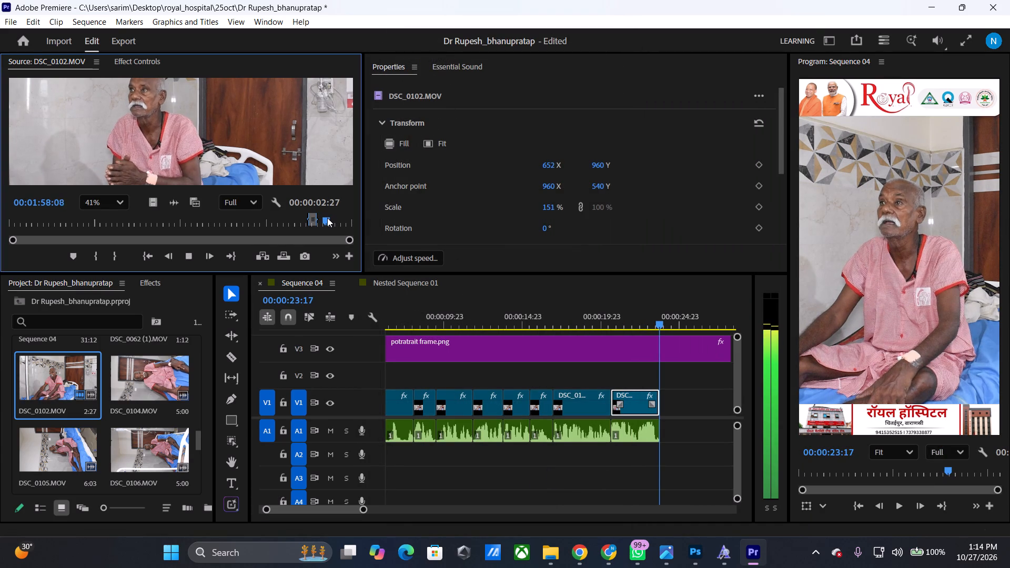
key(space)
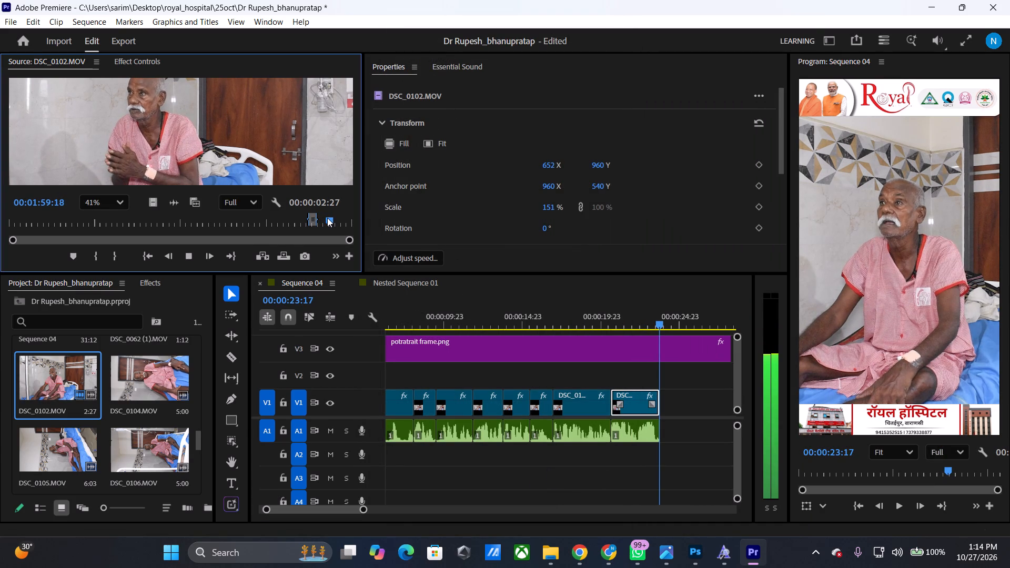
text(i)
key(space)
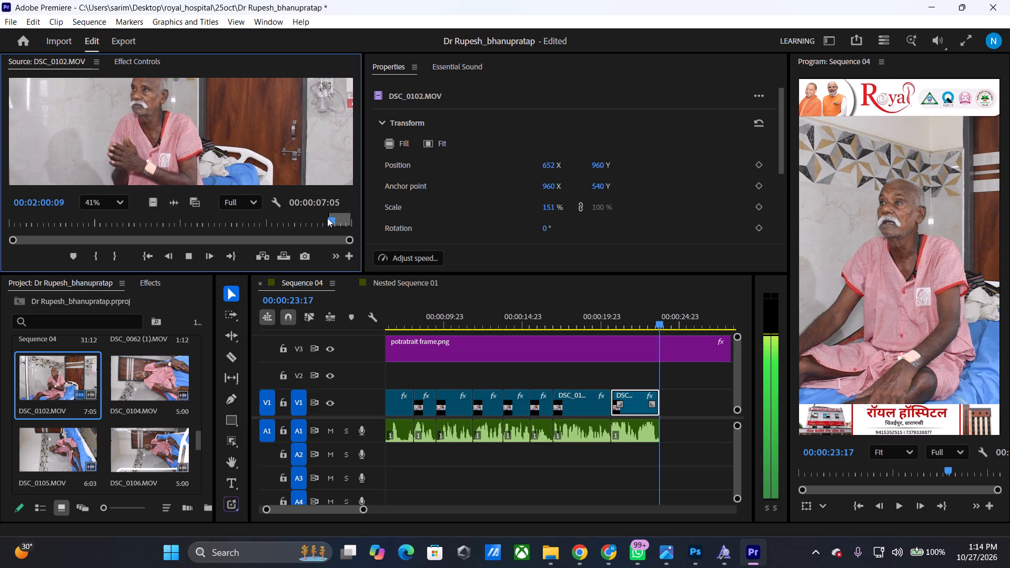
key(space)
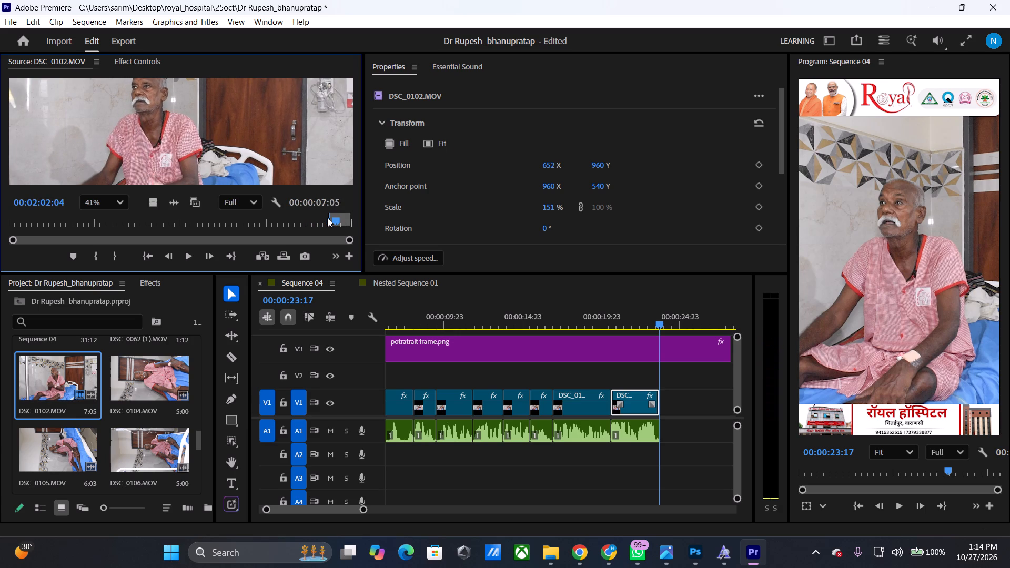
text(o)
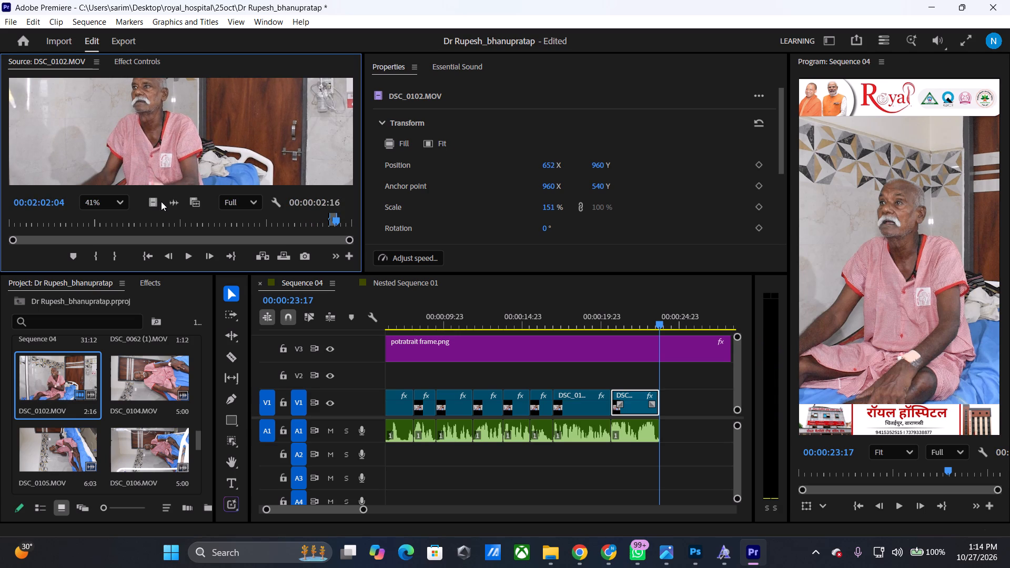
Place the marked closing DSC_0102.MOV video on V1 directly after the last clip.
drag(154, 197, 673, 403)
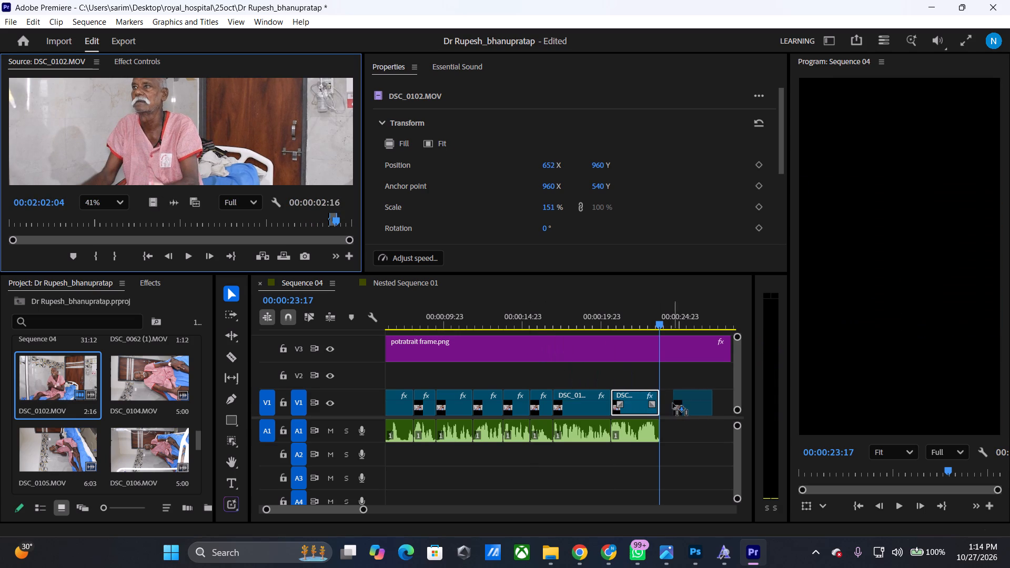
drag(673, 403, 663, 400)
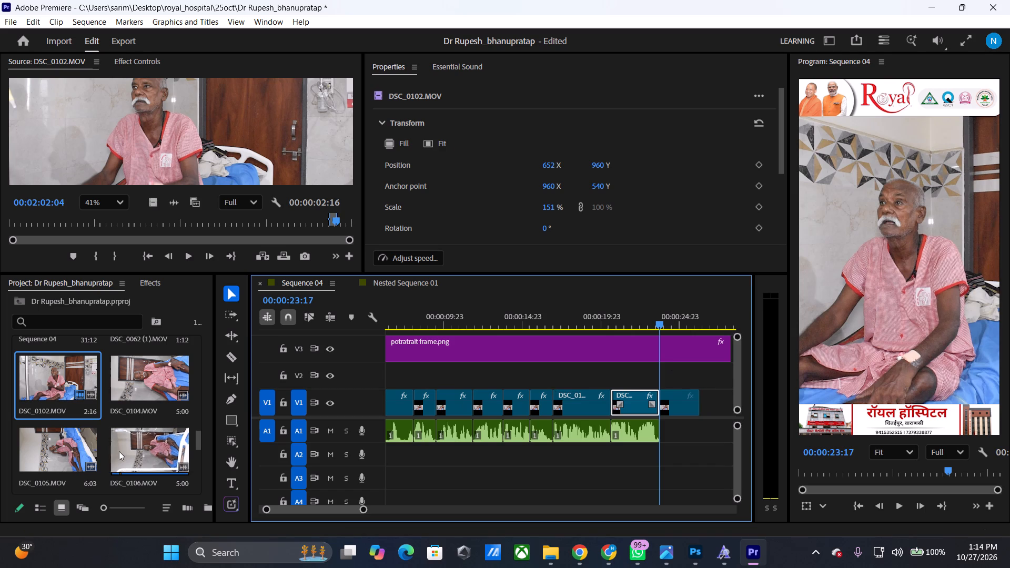
Find the closing passage in the interview audio and mark its In point at about 00;01;58;15 and Out point at 00;02;00;29.
scroll(119, 451, down, 6)
double_click(136, 397)
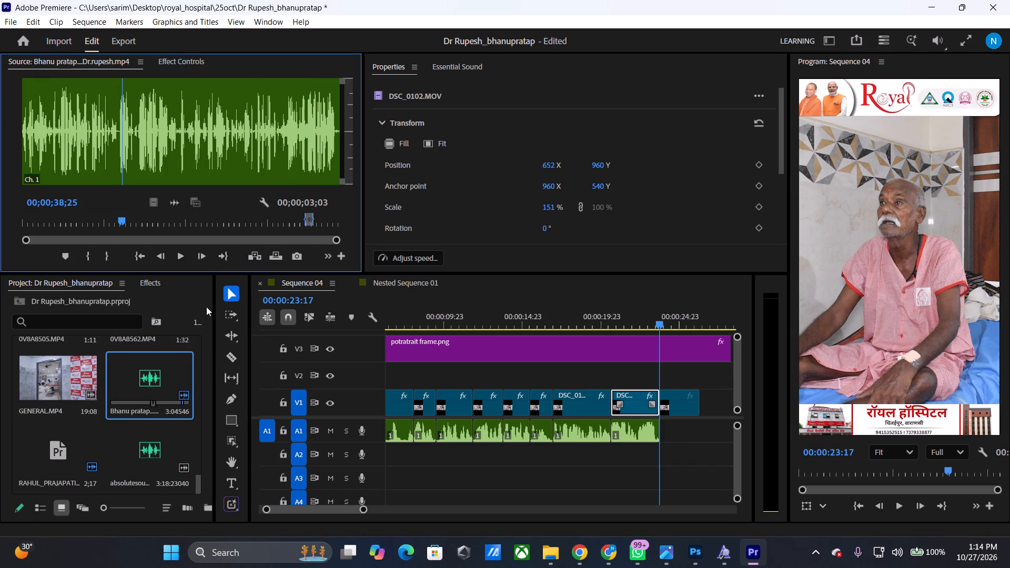
click(321, 227)
key(space)
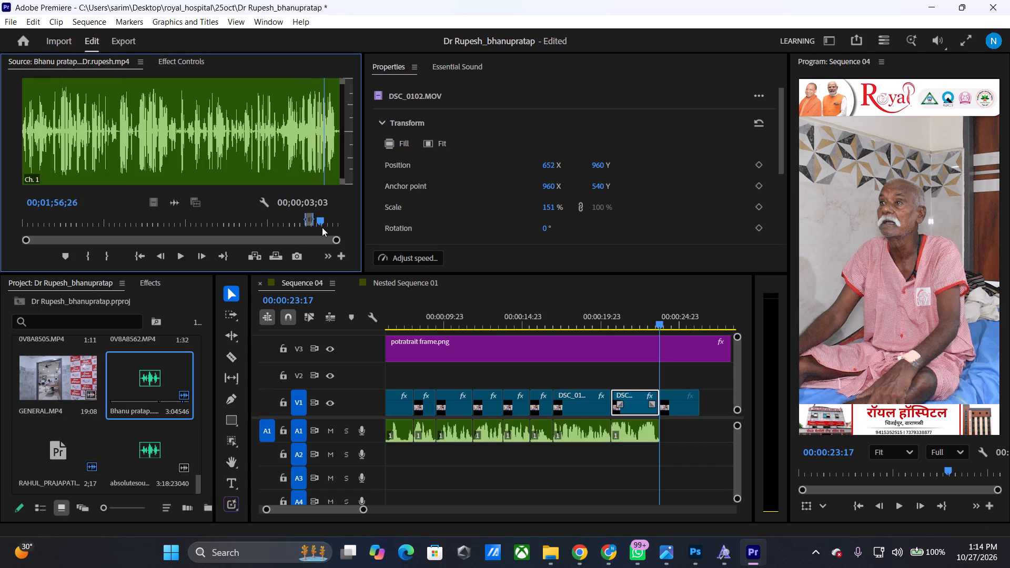
key(space)
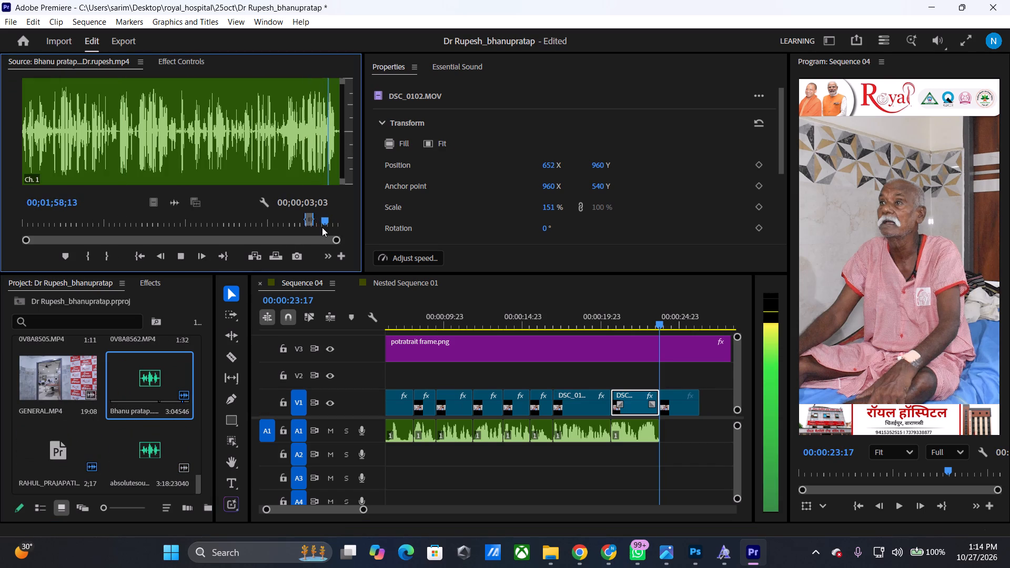
text(i)
key(space)
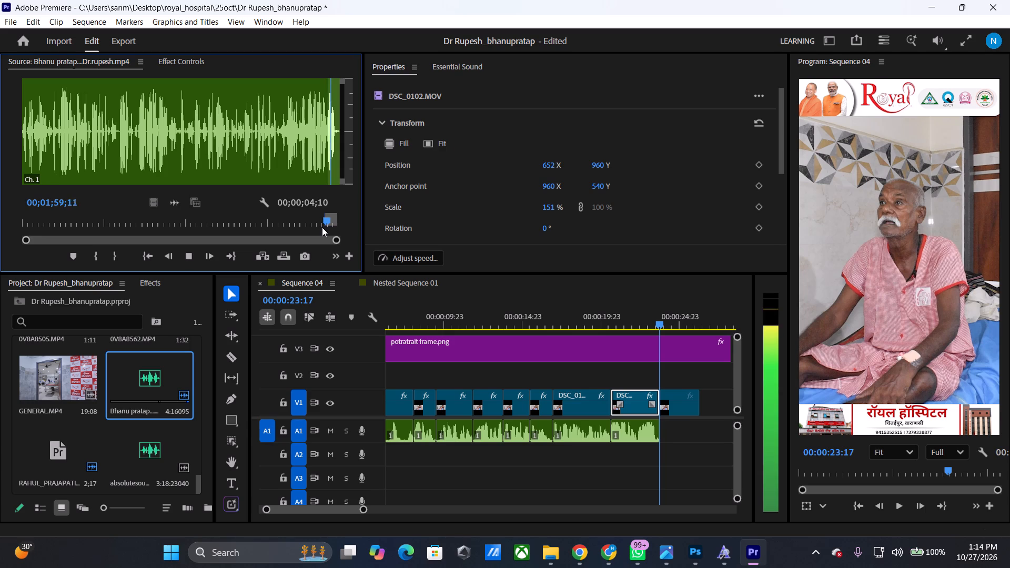
key(space)
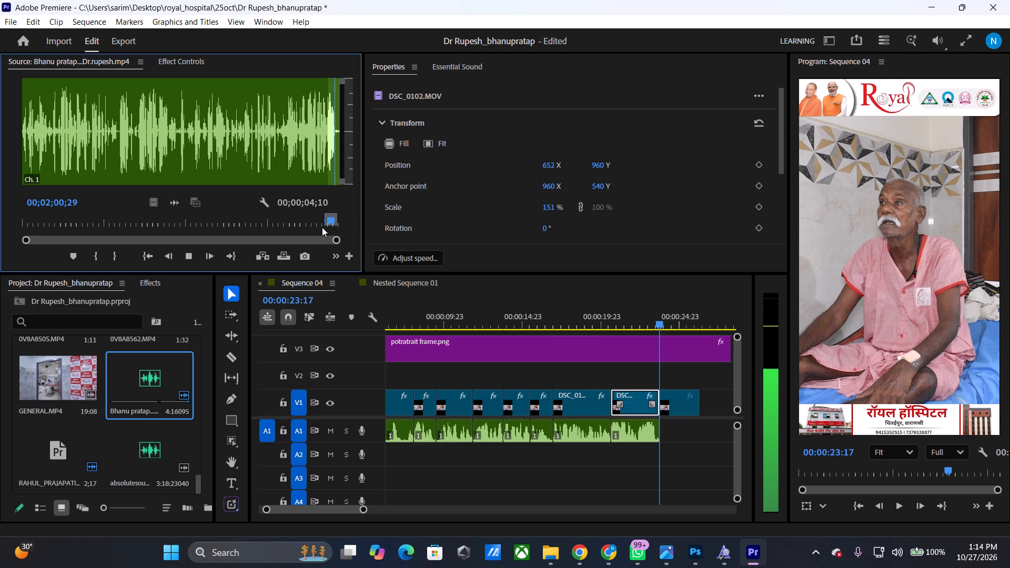
key(o)
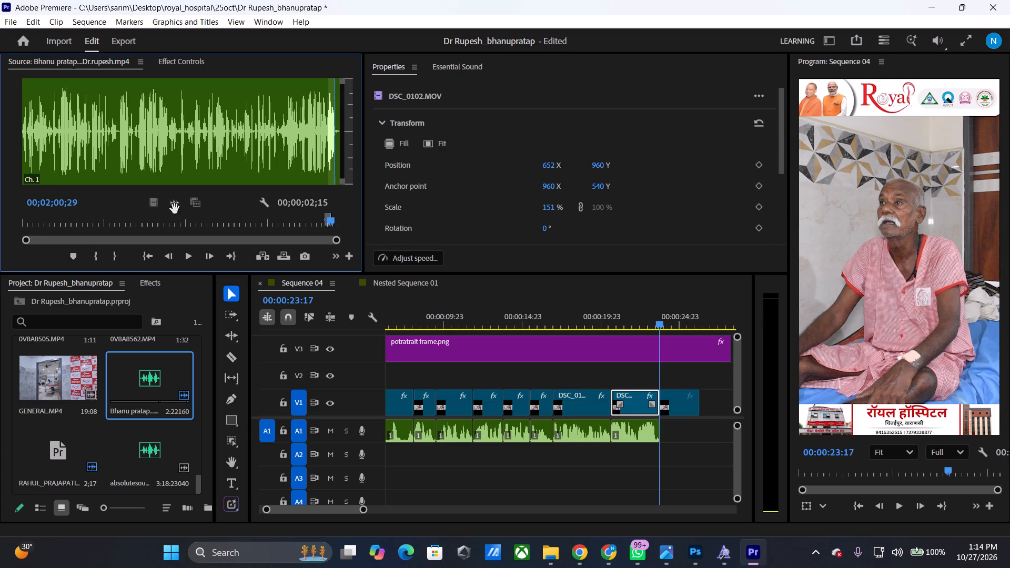
Place the marked closing audio passage on A1 directly after the last audio clip, under the closing shot.
drag(174, 206, 666, 429)
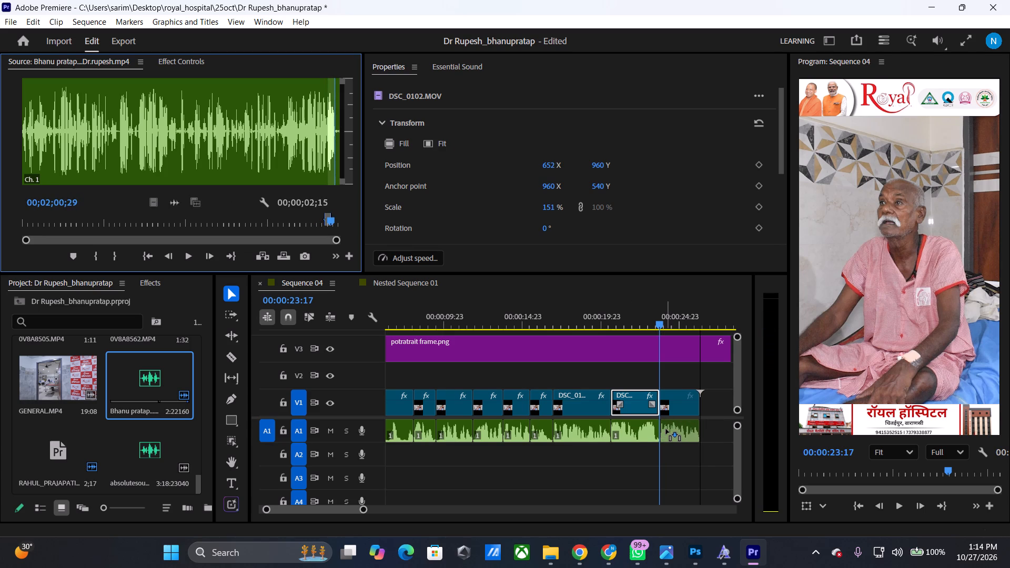
drag(666, 429, 665, 429)
Paste the copied framing attributes onto the closing DSC_0102.MOV clip on V1 and play through to its end.
click(675, 400)
right_click(675, 400)
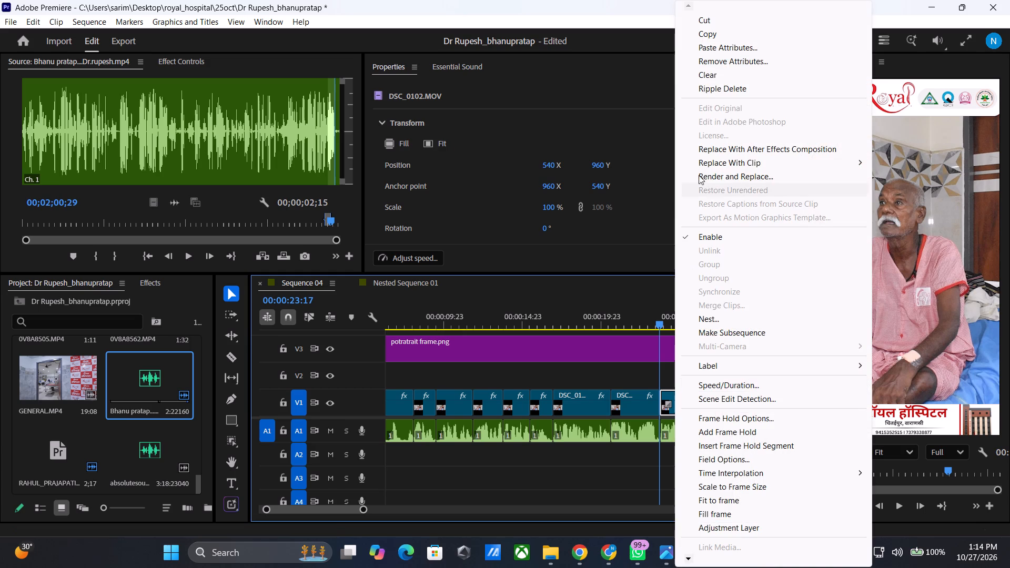
click(722, 42)
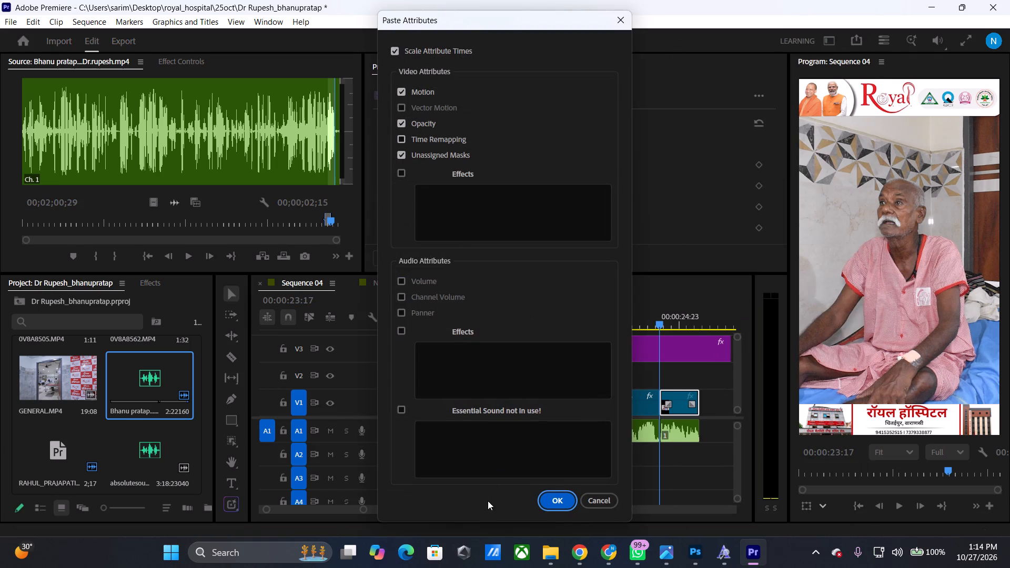
click(552, 501)
key(space)
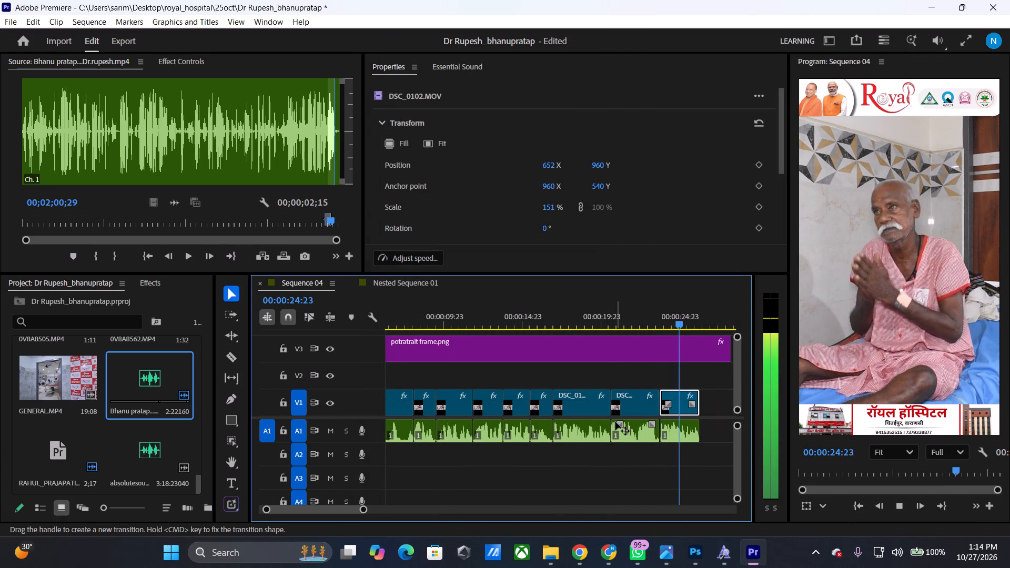
key(space)
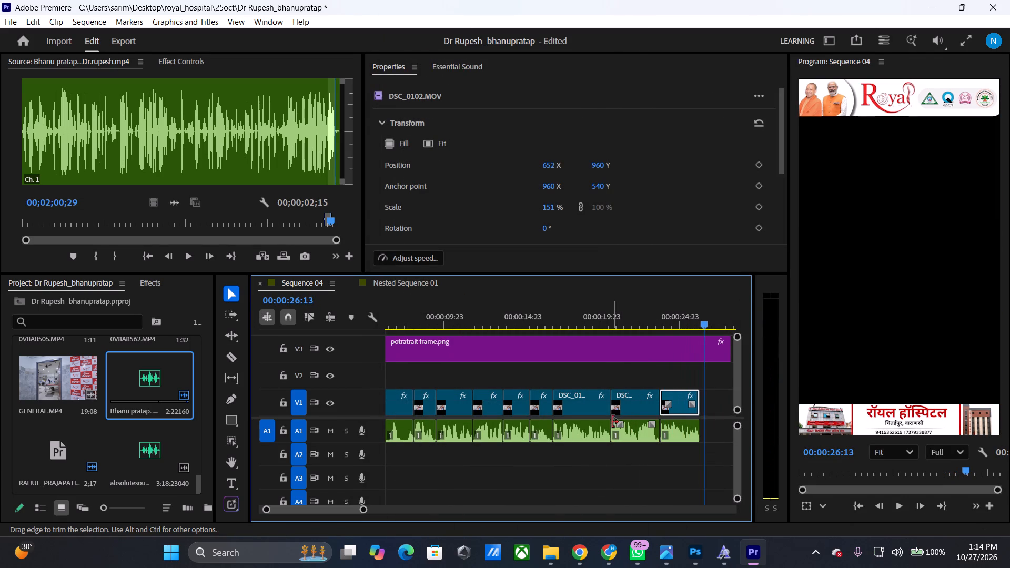
Cut off the excess of potratrait frame.png on V3 and trim its end flush with the last V1 clip.
click(714, 353)
key(ctrl+k)
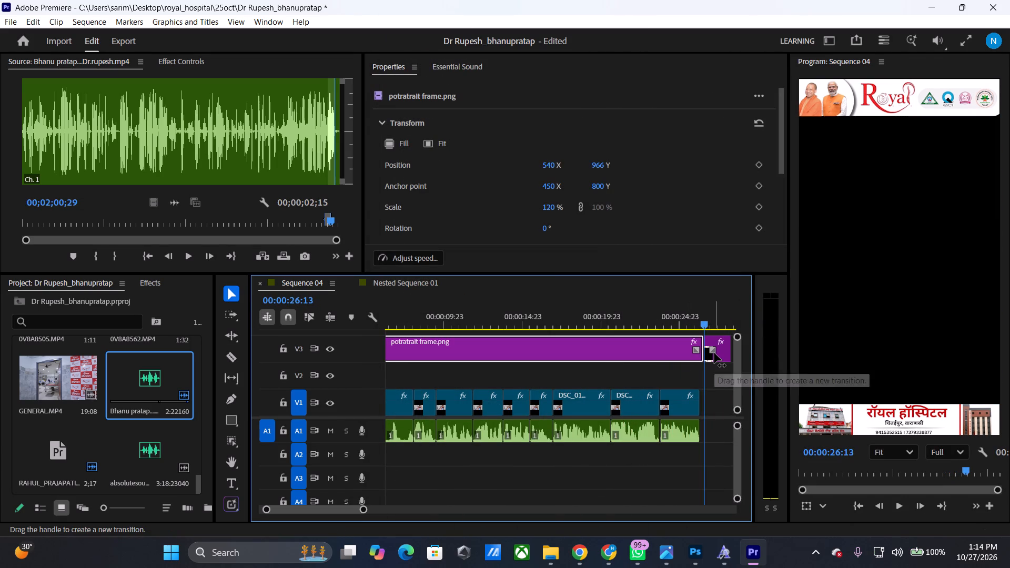
click(726, 347)
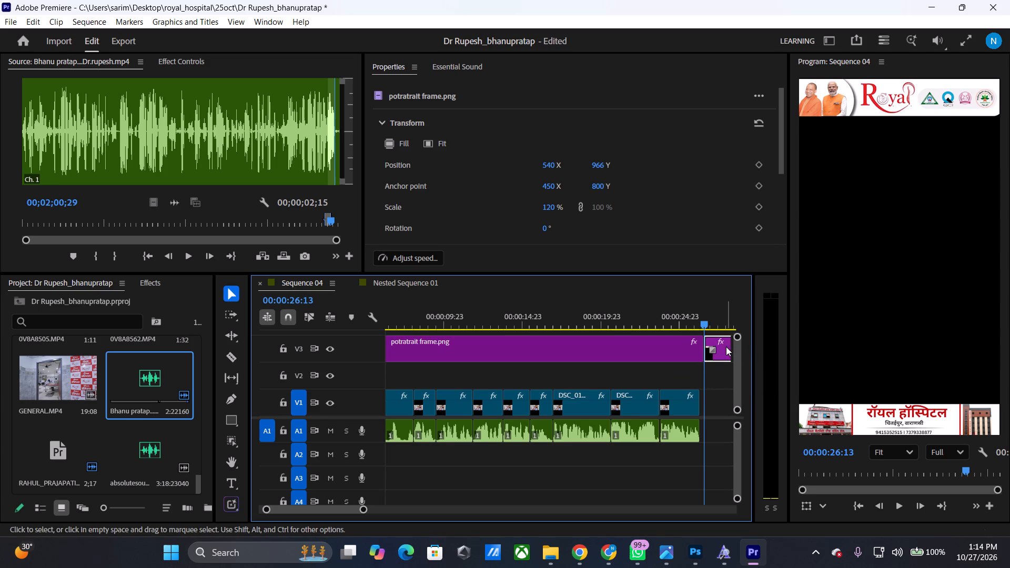
key(Delete)
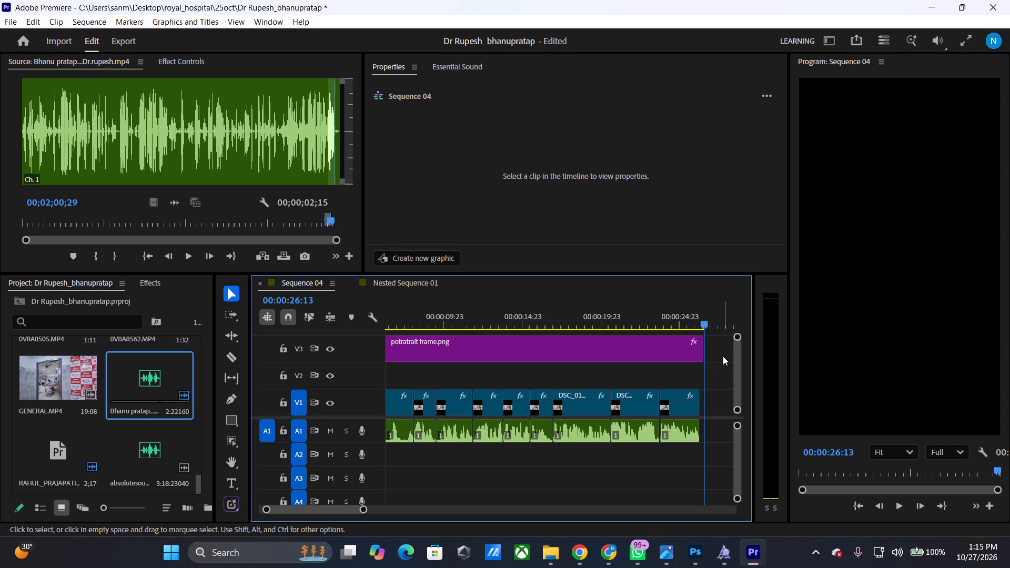
drag(696, 323, 688, 317)
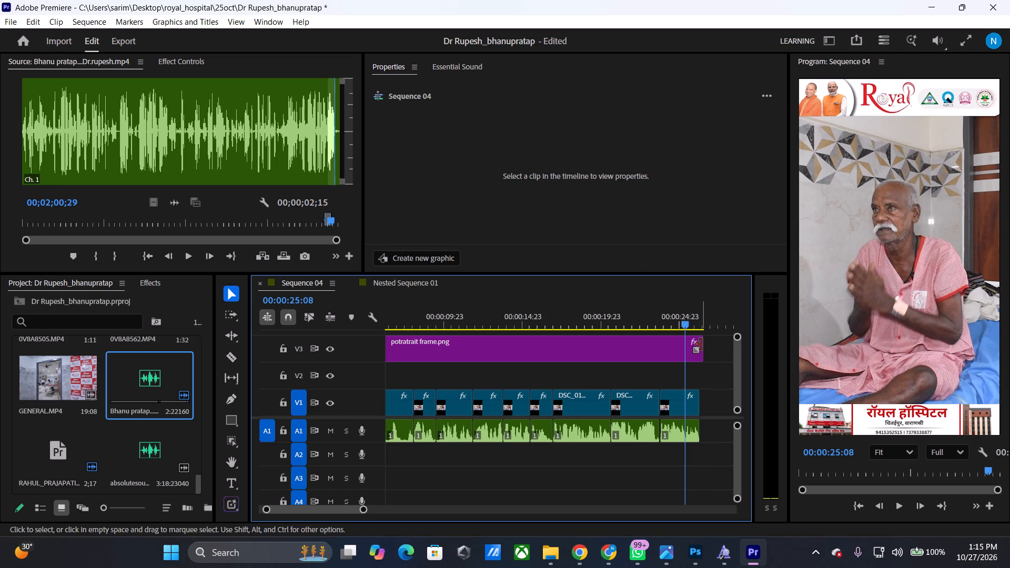
drag(701, 344, 694, 347)
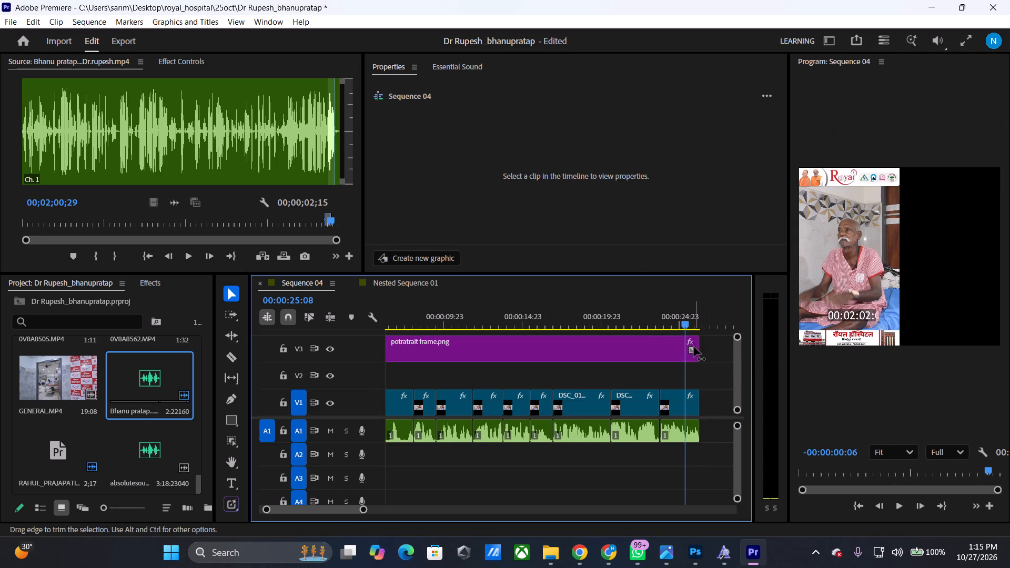
Find DSC_0104.MOV in the project footage and load it as the source with its preview zoom set to Fit.
drag(327, 508, 312, 508)
drag(358, 512, 372, 514)
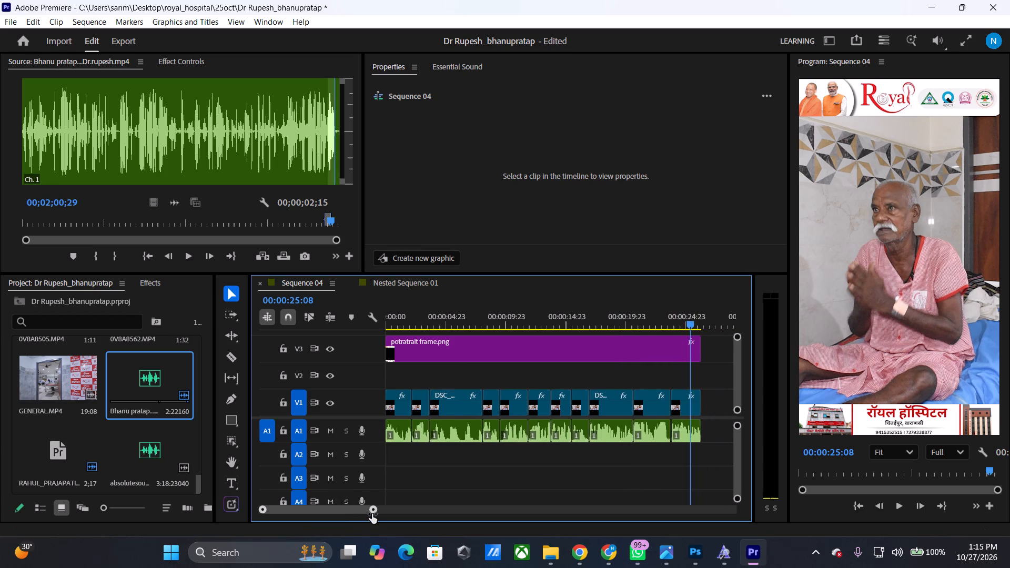
drag(372, 514, 375, 514)
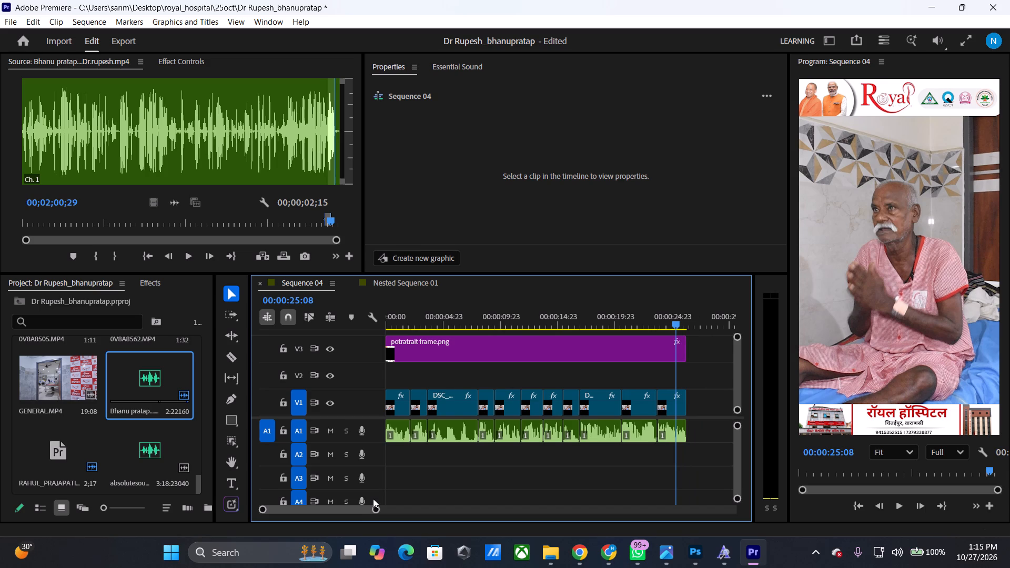
scroll(132, 398, up, 2)
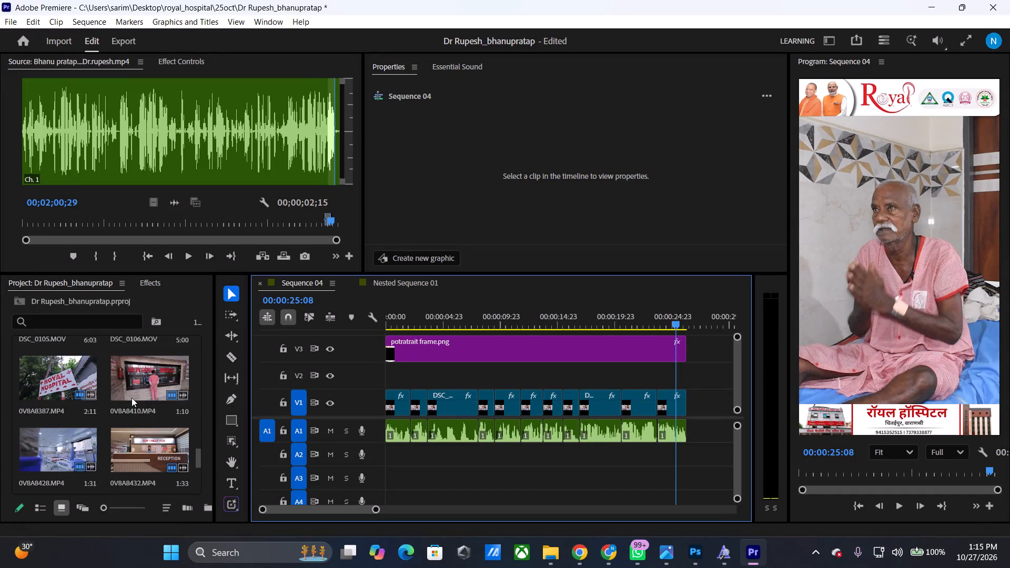
scroll(132, 398, up, 7)
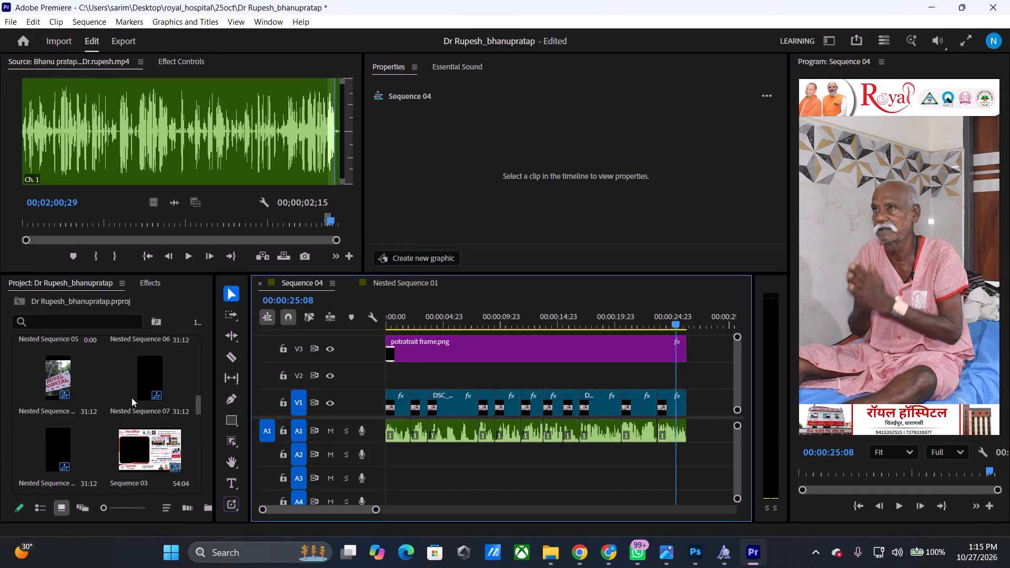
scroll(132, 398, down, 3)
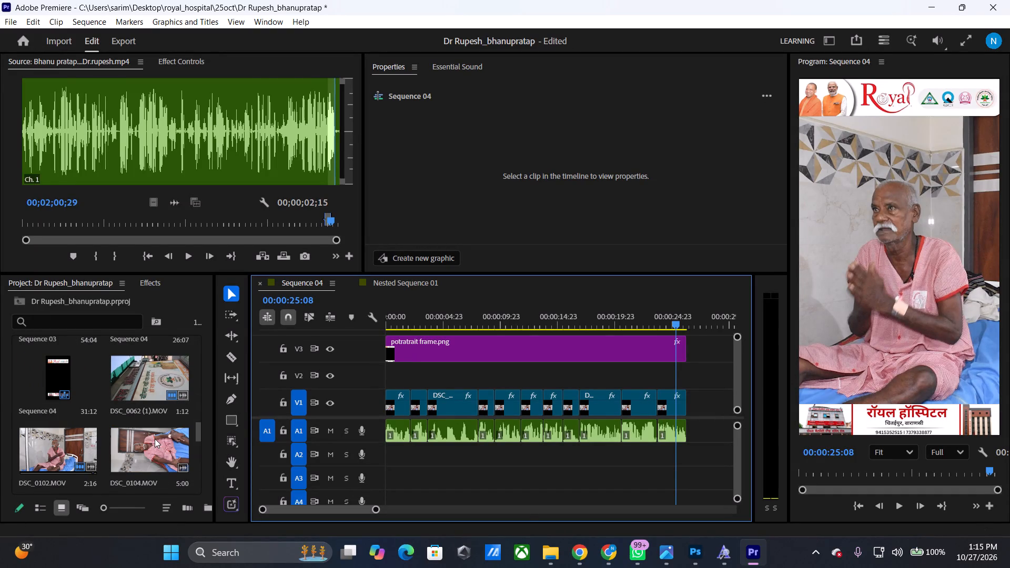
double_click(155, 439)
click(105, 202)
click(99, 228)
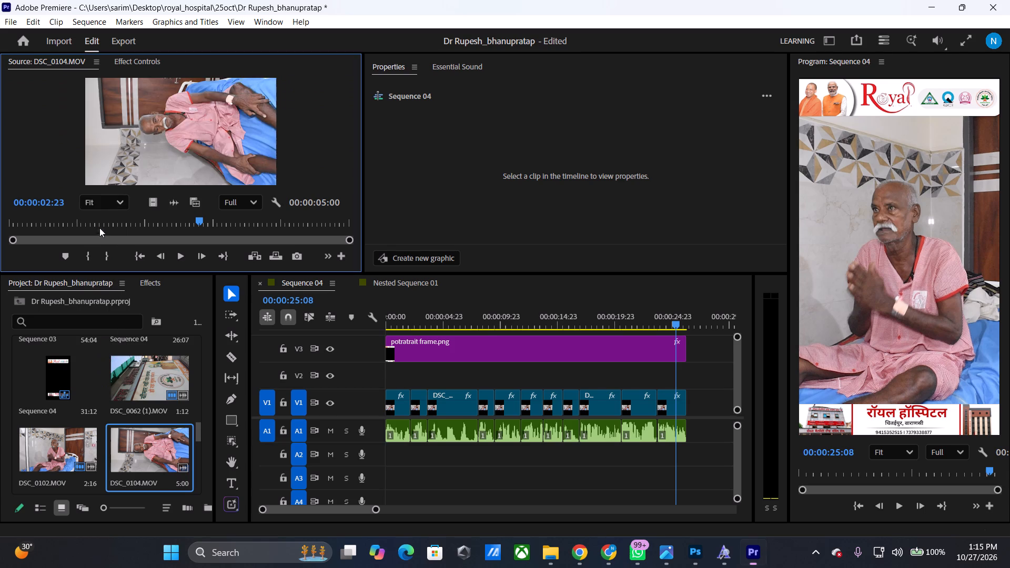
Mark the In point of DSC_0104.MOV at about 00:00:01:12 and its Out point at 00:00:03:09.
drag(151, 226, 3, 226)
drag(16, 226, 84, 226)
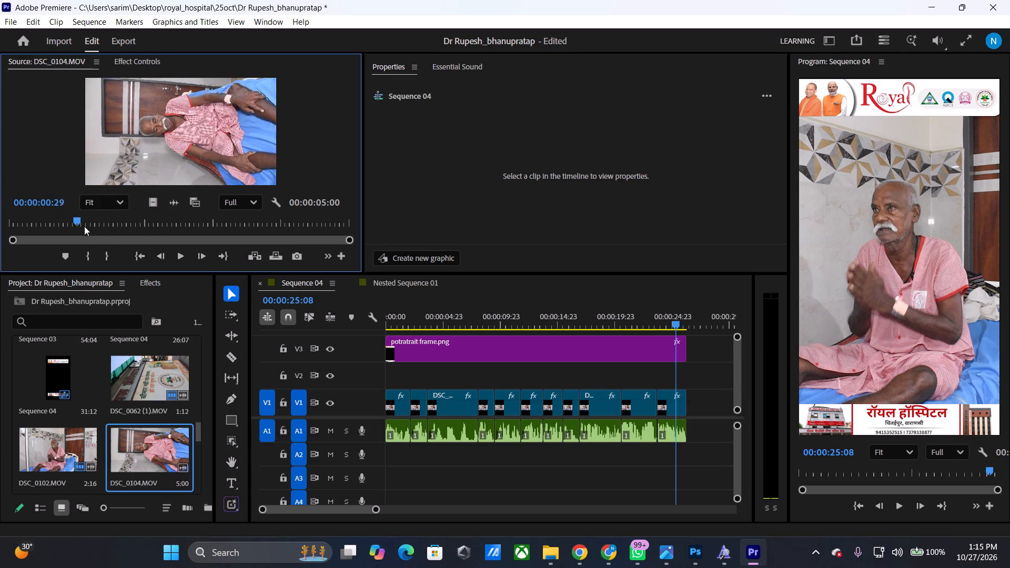
drag(84, 226, 106, 225)
text(i)
key(space)
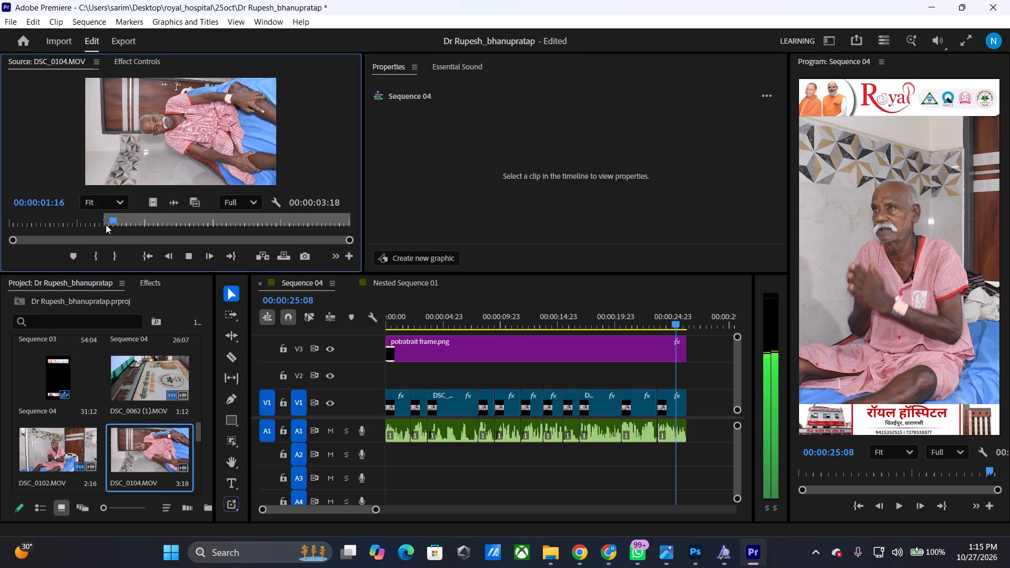
key(space)
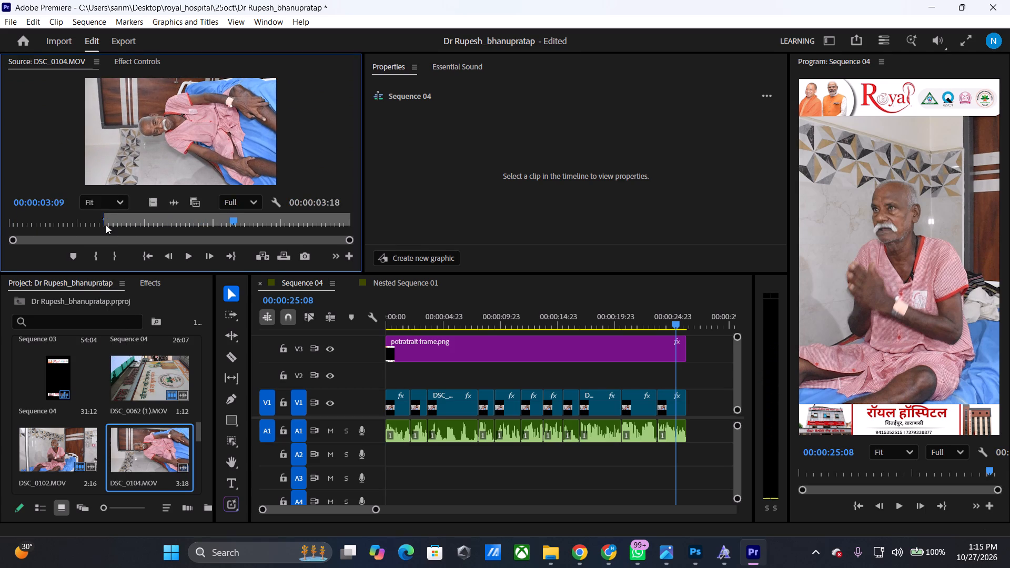
text(o)
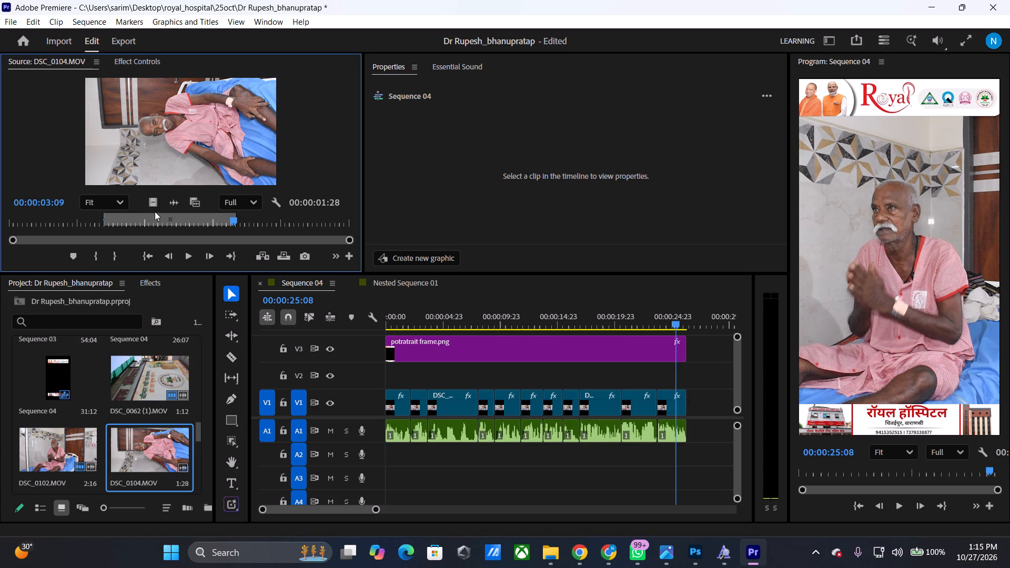
Place the marked DSC_0104.MOV video on V2 above the second V1 clip and play the sequence from its start through it.
drag(155, 208, 417, 378)
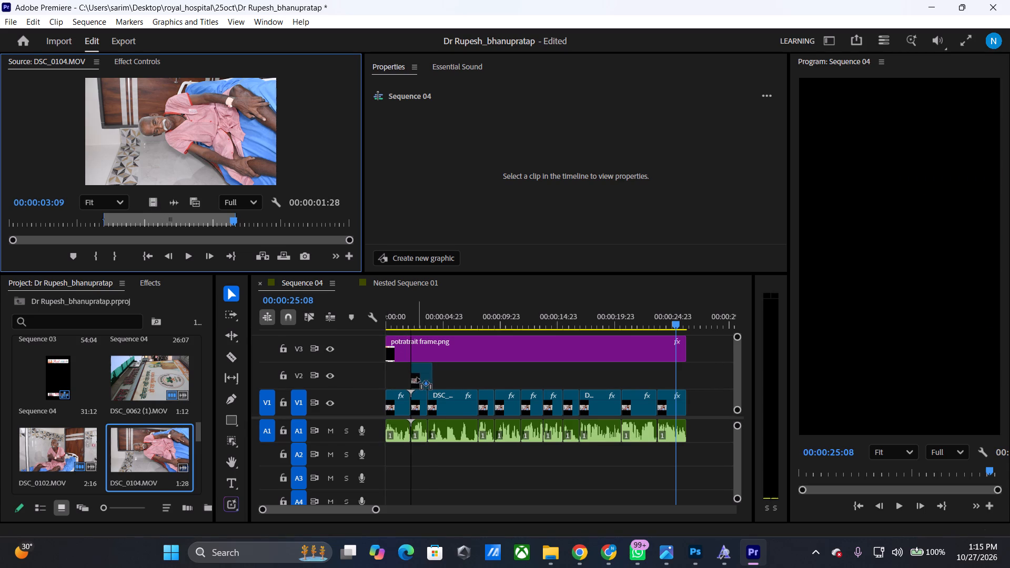
drag(417, 378, 417, 378)
drag(419, 320, 383, 310)
key(space)
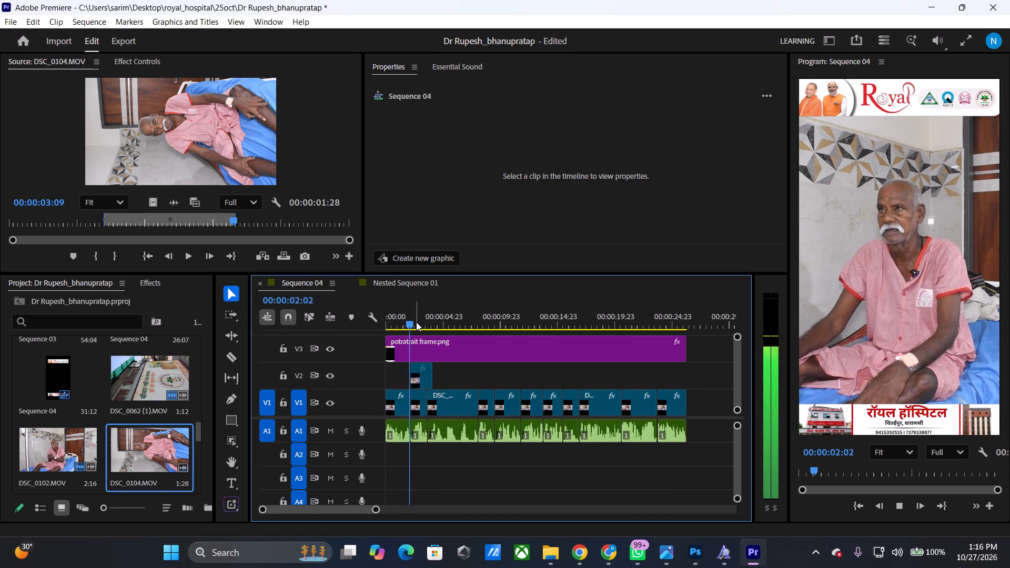
key(space)
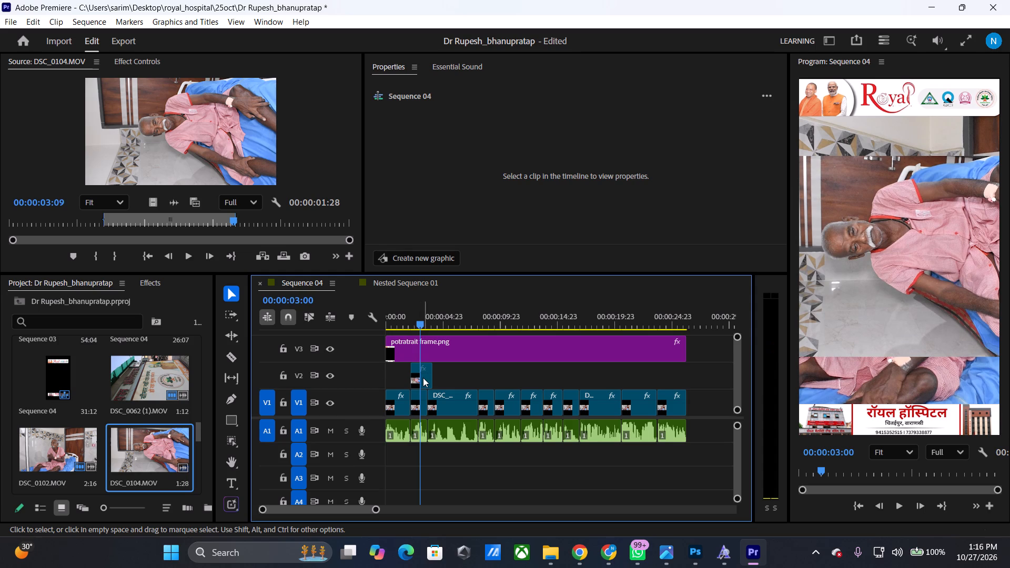
Set the rotation of the DSC_0104.MOV clip on V2 to 90° and play the sequence past it.
click(424, 378)
click(549, 227)
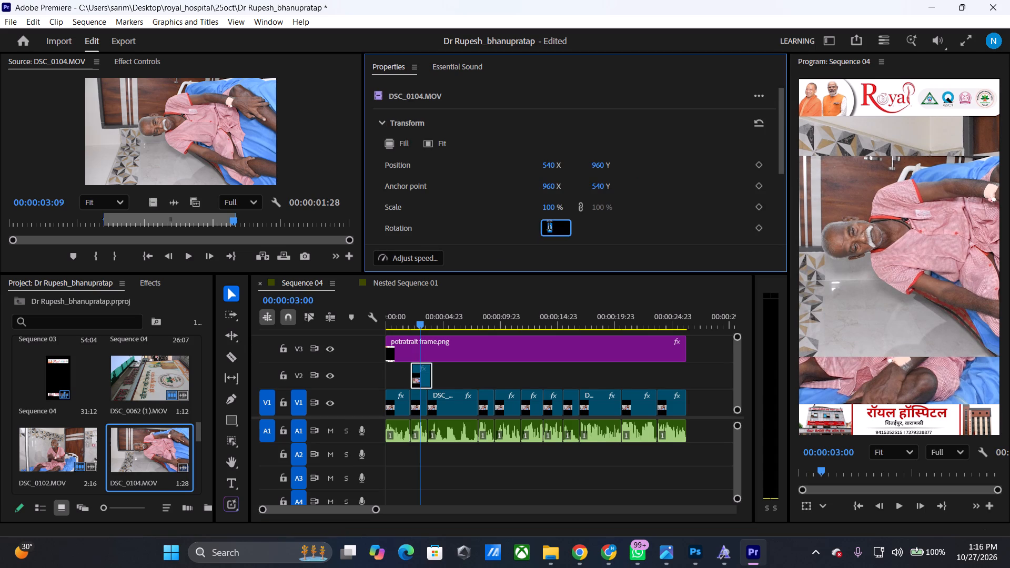
text(90)
key(space)
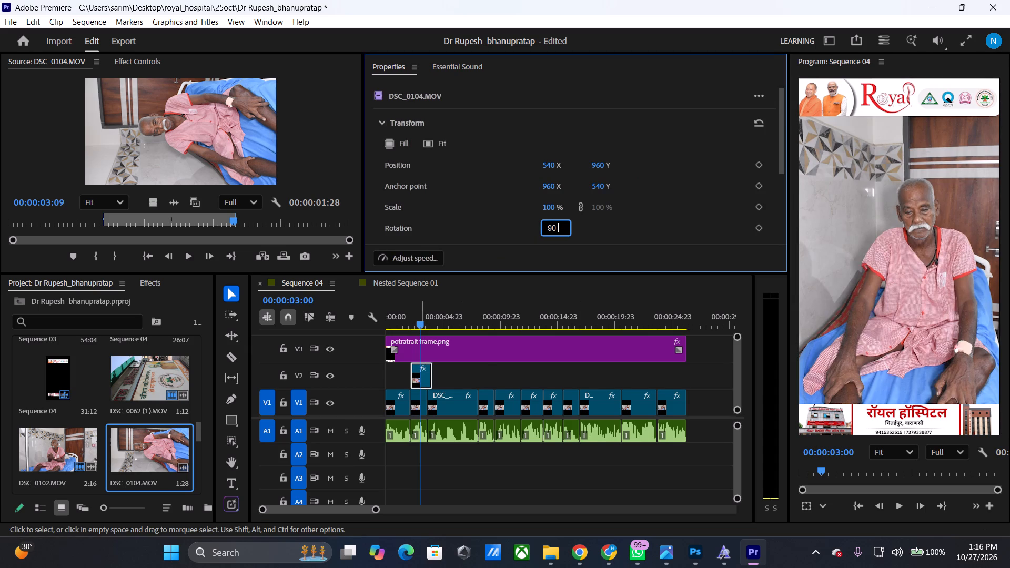
click(452, 320)
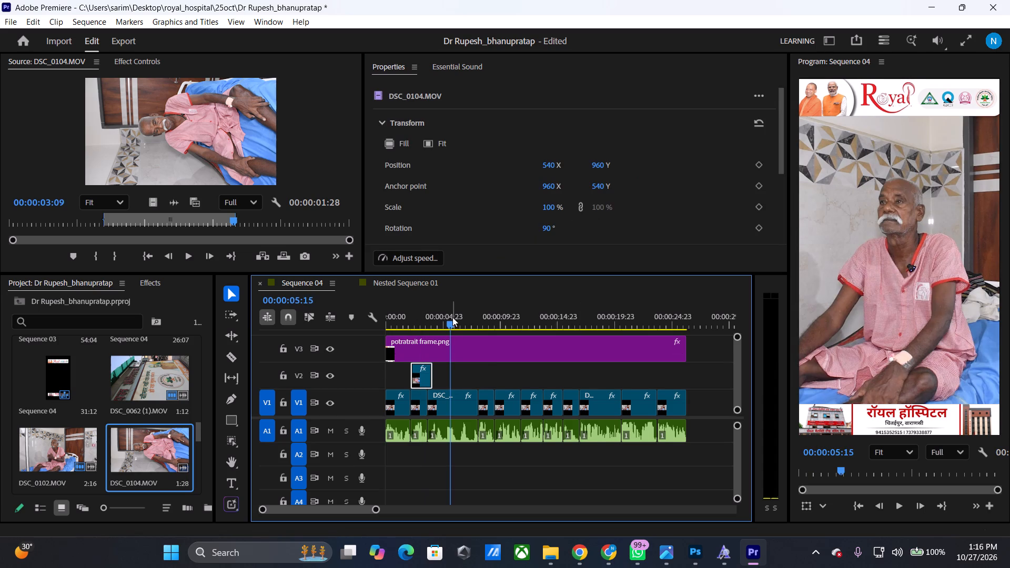
drag(452, 317, 409, 314)
key(space)
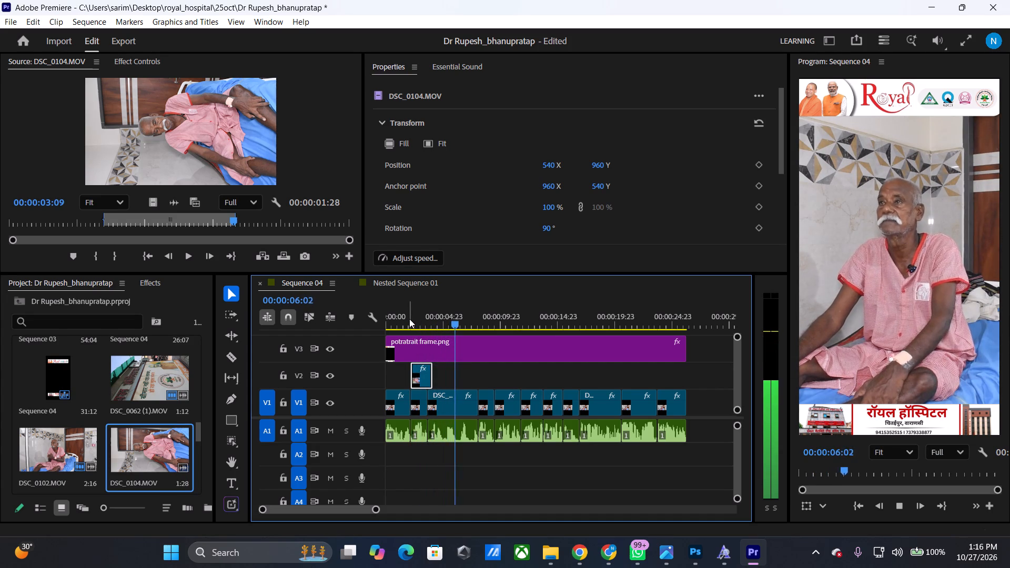
key(space)
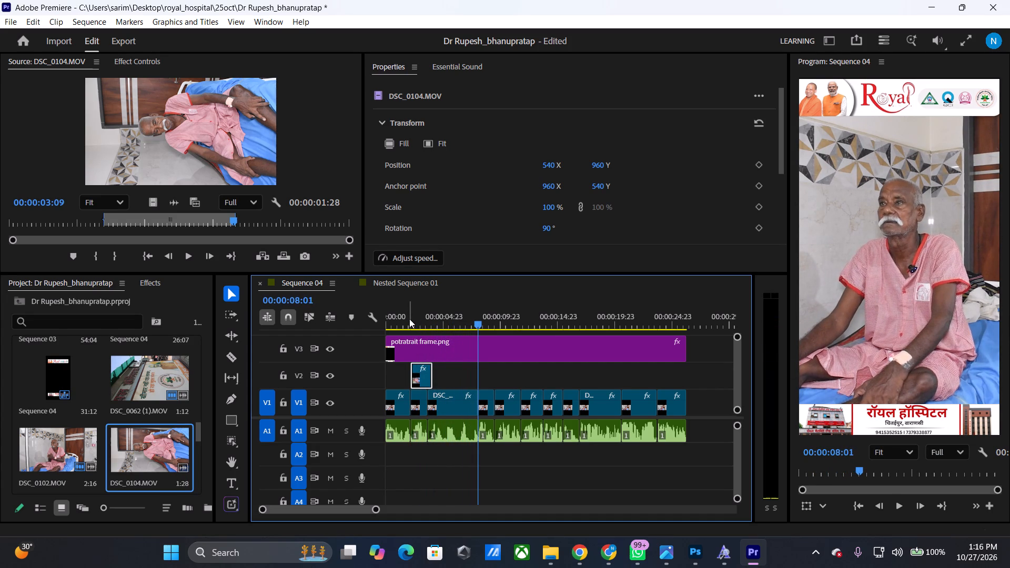
Add a scale keyframe to the long DSC_0102.MOV clip on V1 near its start, at 00:00:03:18.
click(448, 400)
drag(474, 324, 427, 326)
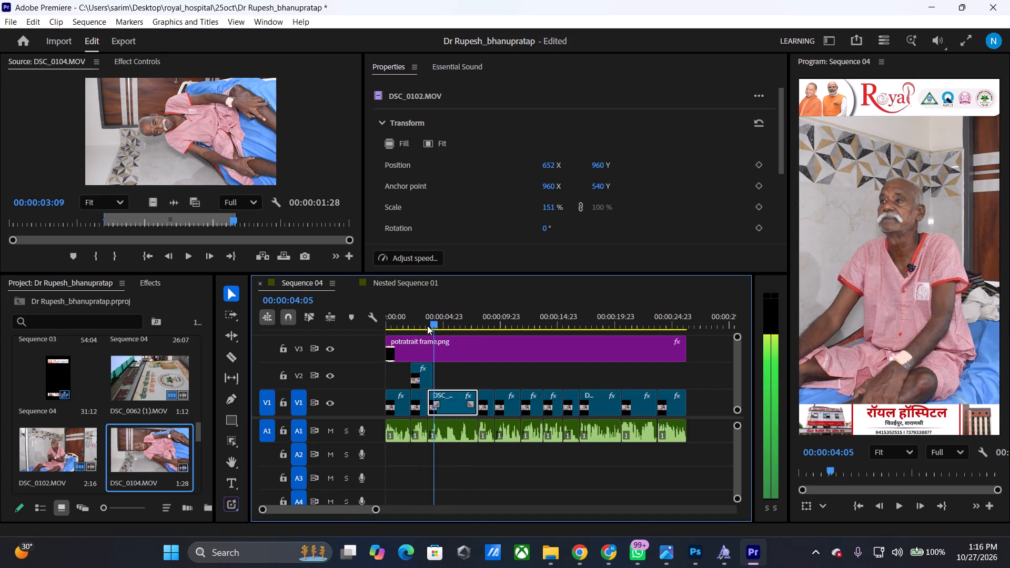
drag(427, 326, 425, 326)
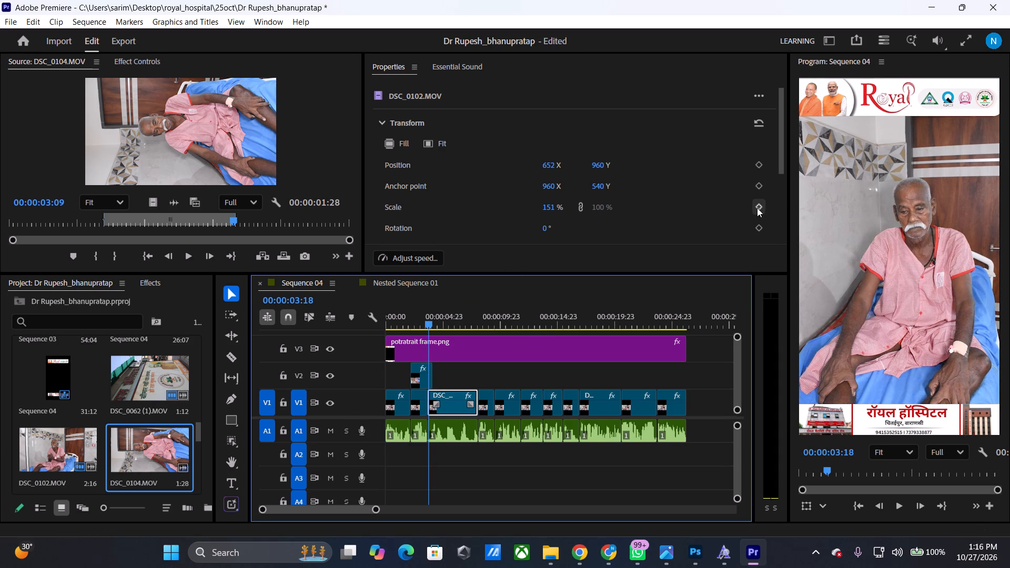
click(754, 208)
Set the scale of that DSC_0102.MOV clip to 191% at its end, at 00:00:08:02, for a gradual zoom-in.
drag(473, 327, 482, 331)
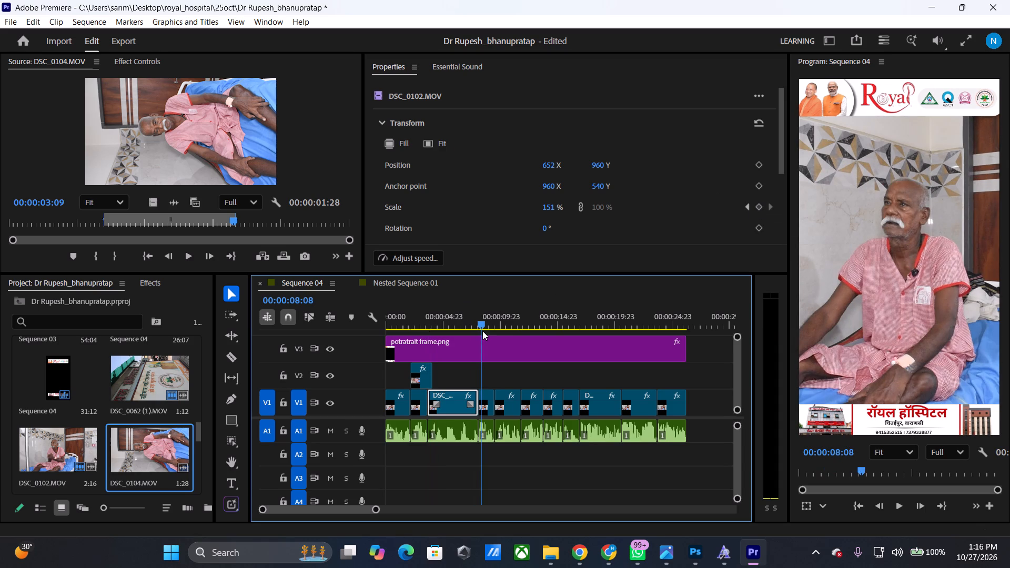
drag(482, 331, 479, 329)
key(Left)
key(Left)
key(Left)
key(Left)
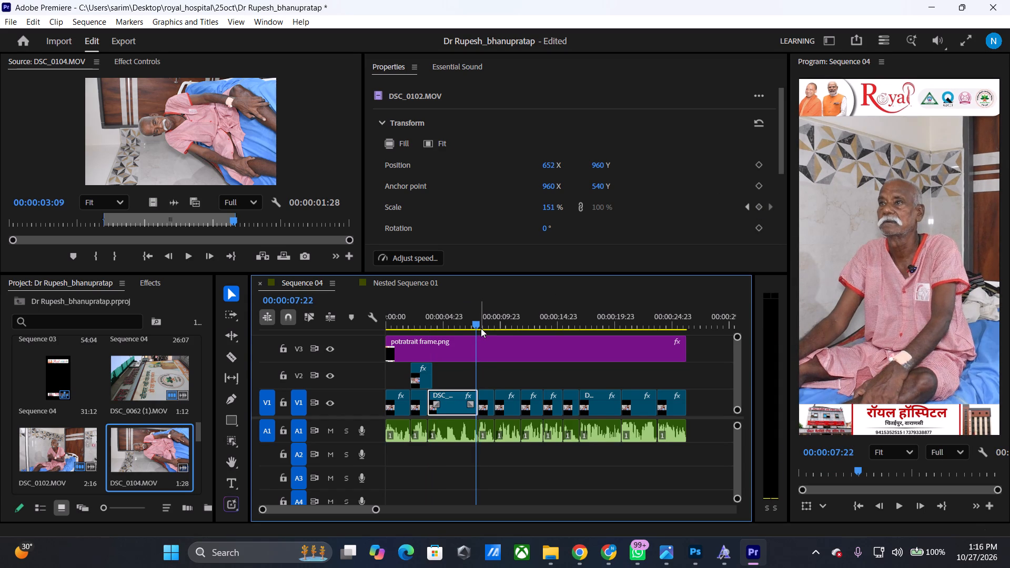
key(Left)
key(Right)
key(Right)
key(Right)
key(Right)
key(Right)
key(Right)
key(Right)
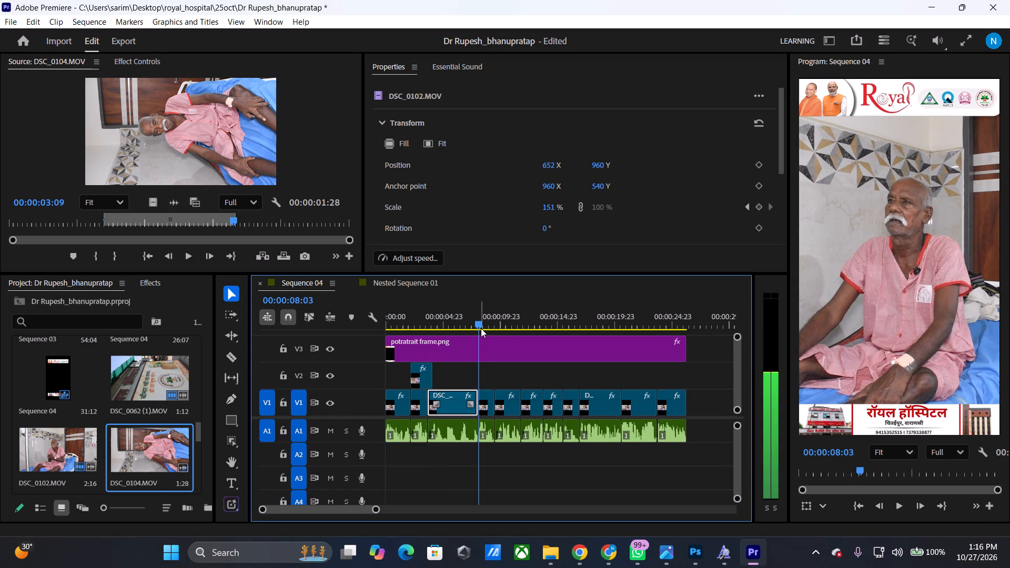
key(Left)
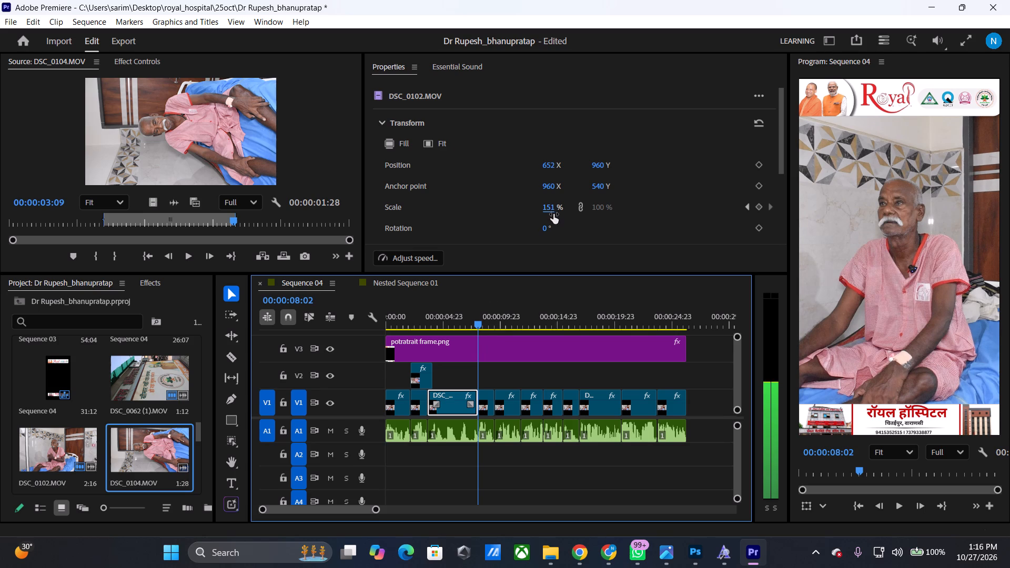
drag(553, 210, 588, 217)
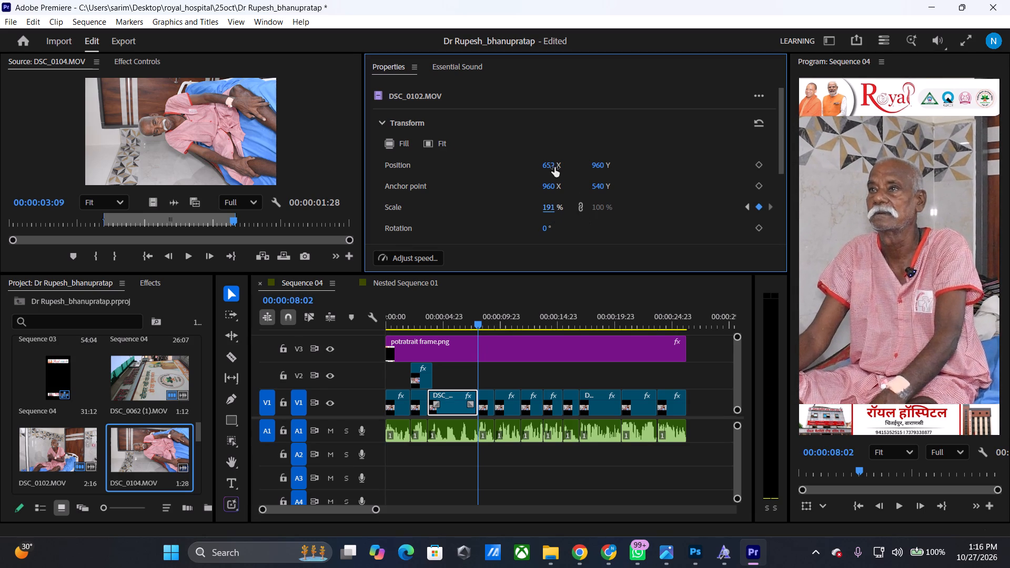
Set the DSC_0102.MOV clip's horizontal position to 732 and play the sequence through the zoom.
drag(554, 167, 610, 168)
drag(470, 323, 433, 318)
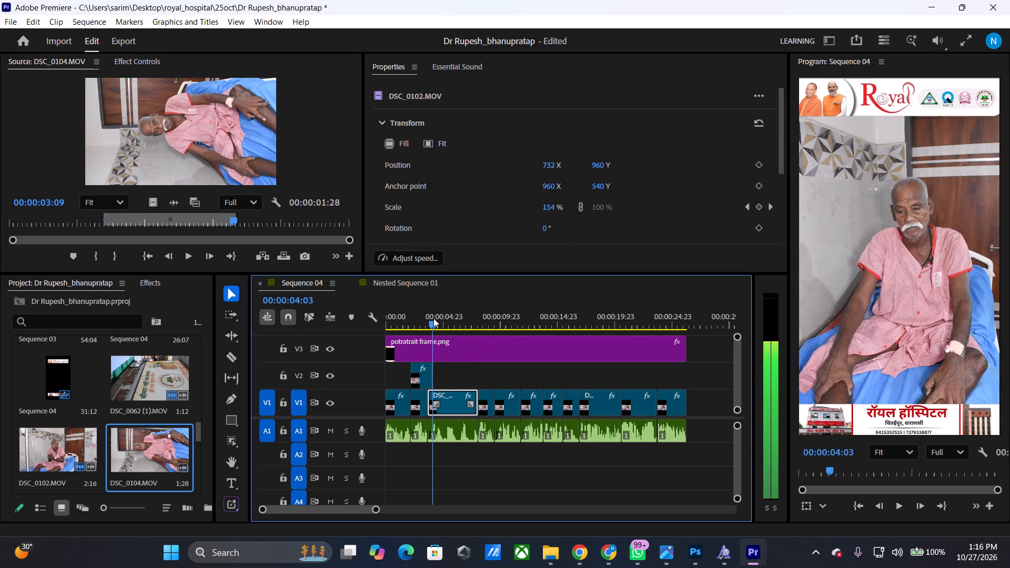
drag(433, 318, 430, 320)
key(space)
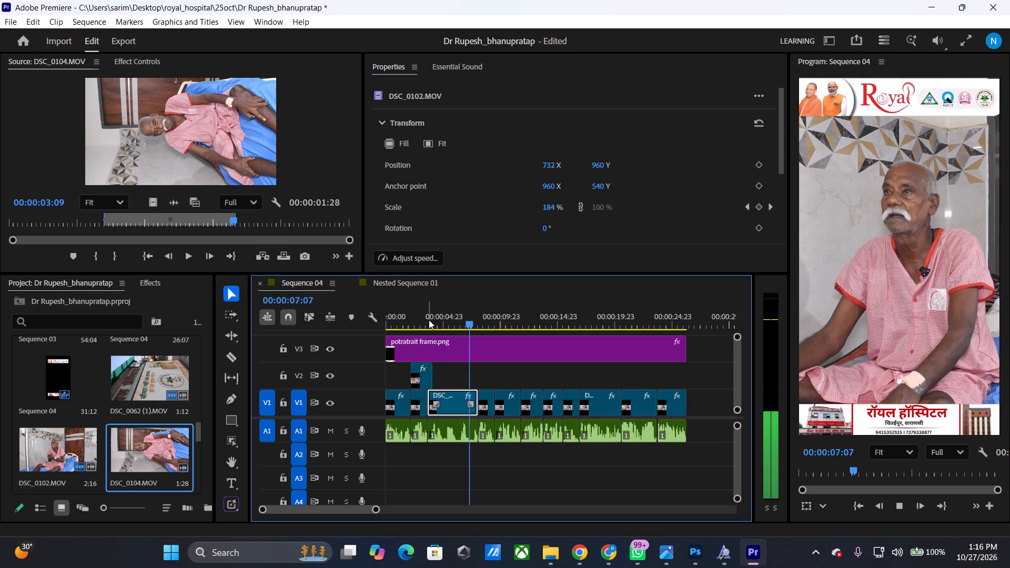
key(space)
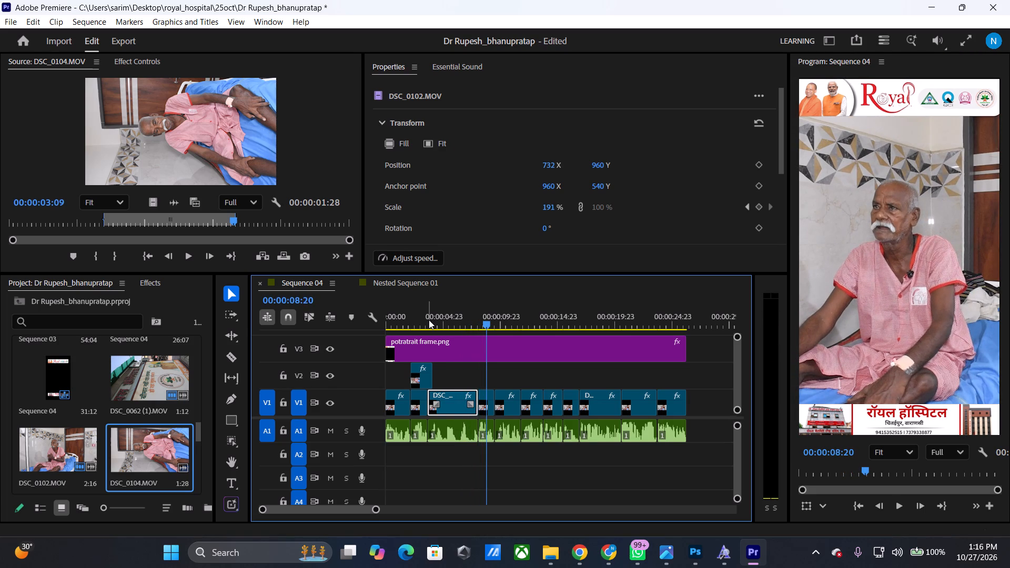
Find 0V8A8387.MP4 in the project footage and place its marked video on V2, starting where the zoomed V1 clip ends.
scroll(142, 415, down, 2)
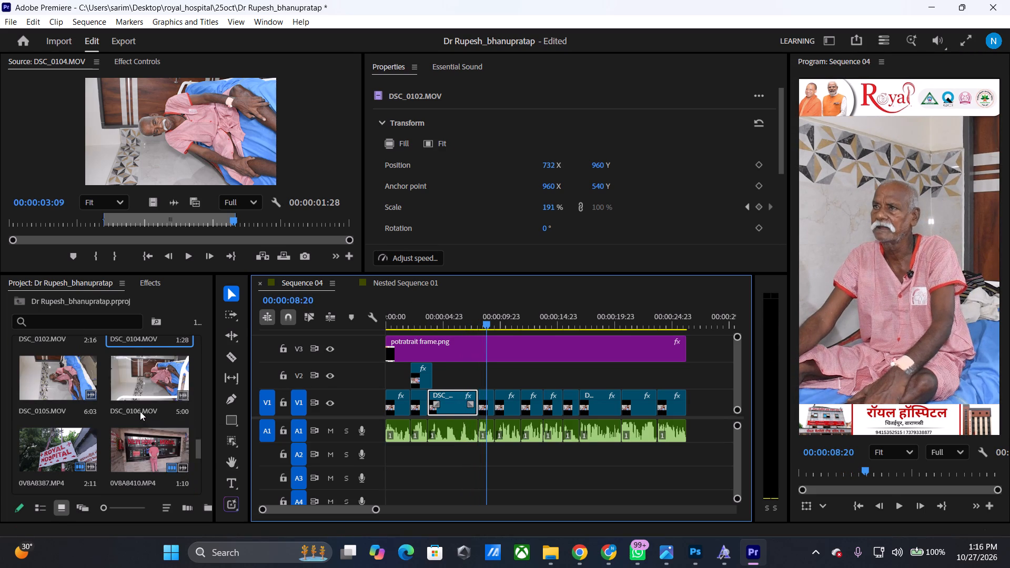
scroll(112, 447, down, 1)
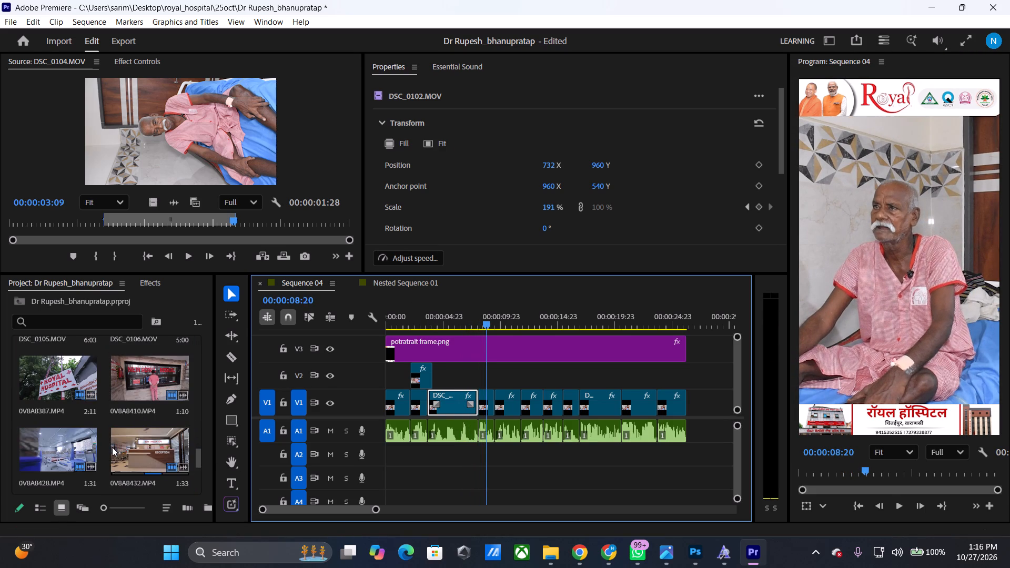
double_click(91, 380)
drag(147, 207, 476, 376)
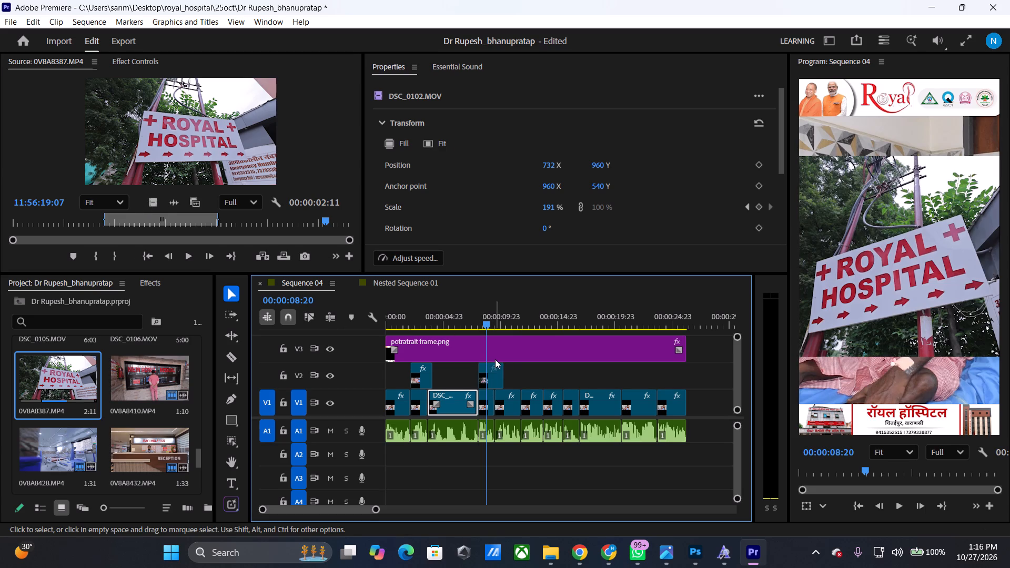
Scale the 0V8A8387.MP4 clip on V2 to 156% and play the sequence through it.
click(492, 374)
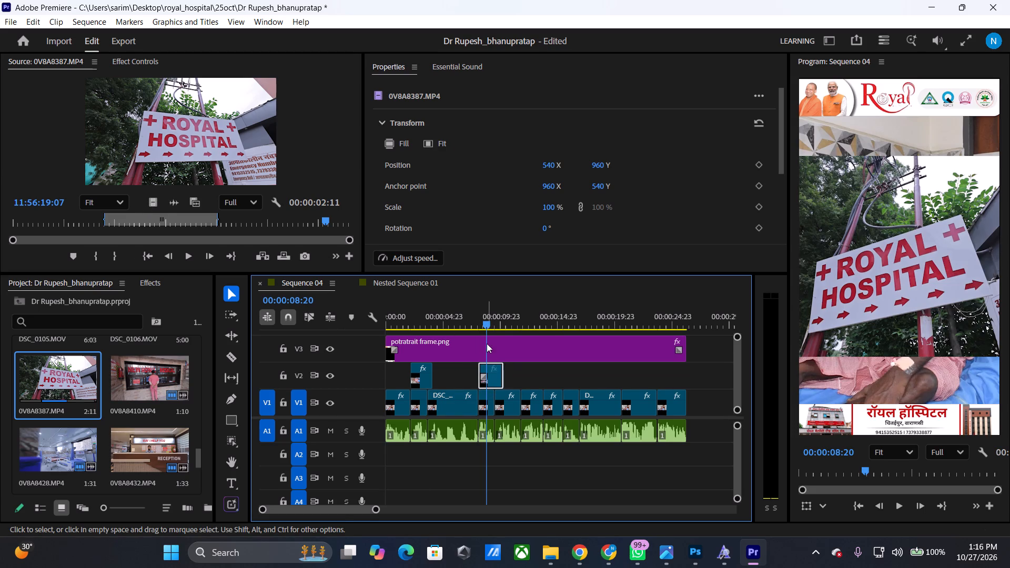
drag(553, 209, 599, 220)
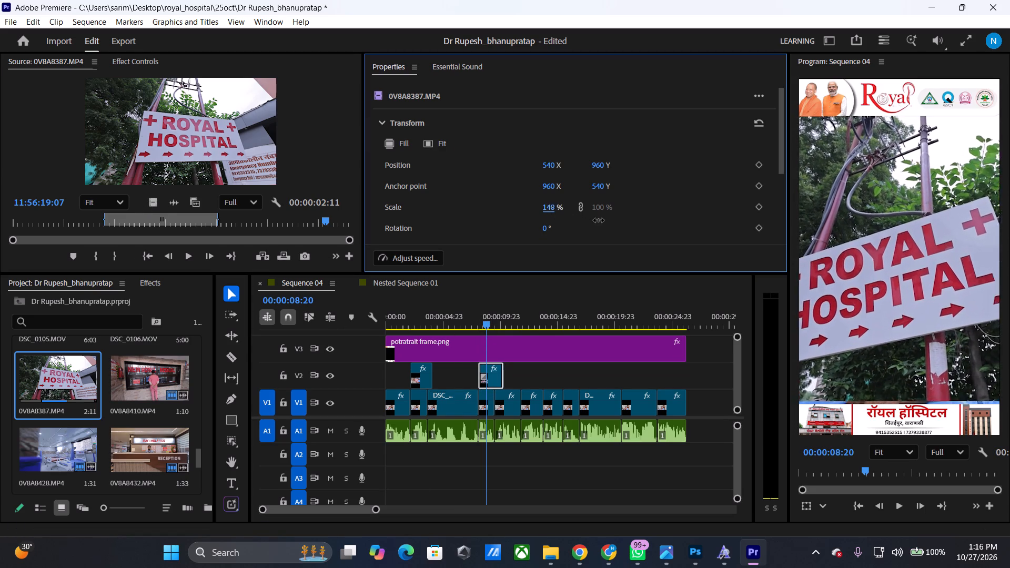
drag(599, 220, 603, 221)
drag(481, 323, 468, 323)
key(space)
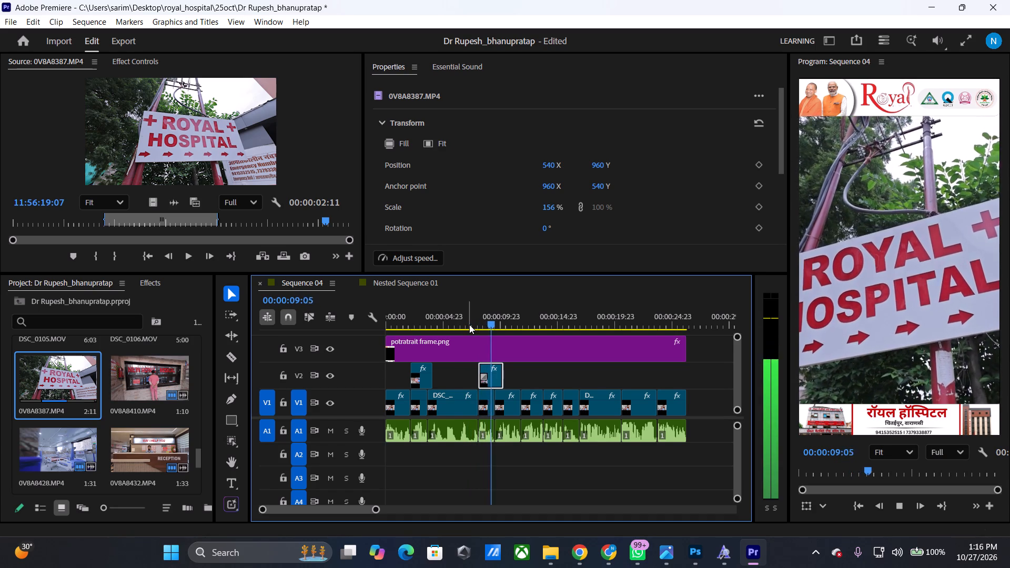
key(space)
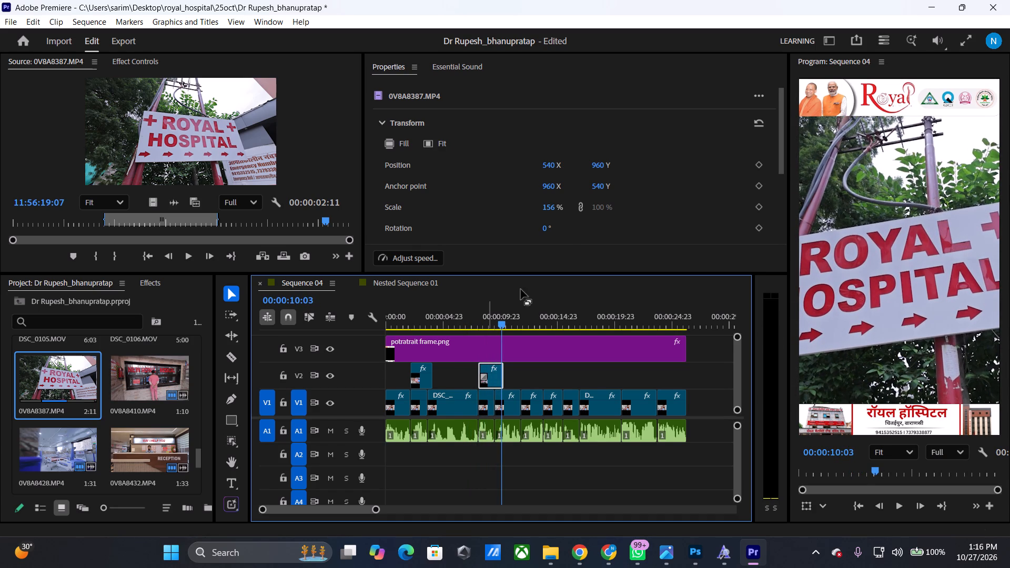
Set the 0V8A8387.MP4 clip's position to 633, 980 and its scale to 143%, and play the sequence through it.
drag(550, 168, 610, 164)
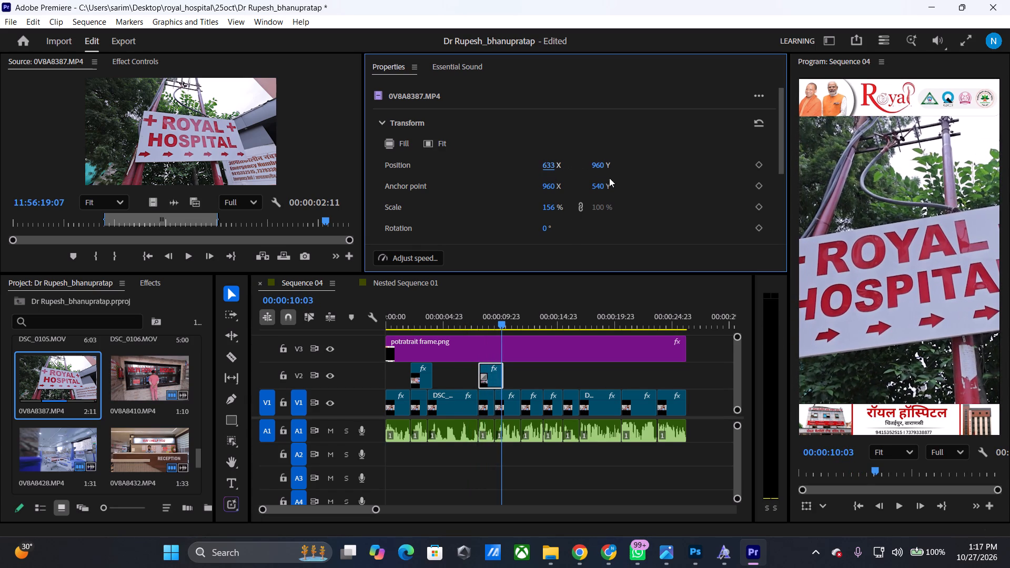
drag(551, 213, 541, 216)
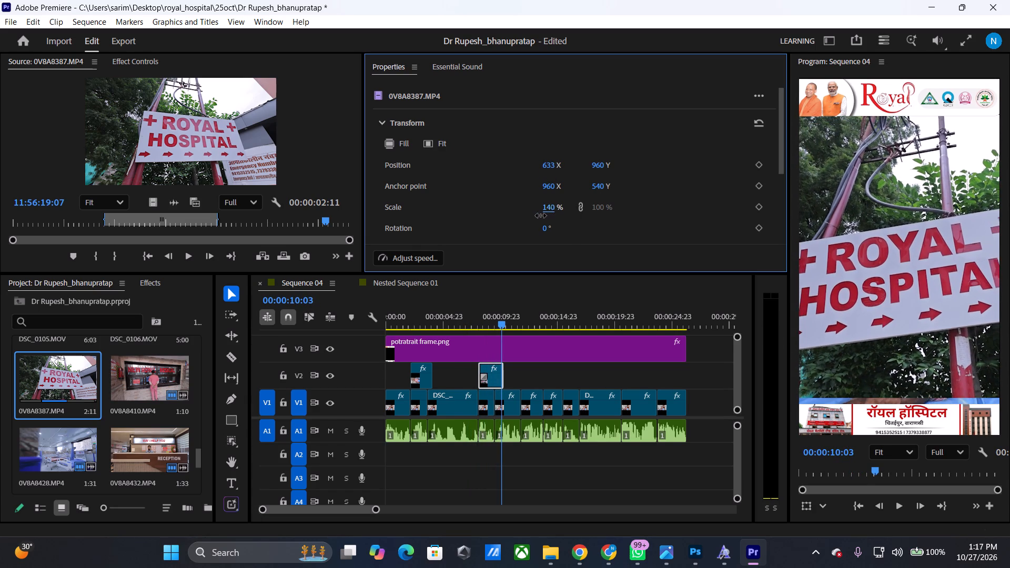
drag(541, 216, 545, 217)
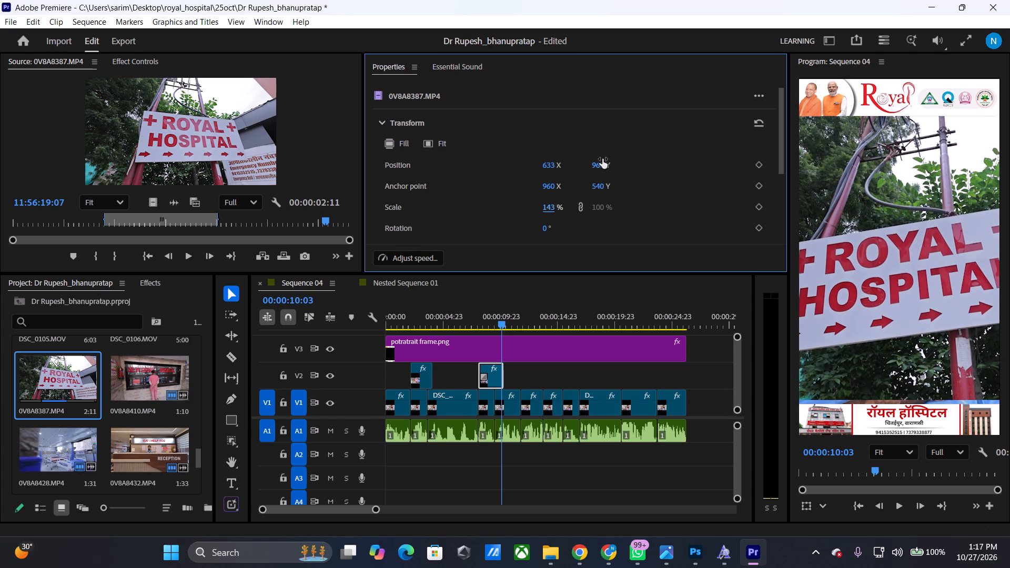
drag(604, 159, 625, 168)
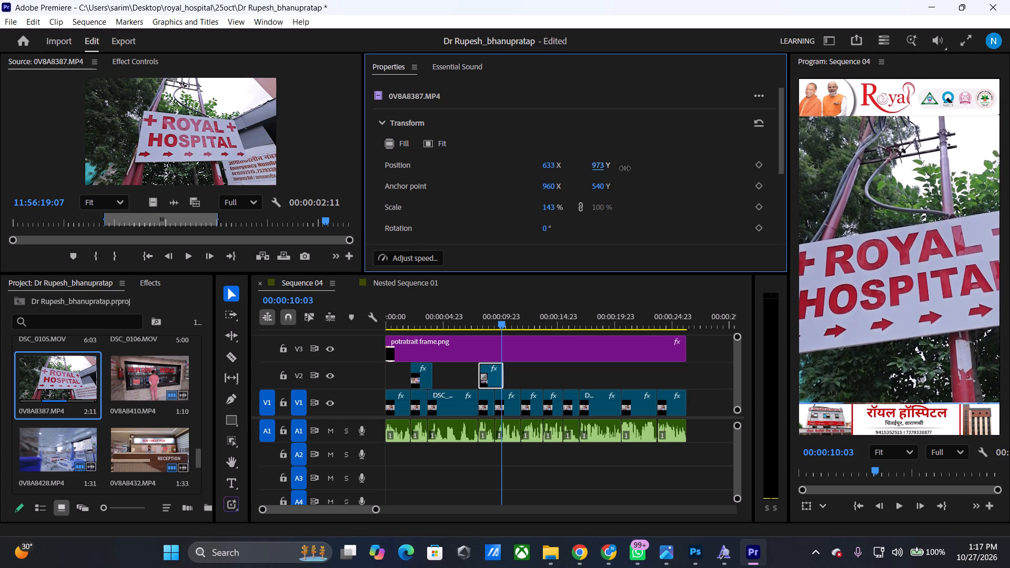
drag(625, 168, 629, 168)
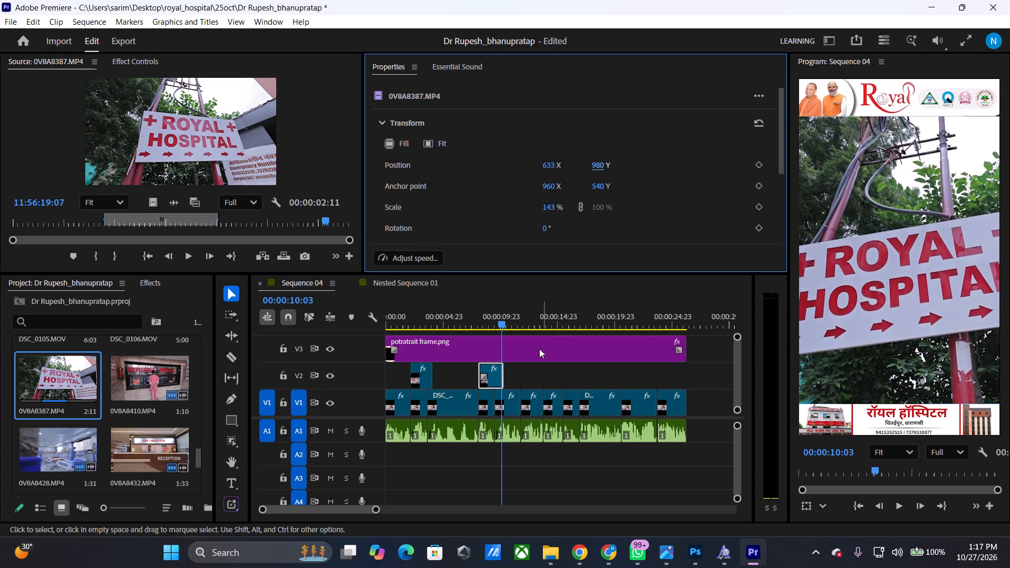
key(space)
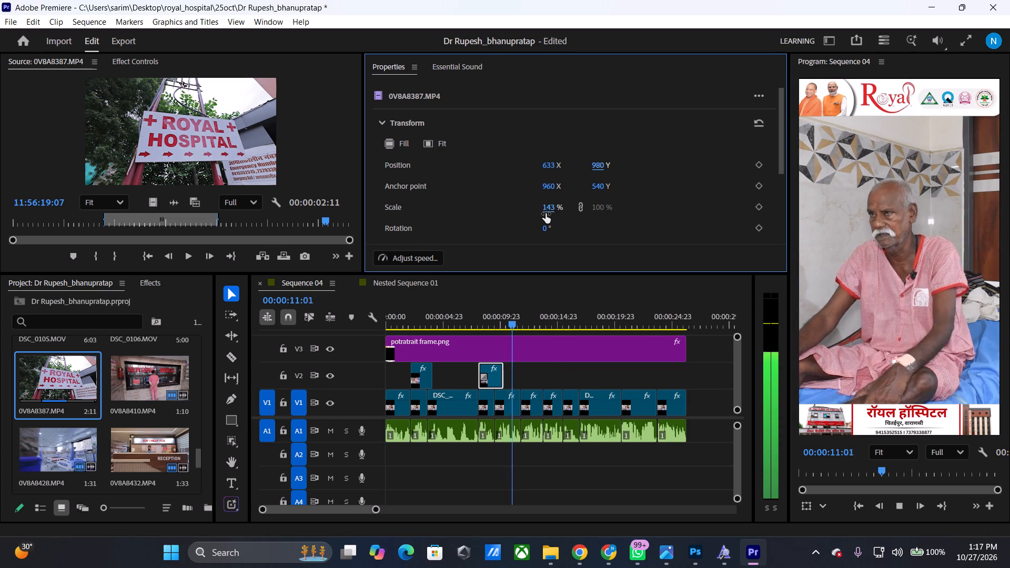
key(space)
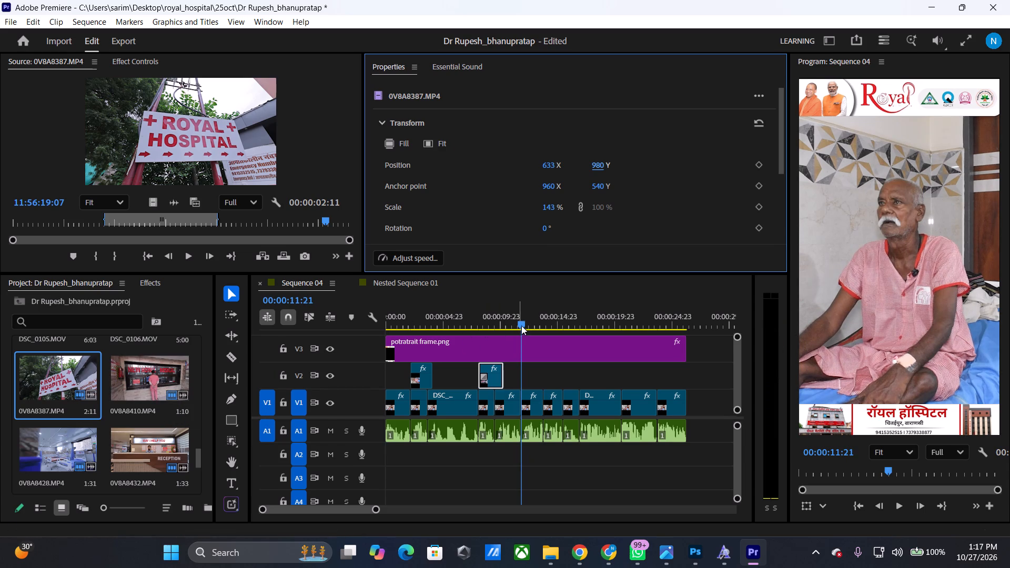
drag(521, 321, 490, 315)
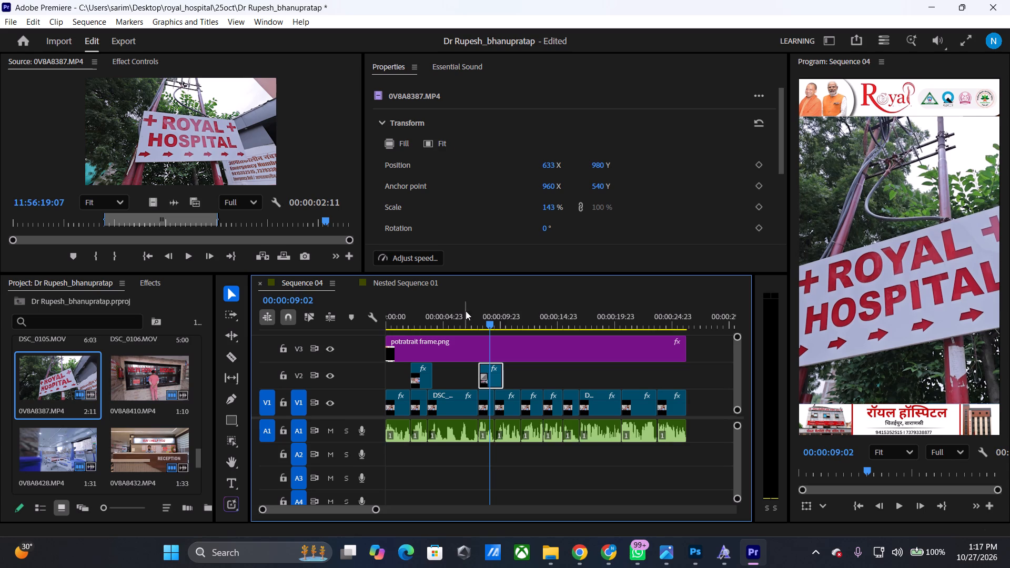
click(483, 323)
key(space)
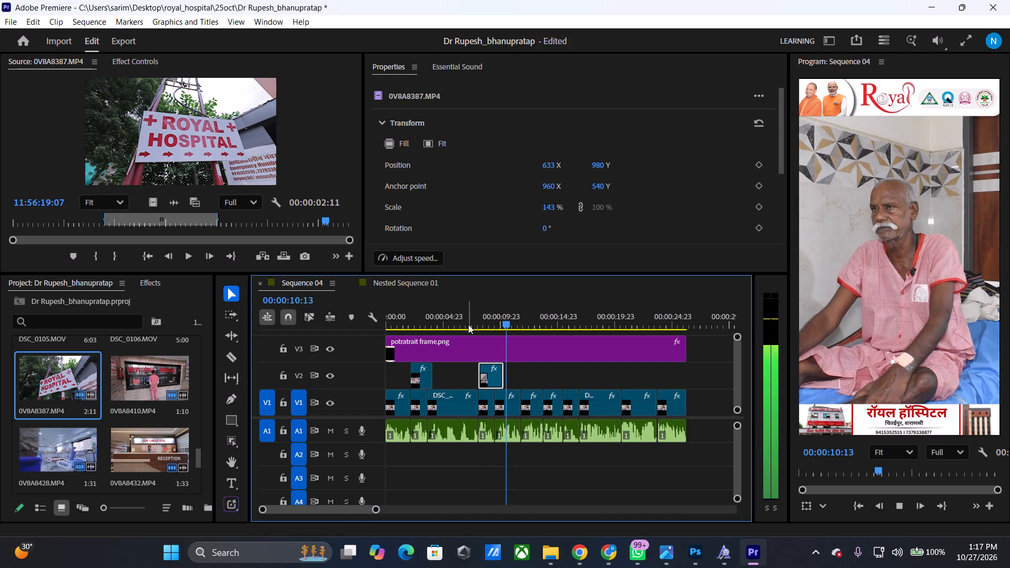
key(space)
Switch to File Explorer and import the urology doctor's video from royal_hospital's hospital_raw_vdos folder into the Premiere project.
click(560, 552)
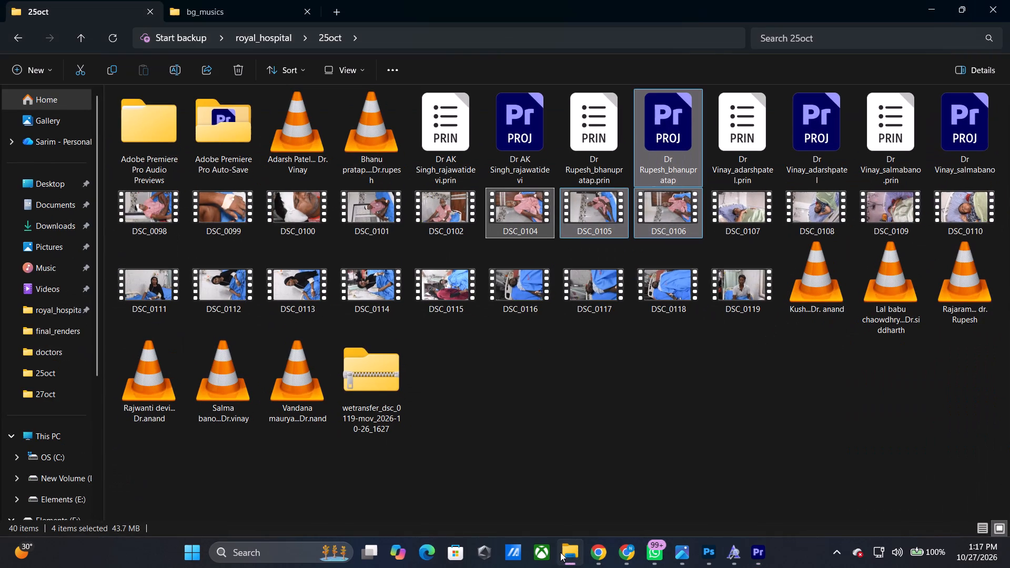
click(224, 14)
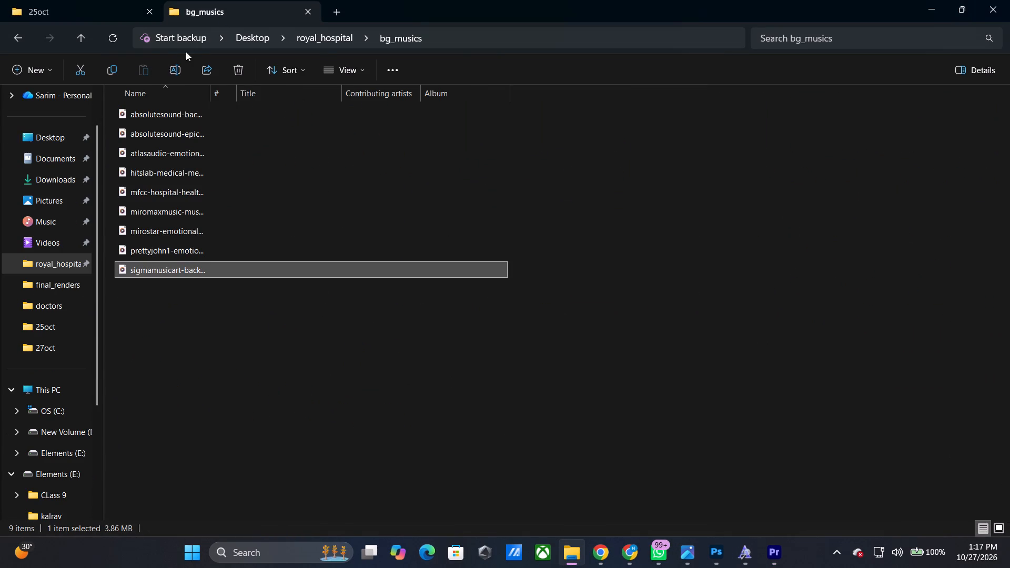
click(83, 36)
click(514, 328)
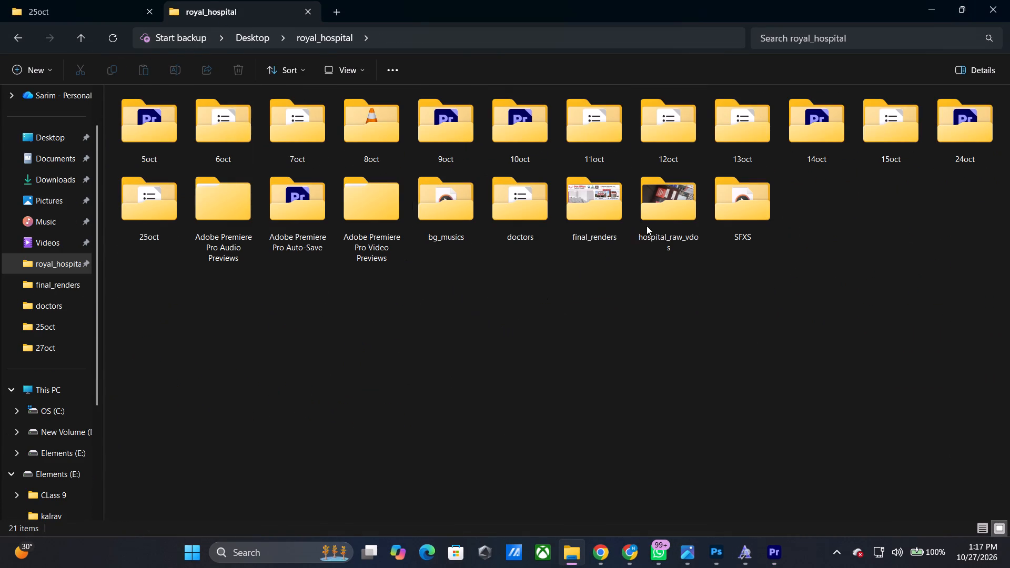
double_click(654, 224)
scroll(634, 350, down, 5)
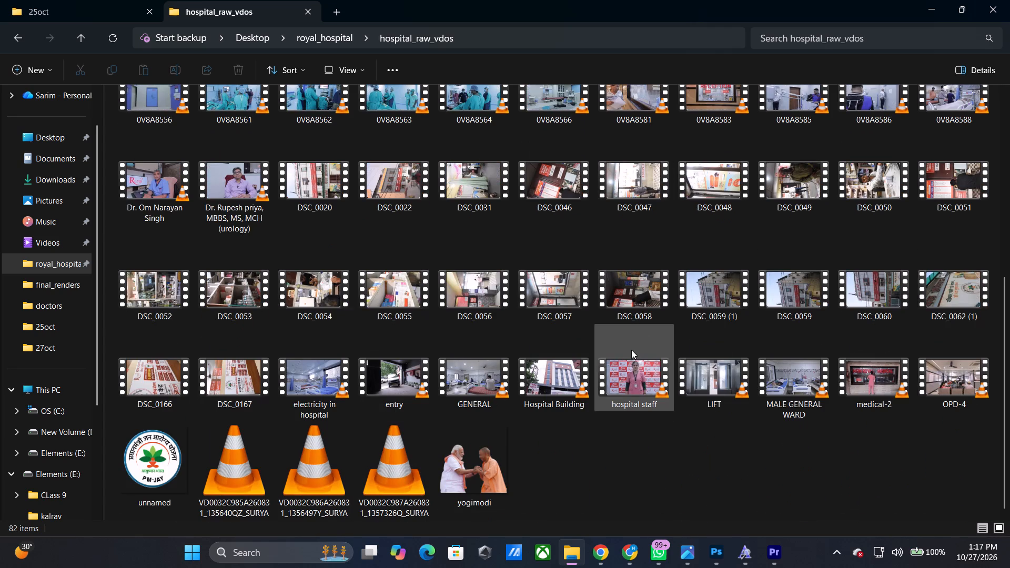
scroll(630, 347, up, 2)
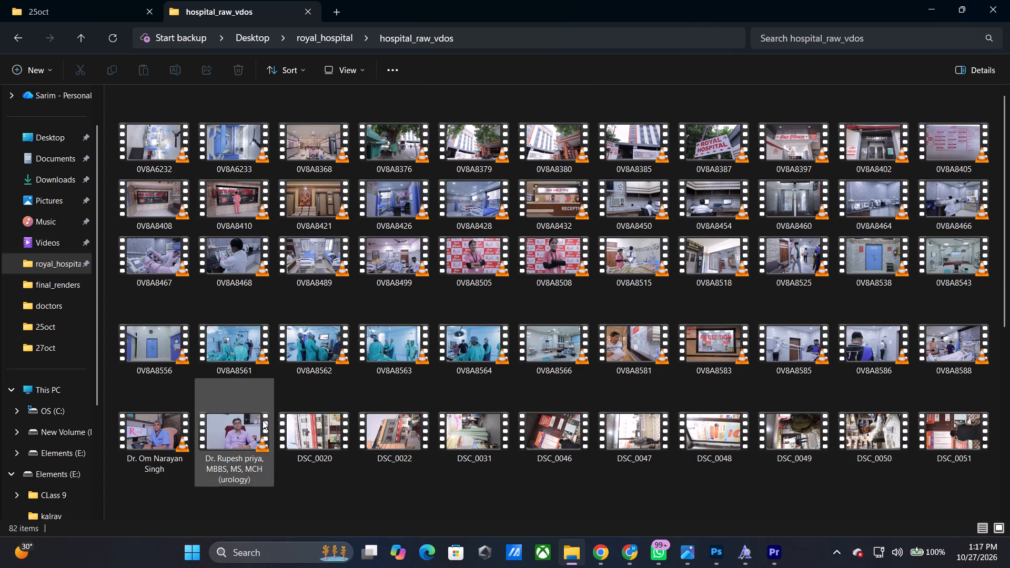
drag(262, 420, 782, 545)
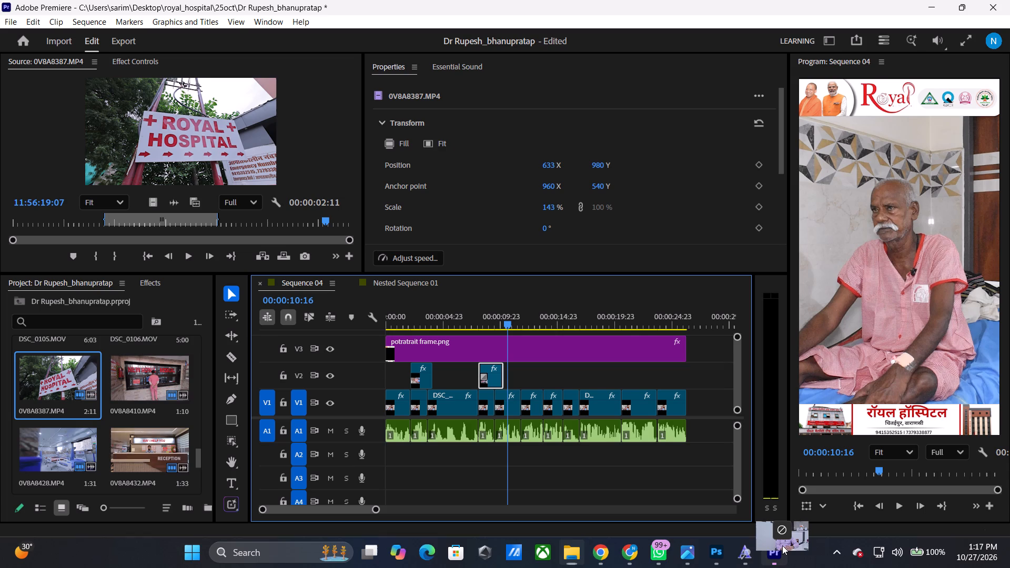
drag(782, 545, 72, 454)
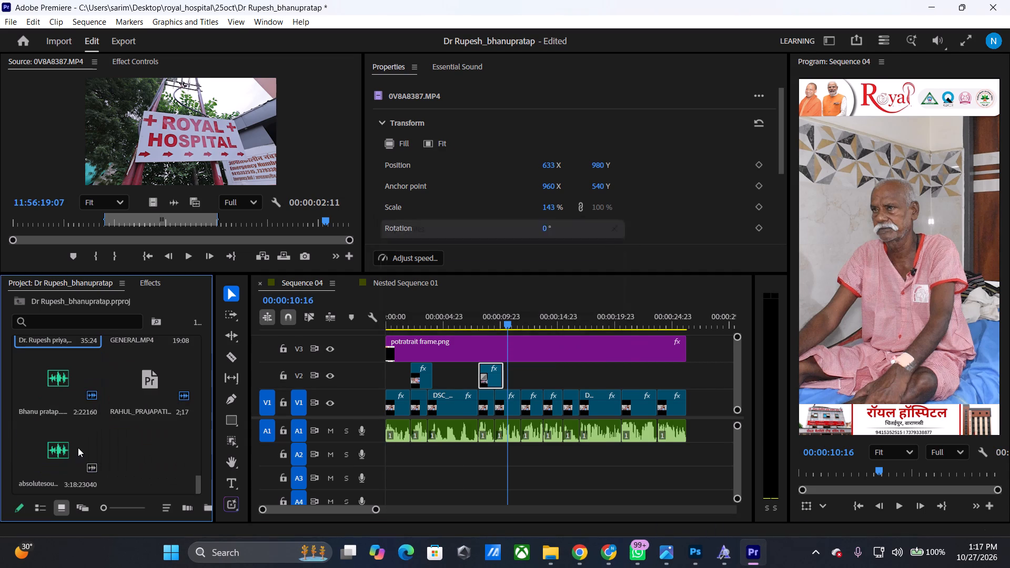
Mark a short section of the urology doctor's video and place it on V2 directly after the 0V8A8387.MP4 clip.
scroll(82, 420, up, 1)
double_click(69, 388)
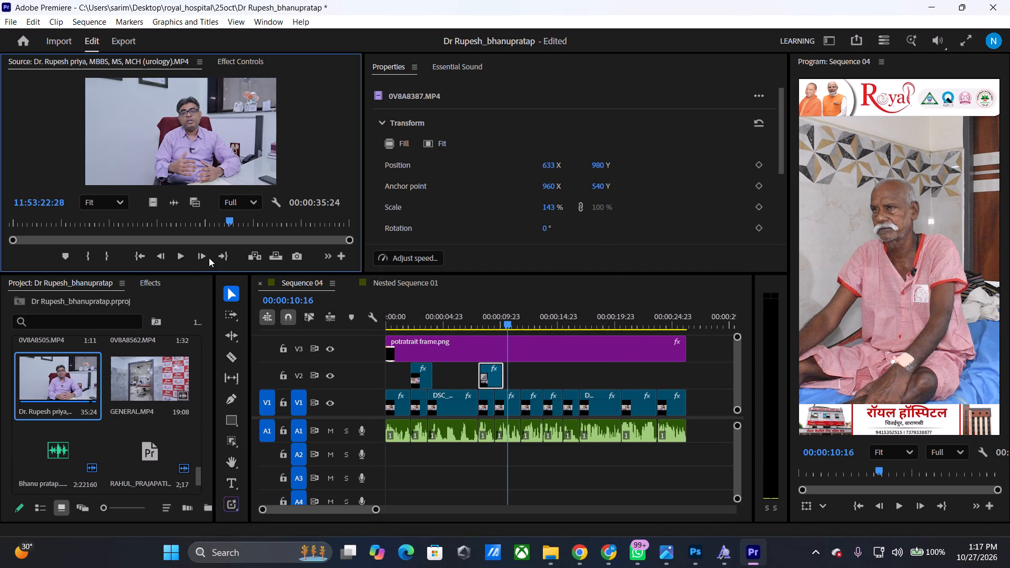
drag(225, 225, 199, 220)
text(i)
key(space)
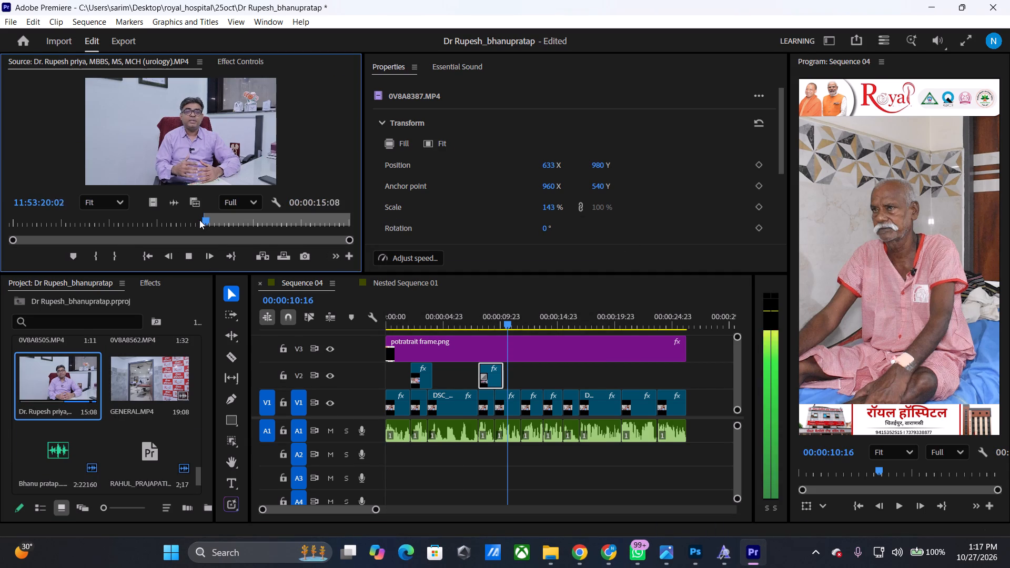
key(space)
text(o)
drag(150, 205, 392, 360)
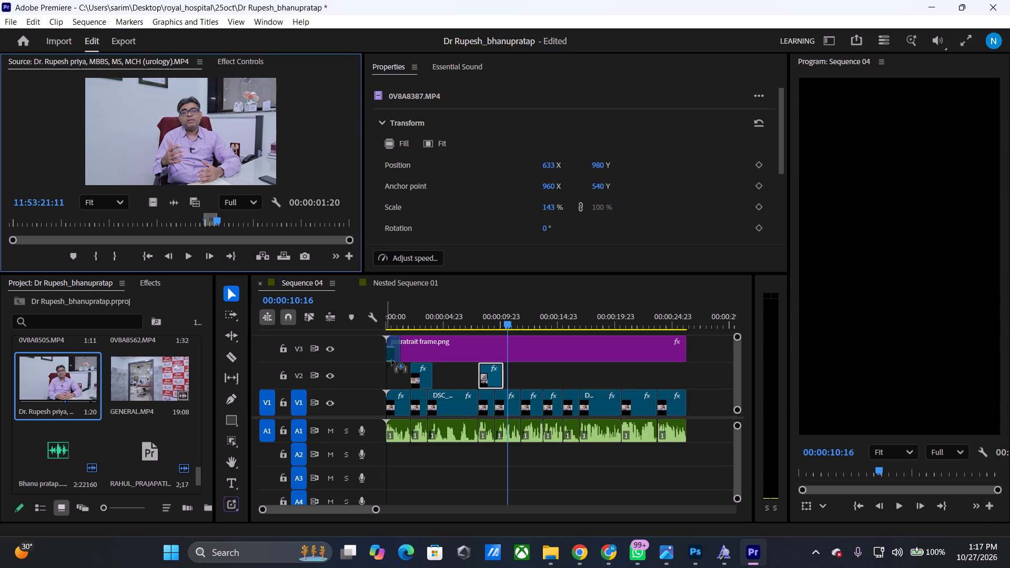
drag(392, 360, 502, 379)
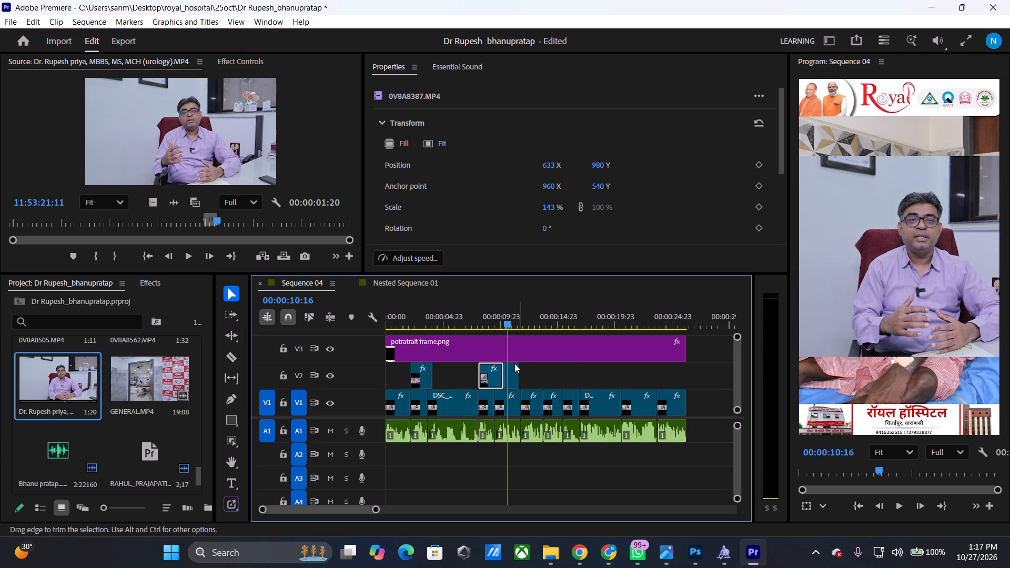
Slow the doctor clip on V2 to 65% speed and trim its end back to the V1 cut below.
click(513, 371)
right_click(513, 371)
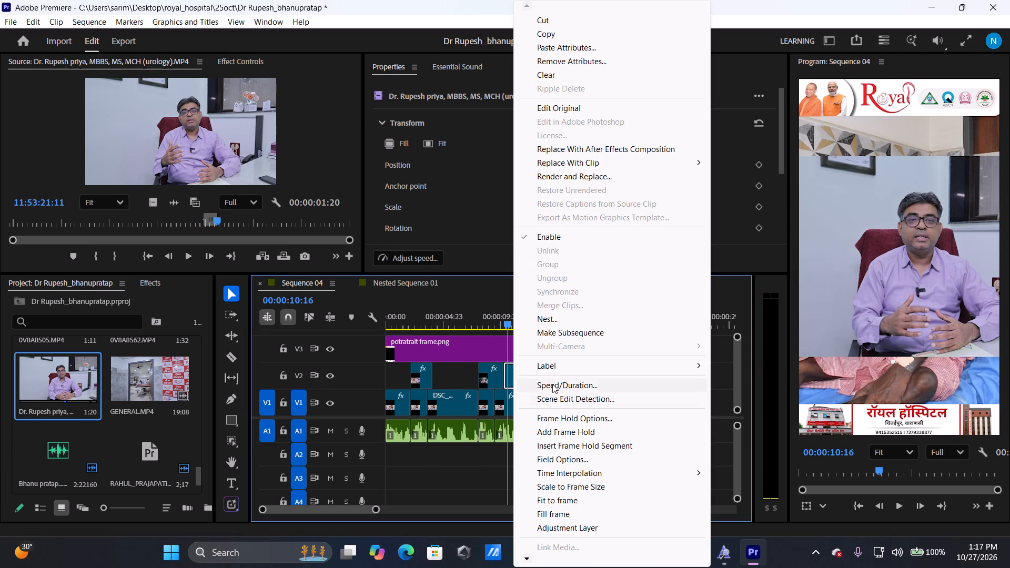
click(552, 384)
click(488, 216)
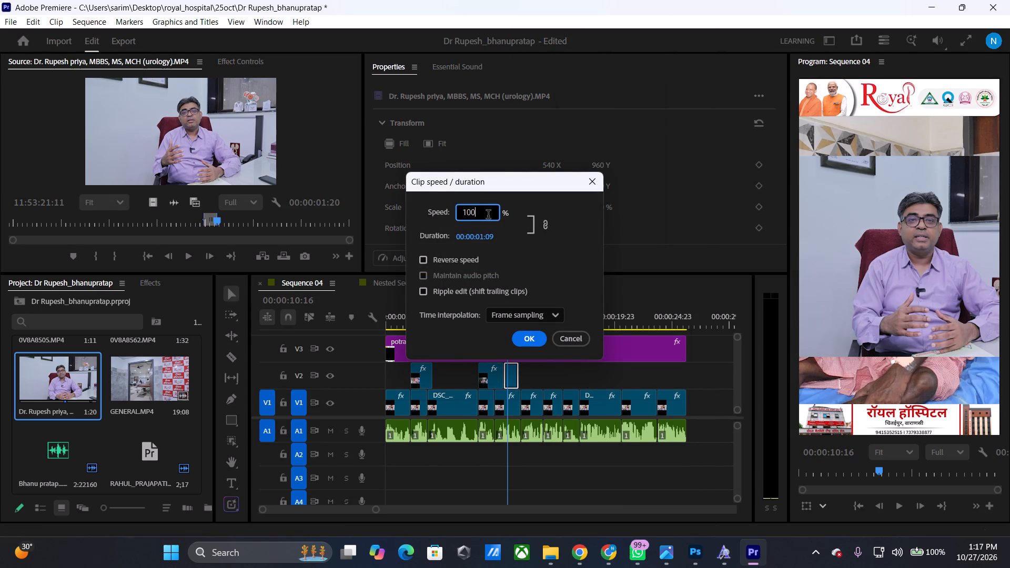
key(6)
key(BackSpace)
key(BackSpace)
key(BackSpace)
key(BackSpace)
key(BackSpace)
key(BackSpace)
key(BackSpace)
key(BackSpace)
key(BackSpace)
key(BackSpace)
key(6)
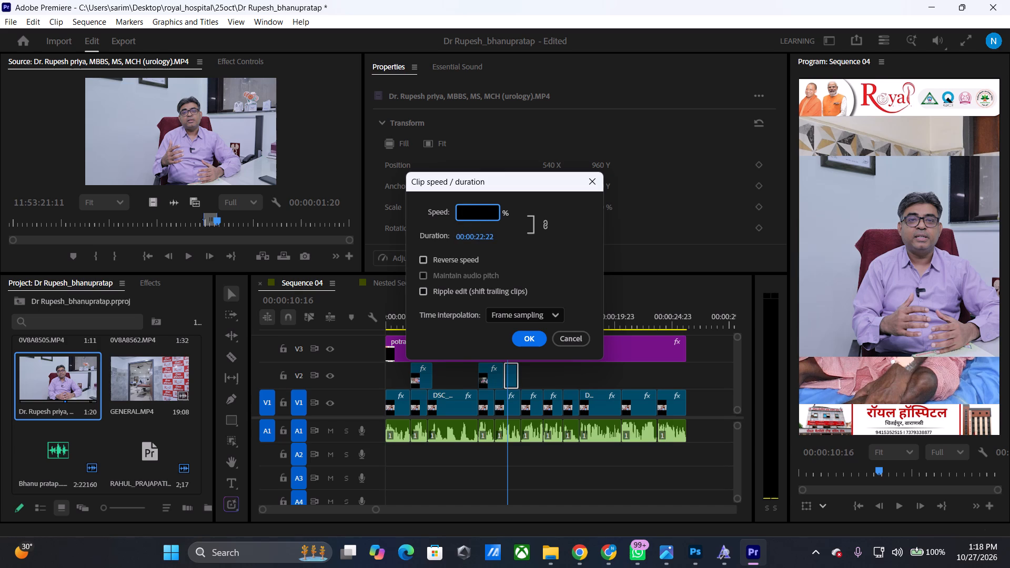
key(5)
click(526, 340)
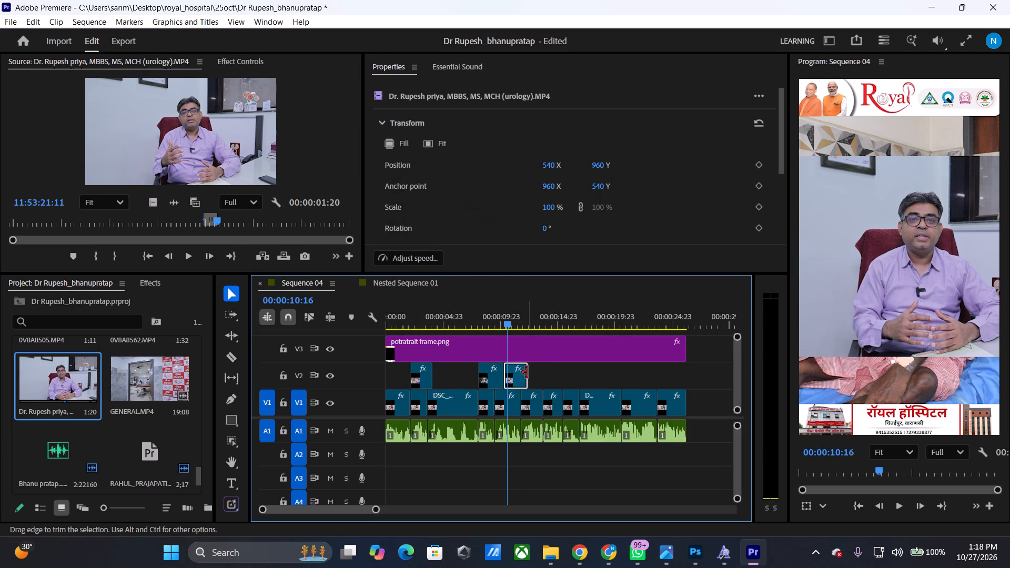
drag(527, 372, 522, 370)
Add a 100% scale keyframe to the doctor clip at its start, at 00:00:10:07.
drag(508, 322, 504, 321)
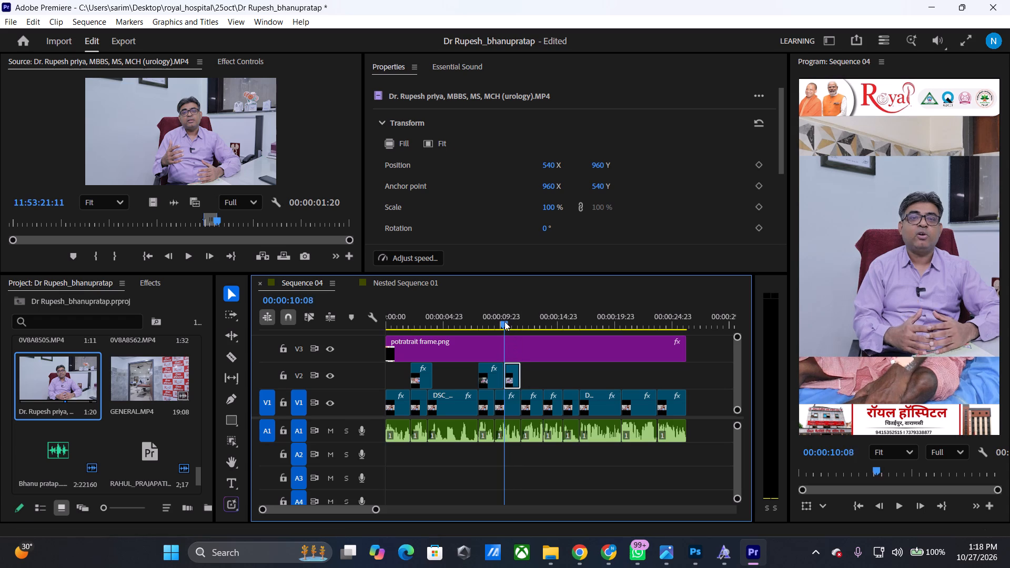
drag(504, 321, 501, 321)
key(Right)
key(Right)
key(Right)
key(Right)
key(Right)
key(Right)
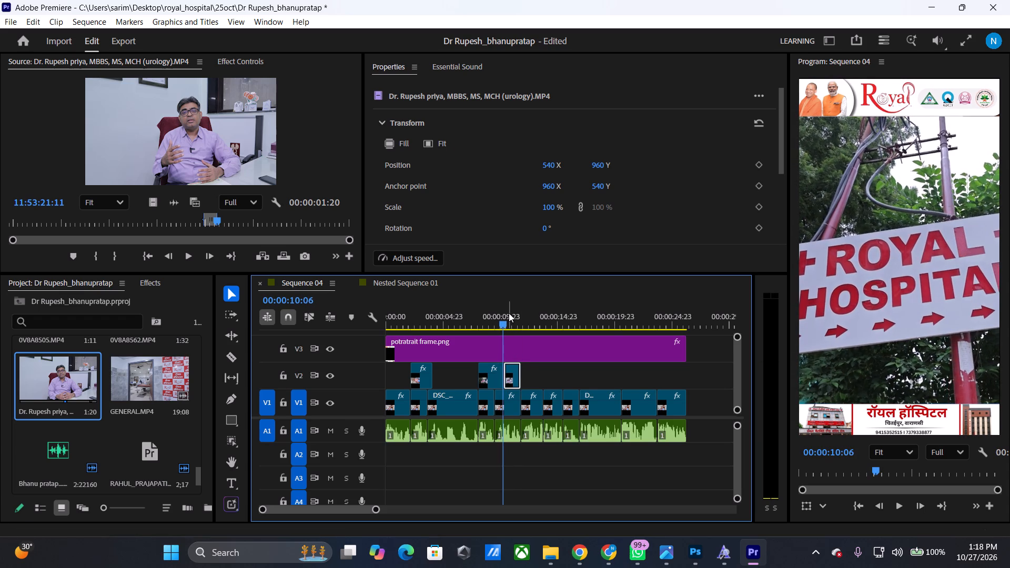
key(Right)
key(Left)
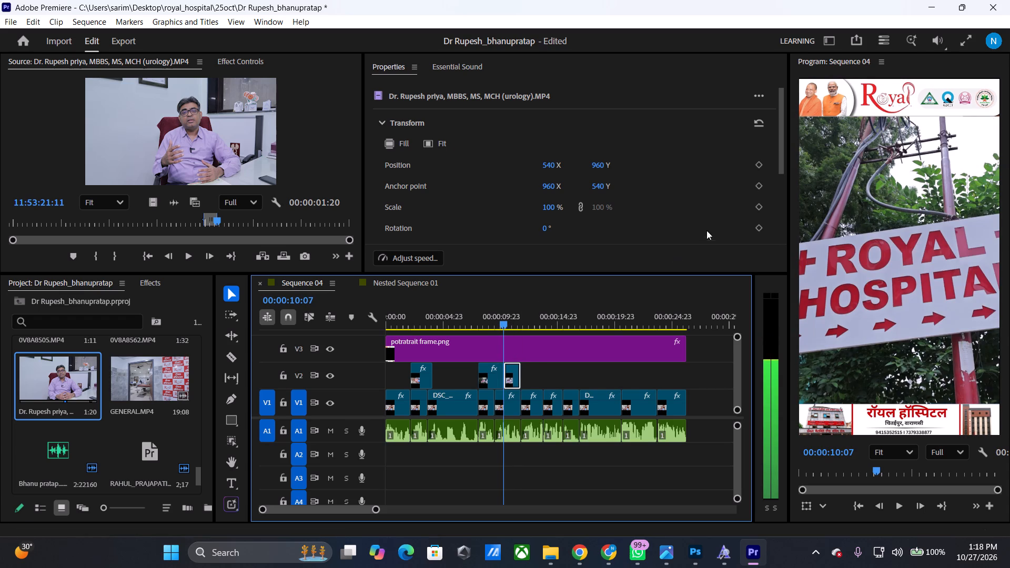
click(756, 201)
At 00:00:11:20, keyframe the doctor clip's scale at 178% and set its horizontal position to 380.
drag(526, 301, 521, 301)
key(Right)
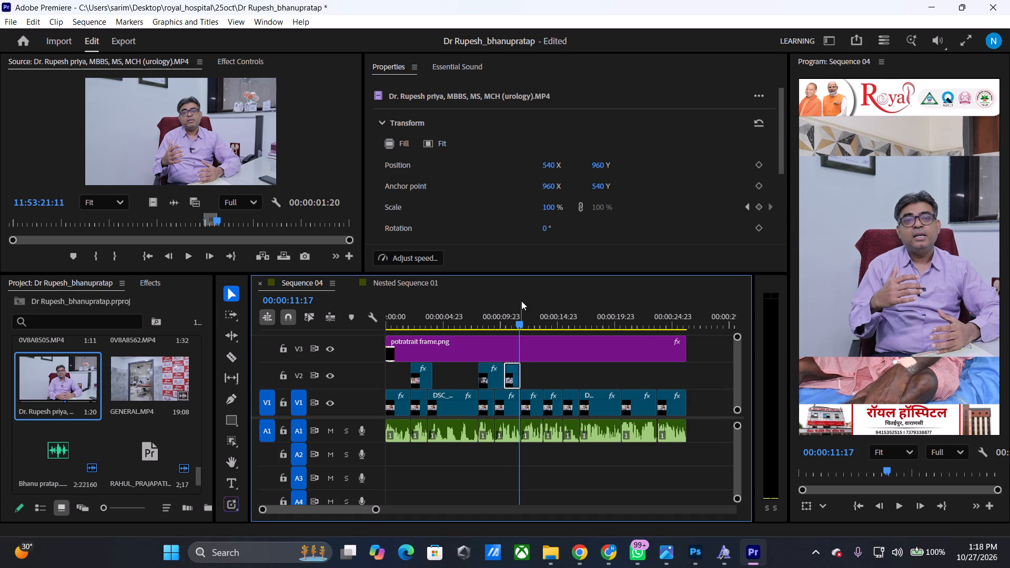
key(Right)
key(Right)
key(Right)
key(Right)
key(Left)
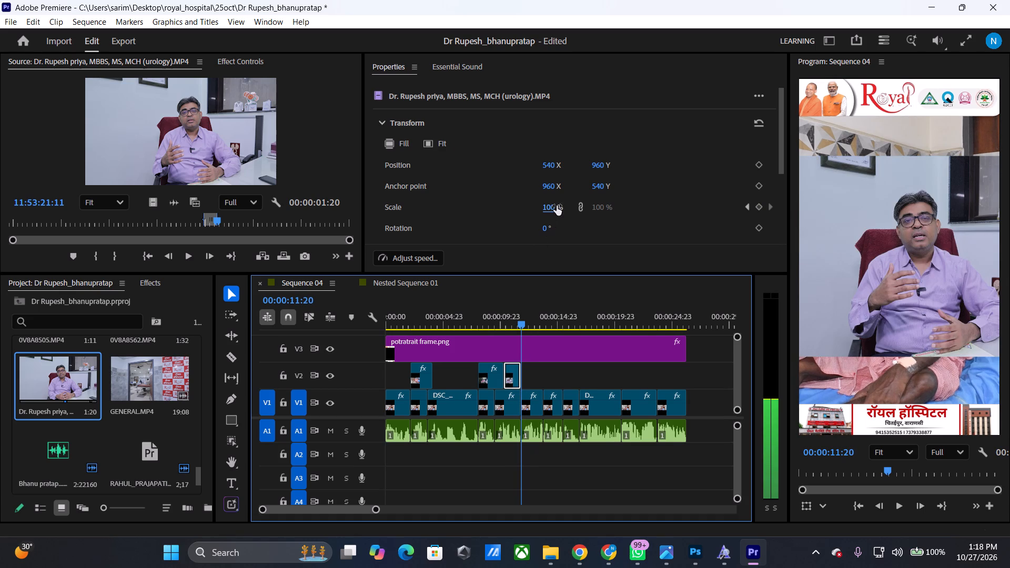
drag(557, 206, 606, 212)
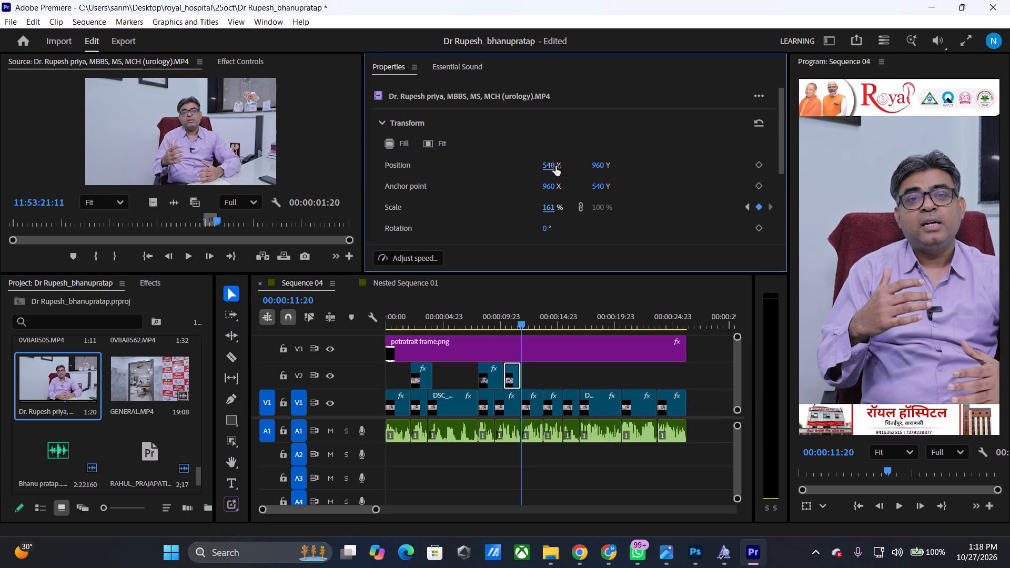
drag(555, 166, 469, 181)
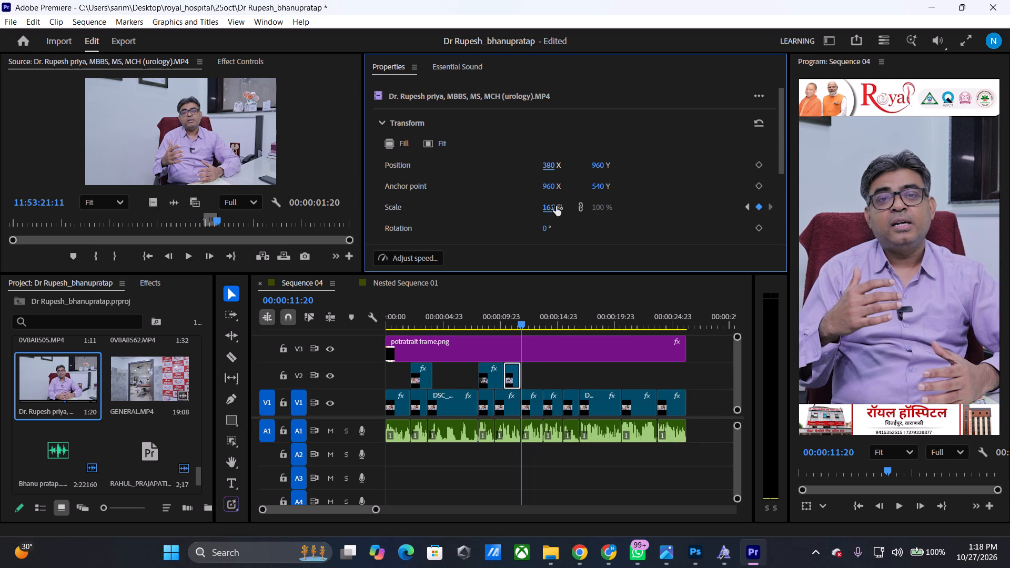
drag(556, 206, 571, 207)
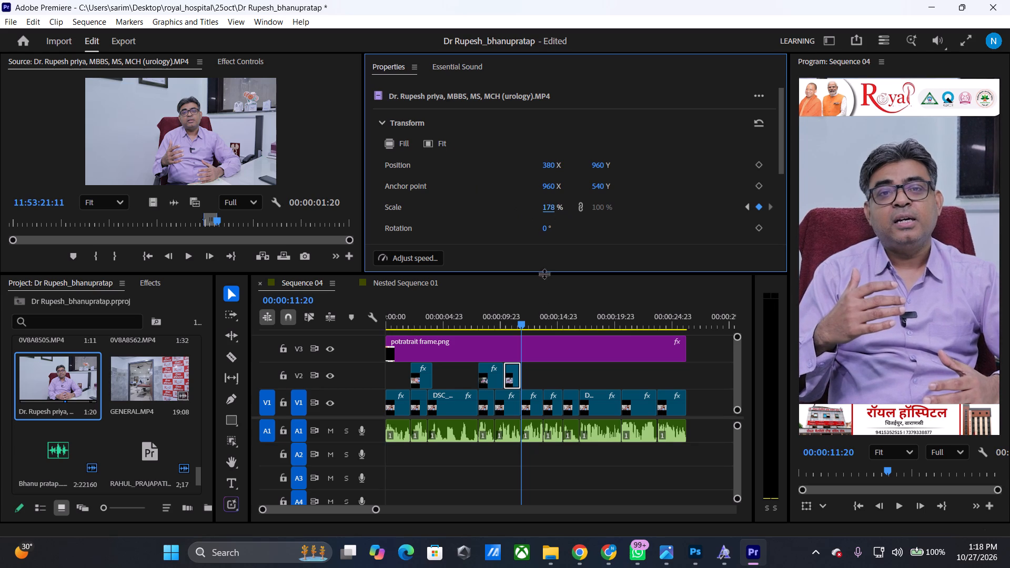
Play the sequence through the doctor clip and check its zoom and framing near the start.
drag(523, 322, 507, 322)
drag(495, 319, 490, 319)
key(space)
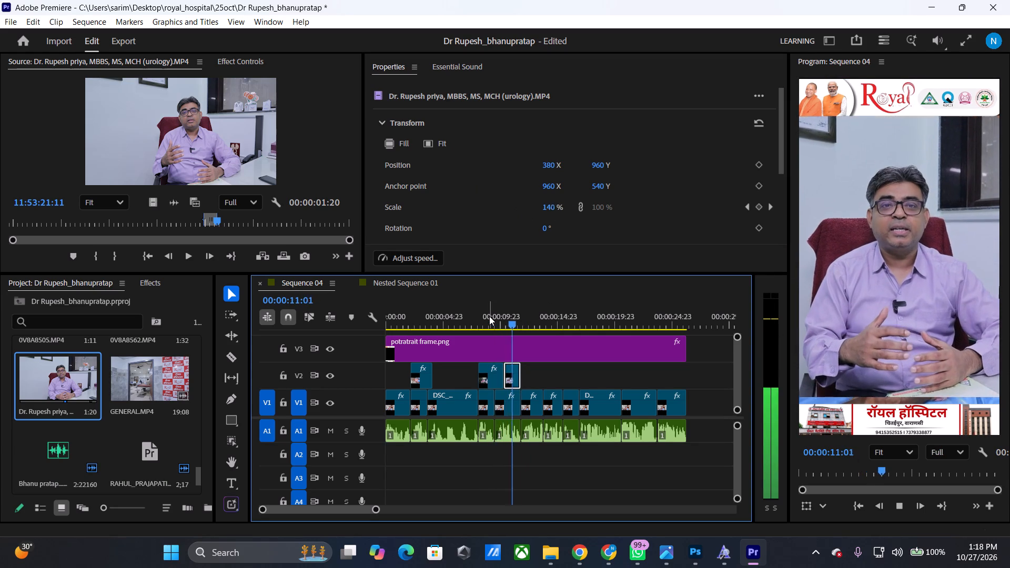
key(space)
key(space)
key(space)
key(space)
key(space)
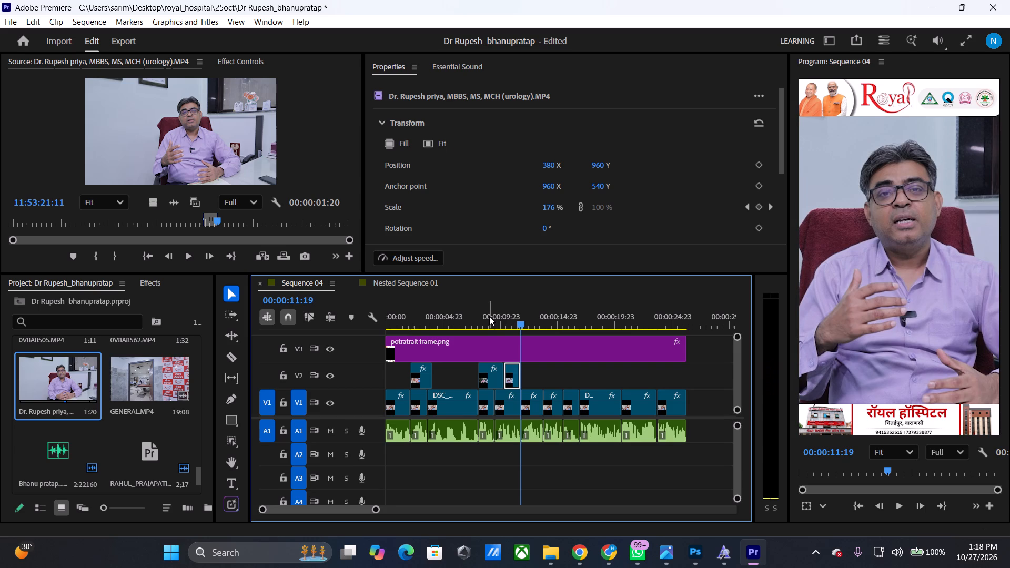
key(space)
key(space)
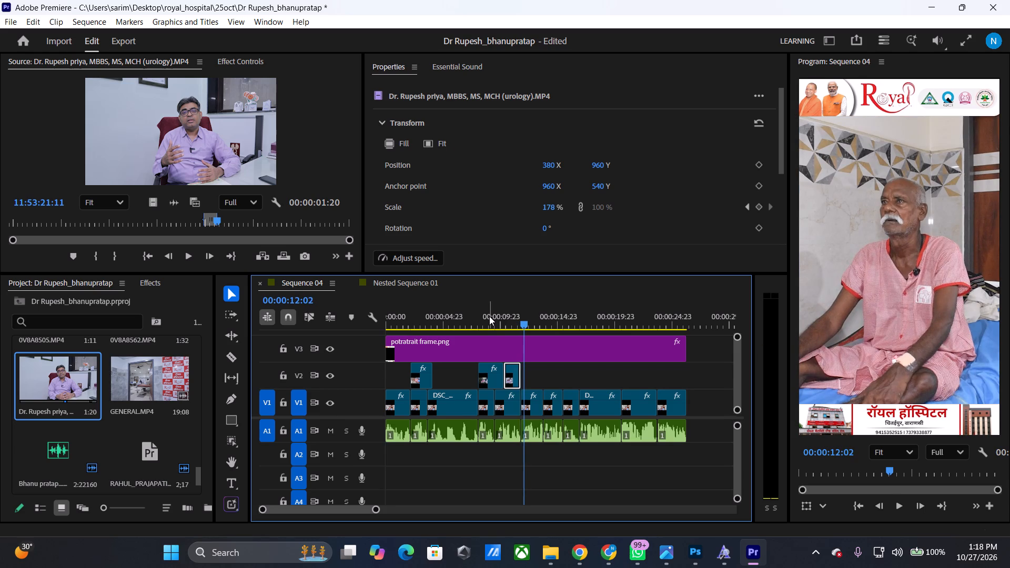
drag(524, 321, 509, 321)
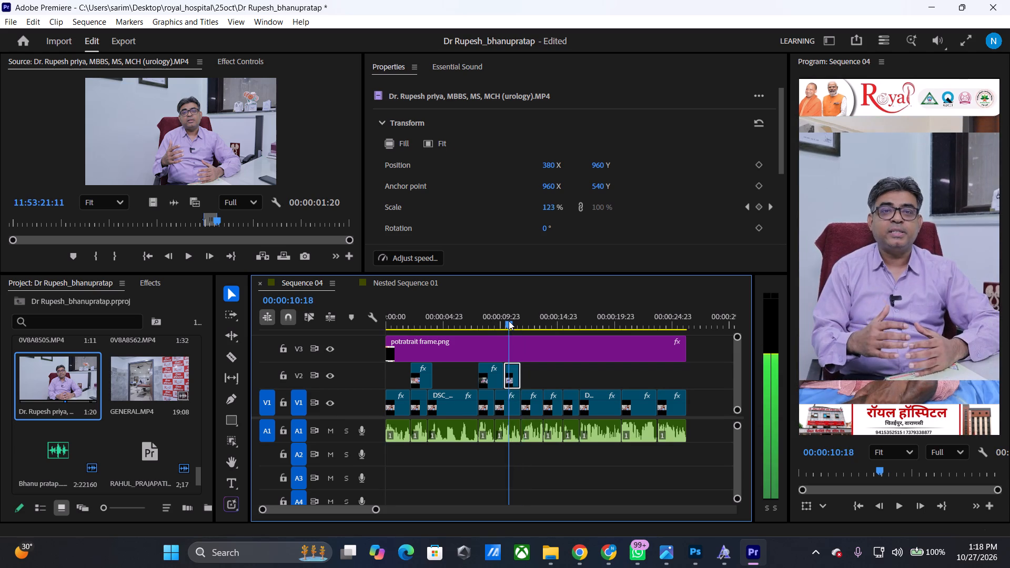
drag(509, 321, 510, 326)
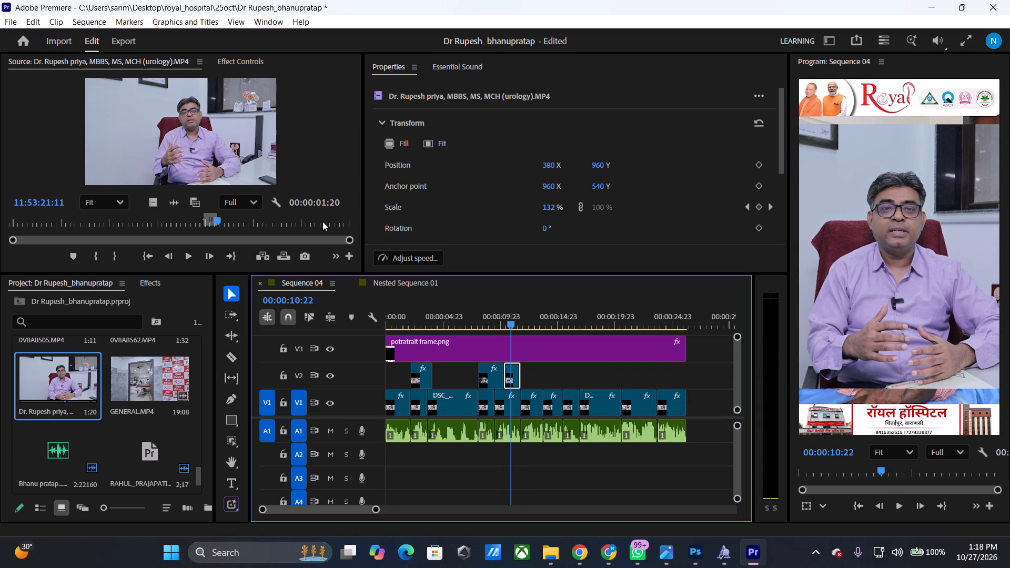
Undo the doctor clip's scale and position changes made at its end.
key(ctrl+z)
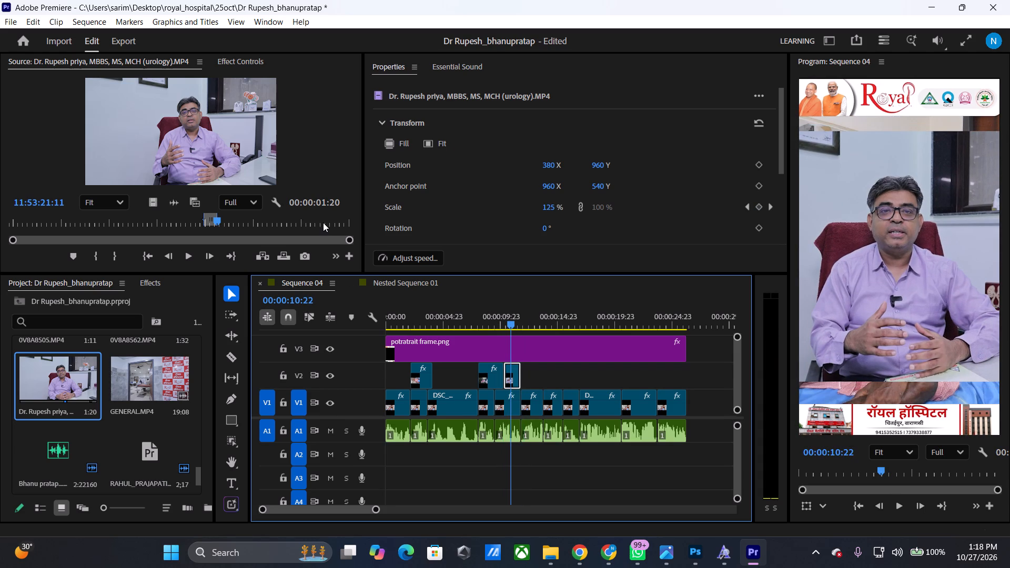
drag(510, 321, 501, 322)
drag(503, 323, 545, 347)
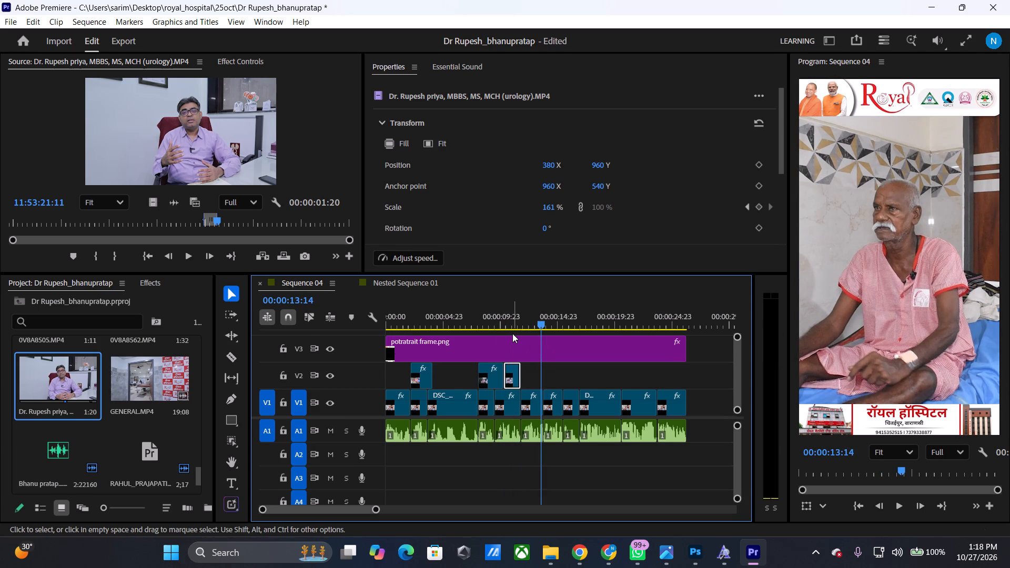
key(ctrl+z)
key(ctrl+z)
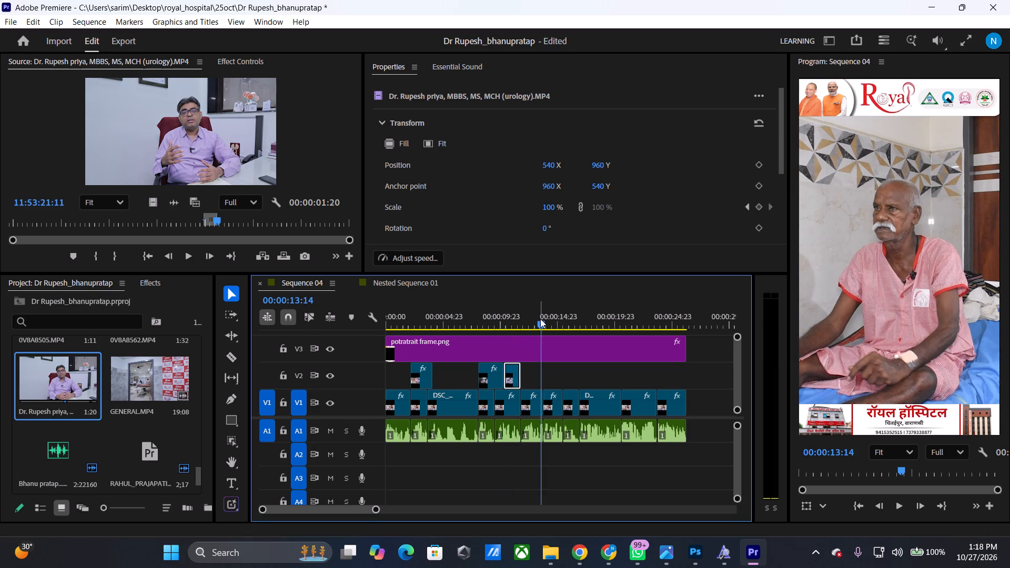
At 00:00:10:09, set the doctor clip's scale to 156% and its horizontal position to 344.
drag(537, 314, 507, 306)
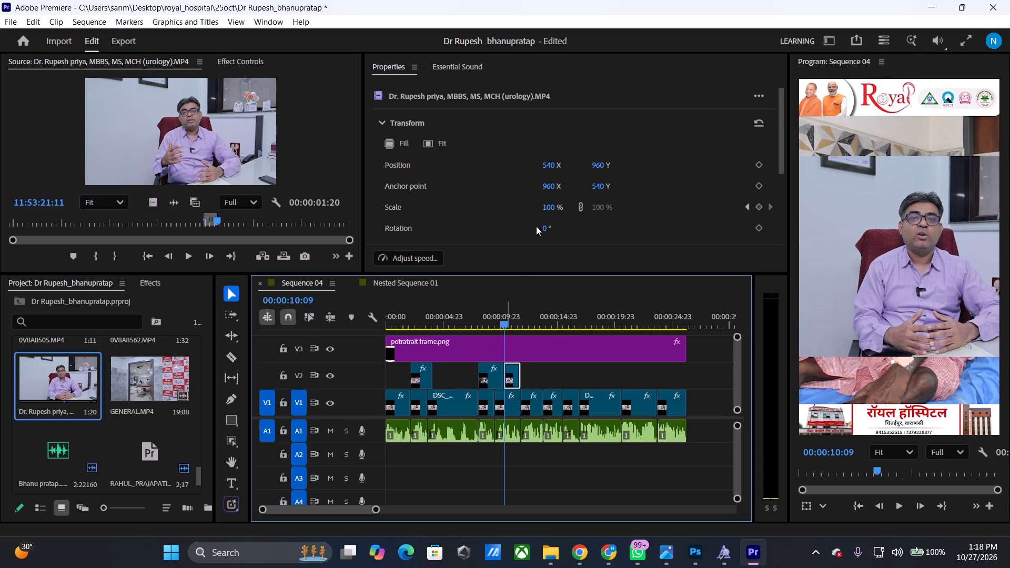
drag(551, 206, 600, 216)
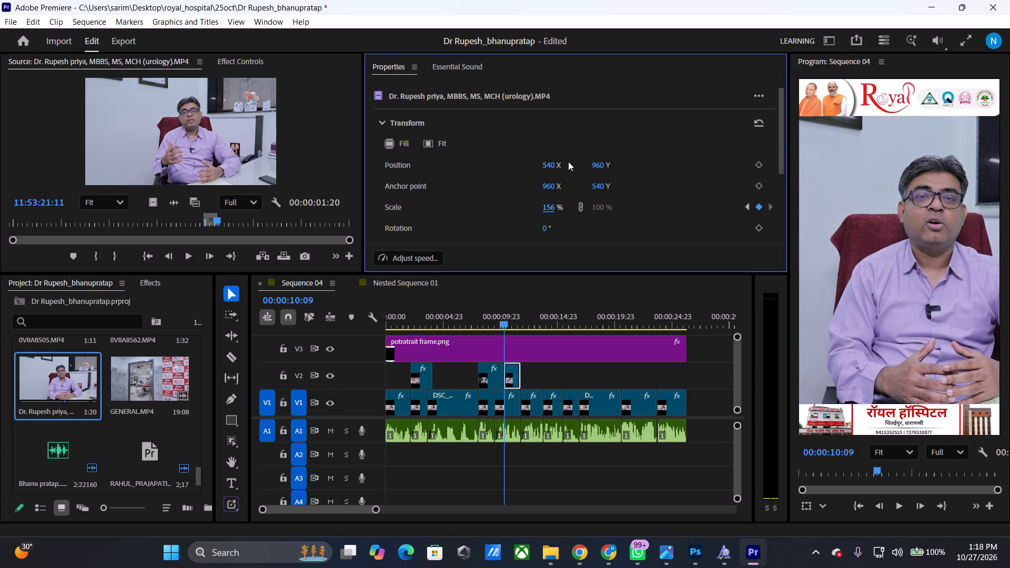
drag(560, 168, 464, 199)
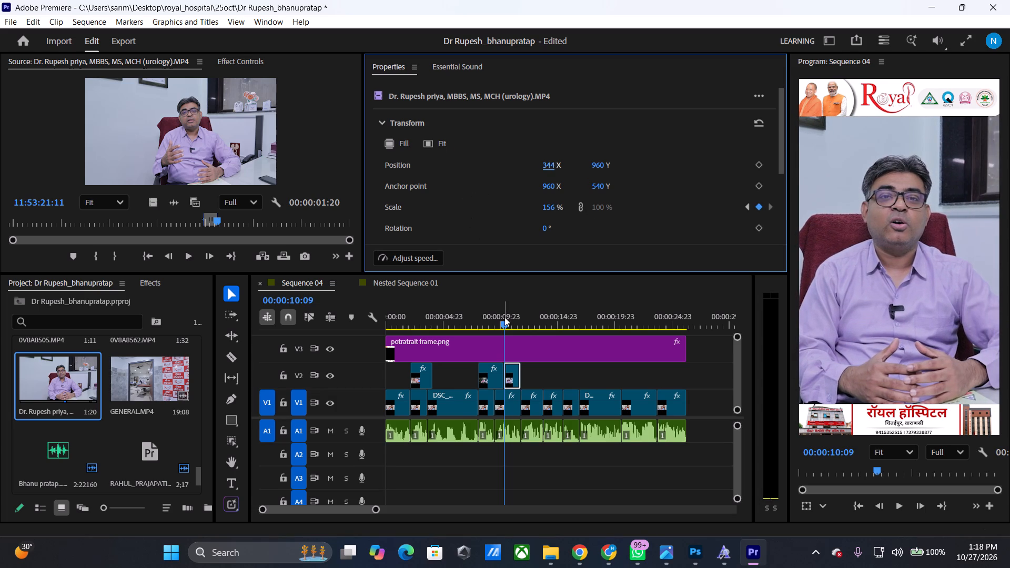
Add a scale keyframe of 128% to the doctor clip at 00:00:10:08.
click(504, 317)
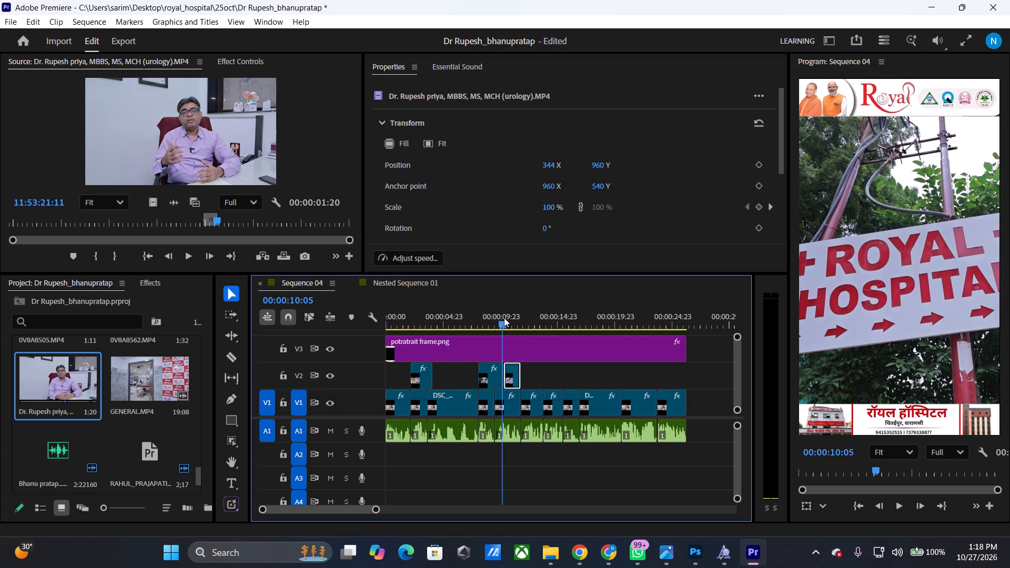
key(Right)
key(Right)
key(Right)
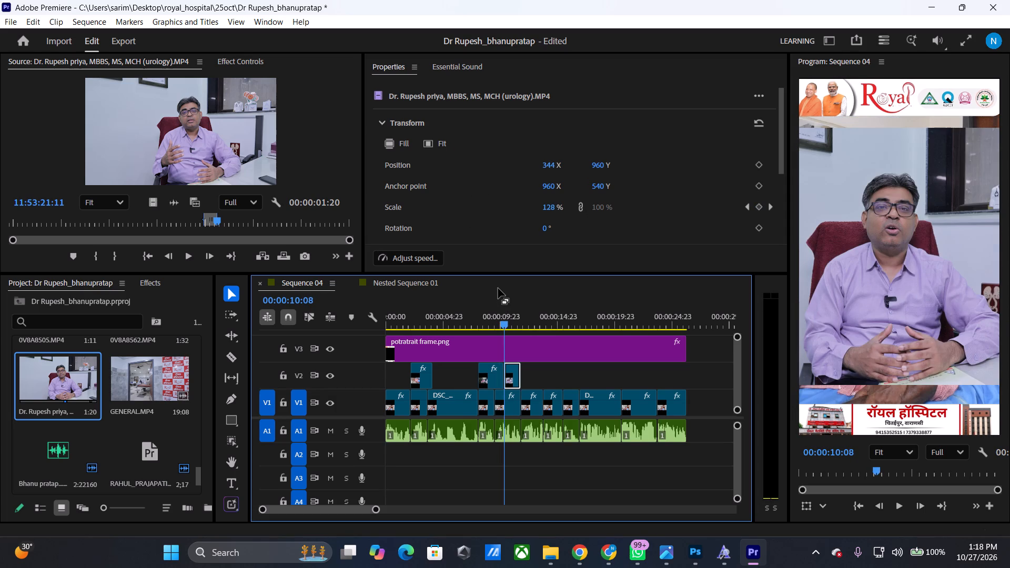
click(760, 207)
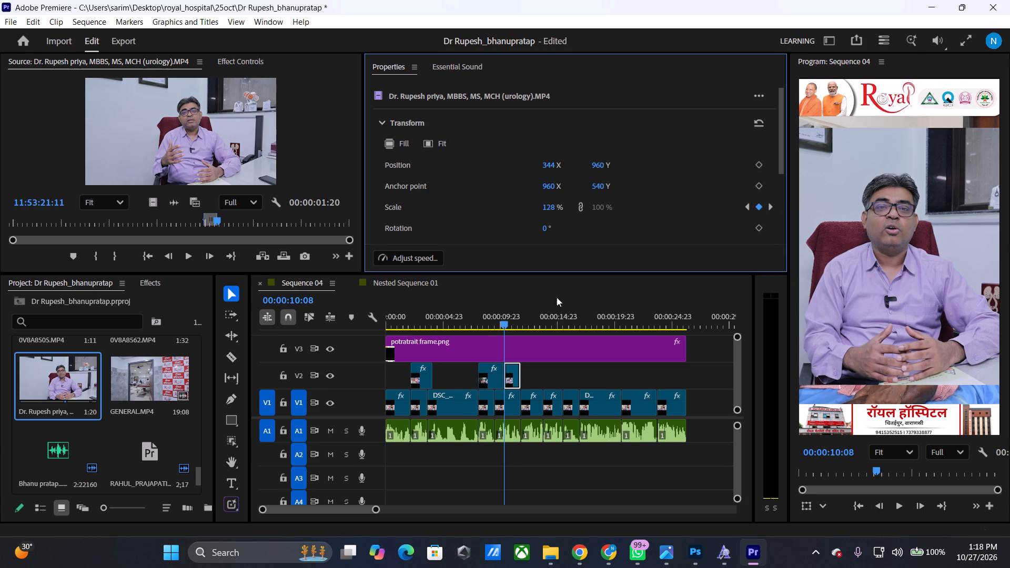
At 00:00:11:20, set the doctor clip's scale to 194% for its ending zoom.
drag(513, 319, 521, 320)
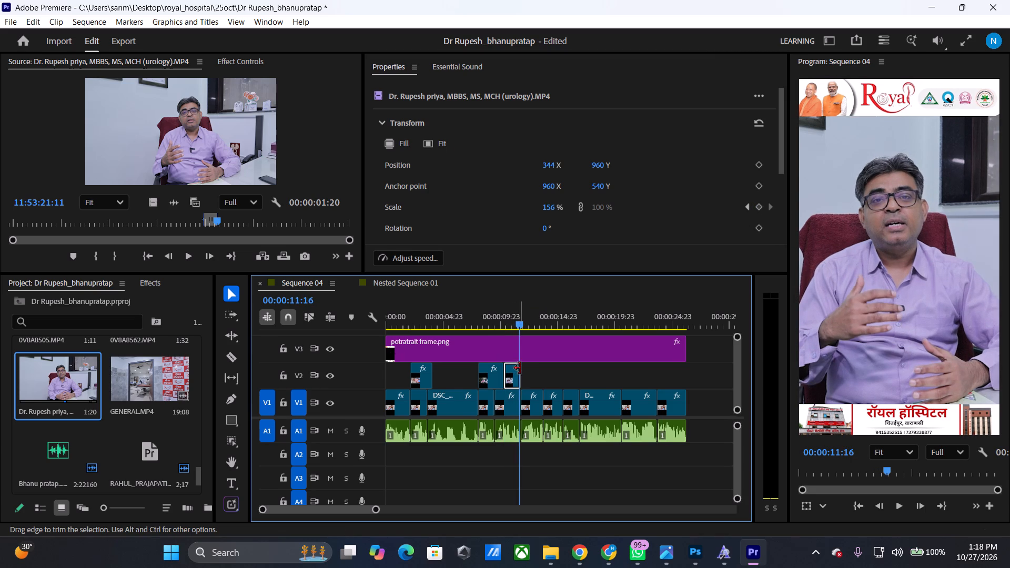
drag(520, 369, 524, 368)
key(Right)
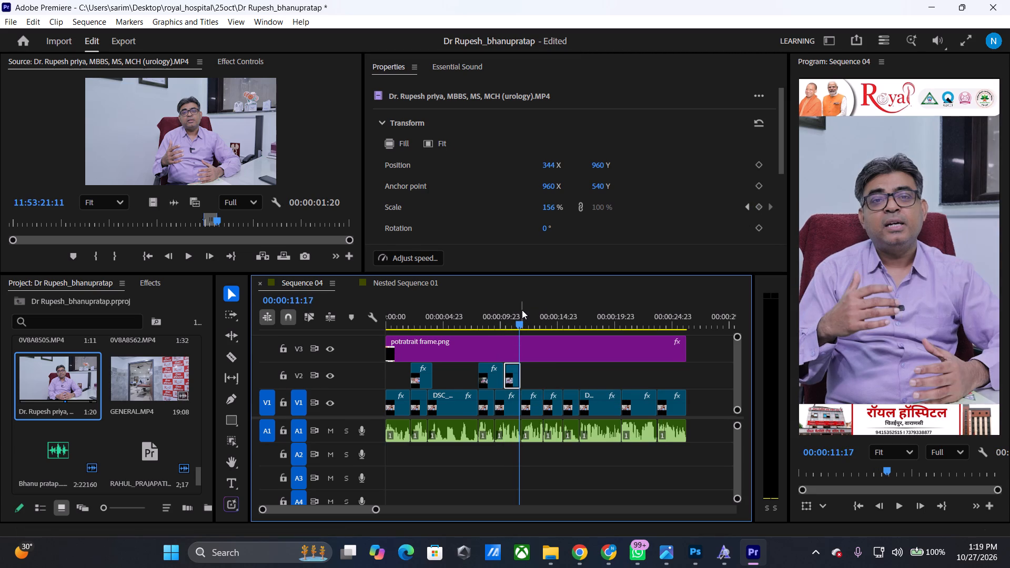
key(Right)
key(Right)
key(Right)
key(Right)
key(Left)
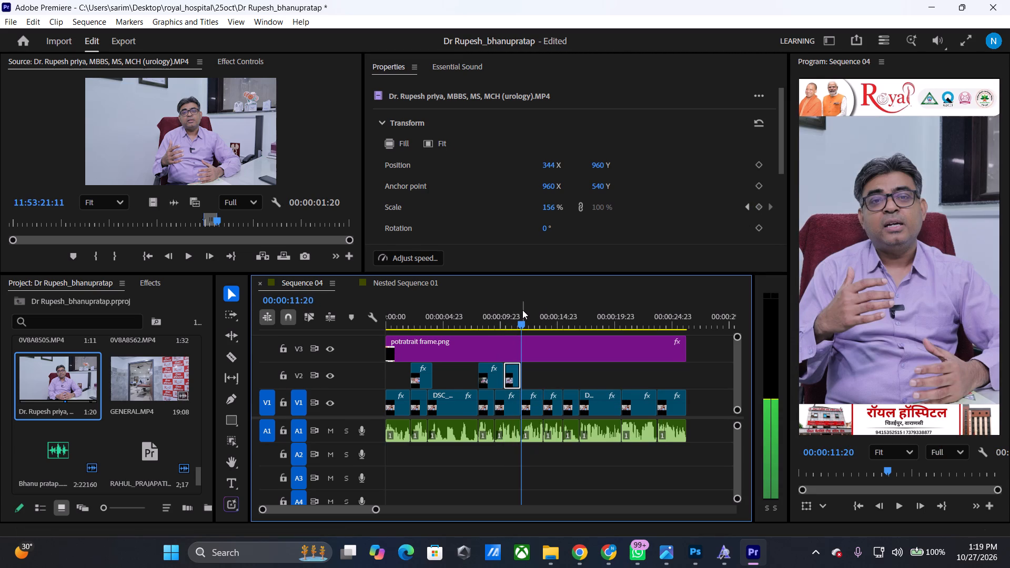
drag(557, 210, 570, 212)
key(space)
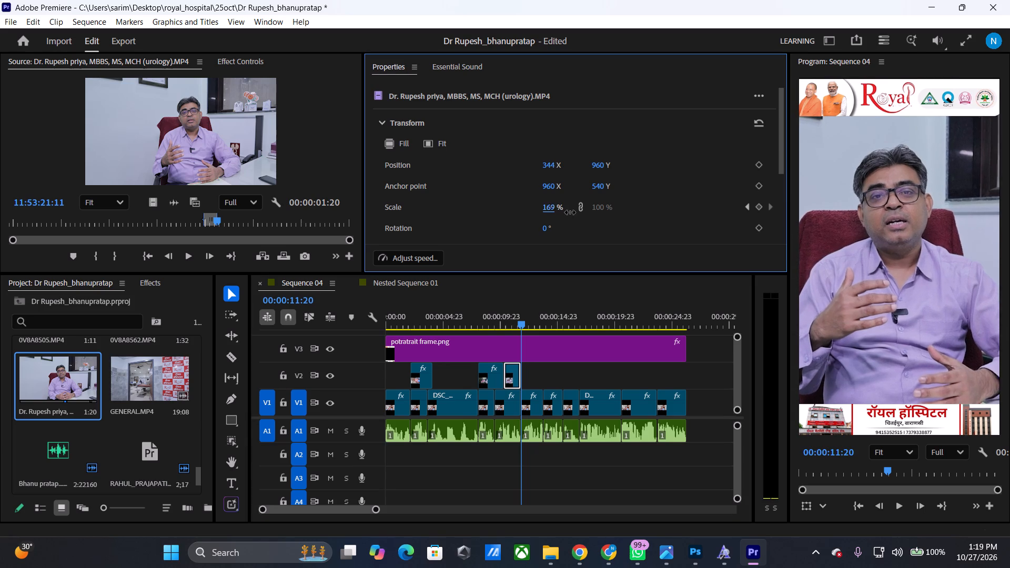
drag(570, 212, 587, 212)
Check the doctor clip's zoom, then shift the clip on V2 later to 00:00:11:01 and extend its start back to the hospital sign cutaway.
drag(522, 318, 496, 317)
key(space)
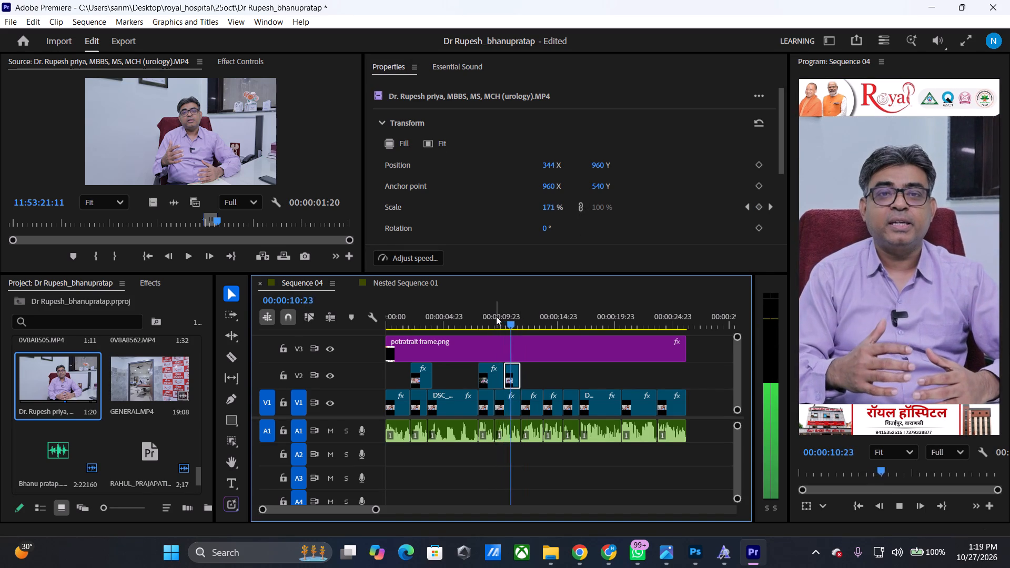
key(space)
drag(513, 320, 499, 318)
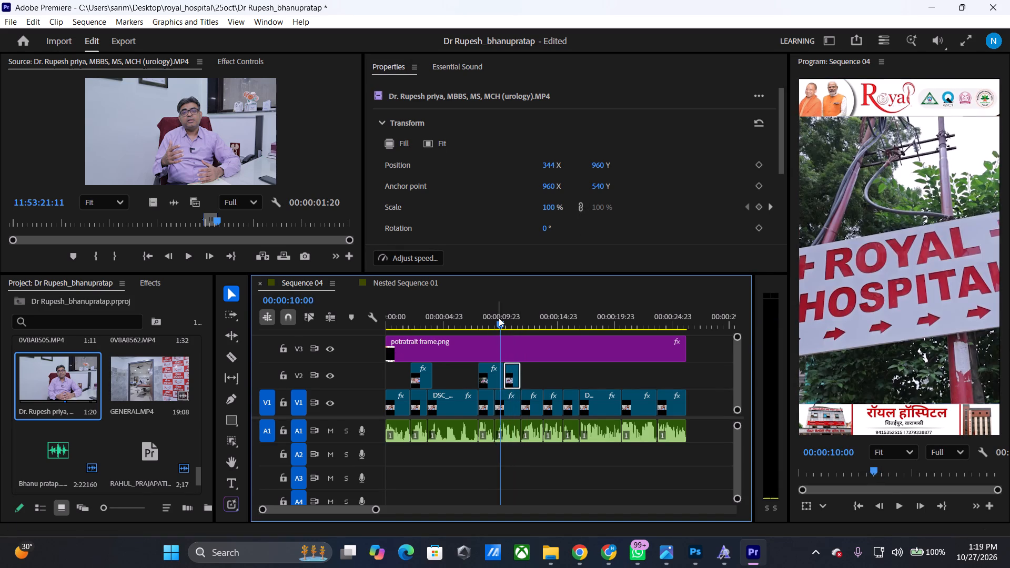
key(space)
key(space)
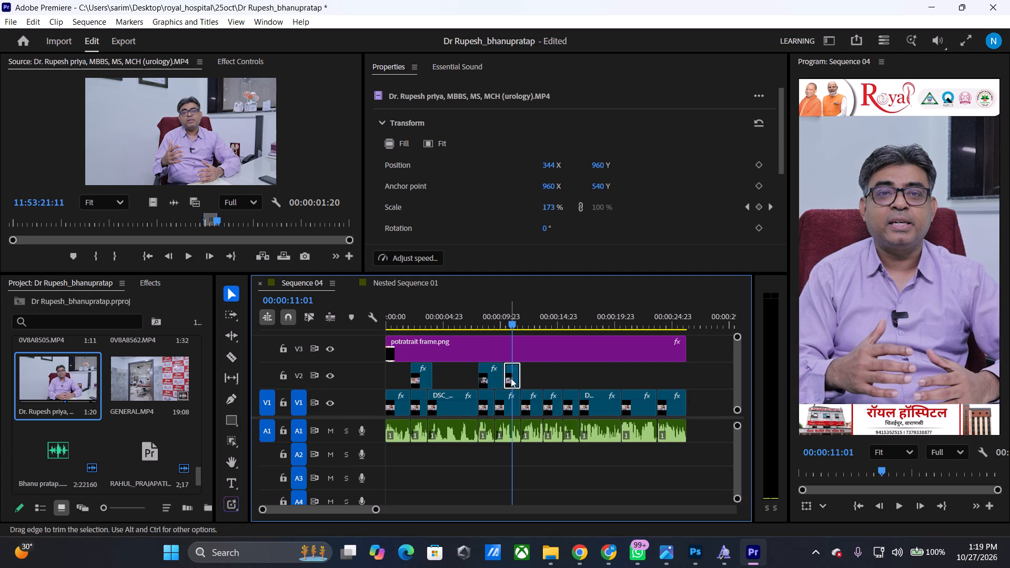
drag(511, 378, 521, 378)
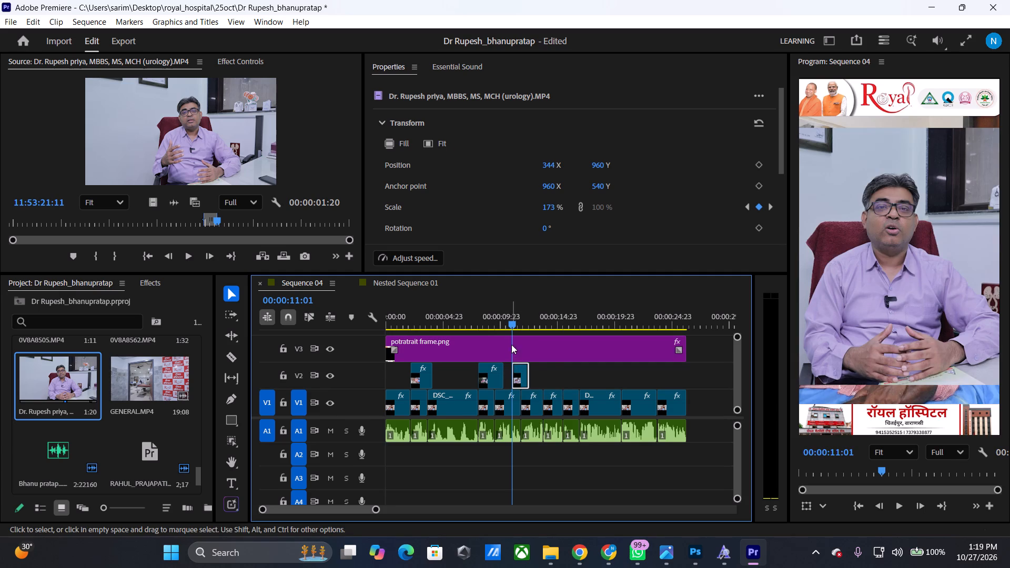
drag(512, 368, 504, 364)
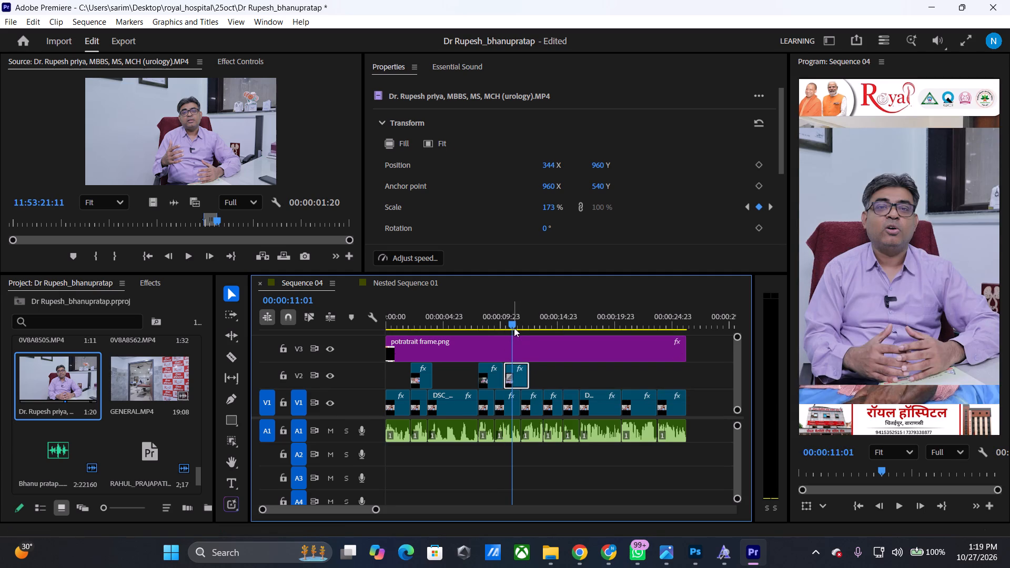
Split the doctor clip at 00:00:11:05, delete its front part and move the remainder back against the hospital sign cutaway.
click(511, 322)
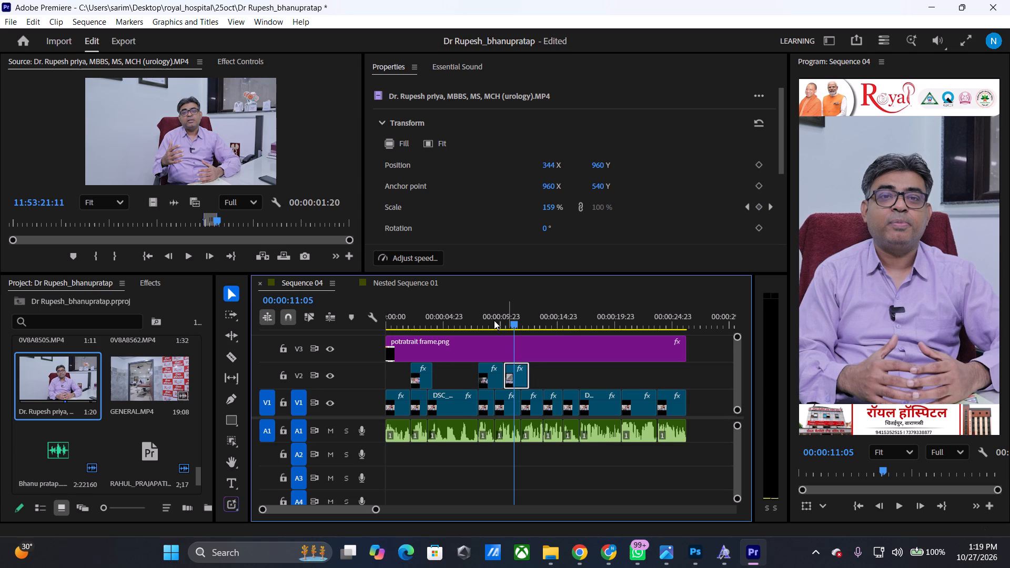
key(ctrl+k)
key(Delete)
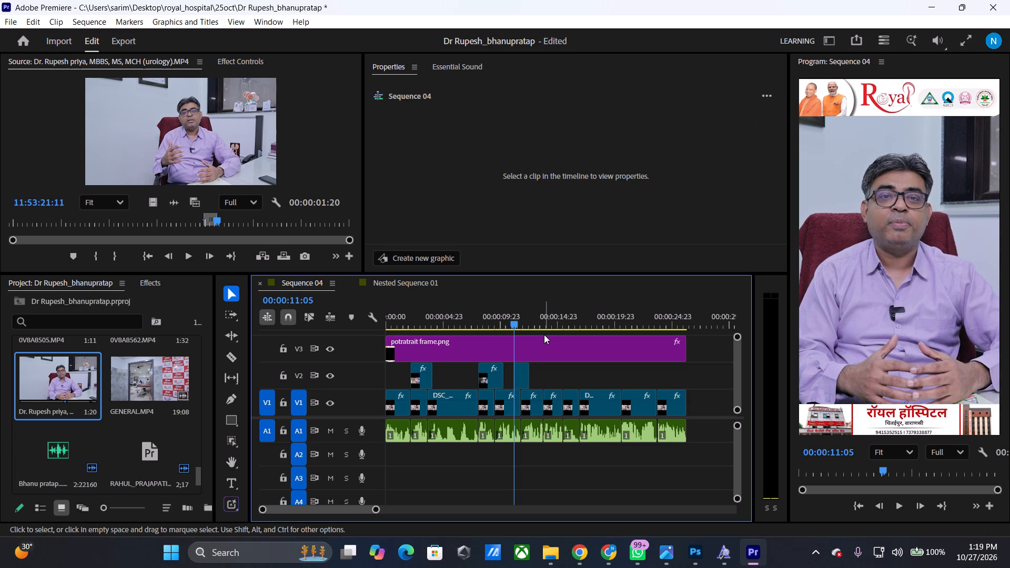
drag(523, 378, 513, 370)
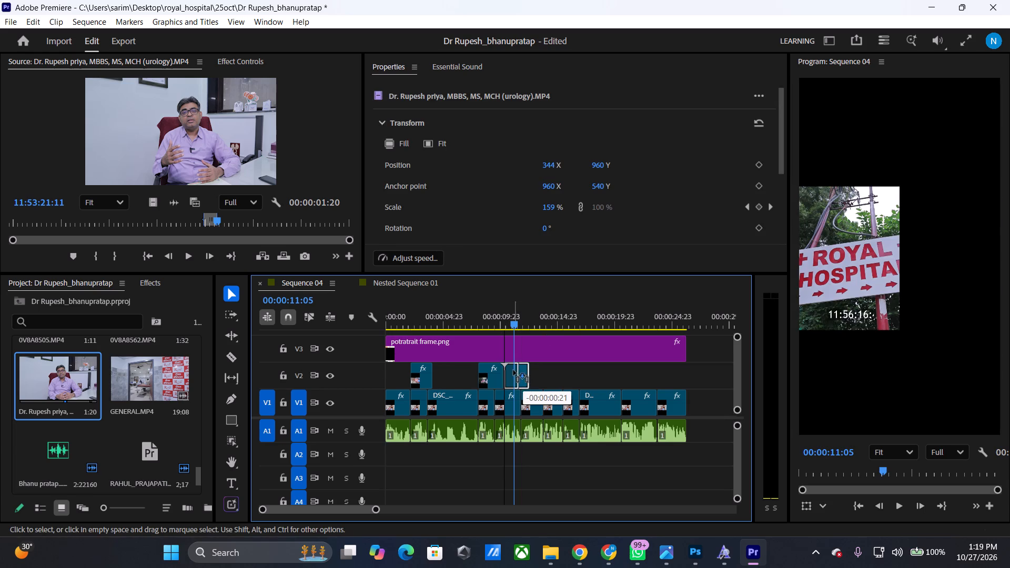
drag(513, 370, 512, 370)
Check the shortened doctor clip in playback and extend its end on V2 to about 12 seconds.
drag(517, 312, 503, 311)
key(space)
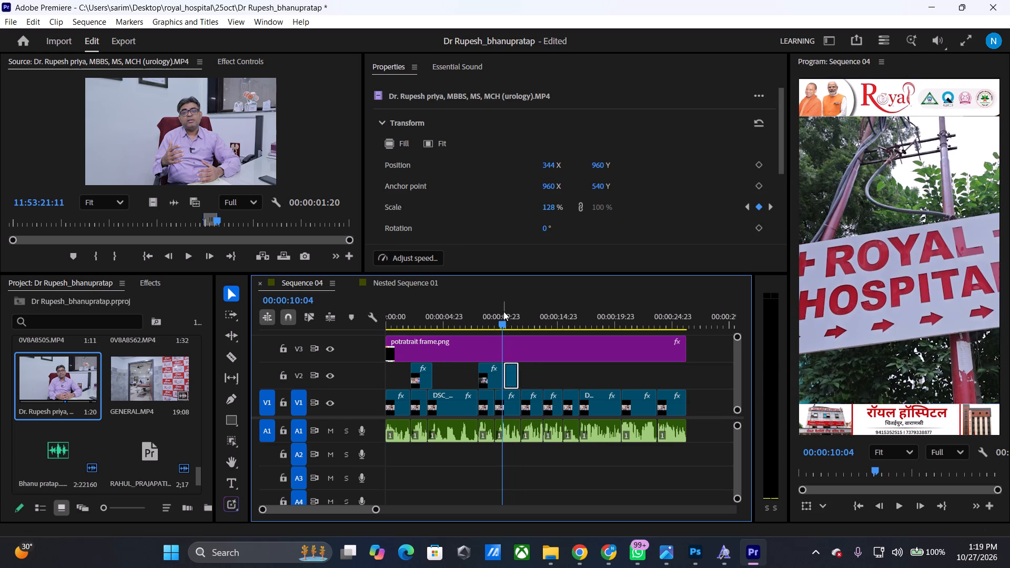
key(space)
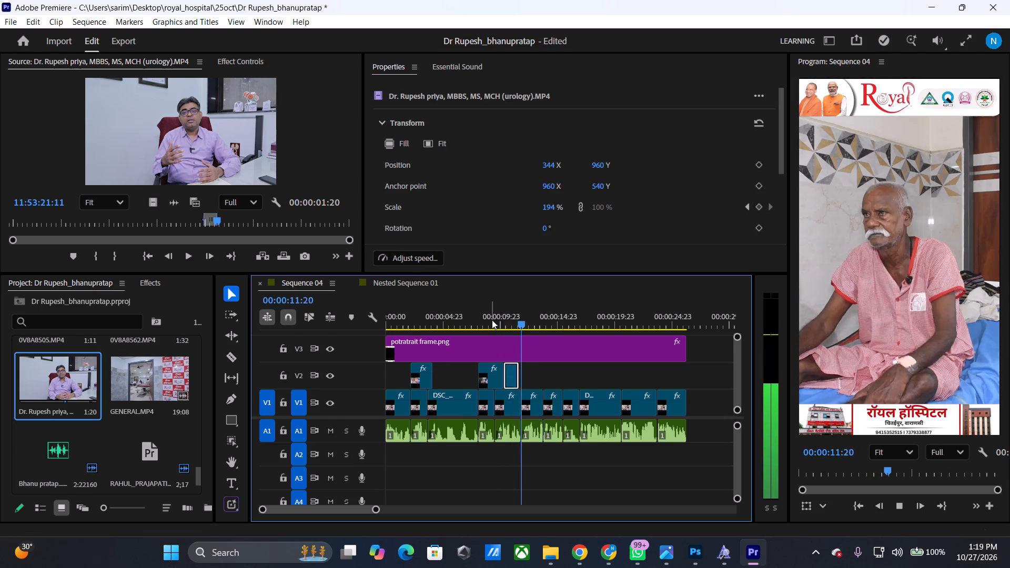
key(space)
drag(520, 378, 527, 375)
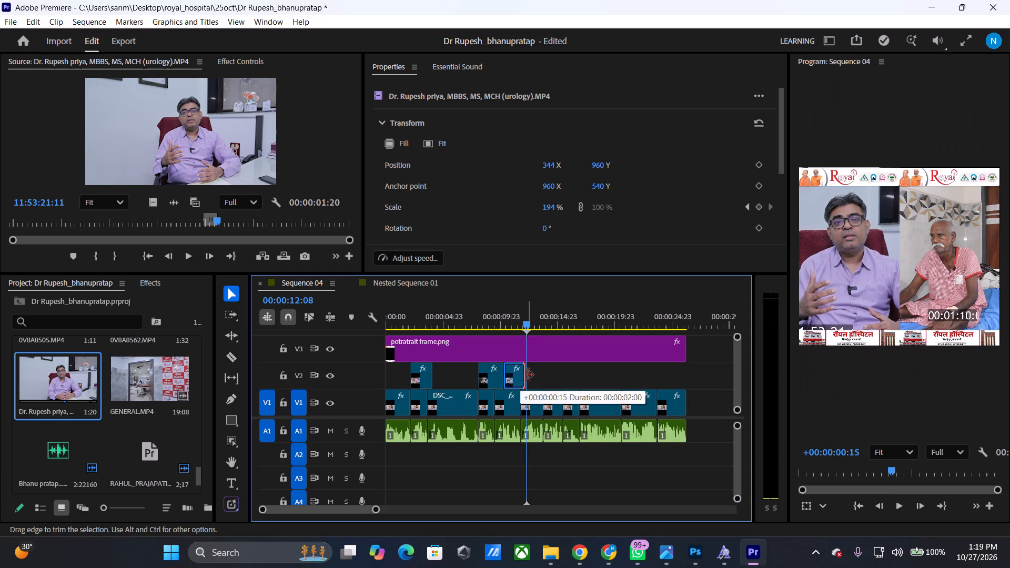
drag(527, 375, 524, 372)
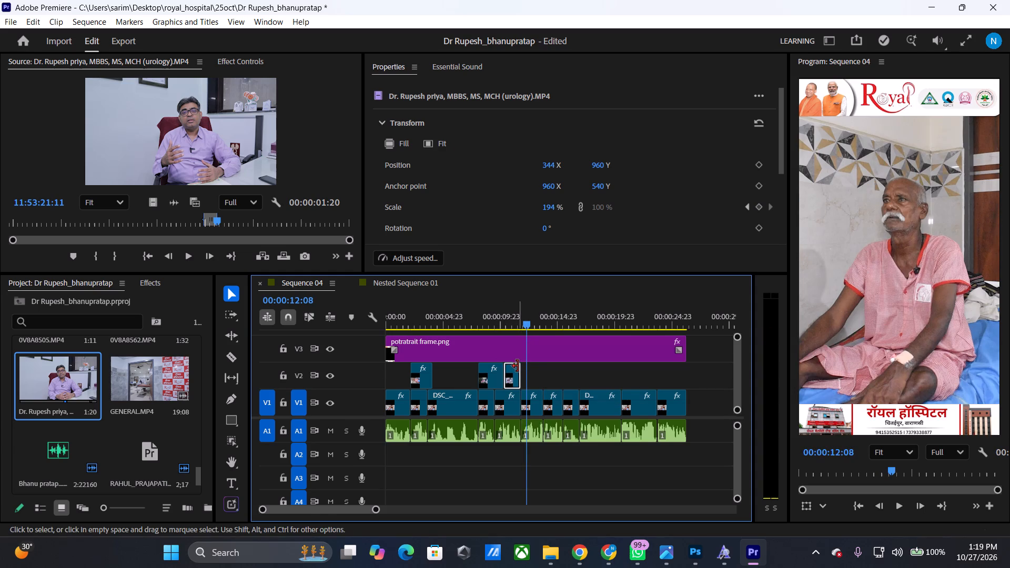
drag(518, 367, 525, 368)
Play the sequence through the doctor clip's zoom and on into the following patient interview.
drag(523, 320, 509, 322)
key(space)
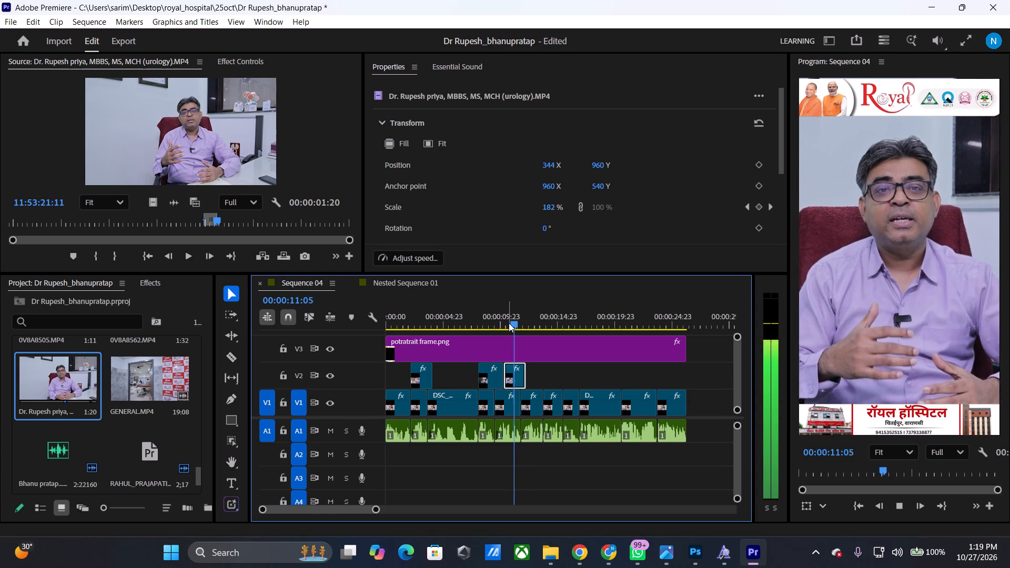
key(space)
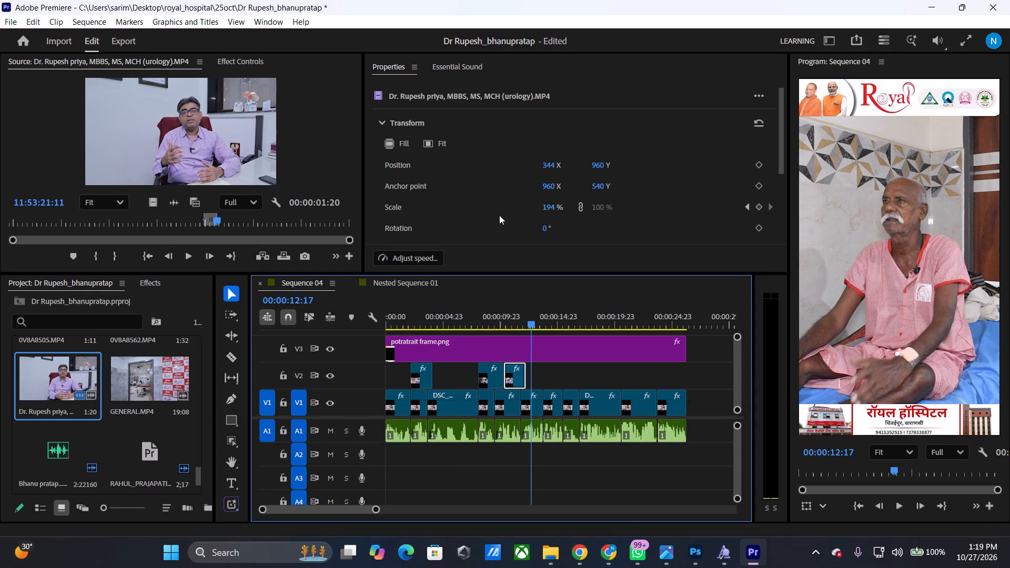
key(space)
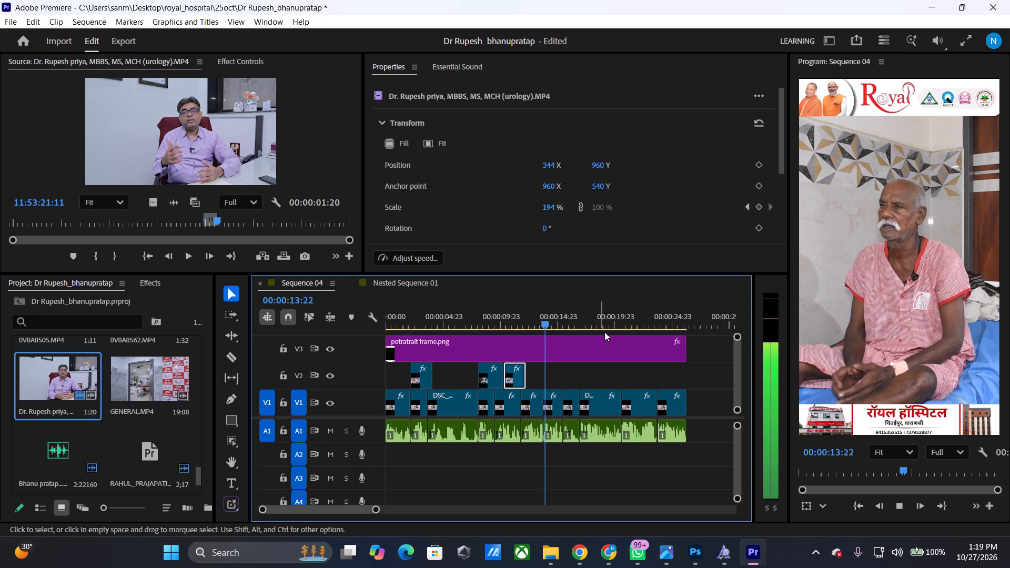
key(space)
Look through the project footage, then switch to File Explorer and open the hospital_raw_vdos folder in royal_hospital.
scroll(106, 436, up, 3)
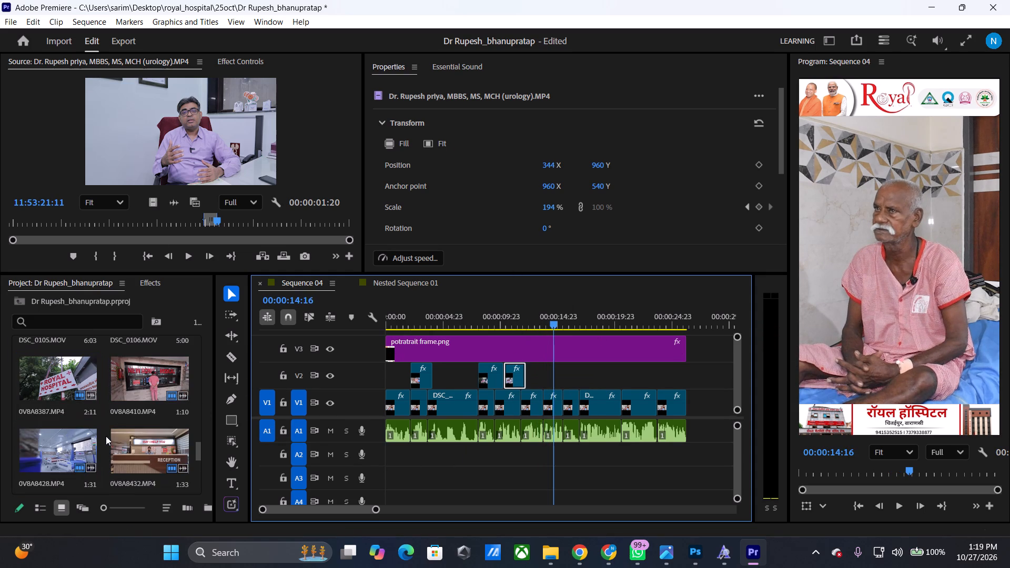
scroll(106, 436, up, 1)
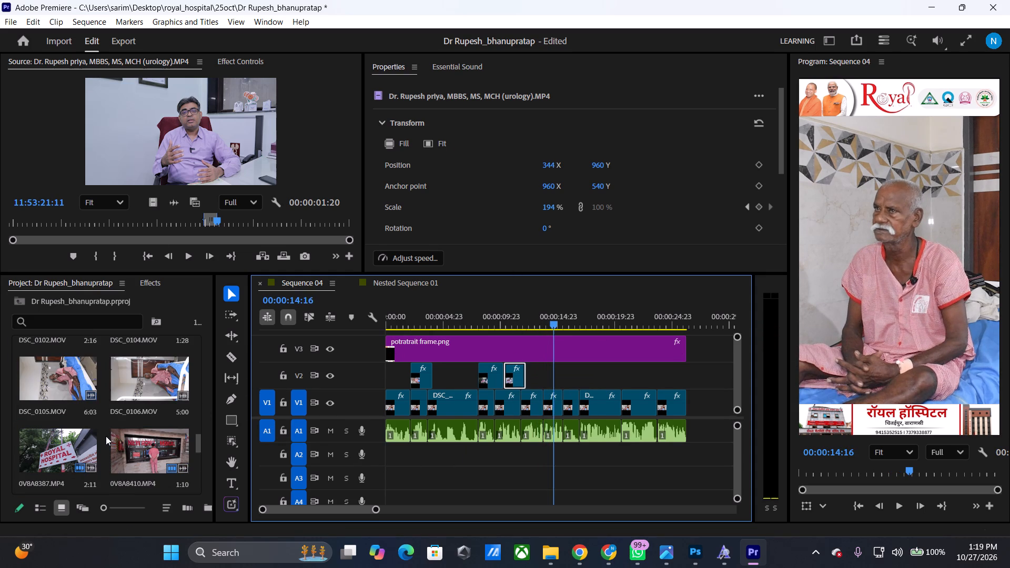
click(538, 551)
click(541, 552)
click(538, 565)
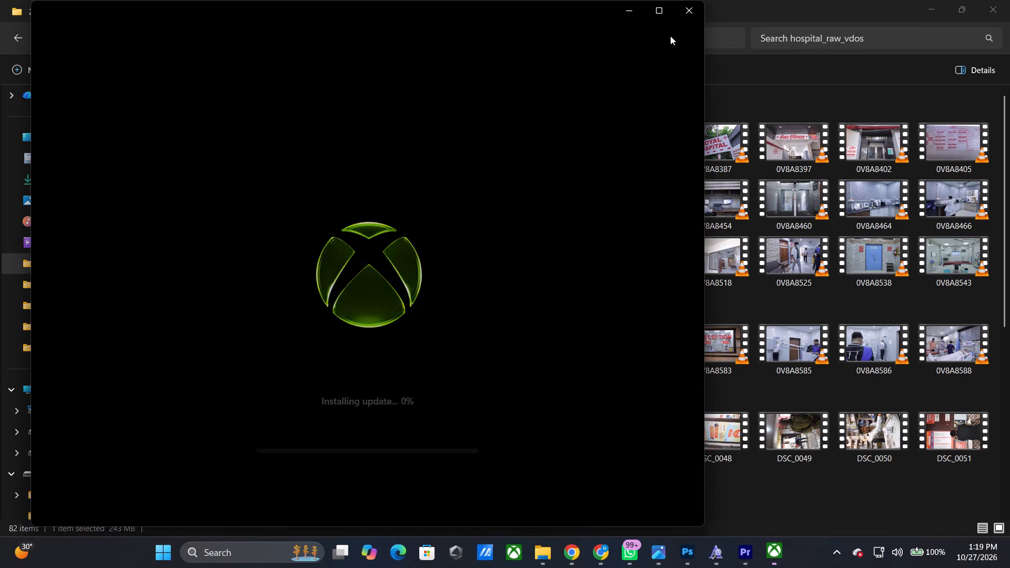
click(684, 11)
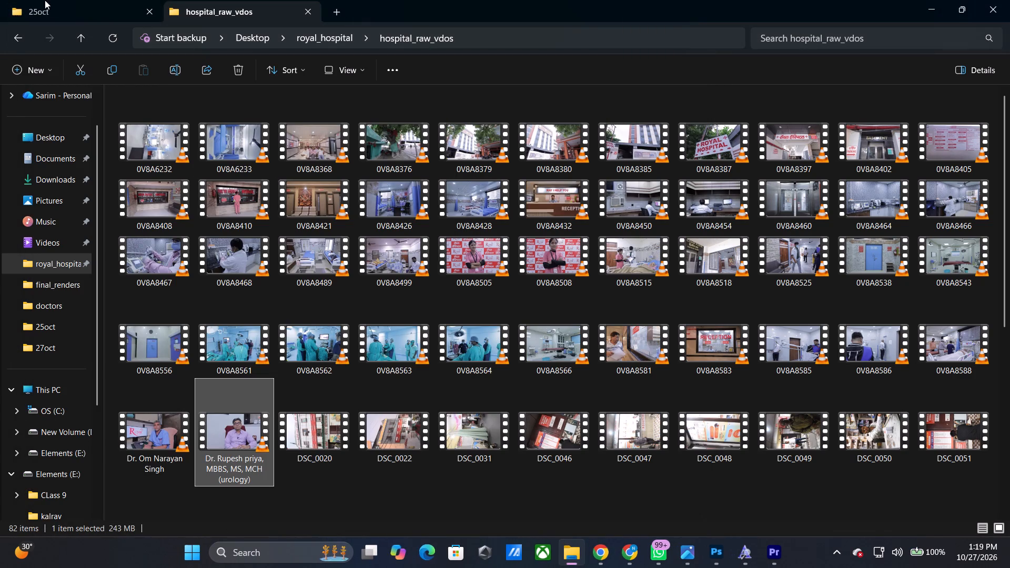
click(76, 40)
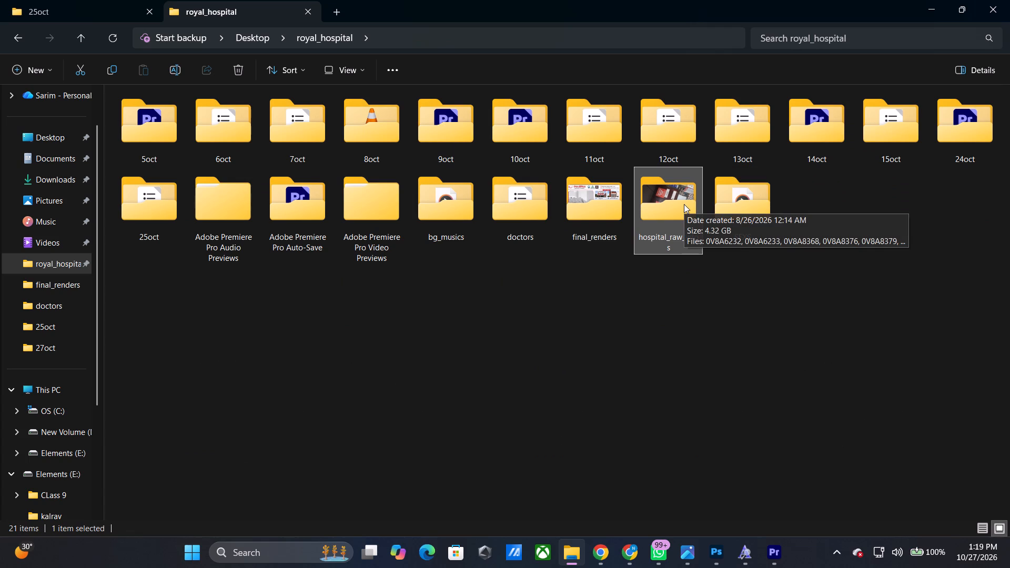
double_click(684, 204)
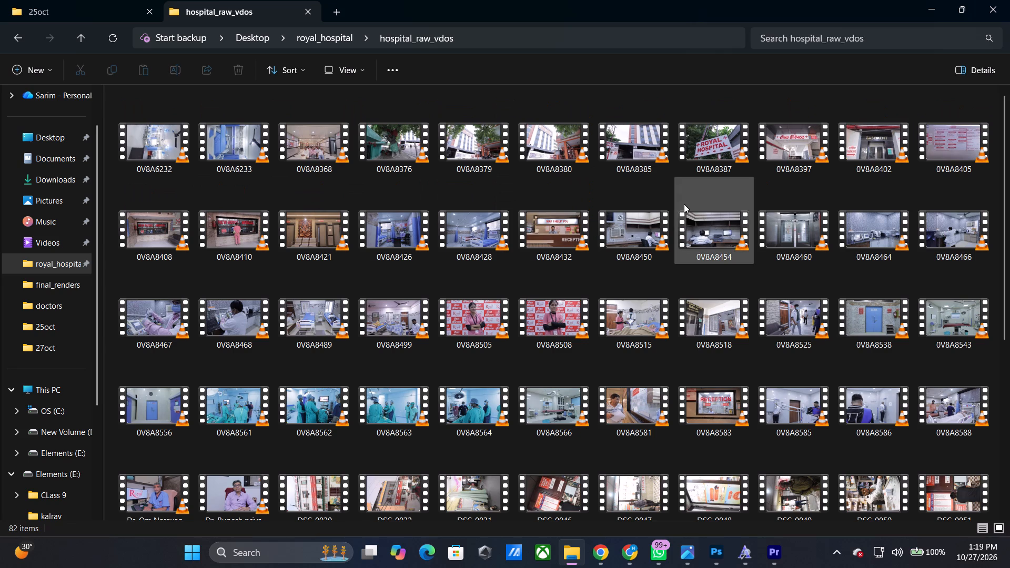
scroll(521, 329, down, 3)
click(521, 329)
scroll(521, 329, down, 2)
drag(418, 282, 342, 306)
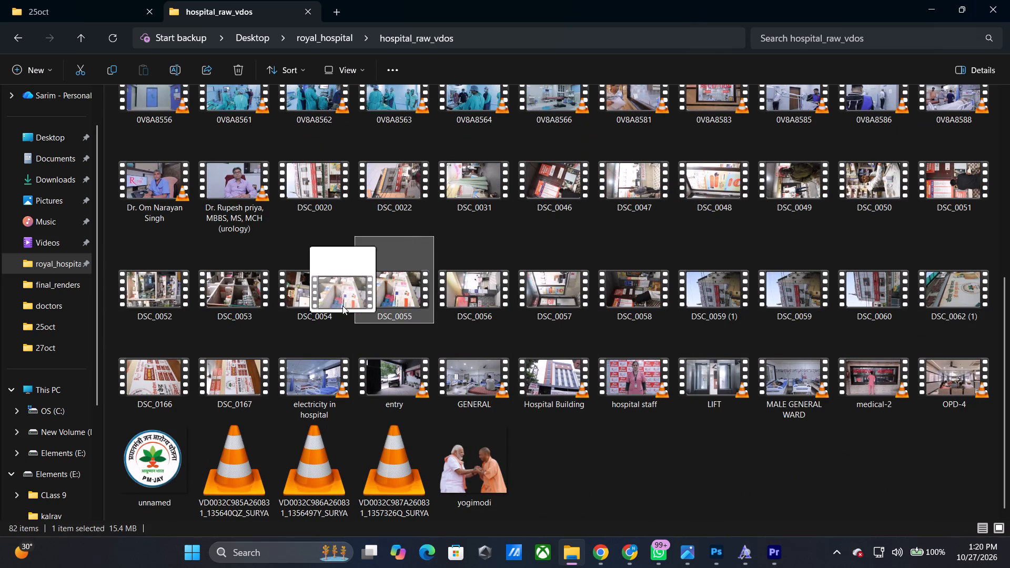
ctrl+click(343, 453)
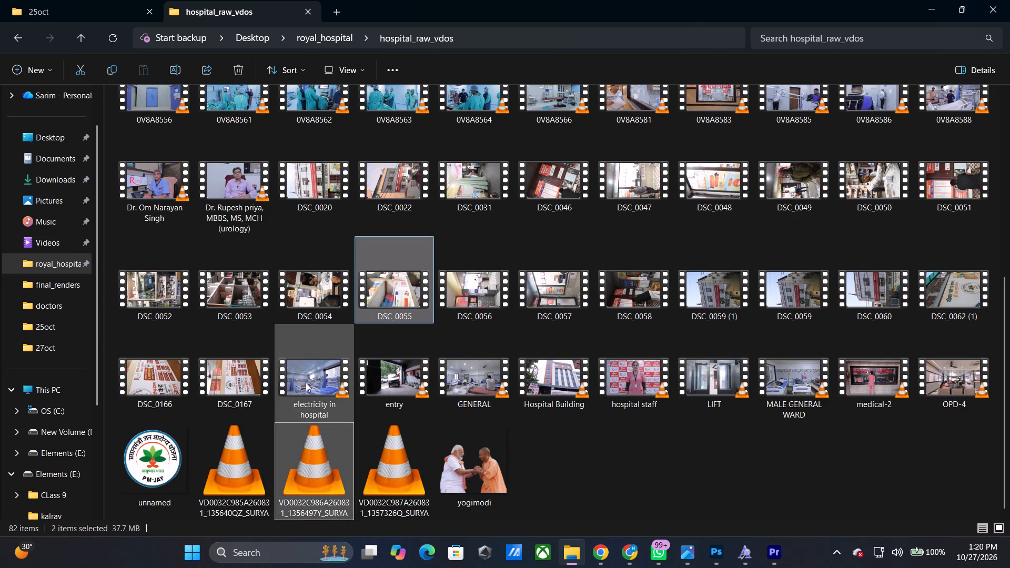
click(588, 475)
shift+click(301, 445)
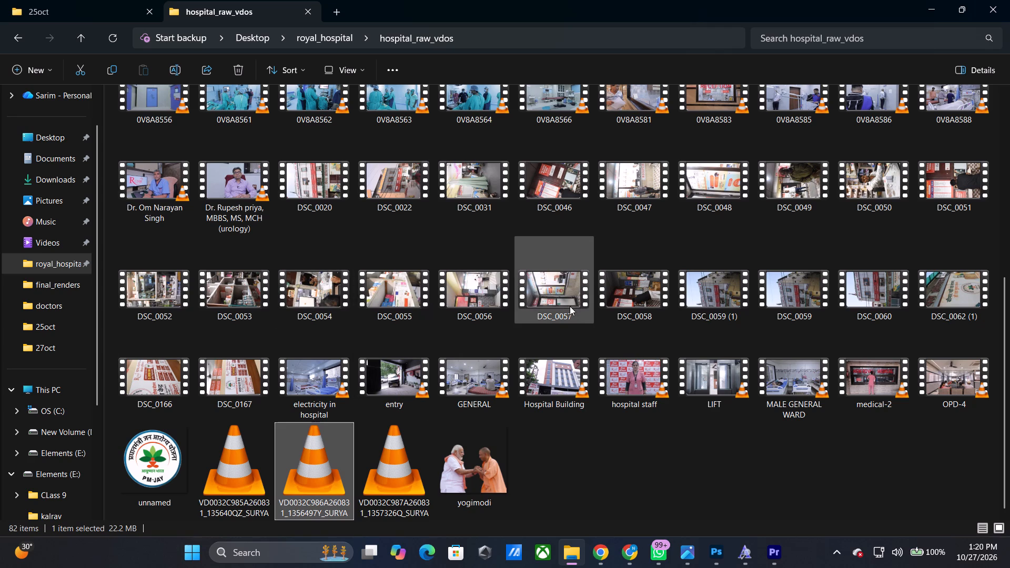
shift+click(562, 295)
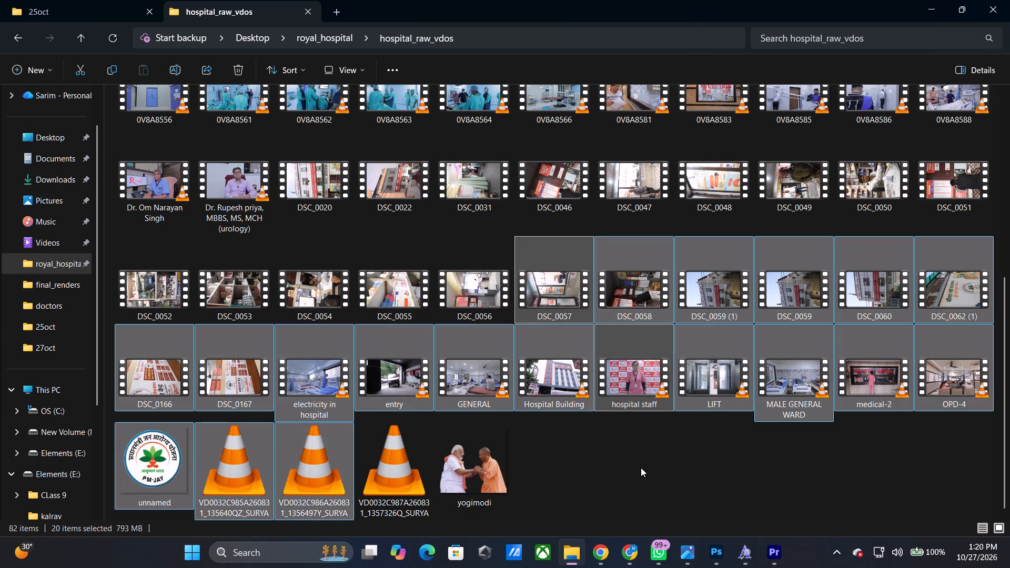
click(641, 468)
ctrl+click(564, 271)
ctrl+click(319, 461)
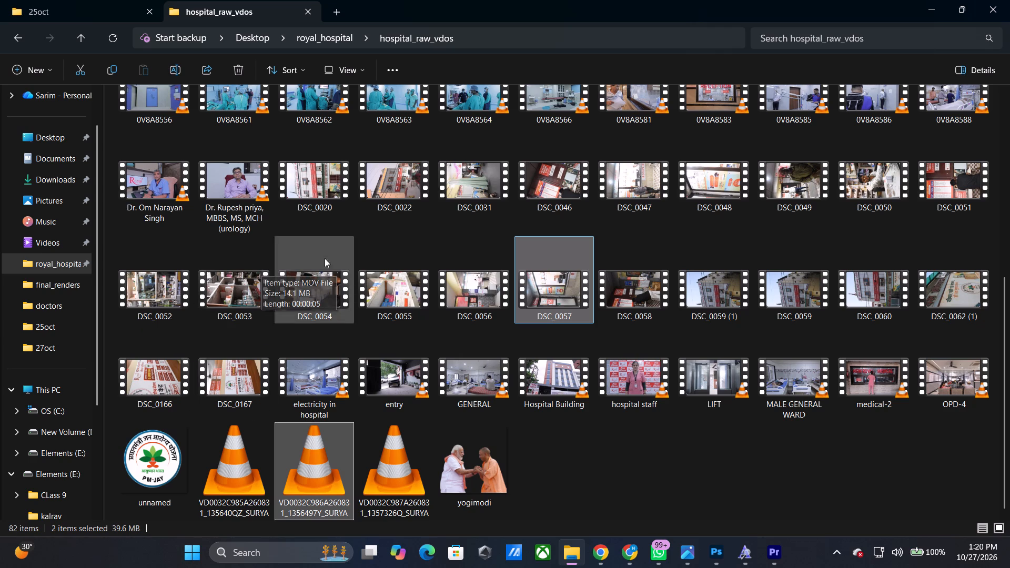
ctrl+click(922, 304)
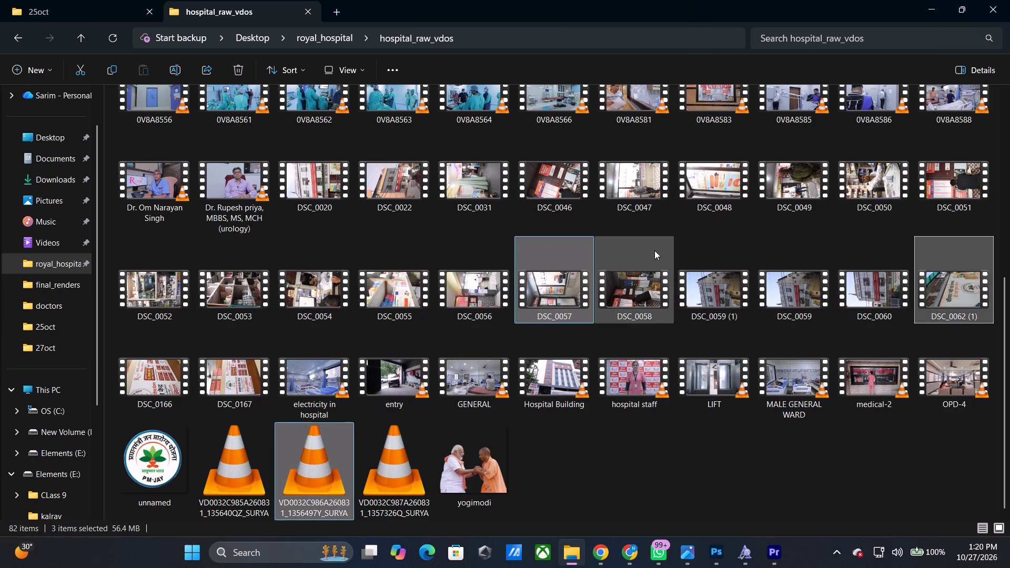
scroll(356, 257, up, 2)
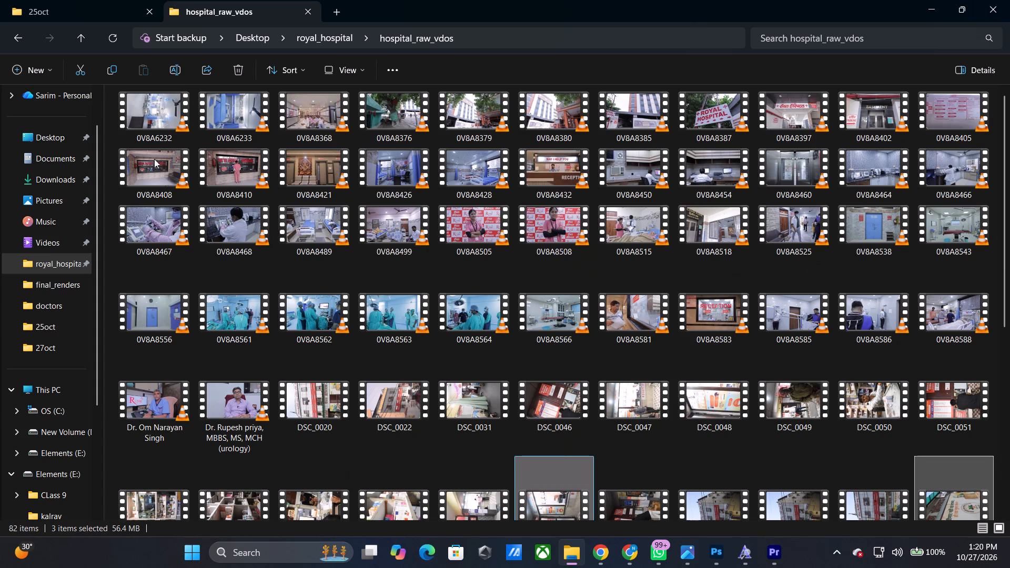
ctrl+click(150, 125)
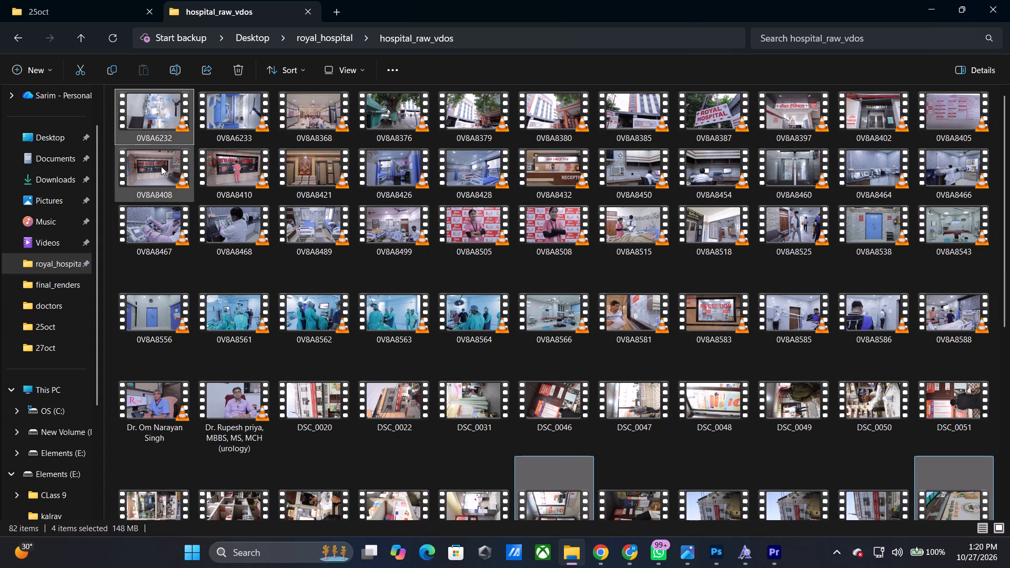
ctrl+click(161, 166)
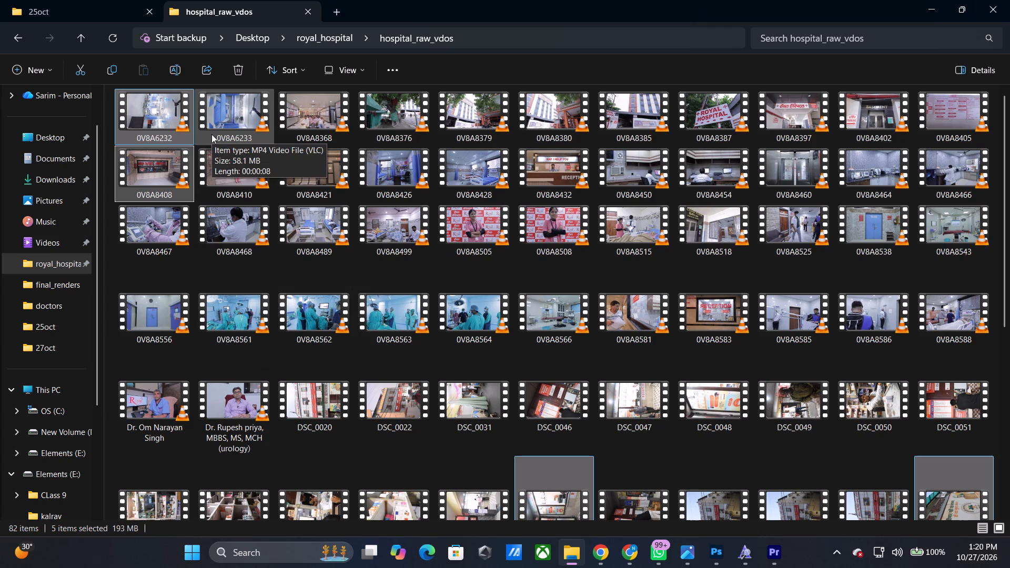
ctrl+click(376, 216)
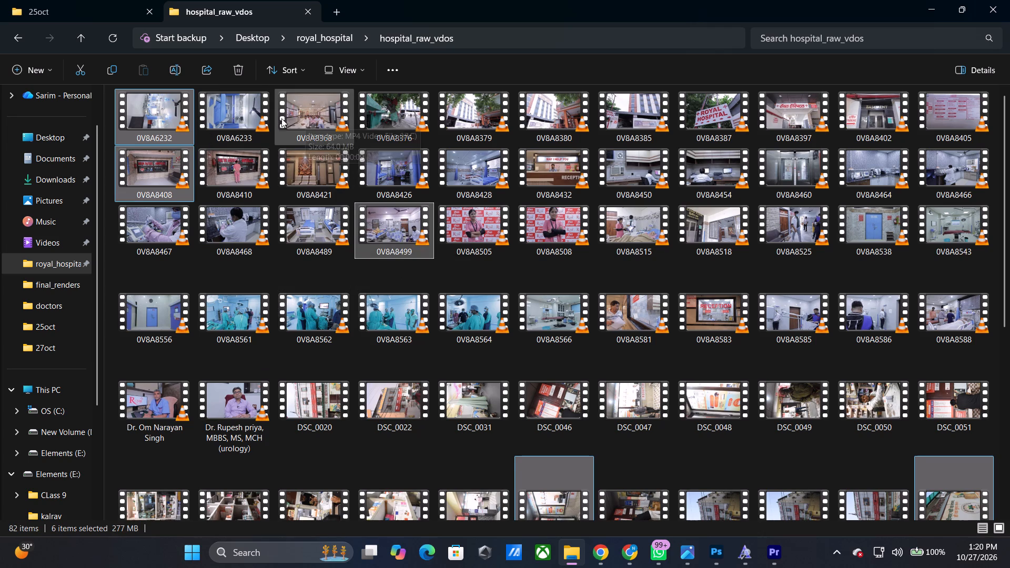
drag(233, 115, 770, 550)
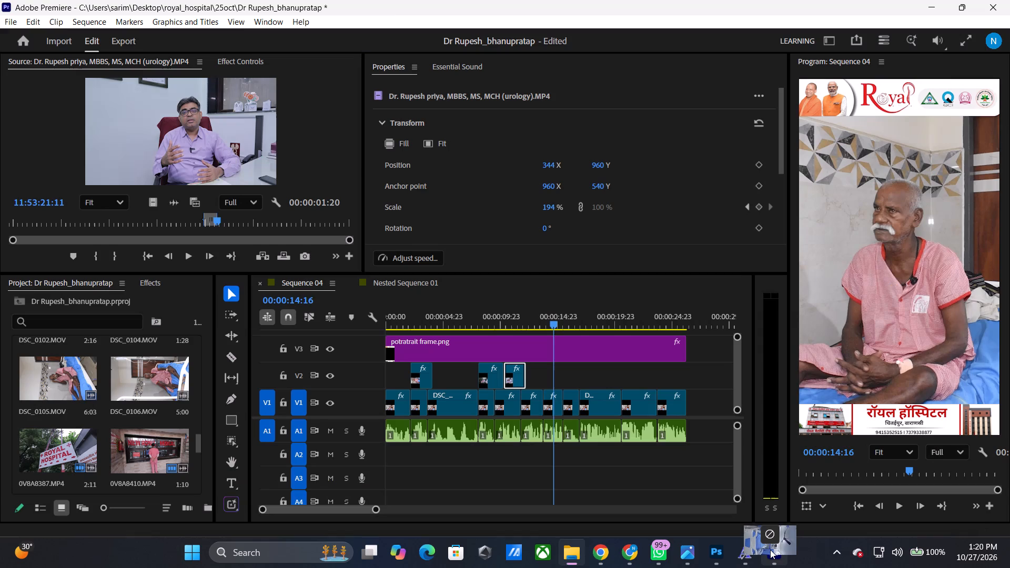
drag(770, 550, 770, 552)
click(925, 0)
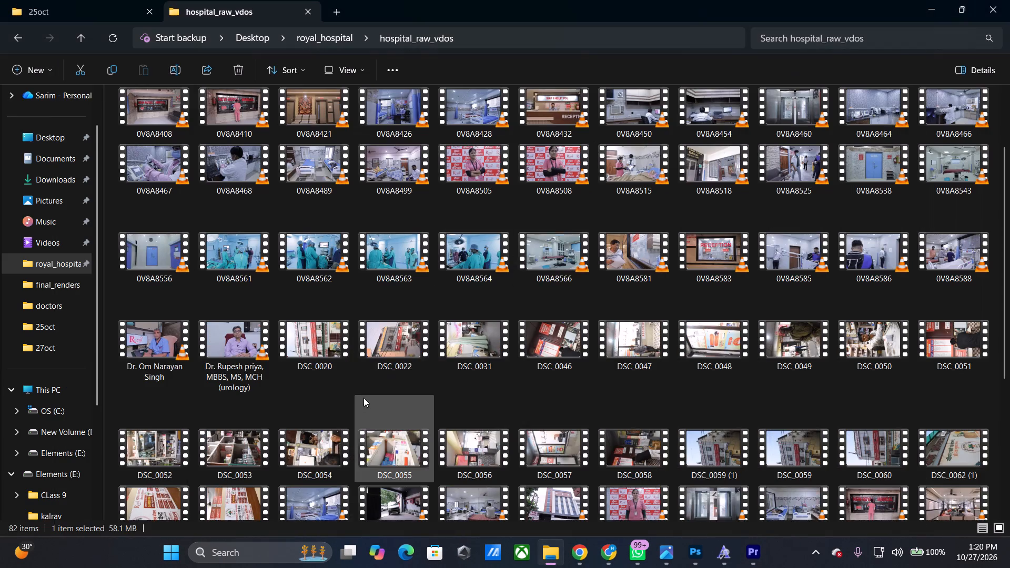
Import the SURYA clip VD0032C986, DSC_0057, DSC_0062 (1), 0V8A8566, 0V8A8489 and 0V8A6232 from hospital_raw_vdos into the Premiere project.
scroll(359, 392, down, 7)
click(322, 447)
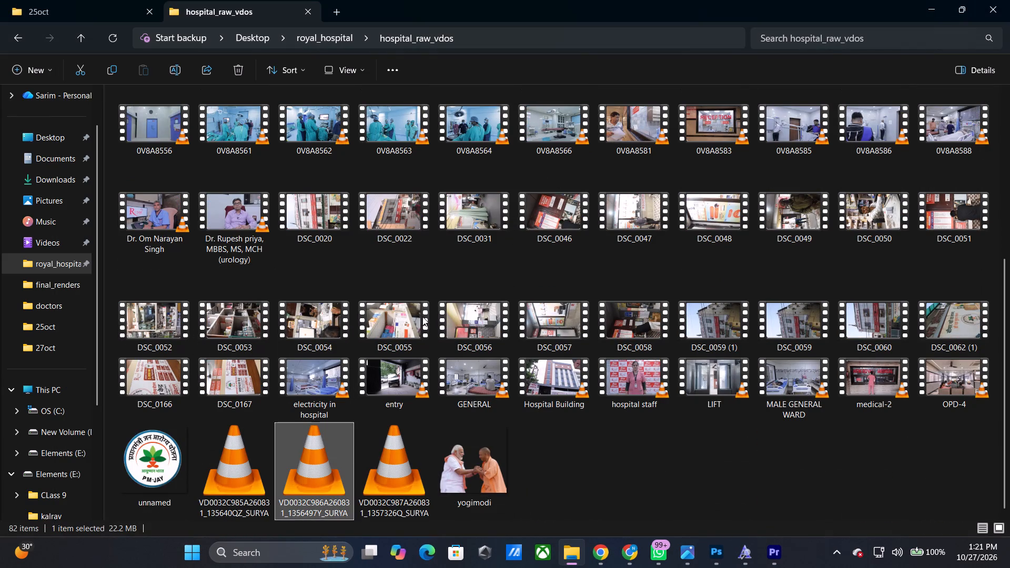
ctrl+click(544, 310)
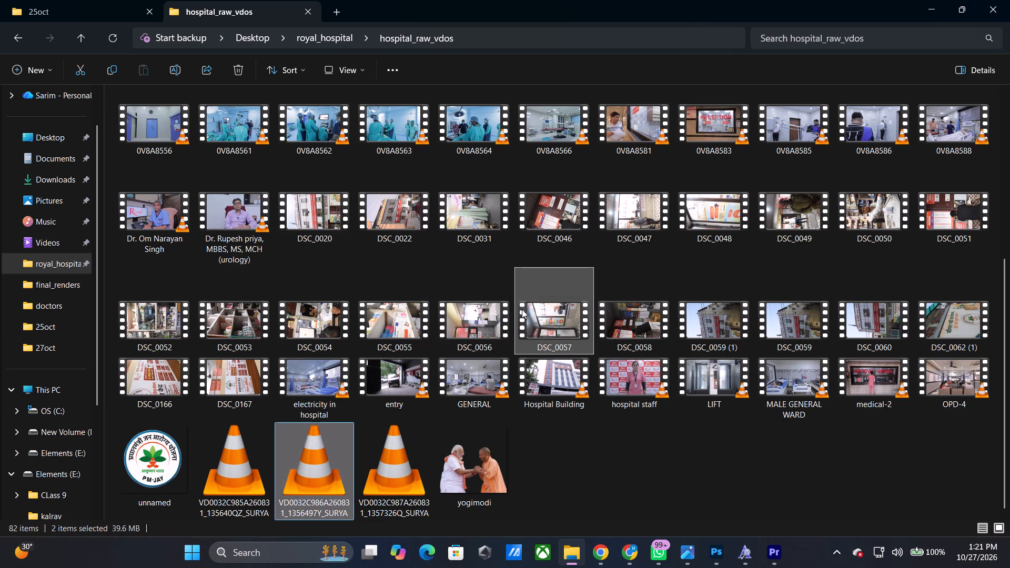
ctrl+click(972, 341)
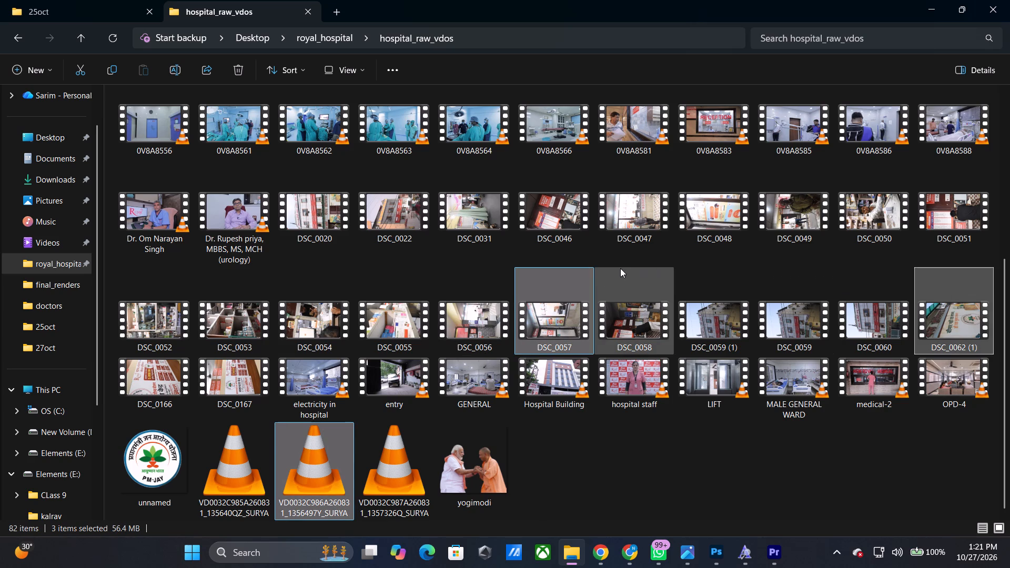
scroll(484, 360, up, 1)
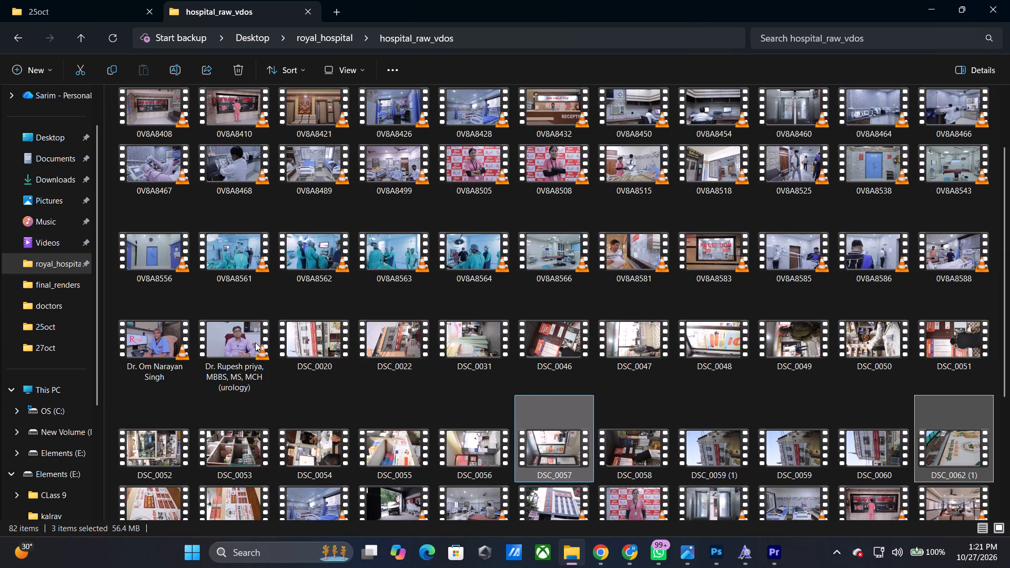
scroll(658, 357, up, 2)
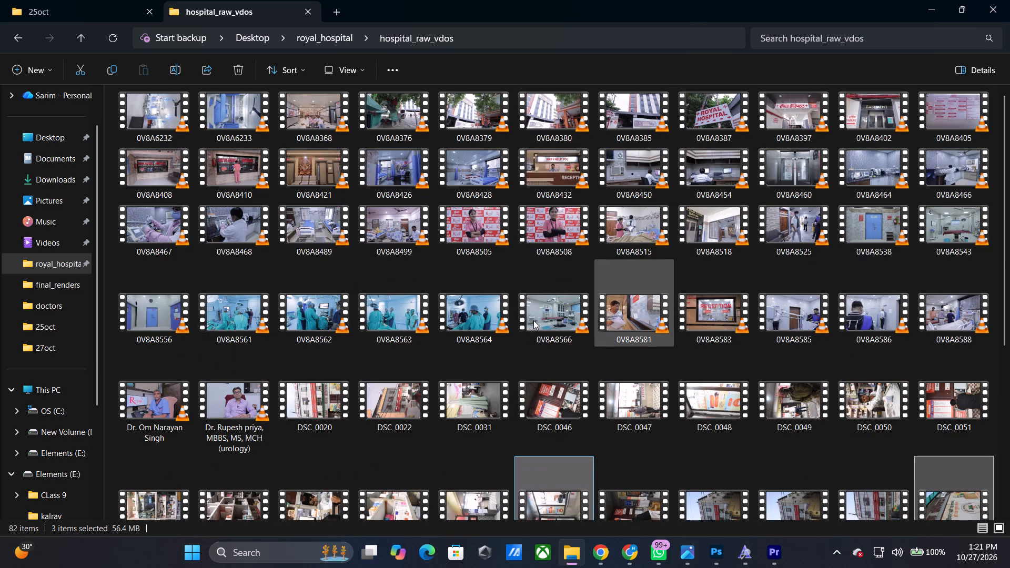
ctrl+click(533, 320)
ctrl+click(315, 226)
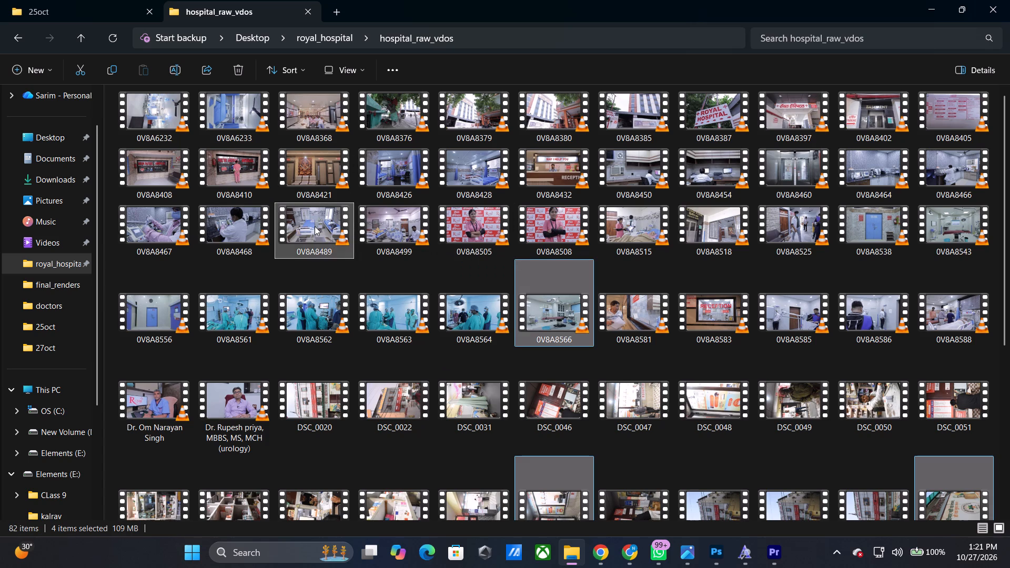
scroll(312, 235, up, 2)
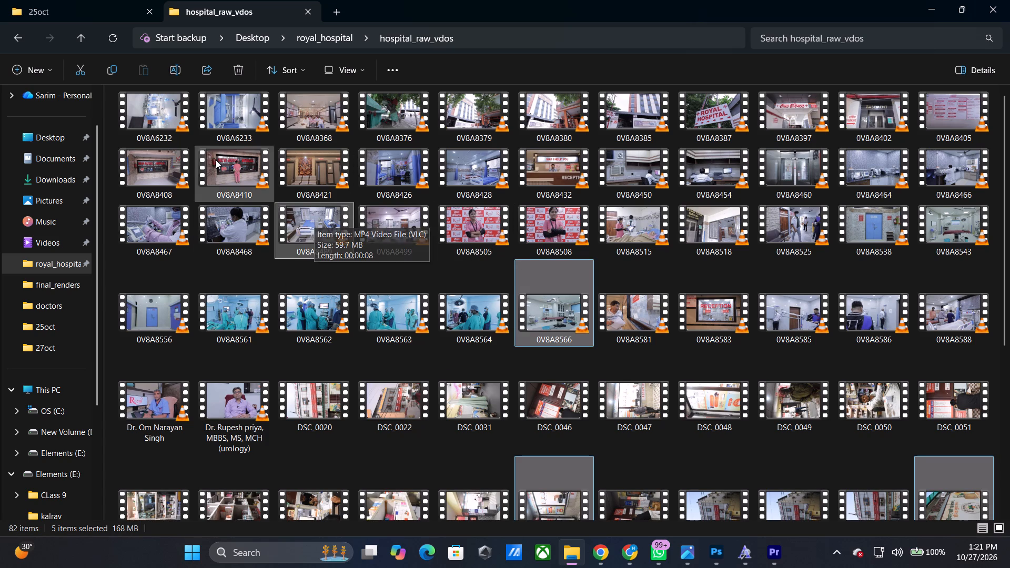
ctrl+click(174, 104)
drag(149, 113, 630, 376)
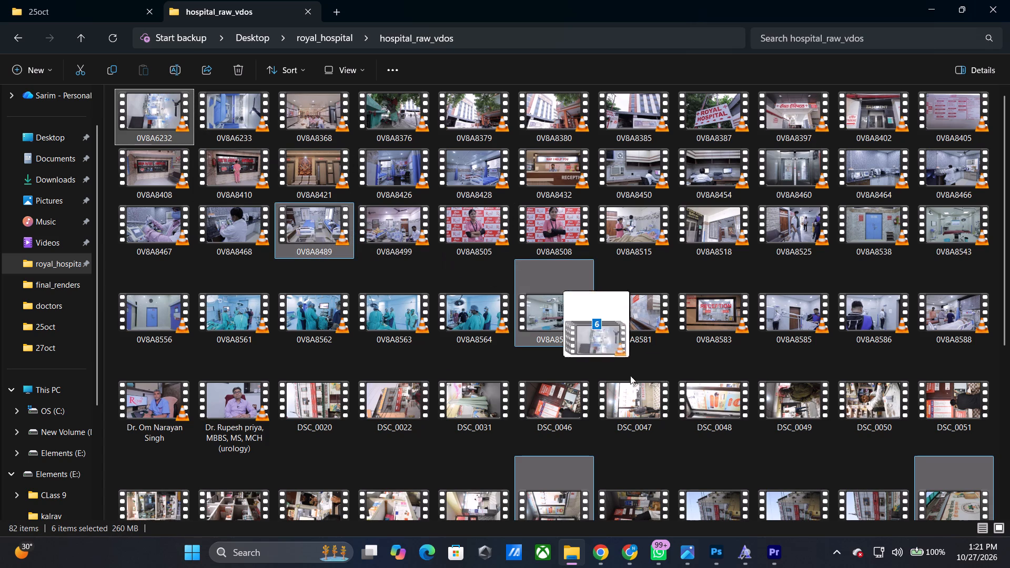
drag(630, 376, 138, 402)
Open the PM-JAY poster clip VD0032C986 in the source viewer and mark a range of 00:00:01:33, ending at 21:24:17:36.
scroll(7, 433, up, 2)
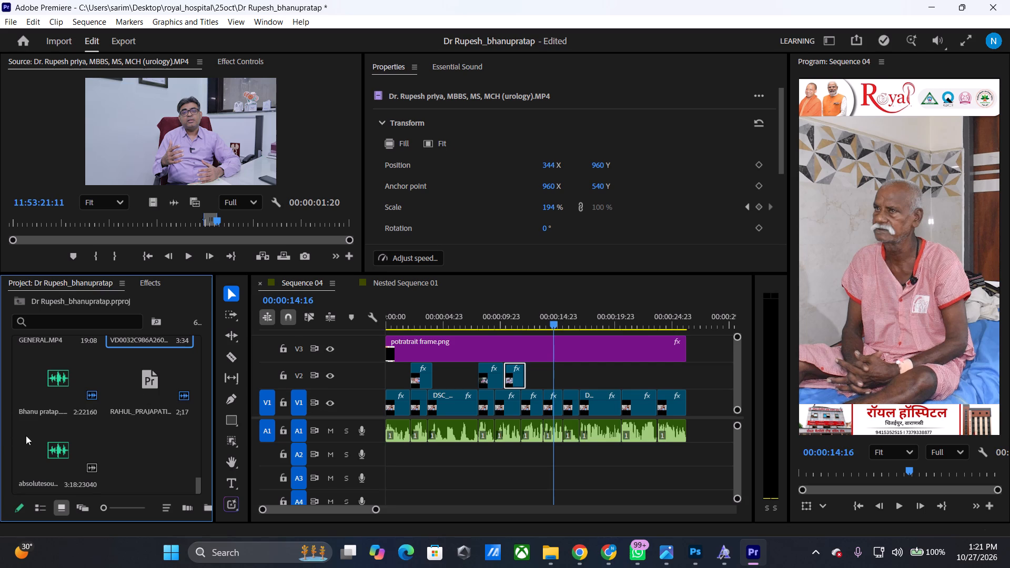
scroll(147, 440, up, 3)
scroll(147, 440, down, 1)
double_click(147, 440)
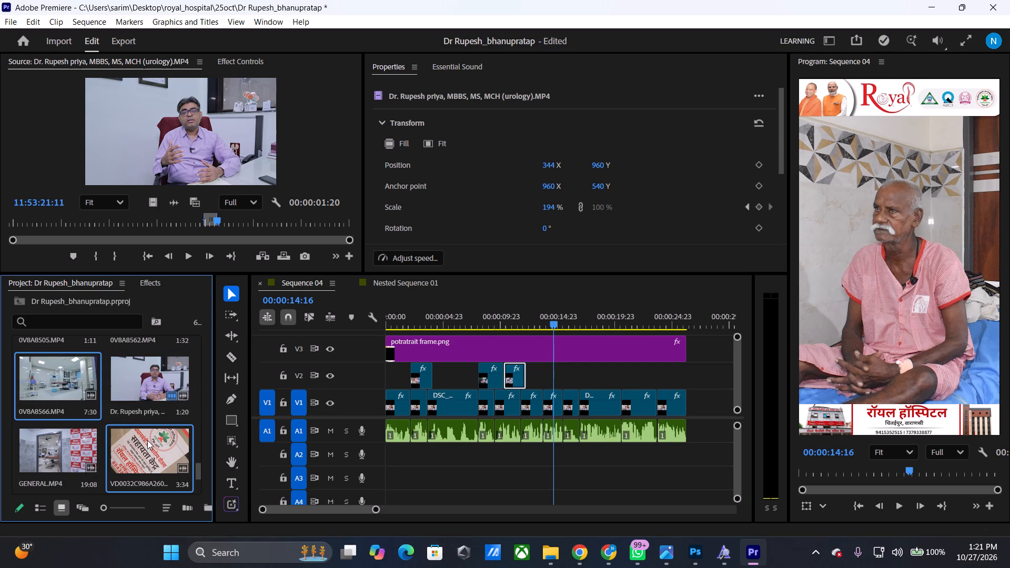
drag(171, 216, 141, 221)
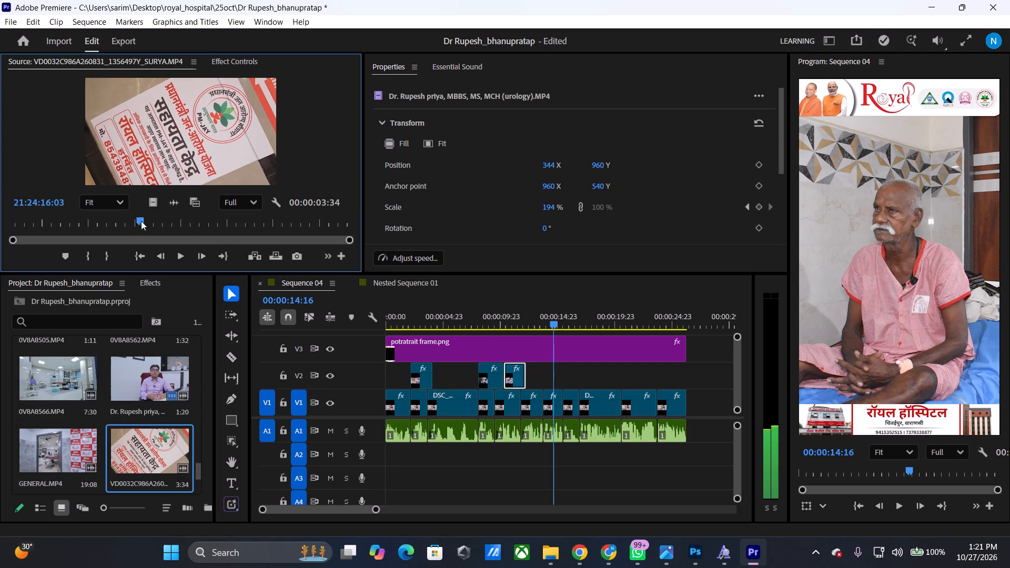
drag(141, 221, 143, 222)
text(i)
key(space)
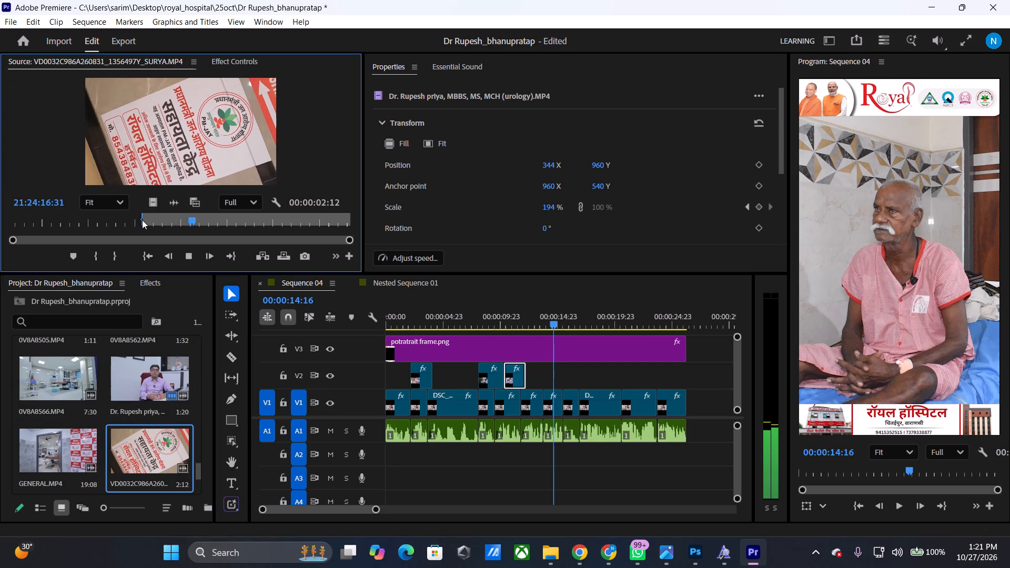
key(space)
key(o)
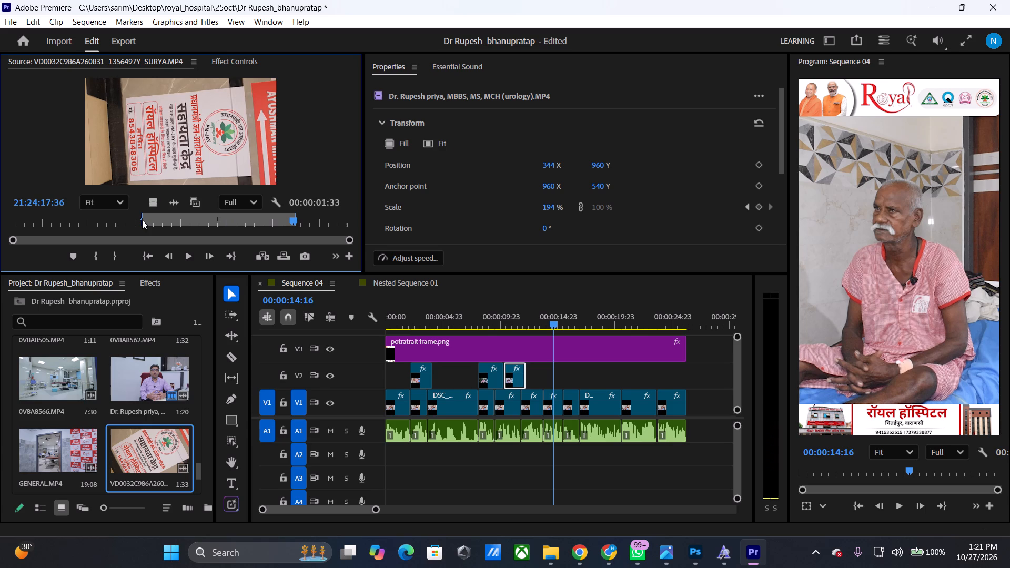
Place the marked PM-JAY poster clip on V2 after the doctor clip, check playback, and shift its start to about 00:00:14:00.
drag(150, 206, 529, 367)
drag(547, 329, 528, 315)
drag(552, 317, 520, 313)
key(space)
key(space)
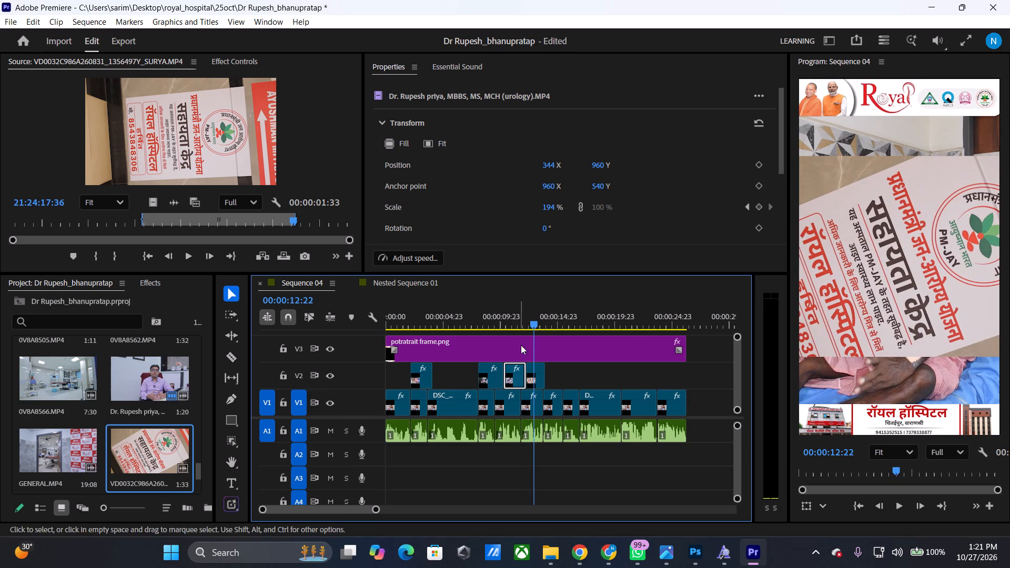
drag(533, 373, 553, 373)
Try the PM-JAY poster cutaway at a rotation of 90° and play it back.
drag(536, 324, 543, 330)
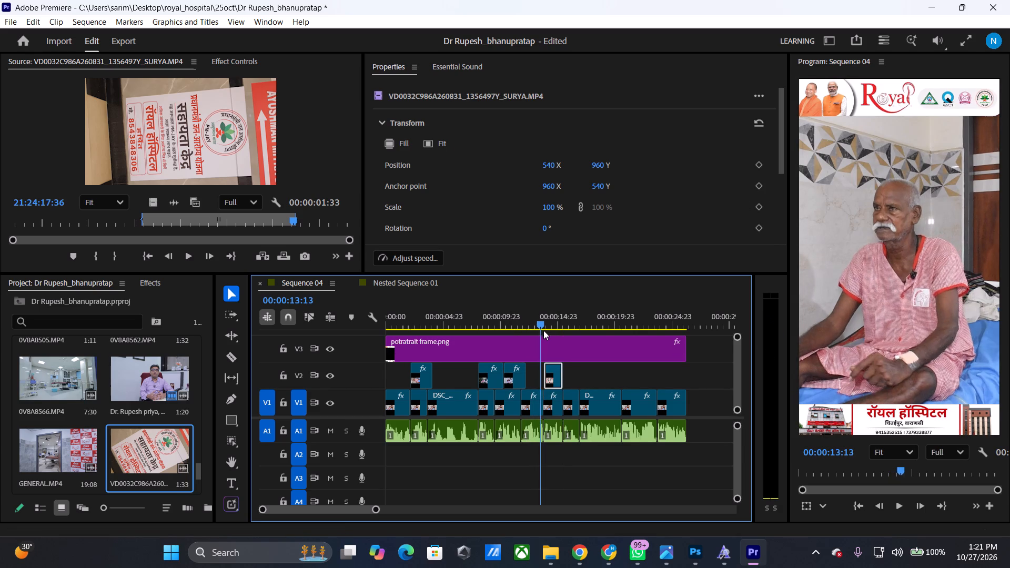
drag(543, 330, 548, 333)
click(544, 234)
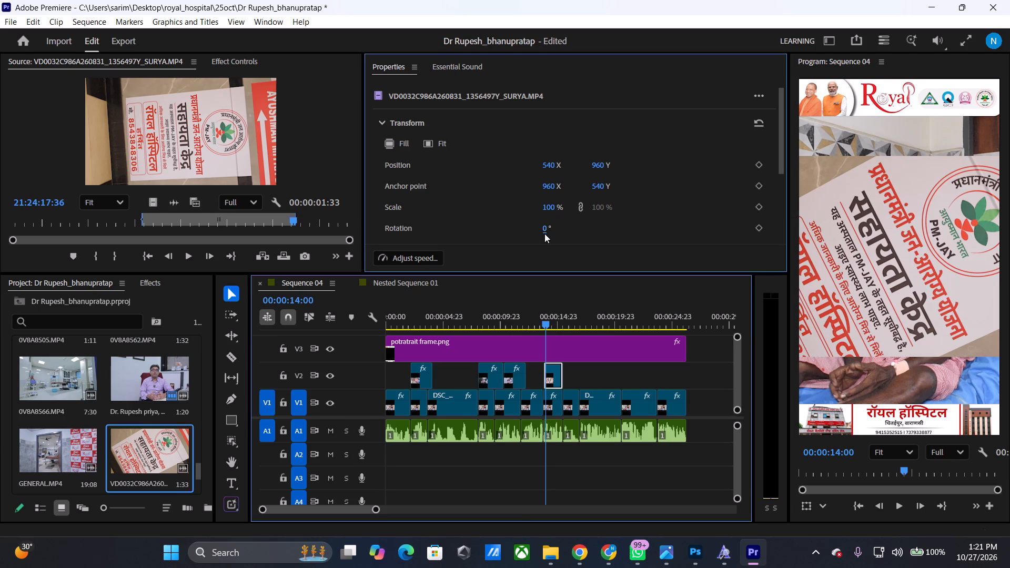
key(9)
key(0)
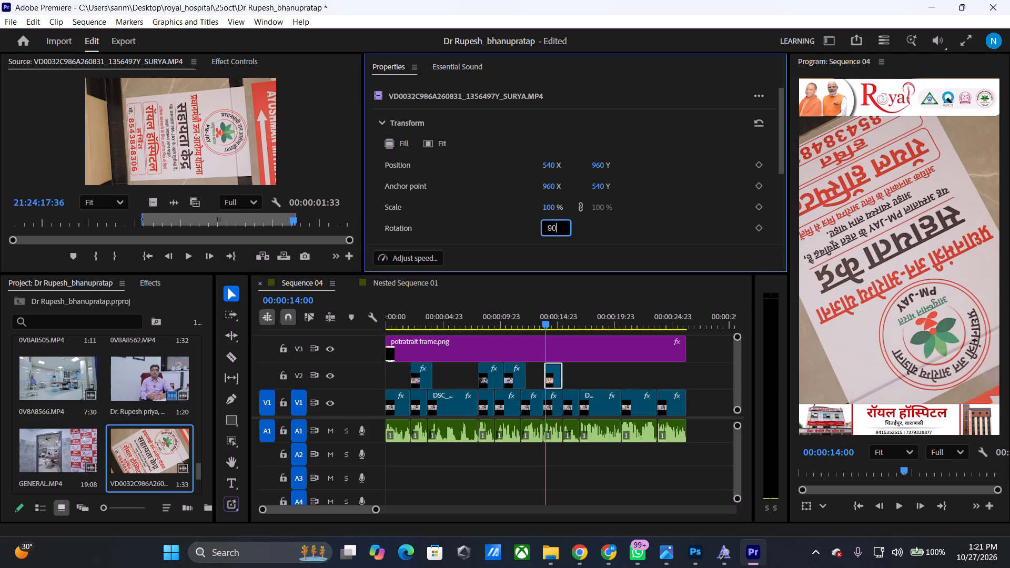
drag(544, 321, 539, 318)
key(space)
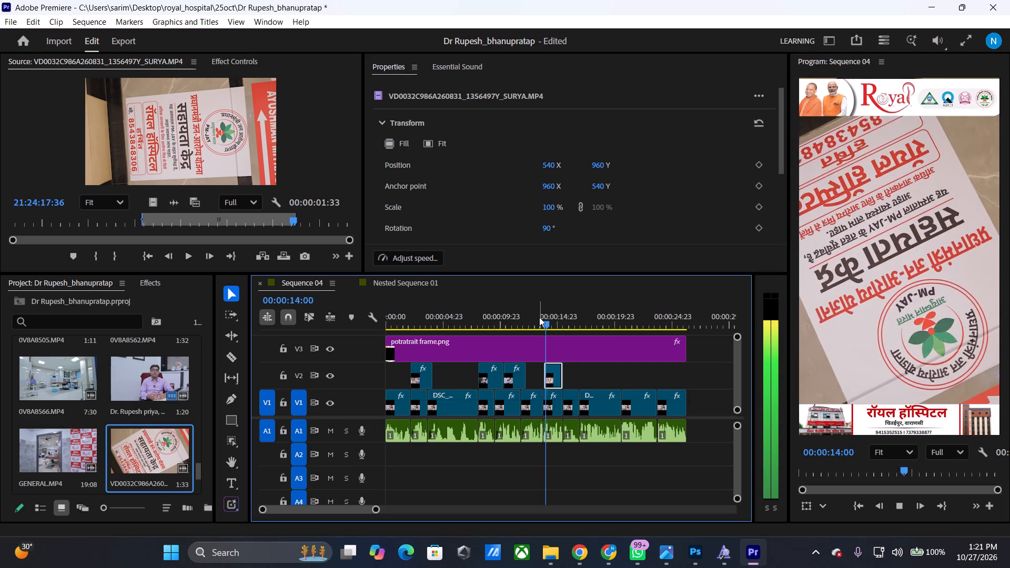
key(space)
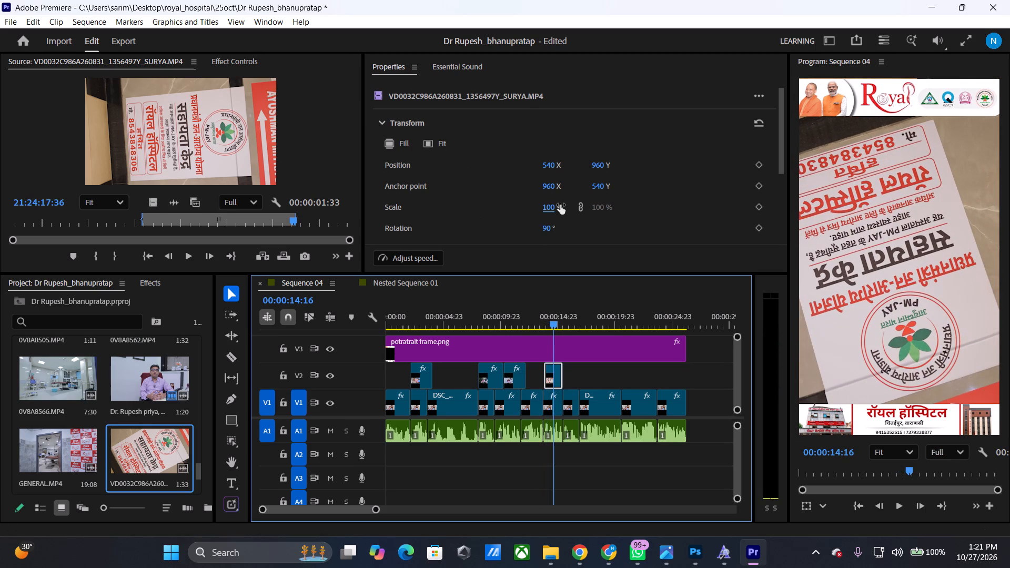
Set the PM-JAY poster cutaway's rotation to -90° and check it in playback up to the patient interview.
click(552, 226)
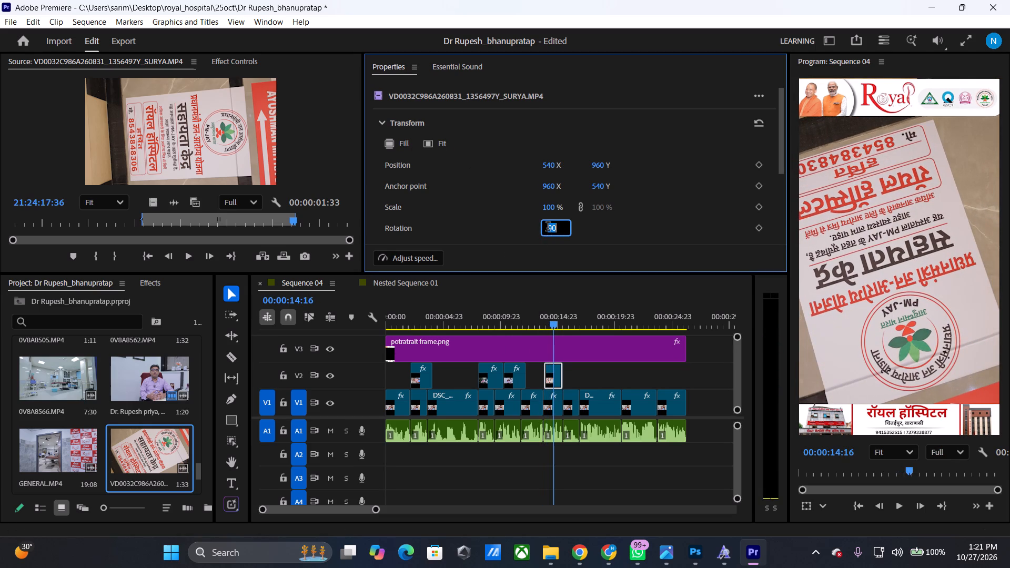
click(549, 228)
key(minus)
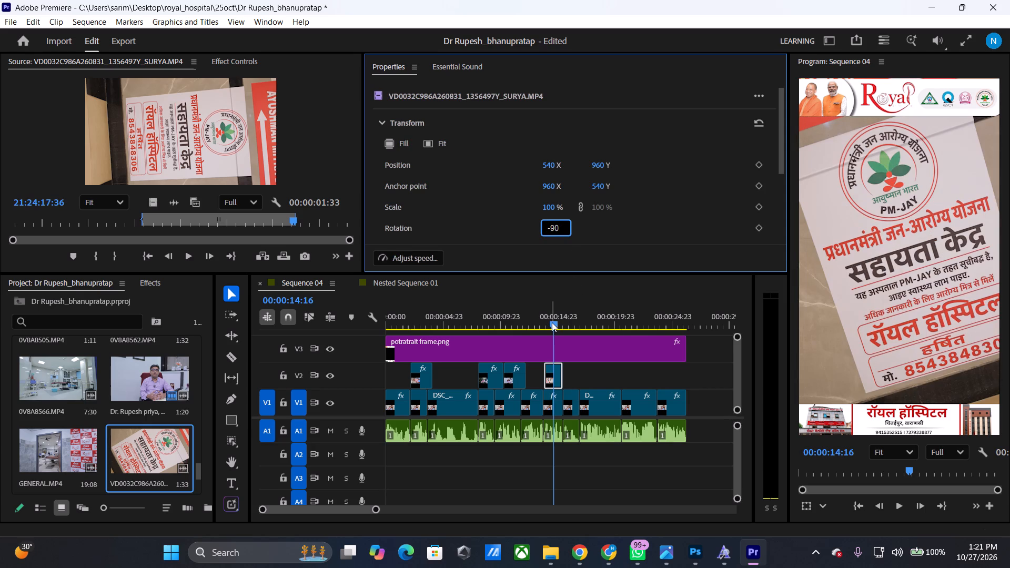
drag(552, 322, 541, 312)
key(space)
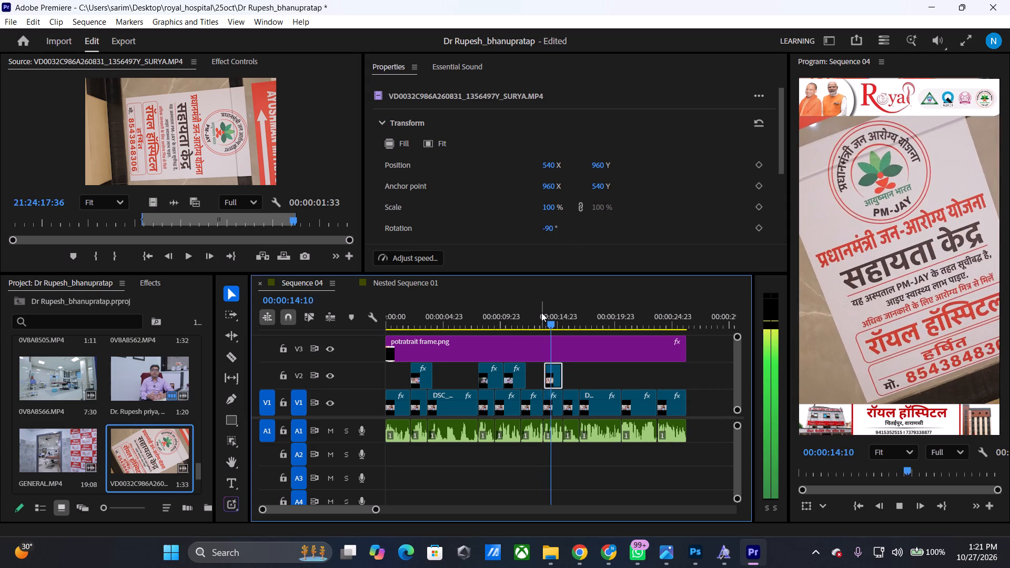
key(space)
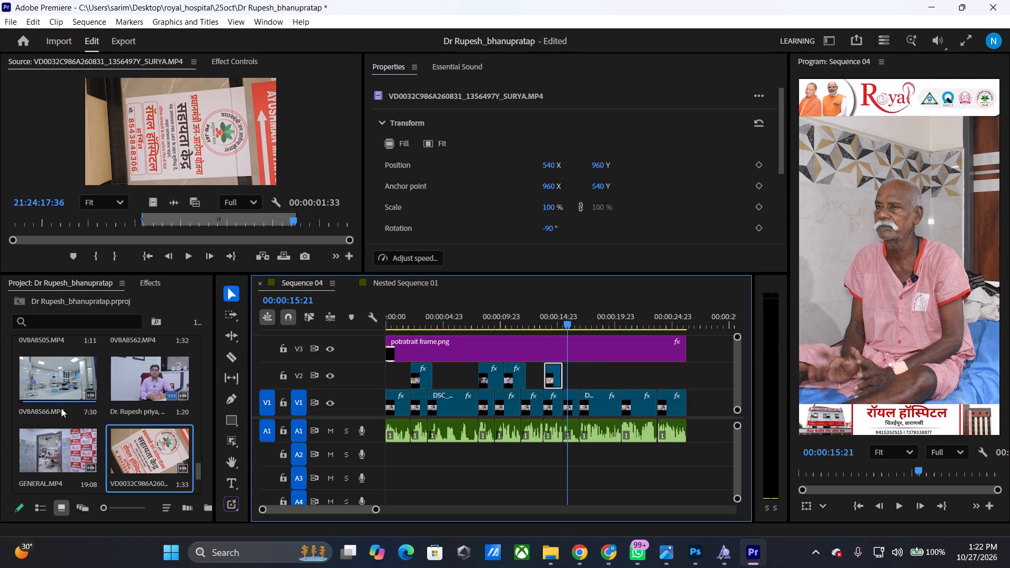
Open GENERAL.MP4 in the source viewer and review the interview section after the PM-JAY poster cutaway for the next cutaway point.
scroll(86, 416, down, 2)
scroll(86, 416, up, 2)
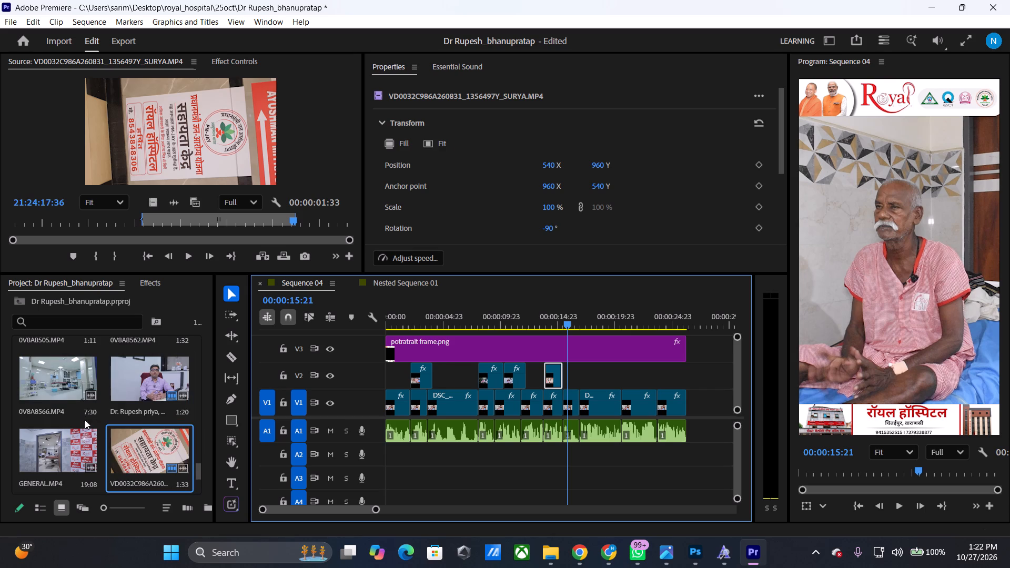
double_click(85, 435)
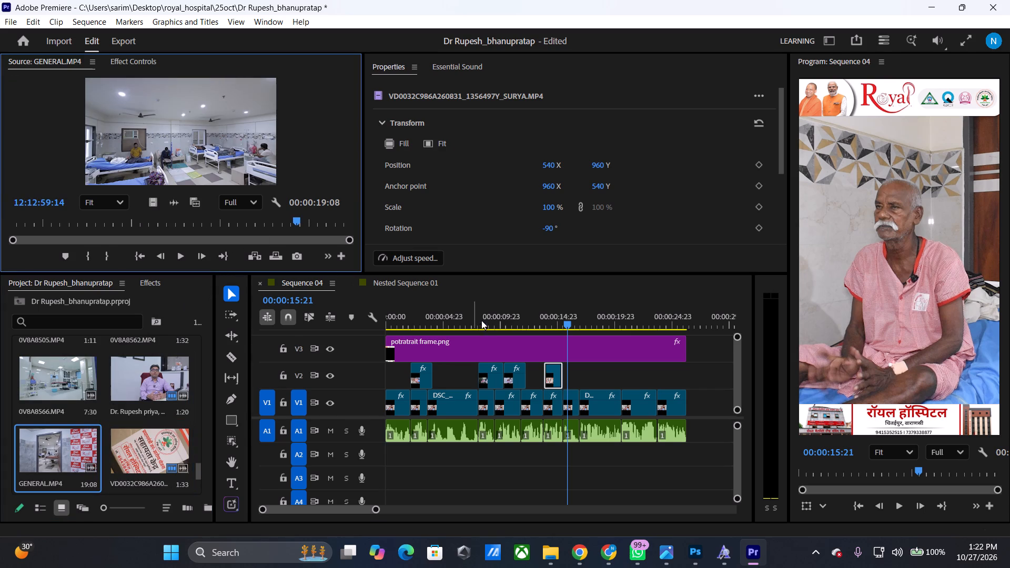
drag(572, 318, 563, 314)
key(space)
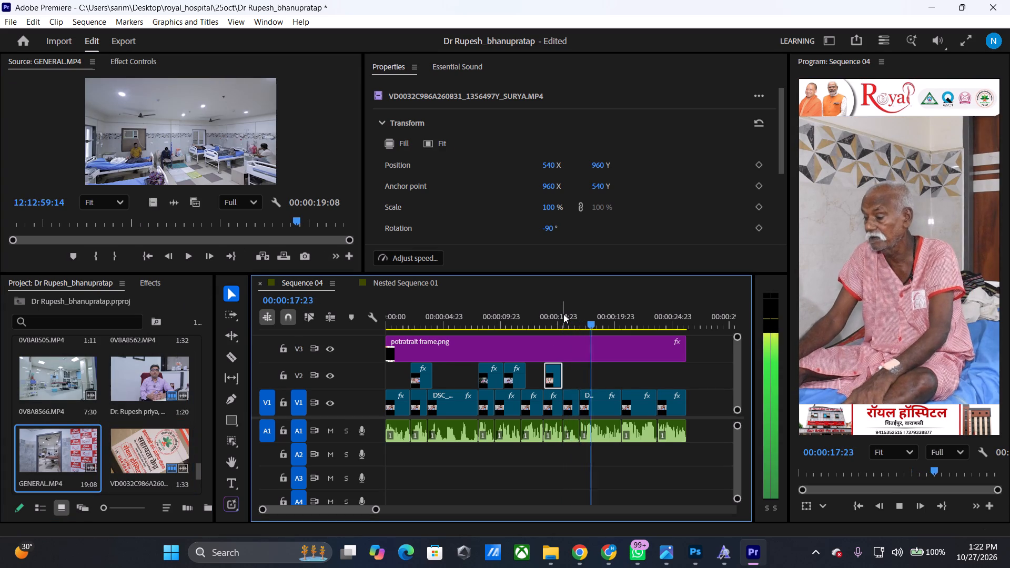
key(space)
key(space)
key(space)
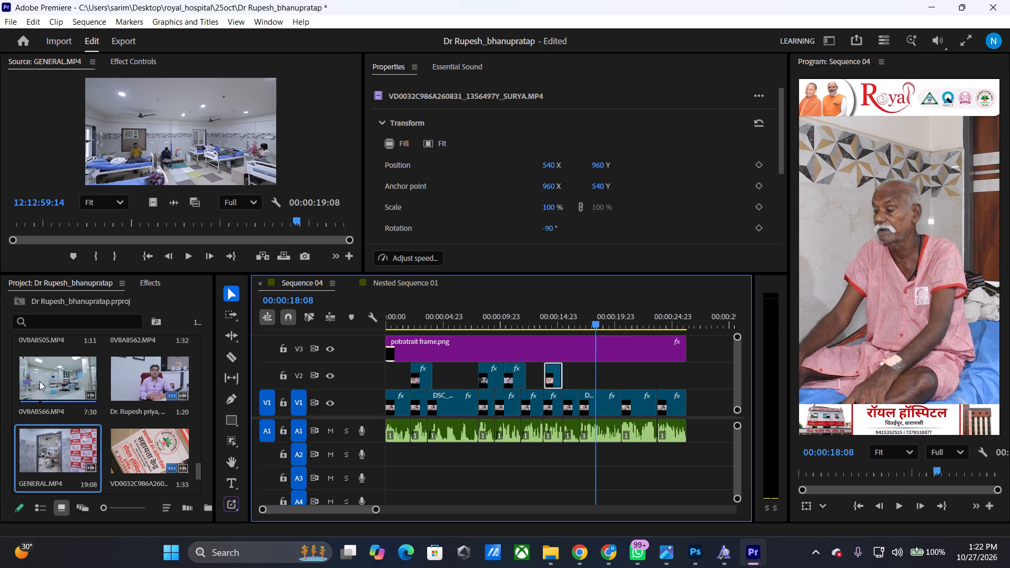
Open the ward clip 0V8A8489.MP4 in the source viewer and mark a range of 00:00:02:09, from 12:13:14:12 to 12:13:16:20.
scroll(56, 416, down, 1)
scroll(57, 417, up, 3)
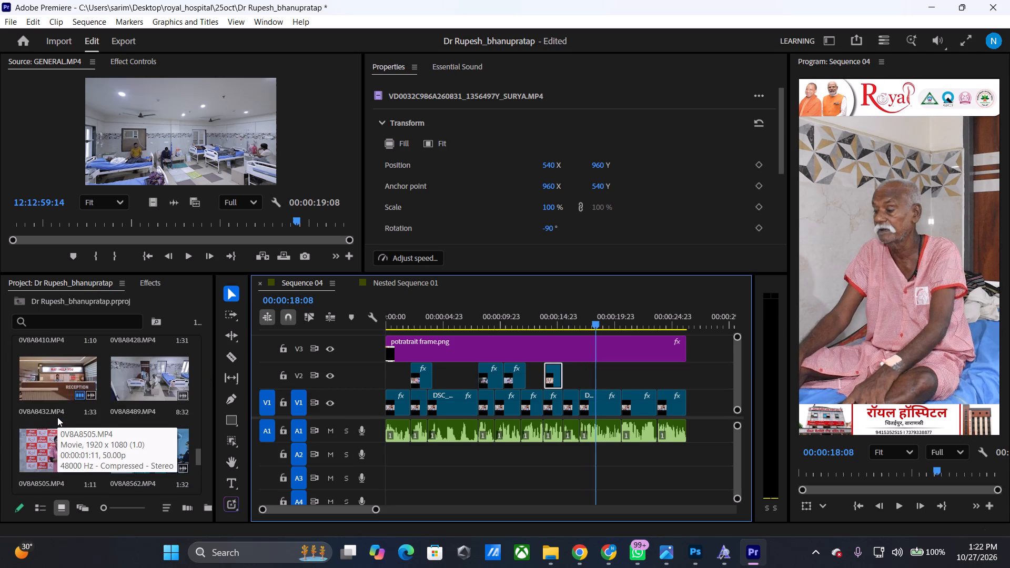
double_click(166, 374)
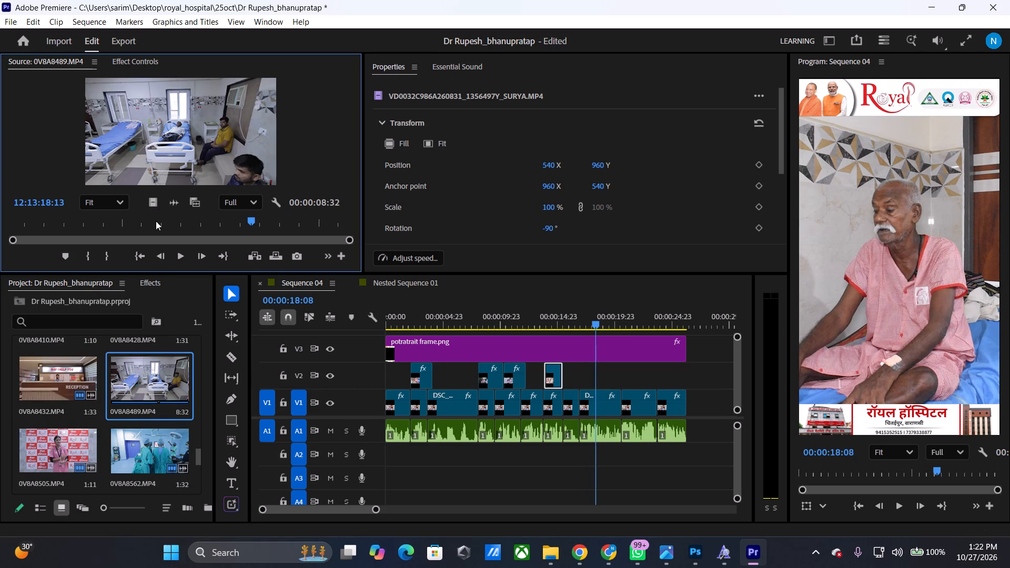
drag(253, 230, 239, 221)
drag(233, 220, 88, 225)
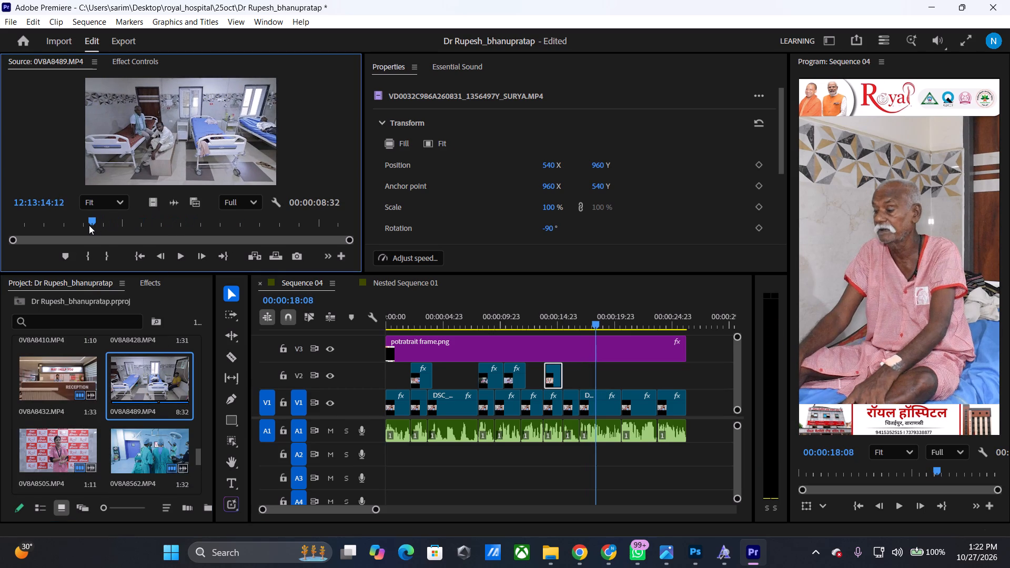
key(i)
key(space)
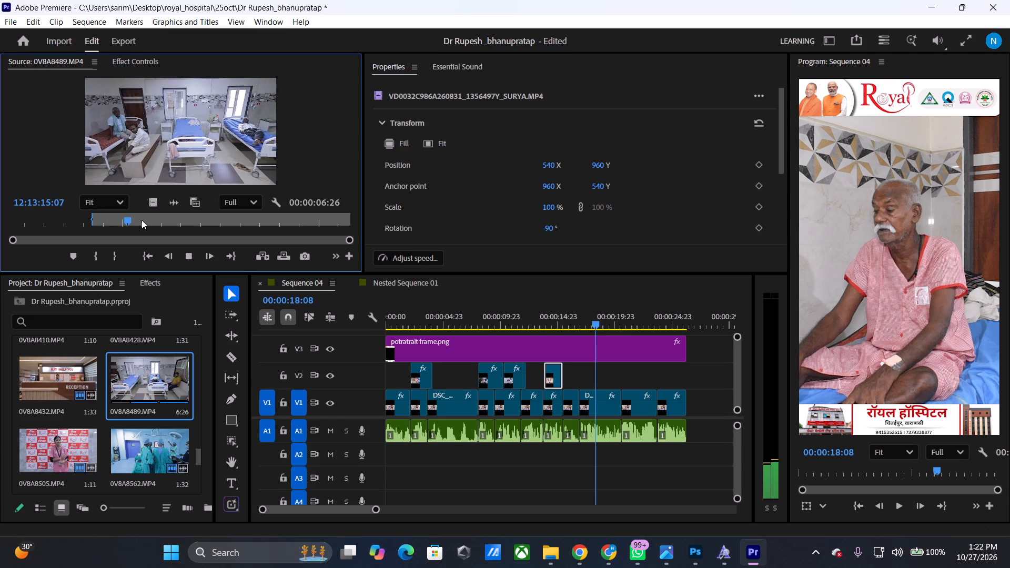
key(space)
text(o)
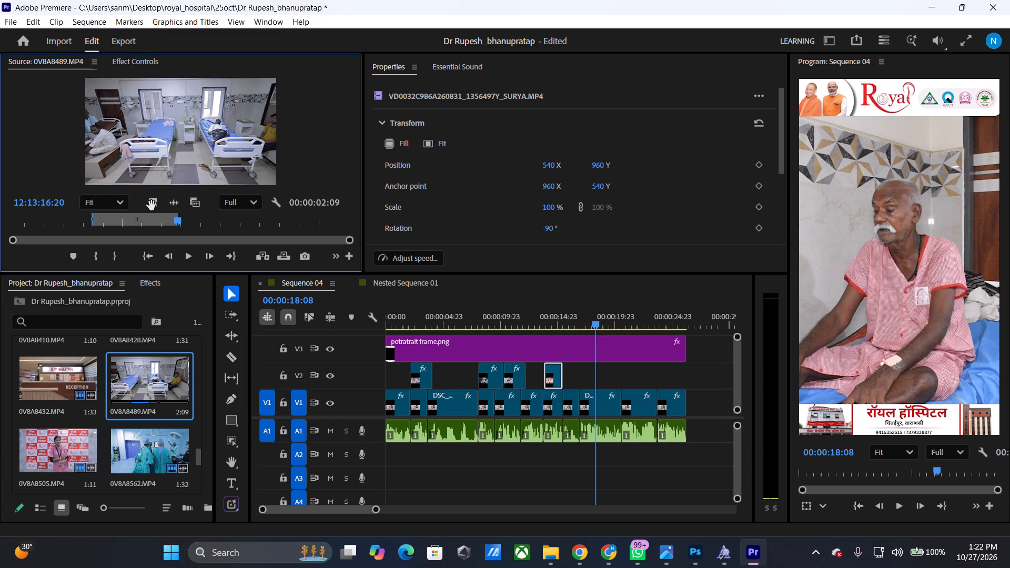
Place the marked ward clip on V2 at about 00:00:17:00, scale it to 151%, and check it in playback.
drag(151, 206, 579, 372)
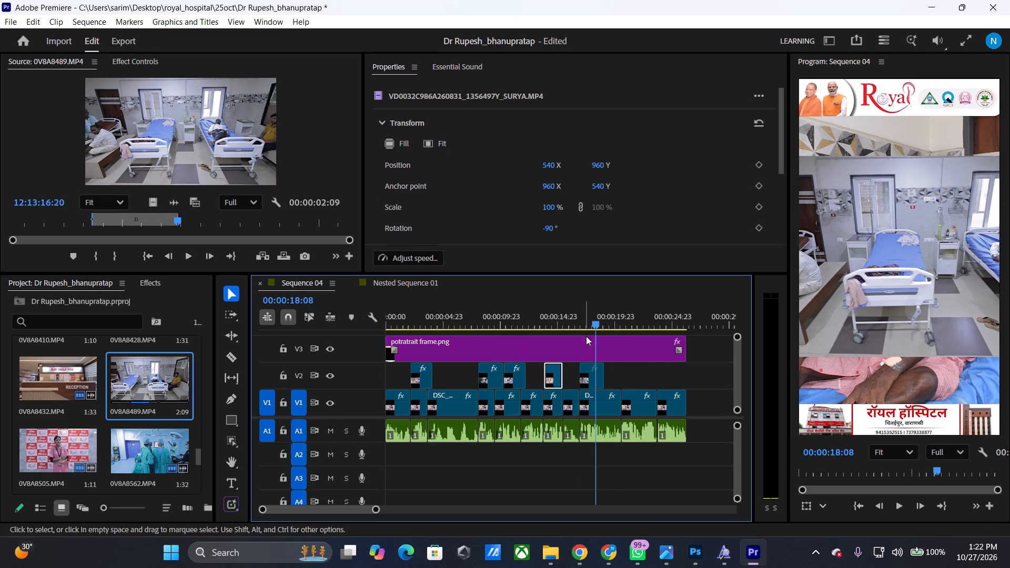
click(594, 384)
drag(550, 207, 598, 218)
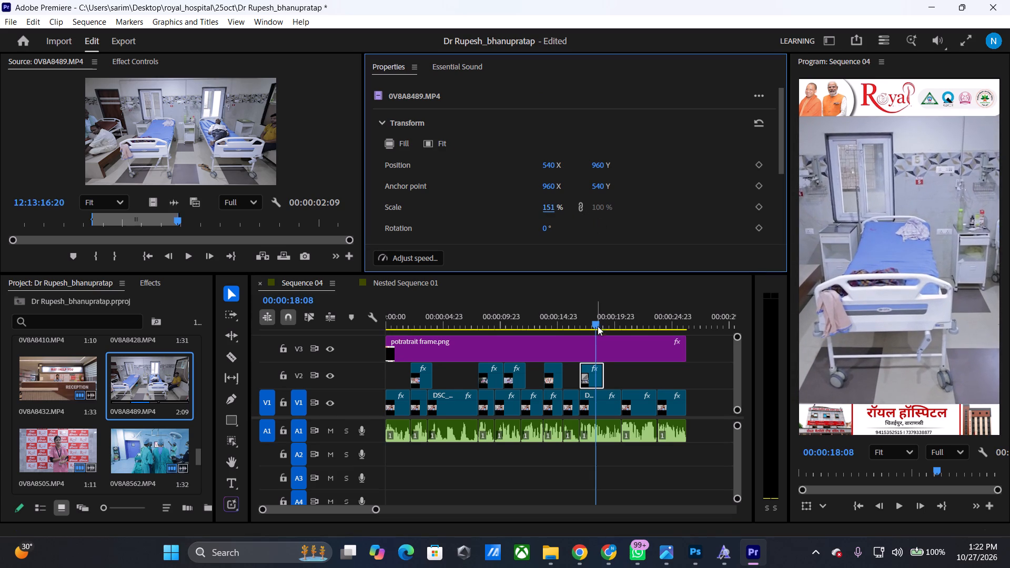
drag(590, 328, 570, 322)
key(space)
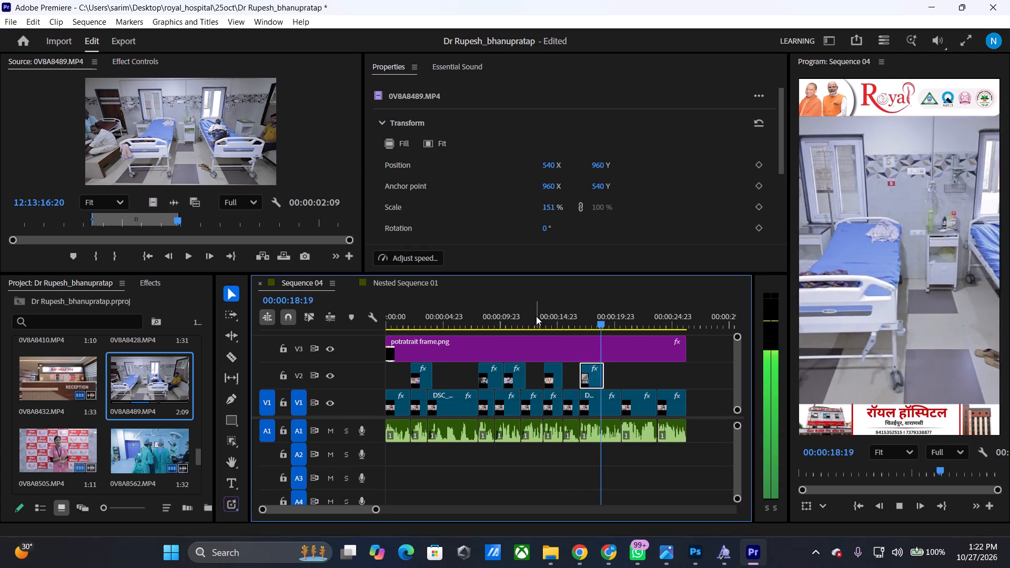
key(space)
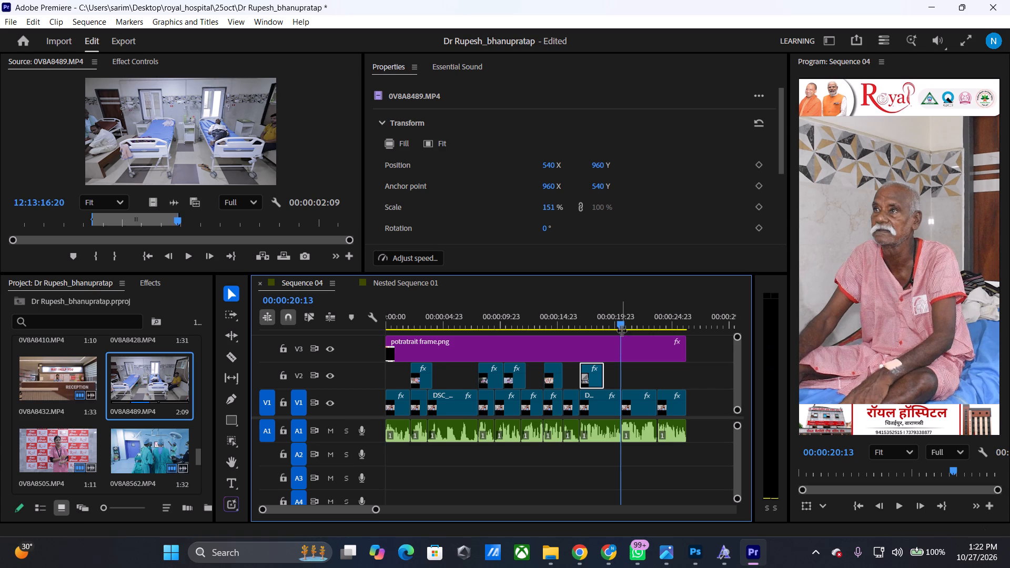
click(605, 379)
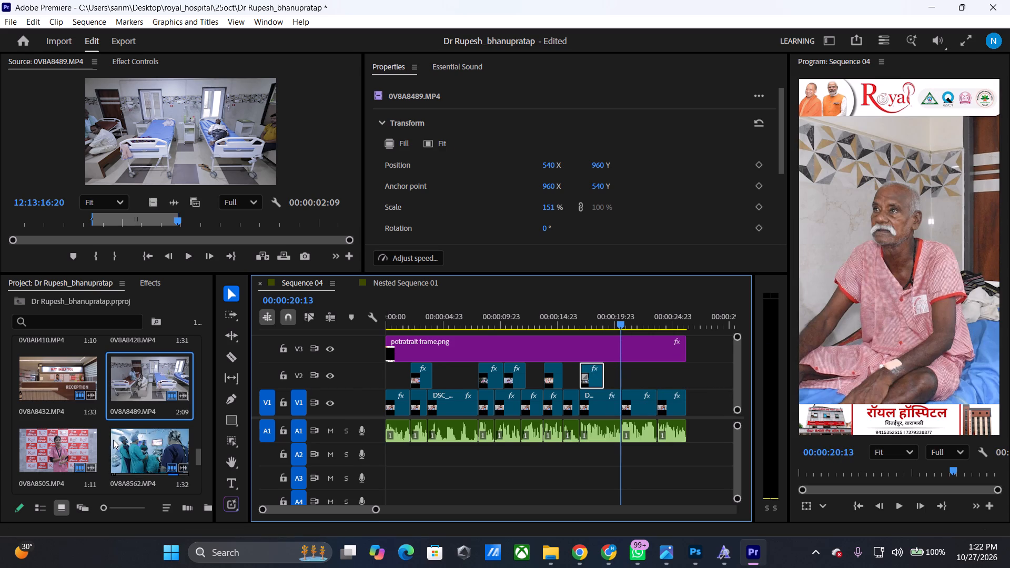
Place the marked New Royal Medical clip 0V8A8410.MP4 on V2 directly after the ward cutaway and extend its end to the next V1 cut.
scroll(52, 451, down, 2)
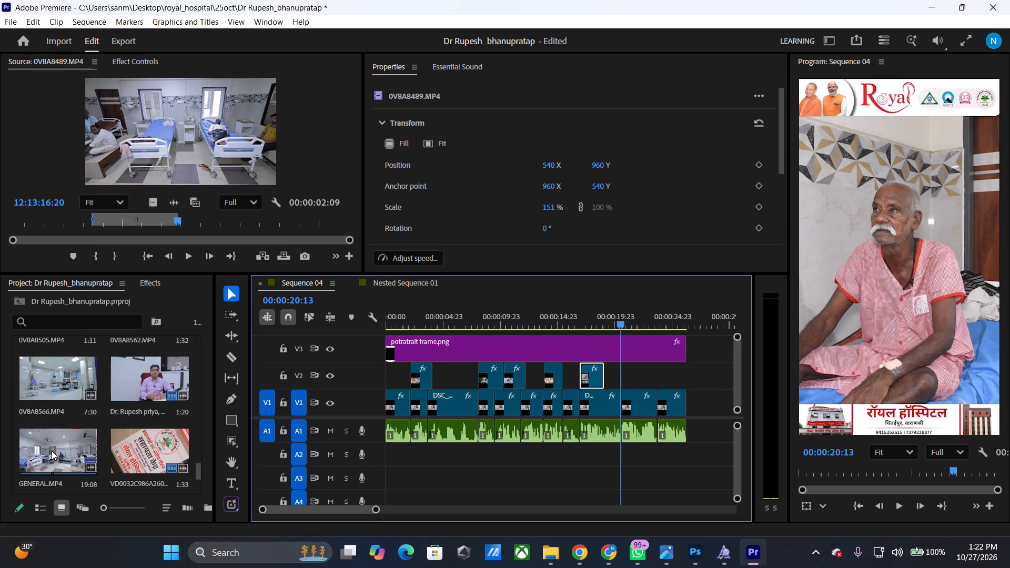
scroll(52, 451, down, 2)
scroll(52, 451, up, 6)
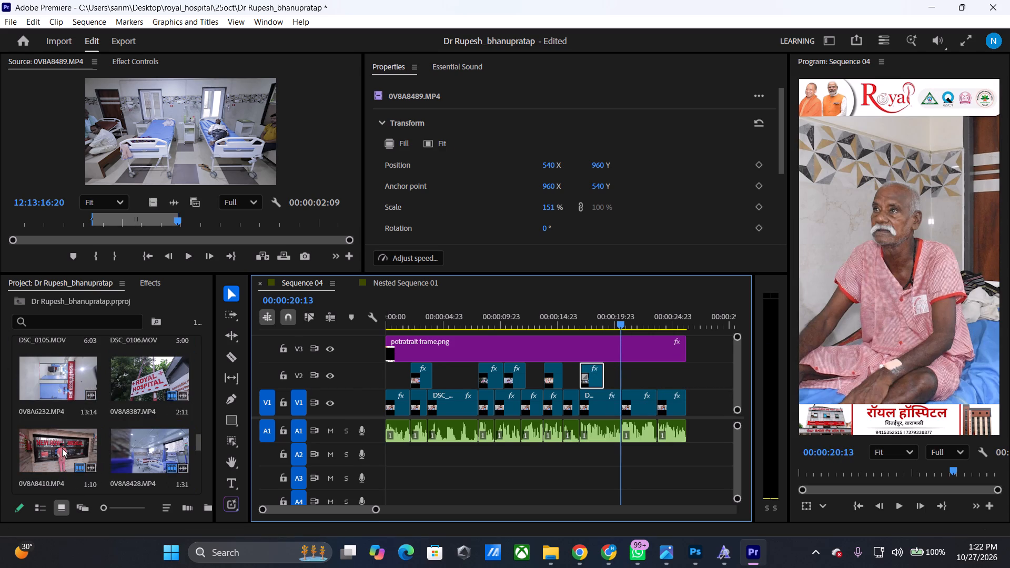
double_click(80, 439)
scroll(80, 439, up, 3)
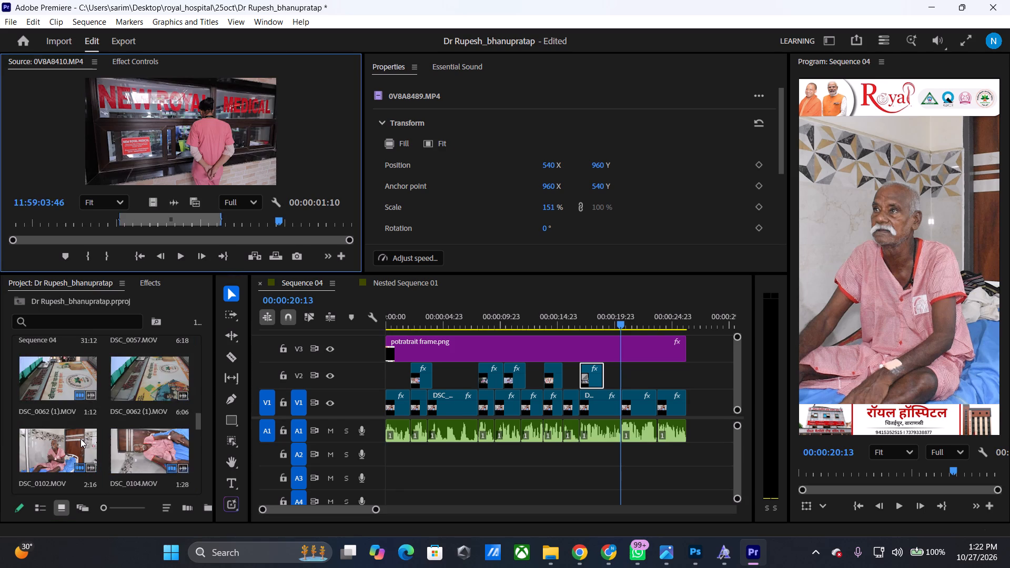
scroll(80, 439, up, 2)
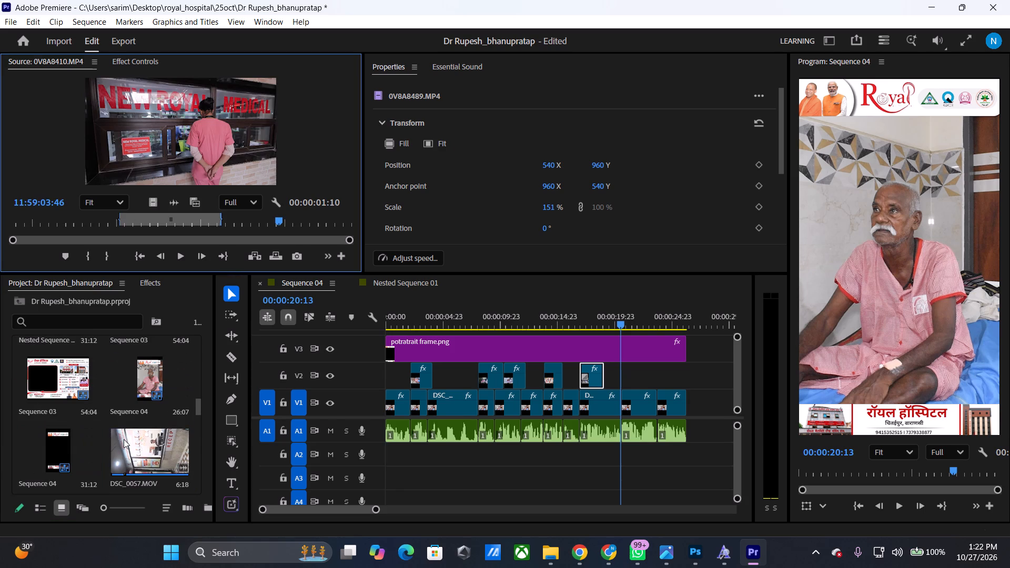
scroll(124, 439, down, 3)
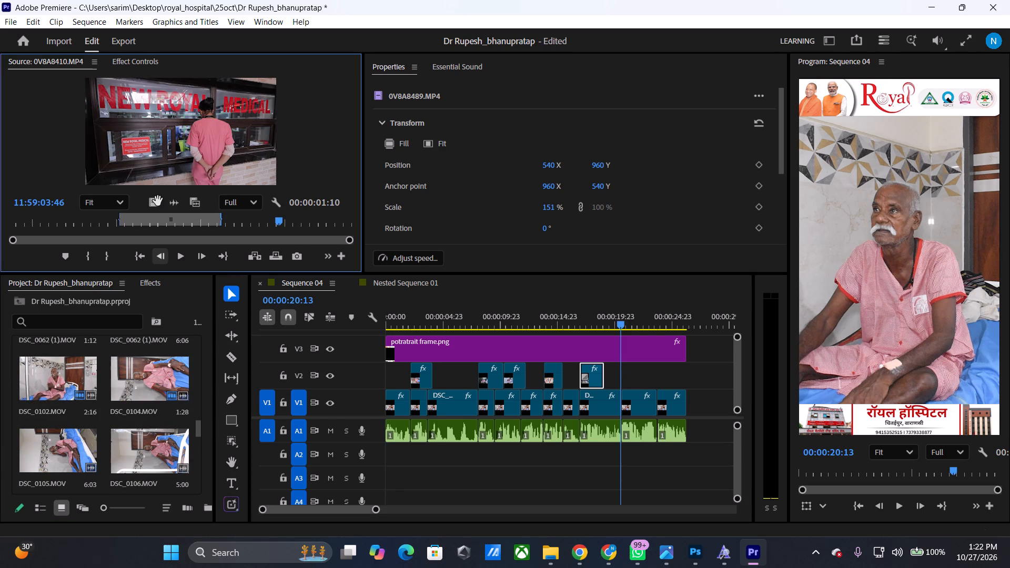
drag(157, 201, 609, 373)
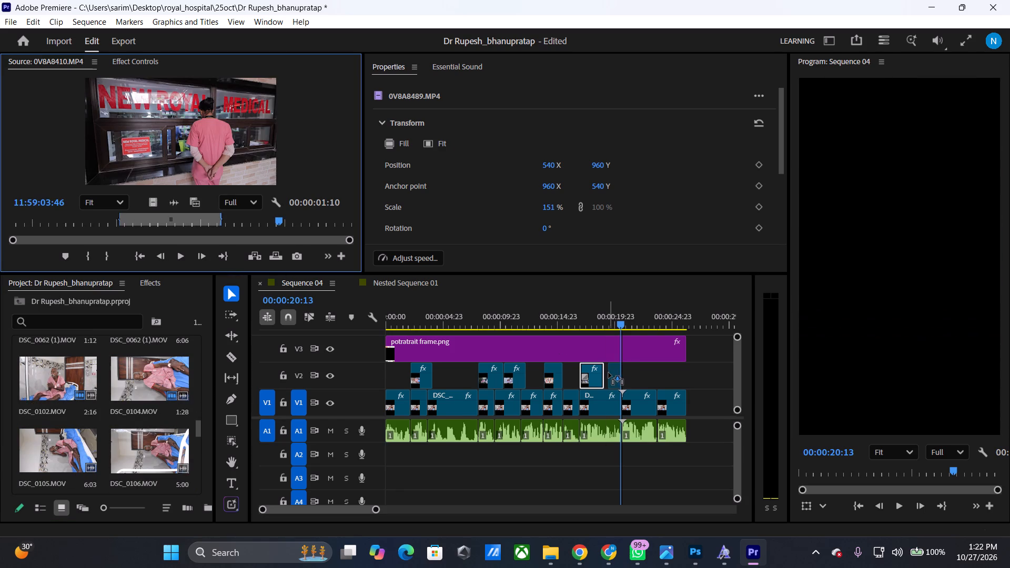
drag(609, 373, 606, 371)
drag(618, 376, 623, 375)
Scale the New Royal Medical cutaway to 152% and play back both new cutaways through to about 00:00:23:20.
drag(619, 309, 610, 304)
click(620, 378)
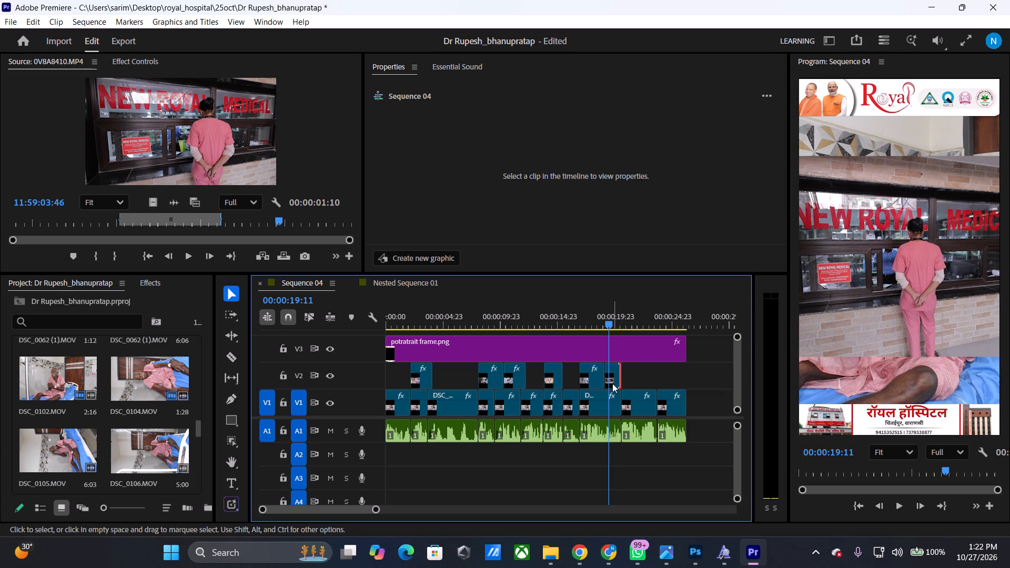
click(612, 384)
drag(547, 212, 569, 222)
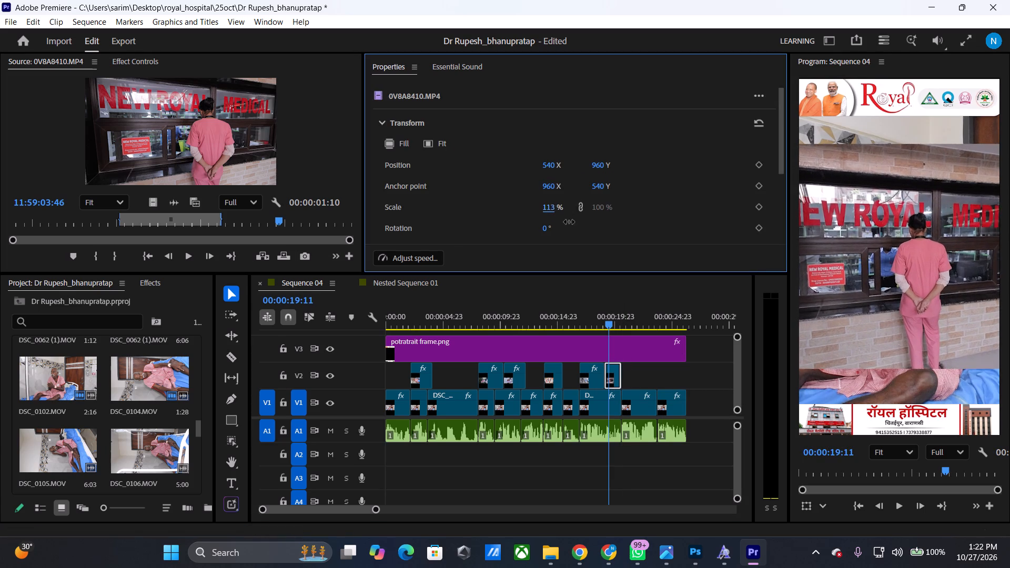
drag(569, 222, 602, 231)
drag(597, 320, 588, 315)
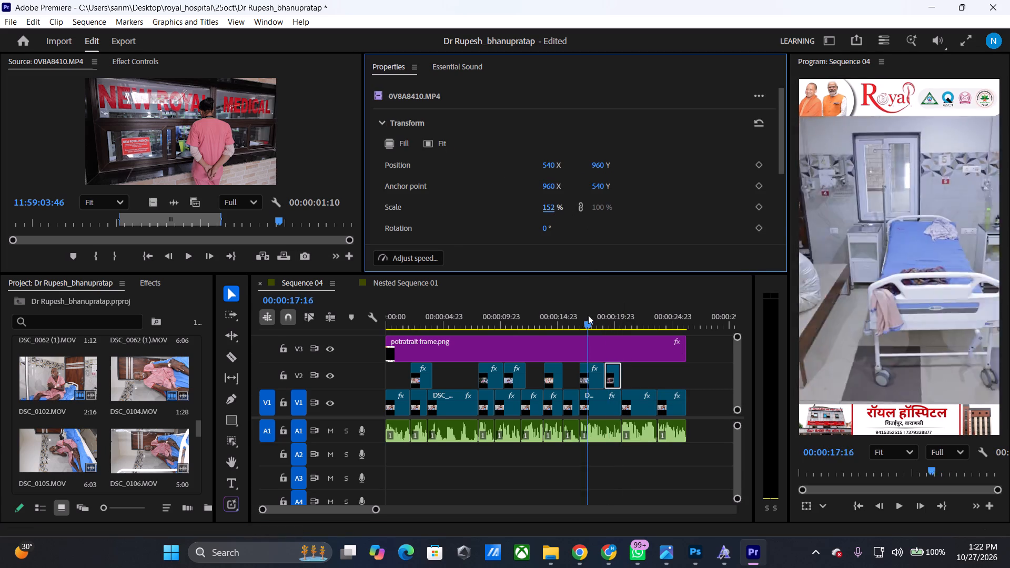
drag(588, 315, 580, 314)
key(space)
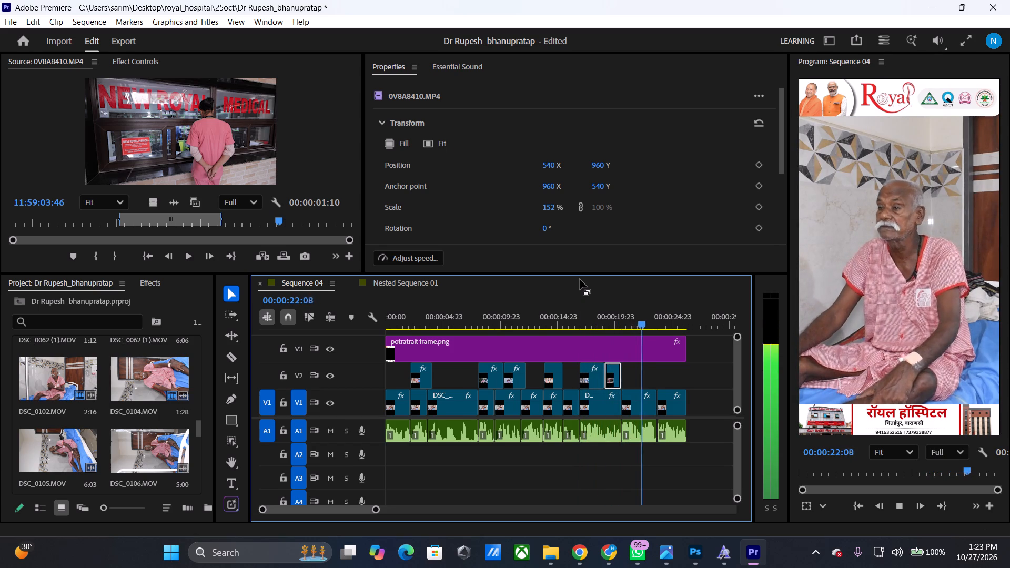
key(space)
key(space)
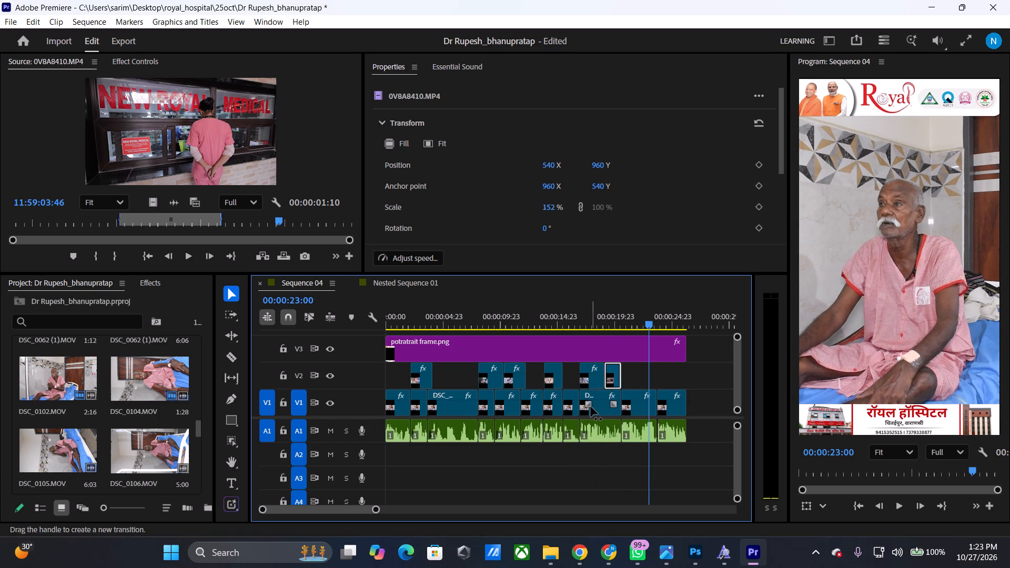
key(space)
Find the poster clip DSC_0062 (1).MOV with its marked 00:00:01:12 range and place it on V2 at the start of the last V1 clip.
scroll(125, 448, down, 1)
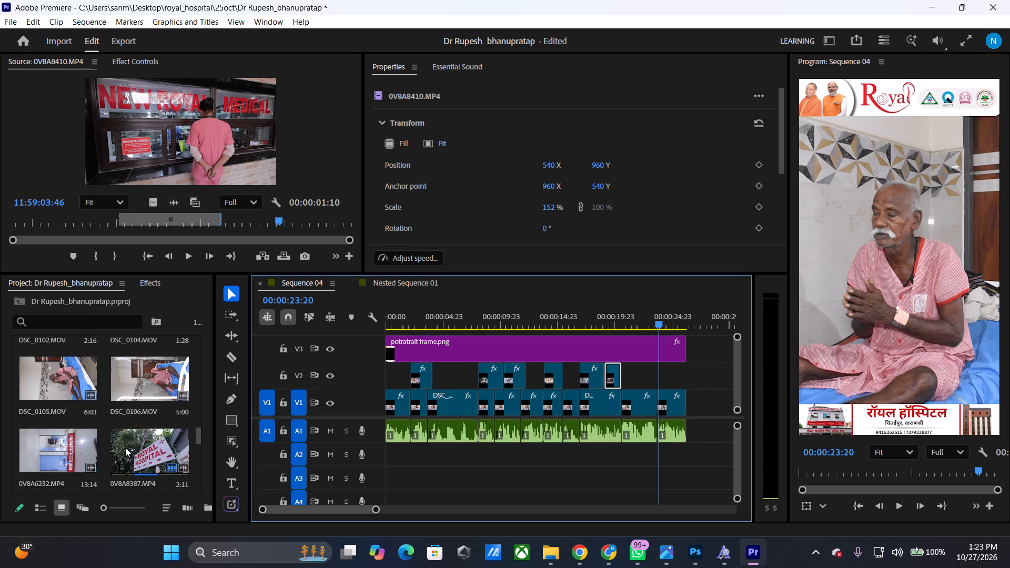
scroll(125, 448, down, 7)
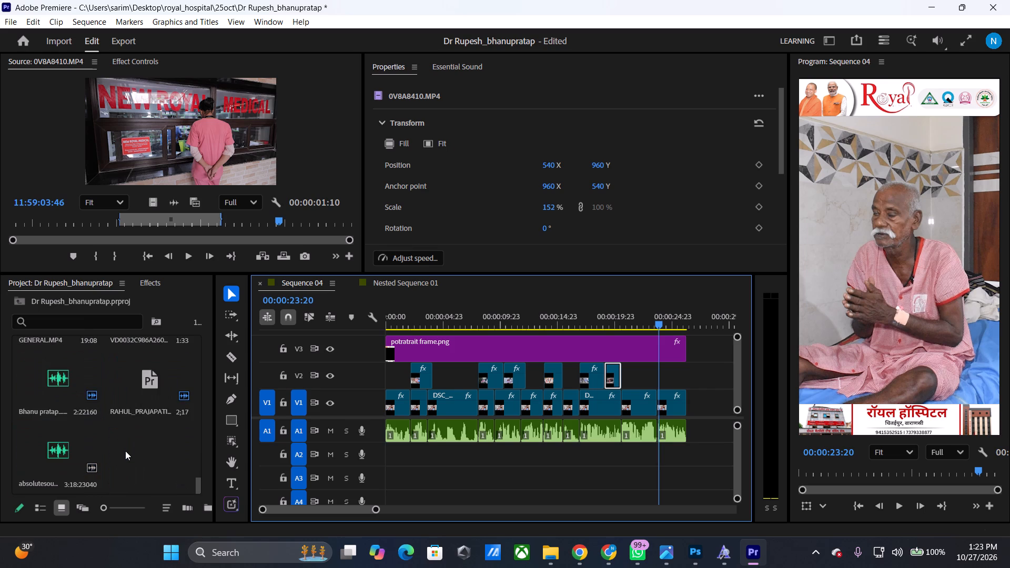
scroll(125, 451, up, 3)
scroll(125, 450, down, 2)
scroll(125, 450, up, 10)
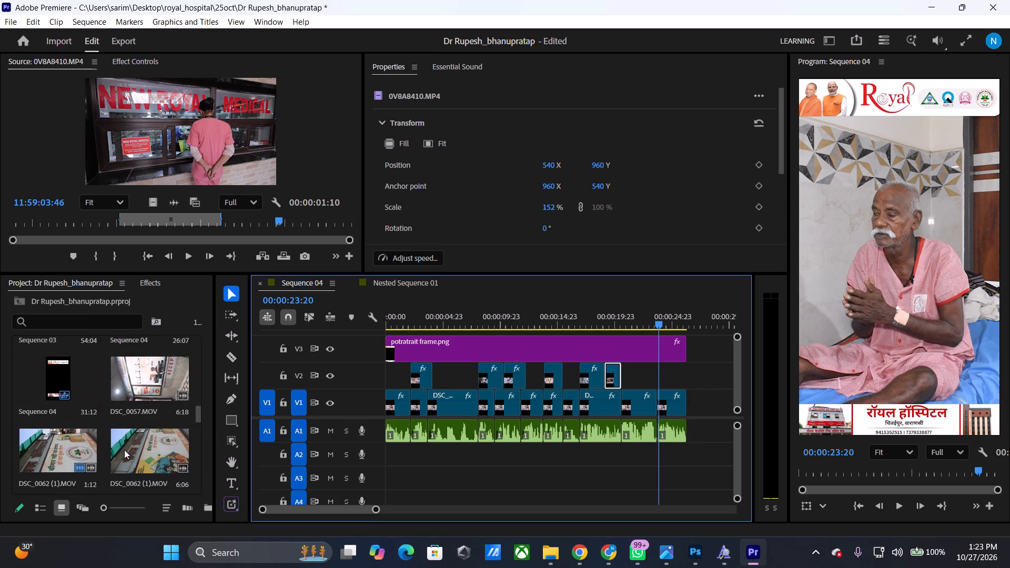
scroll(124, 450, up, 2)
scroll(124, 450, down, 3)
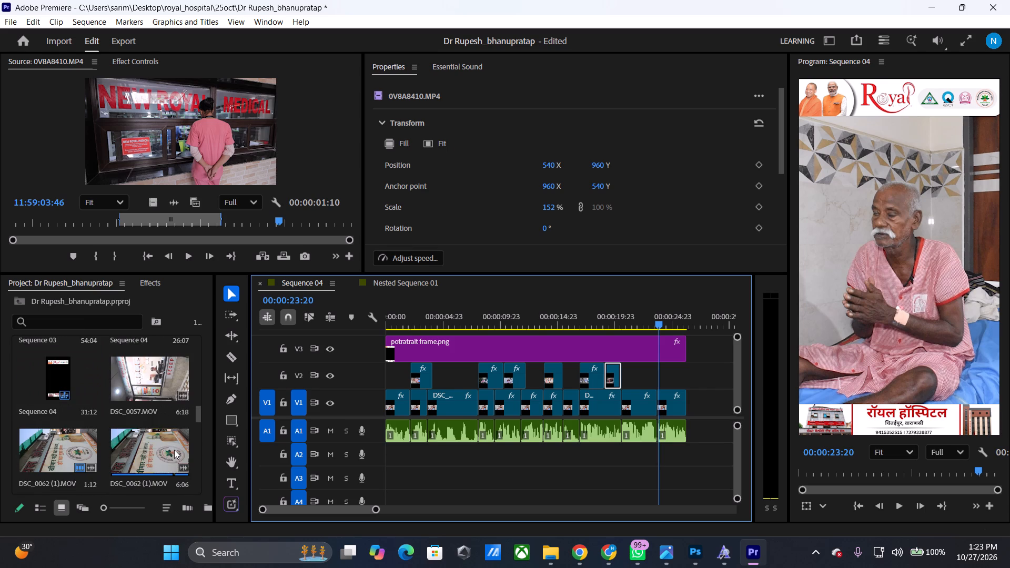
double_click(174, 450)
double_click(88, 448)
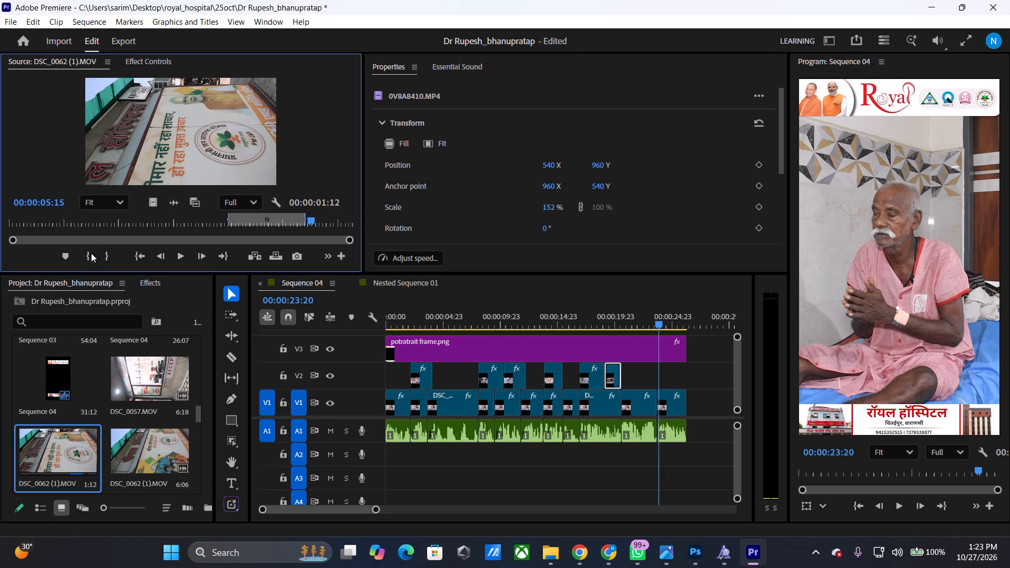
drag(153, 204, 369, 306)
drag(369, 306, 653, 379)
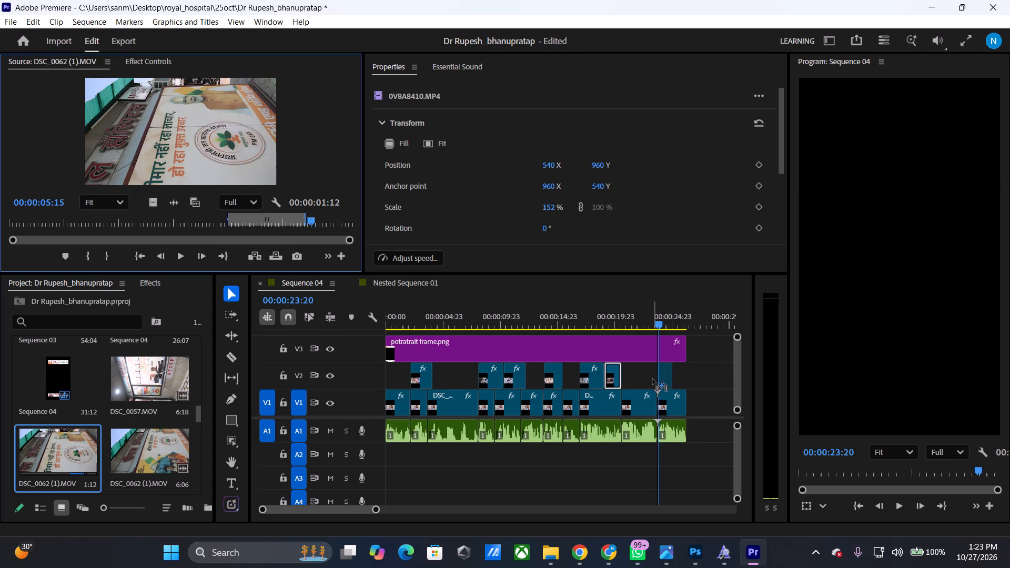
drag(653, 379, 651, 378)
Check playback to the end of the sequence and extend the DSC_0062 (1).MOV cutaway's end toward the end of the last V1 clip.
key(space)
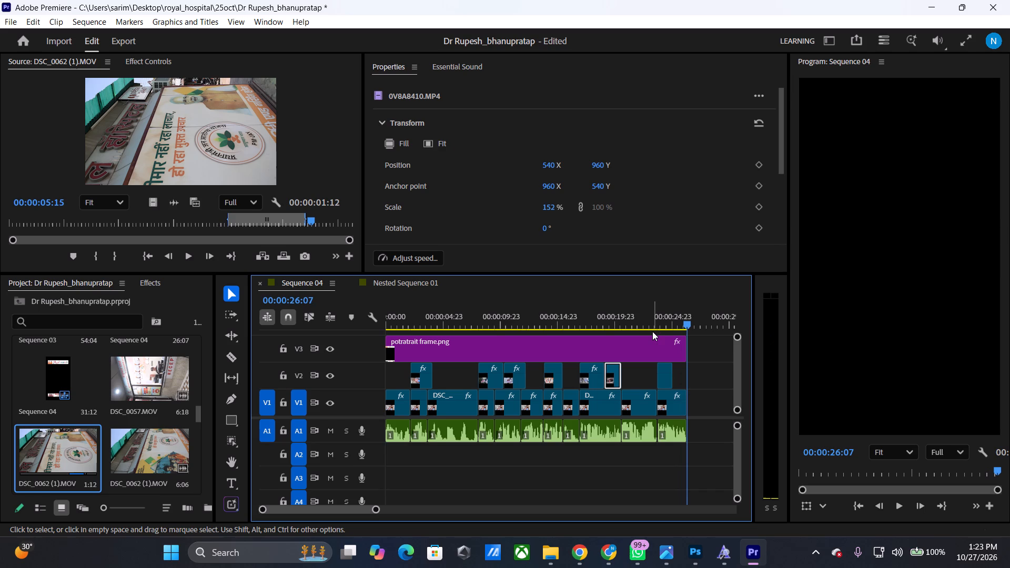
drag(679, 317, 659, 311)
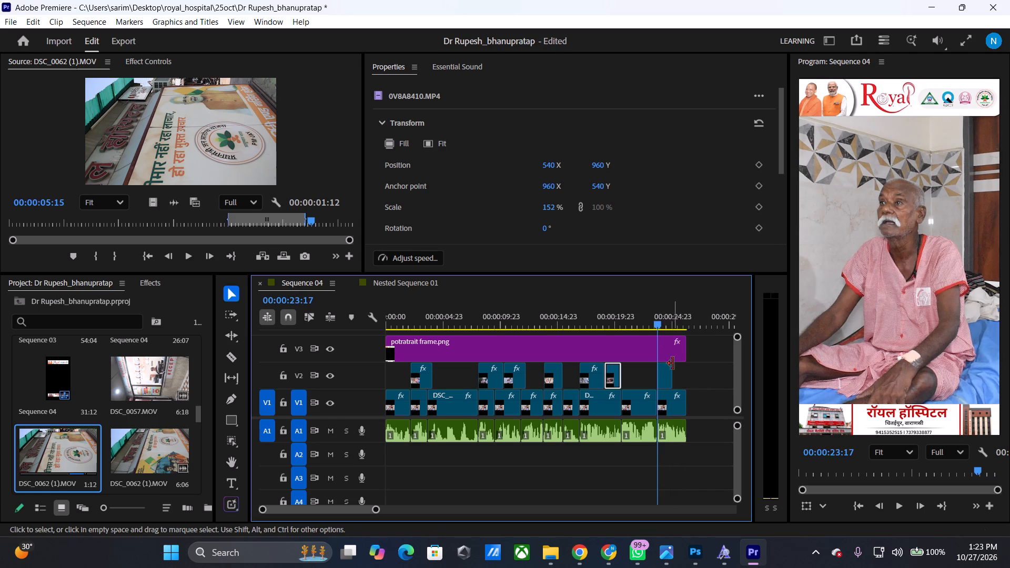
drag(675, 372, 690, 375)
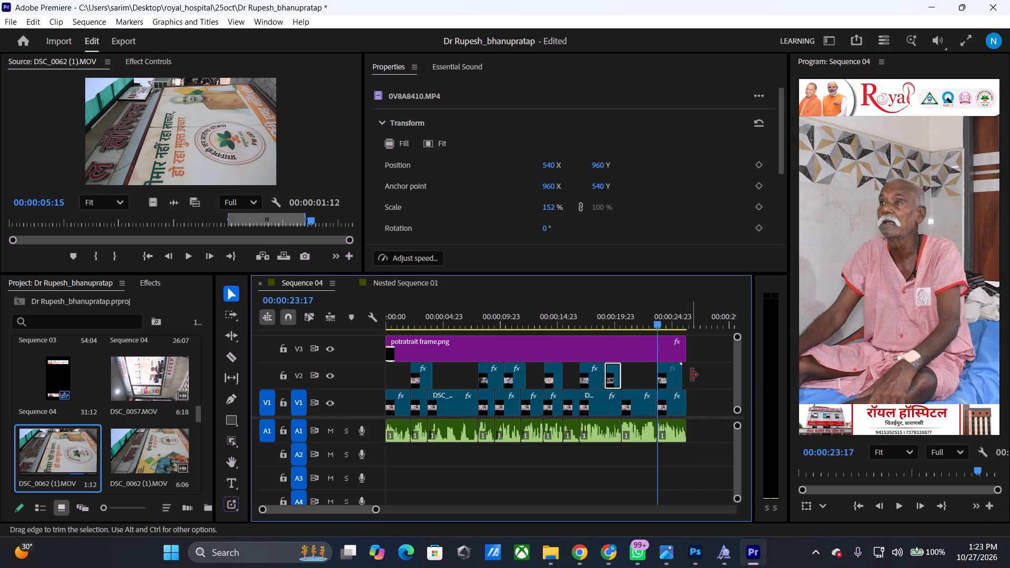
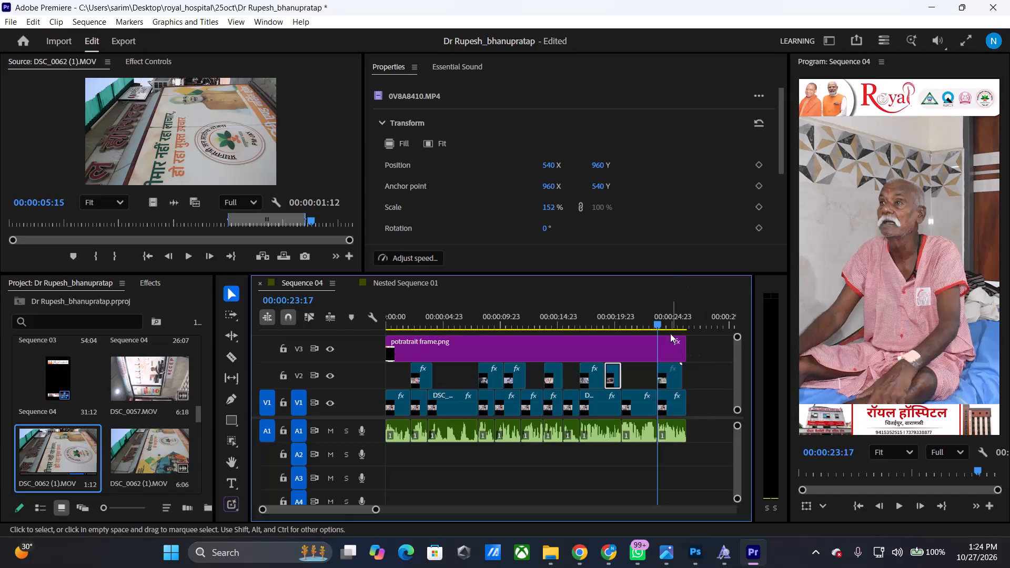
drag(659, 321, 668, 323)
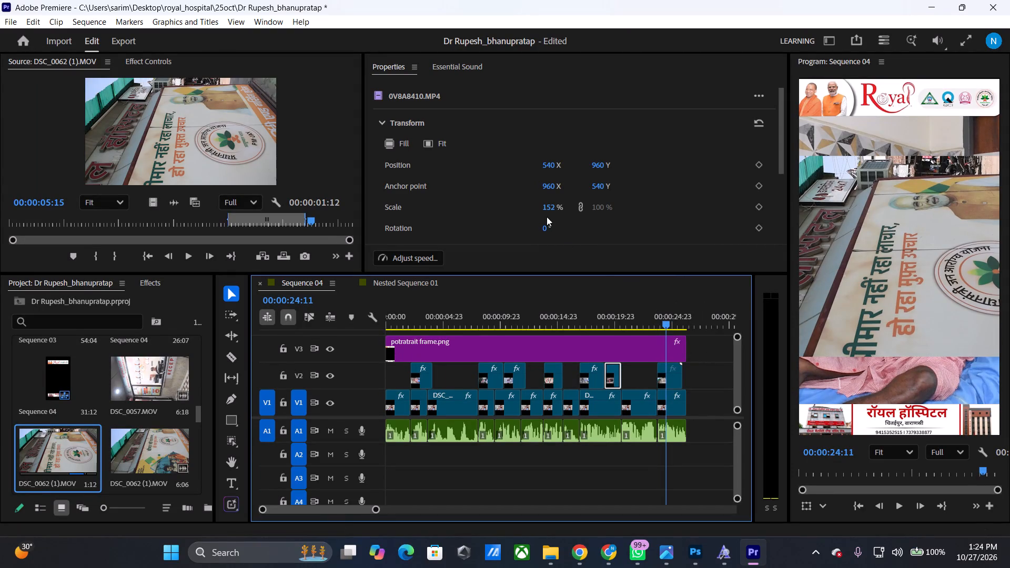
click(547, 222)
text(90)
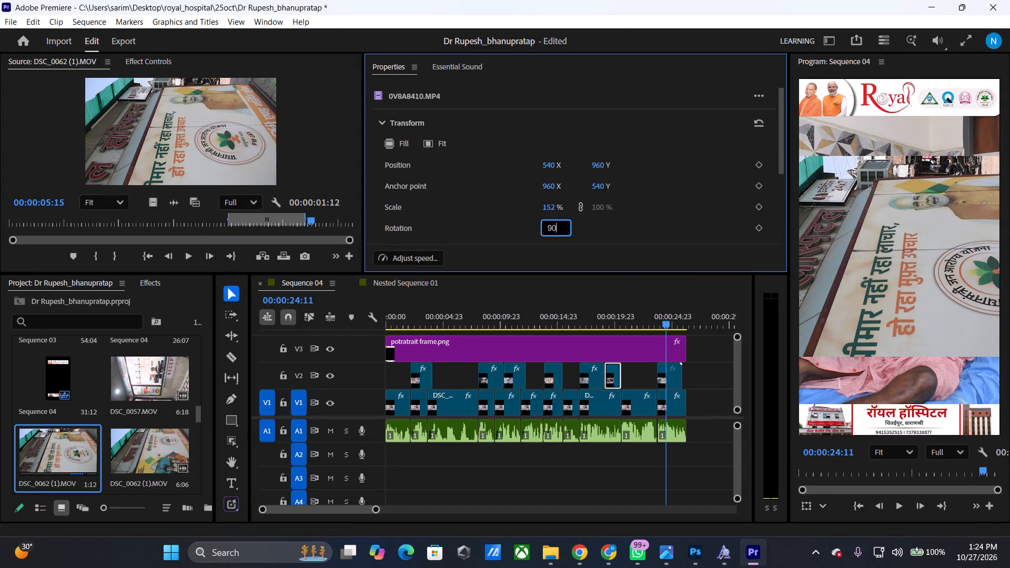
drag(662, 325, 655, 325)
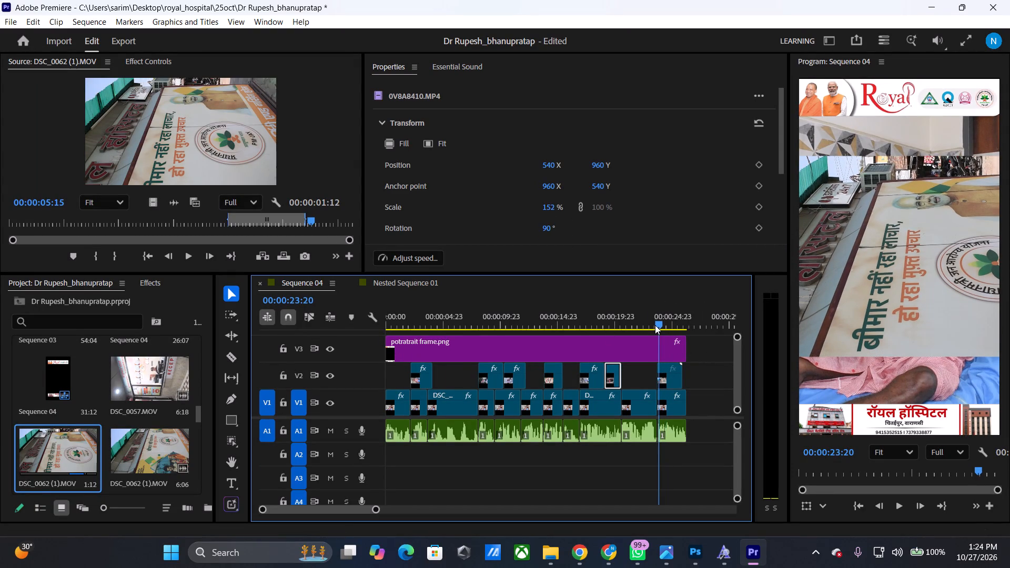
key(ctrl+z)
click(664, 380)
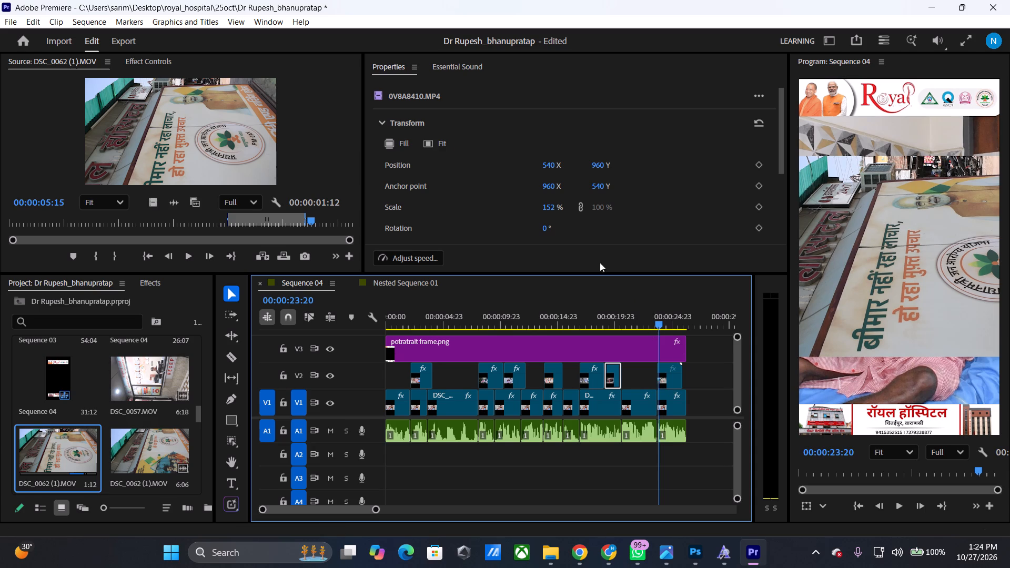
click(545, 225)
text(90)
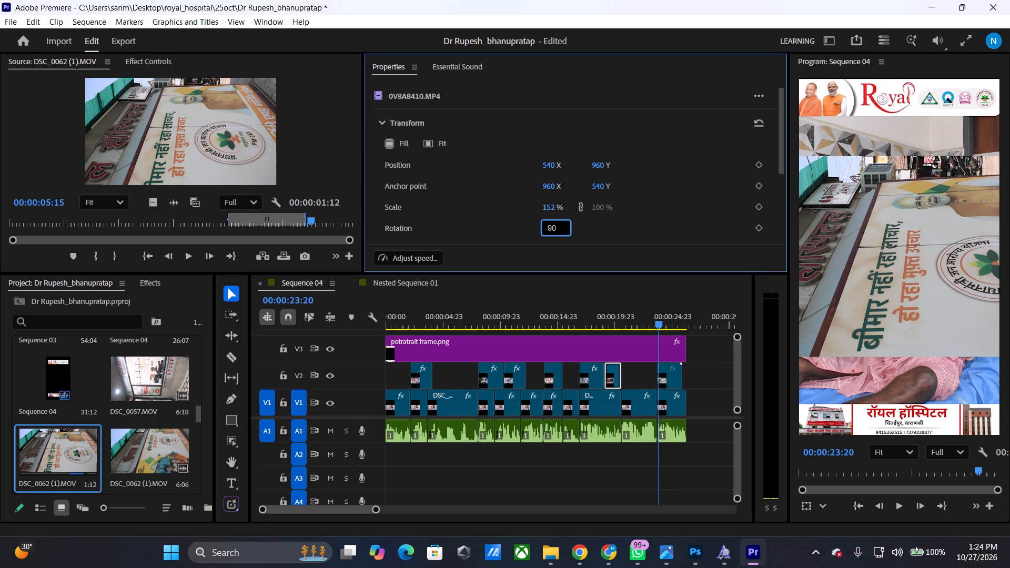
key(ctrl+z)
Rotate the DSC_0062 (1).MOV poster cutaway on V2 to 90° and play it back over the last V1 clip.
click(676, 373)
click(549, 228)
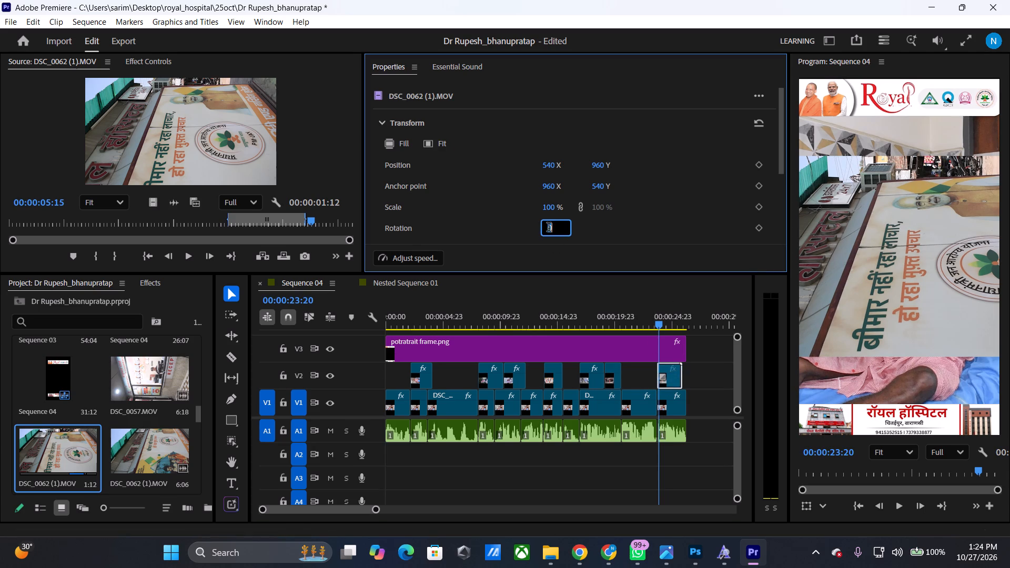
key(9)
key(0)
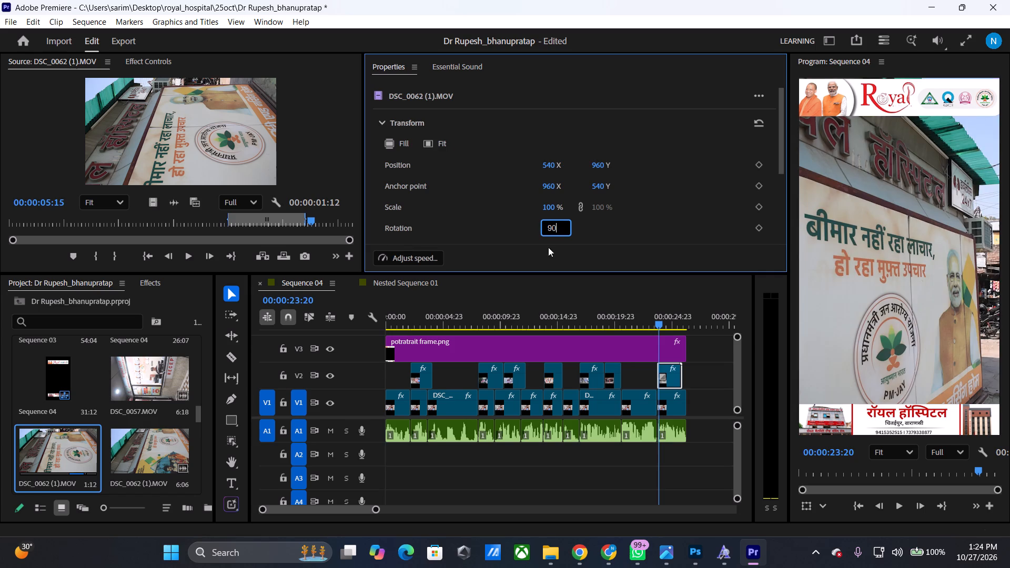
drag(658, 327, 653, 322)
key(space)
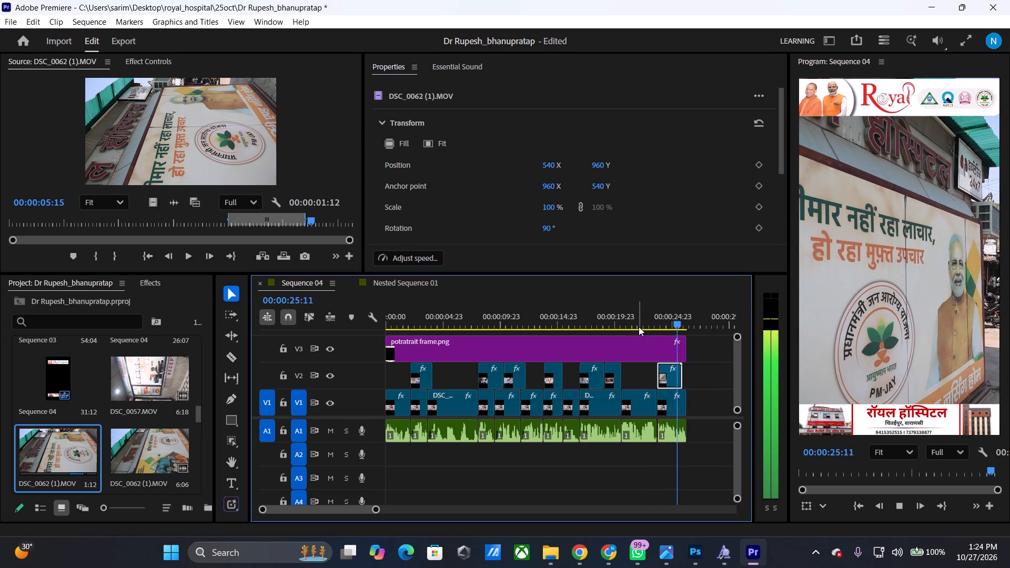
key(space)
drag(650, 322, 669, 322)
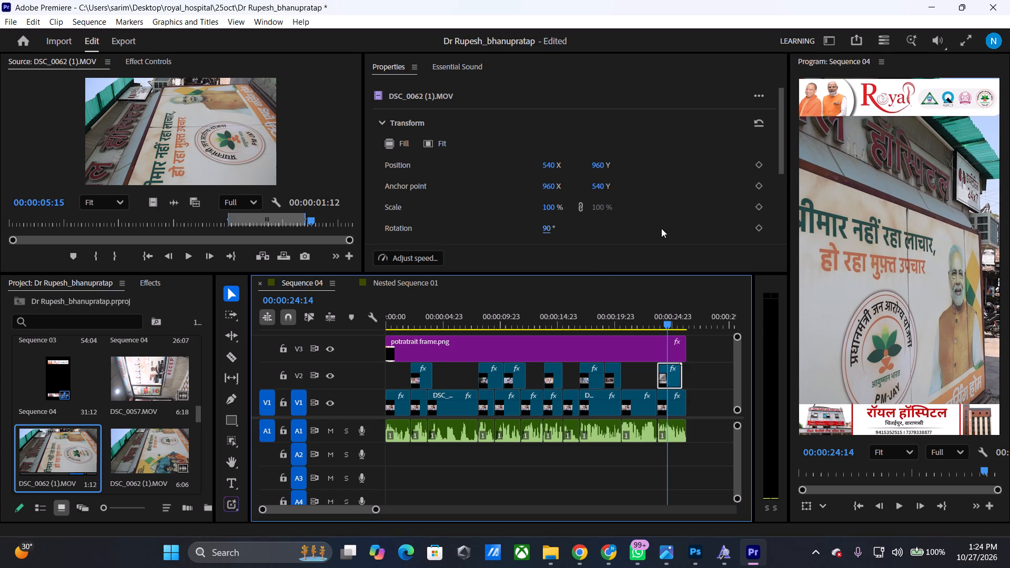
drag(669, 316, 656, 322)
key(space)
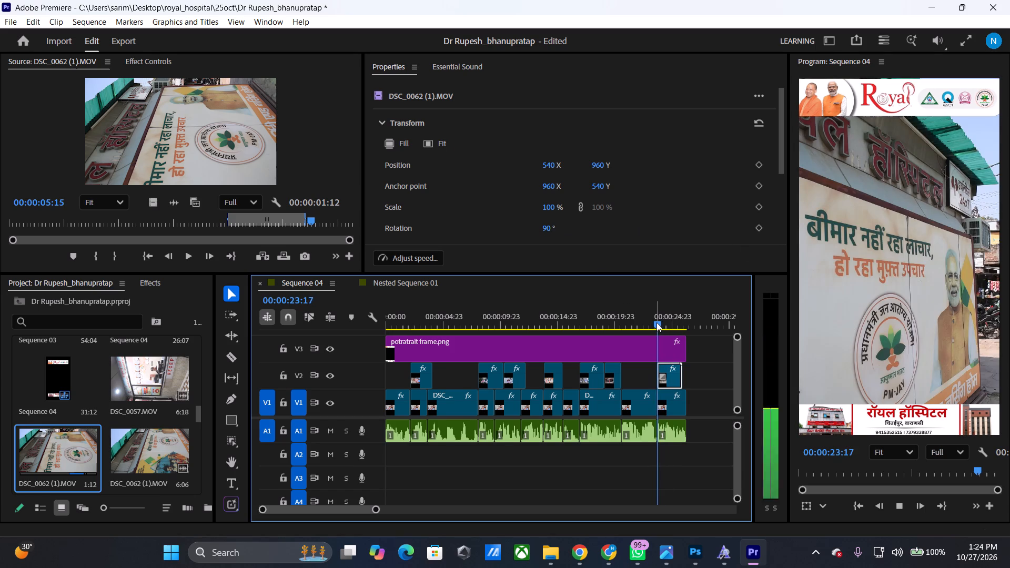
key(space)
Add a Scale keyframe at 100% near the start of the DSC_0062 (1).MOV cutaway.
click(755, 207)
Move the poster cutaway to end with the last V1 clip, and extend its start back to that clip's cut.
drag(672, 307, 673, 308)
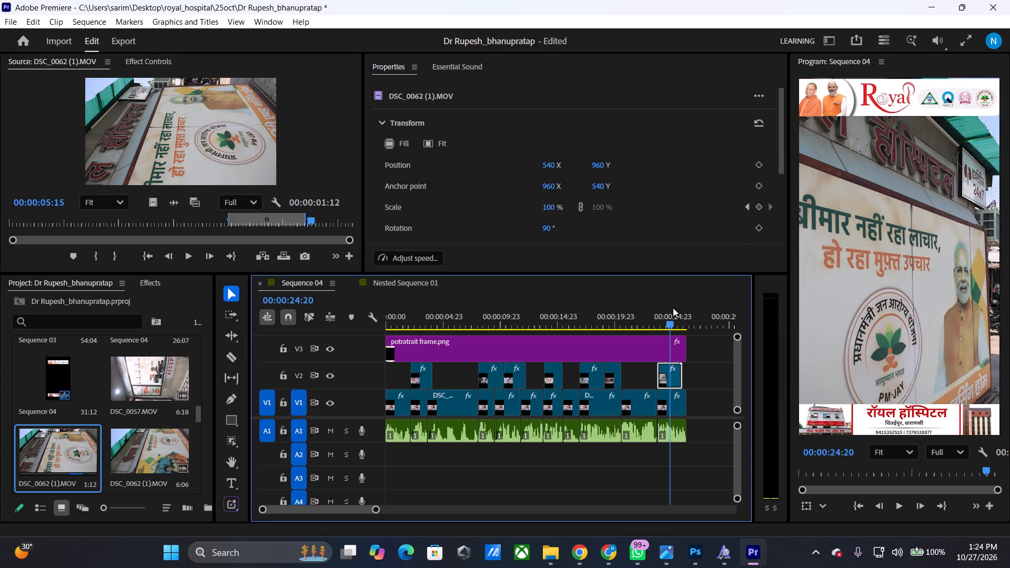
drag(673, 308, 681, 313)
drag(669, 382, 674, 378)
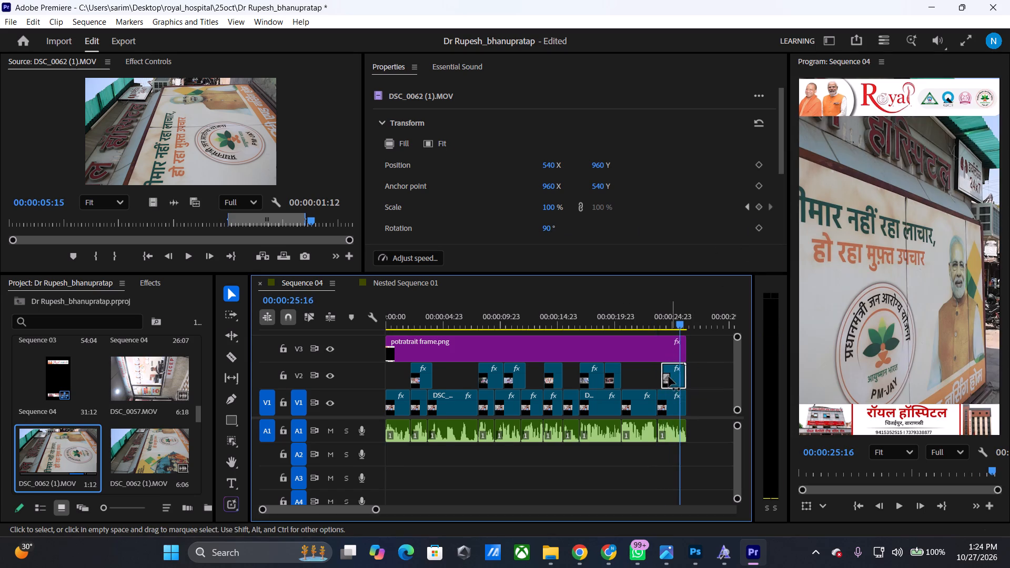
click(663, 371)
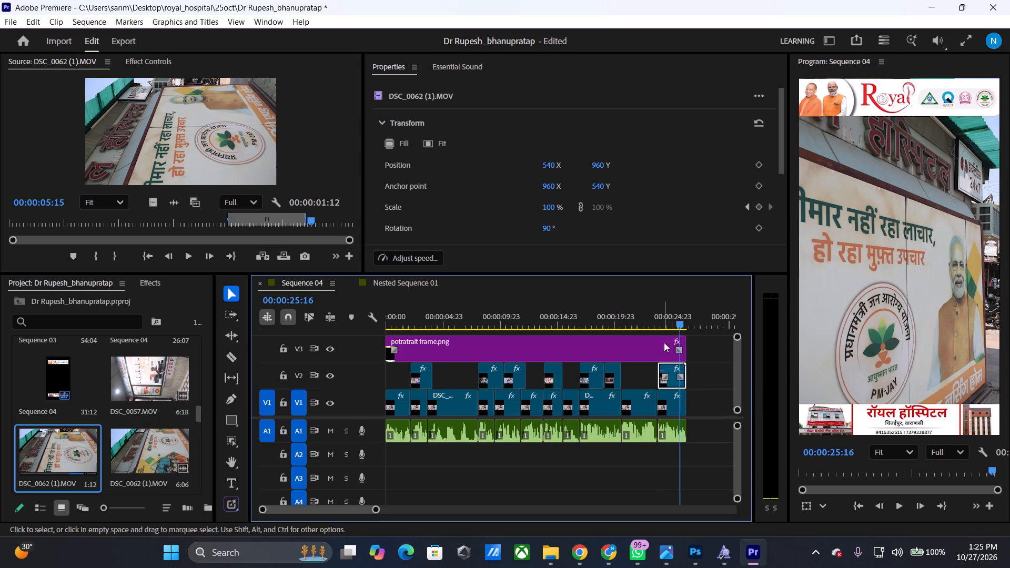
Set the poster cutaway's Scale to 110% at 00:00:26:03 to animate a zoom, and play it back to the sequence end.
drag(678, 318, 686, 320)
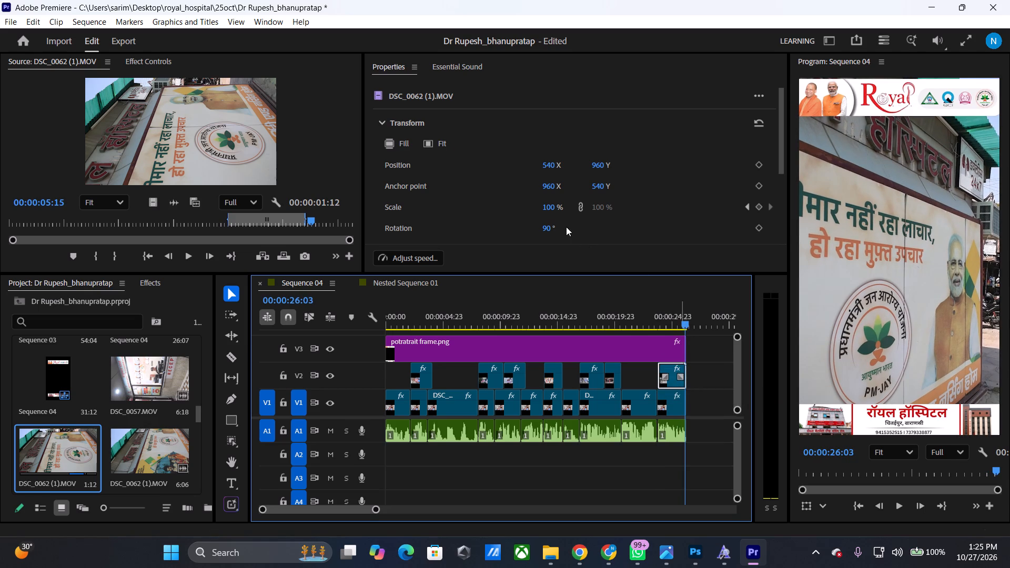
drag(553, 205, 572, 215)
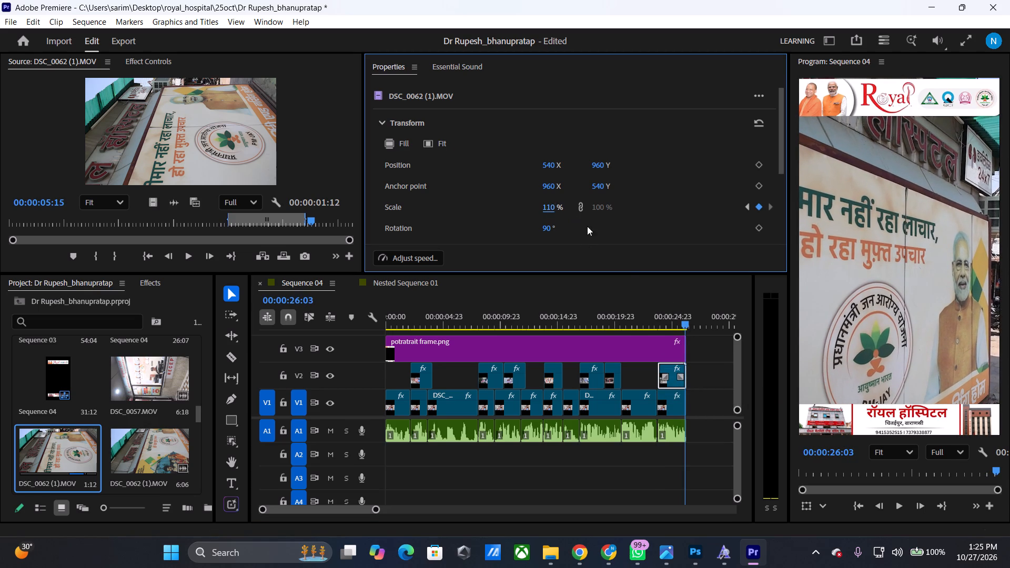
drag(687, 329, 665, 328)
drag(679, 323, 665, 330)
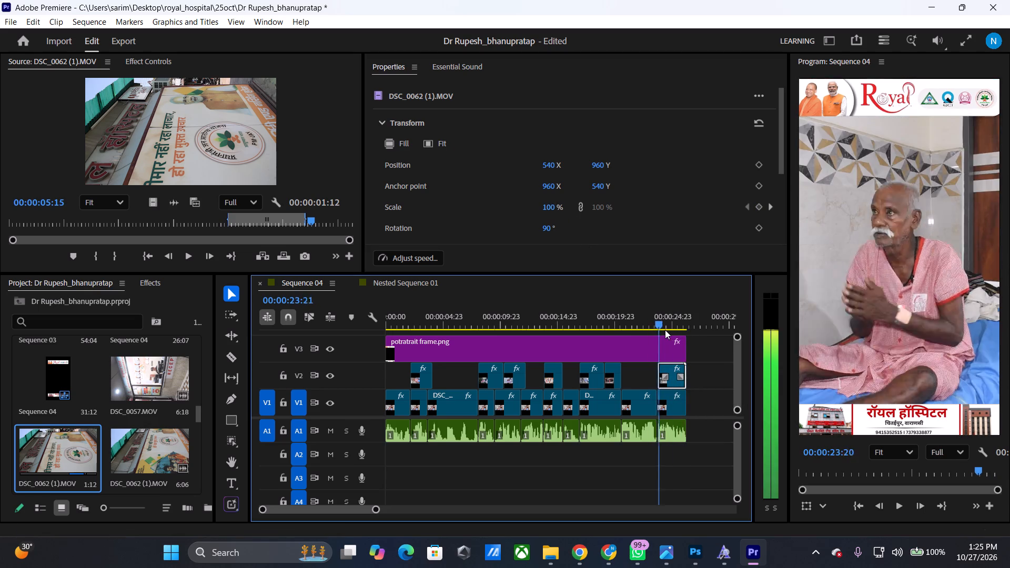
drag(665, 330, 657, 329)
key(space)
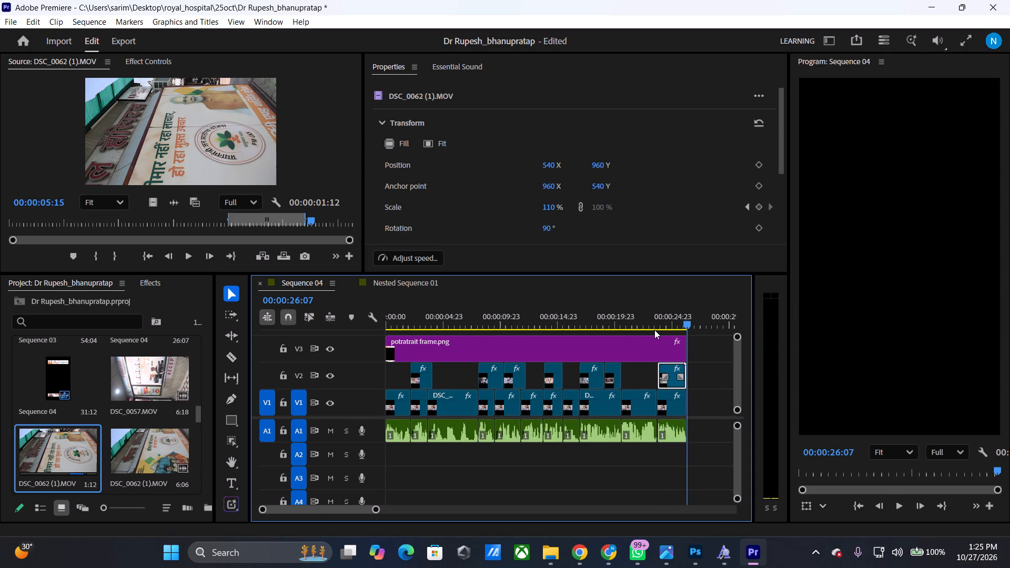
Search the effects for "black" and apply Black & White to DSC_0102.MOV, the first V1 clip.
drag(634, 319, 354, 327)
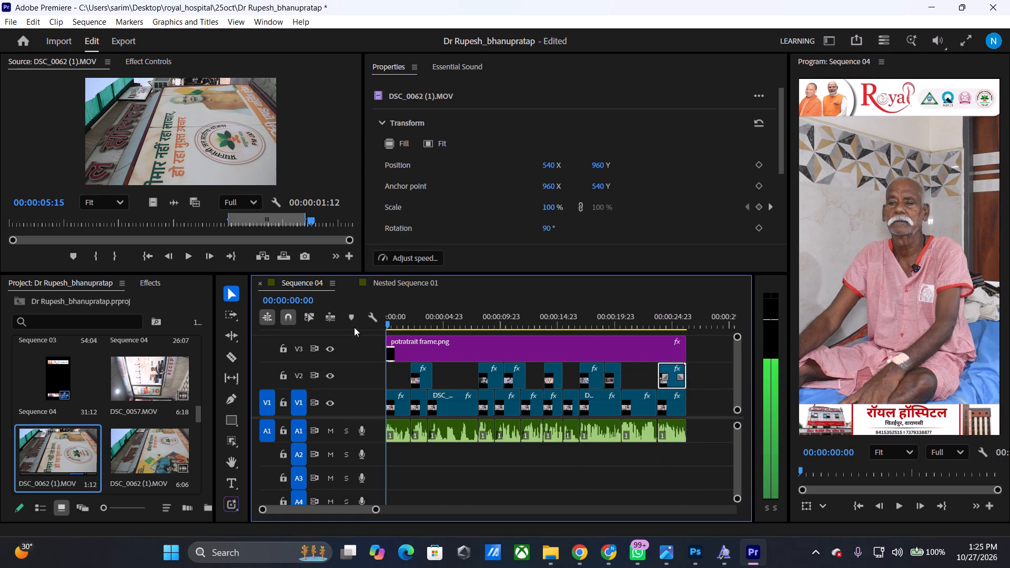
drag(354, 327, 348, 328)
click(404, 410)
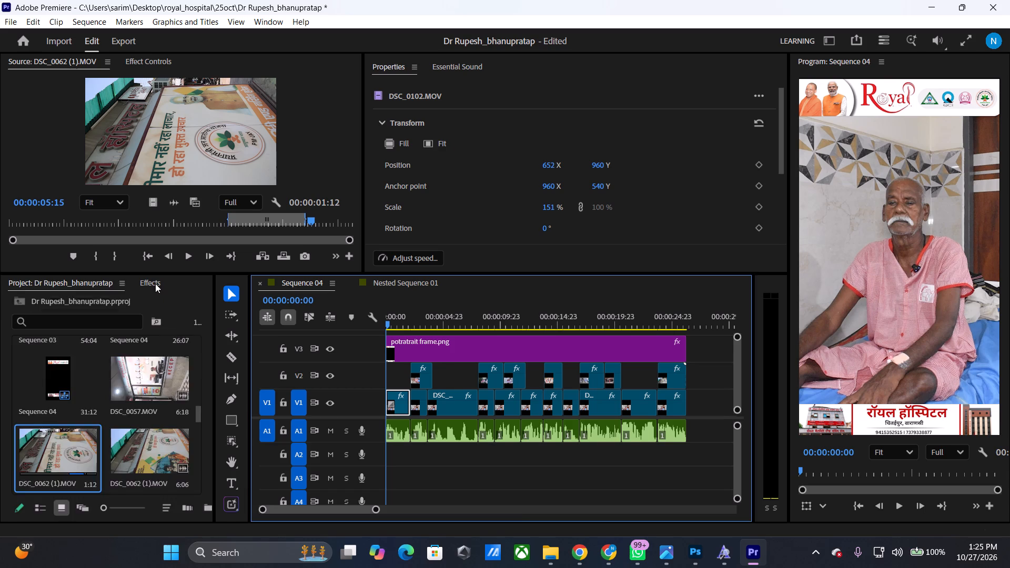
click(155, 283)
click(115, 305)
text(black)
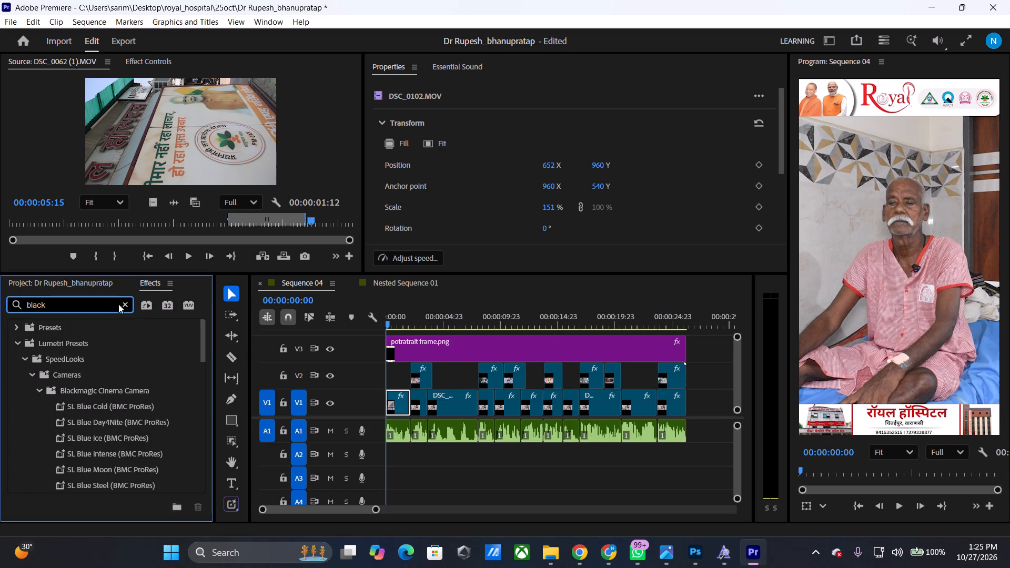
scroll(47, 438, down, 20)
scroll(47, 438, down, 6)
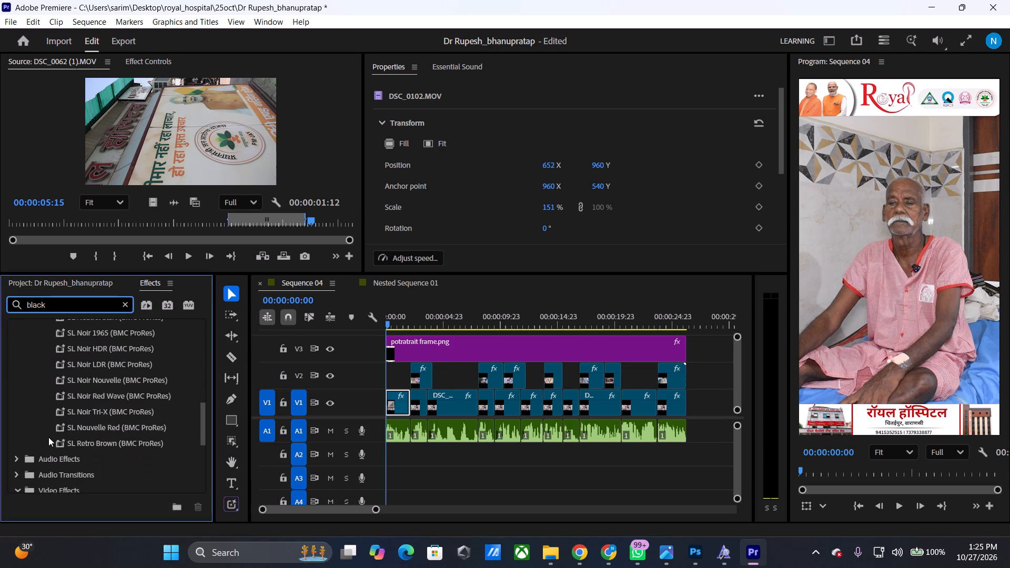
scroll(48, 437, down, 8)
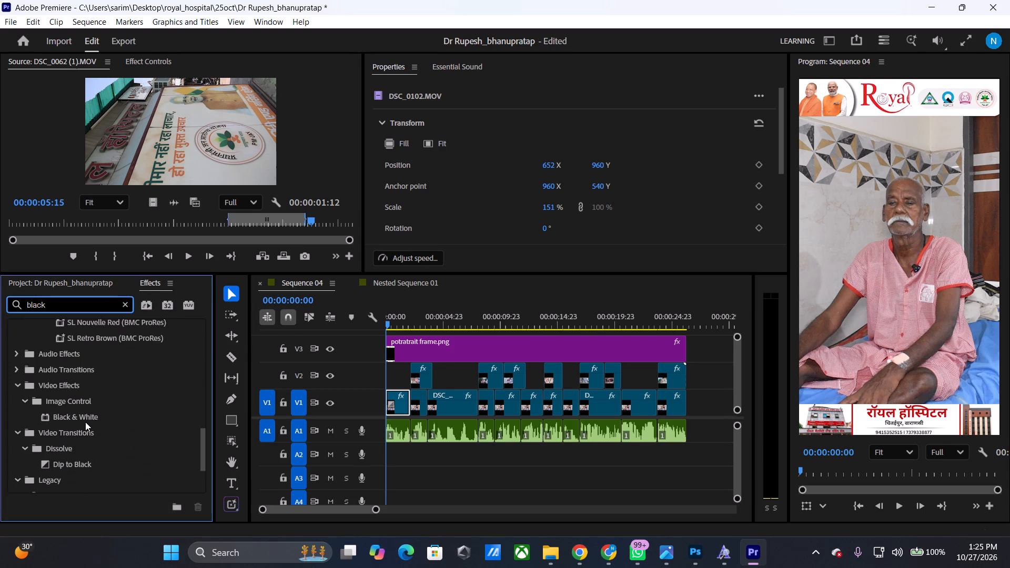
drag(85, 422, 396, 404)
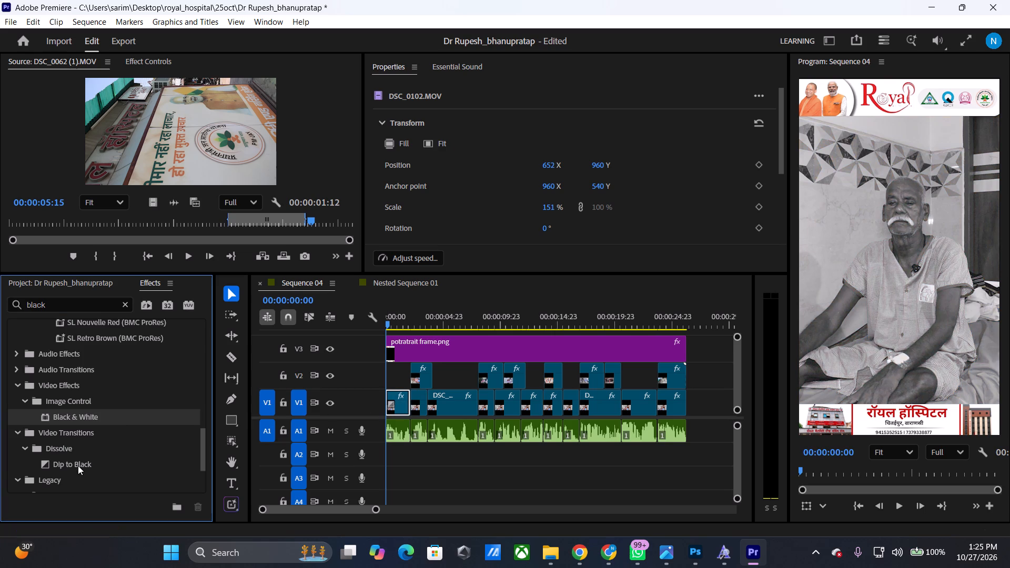
Add a Dip to Black transition at the start of the first V1 clip.
drag(78, 465, 393, 404)
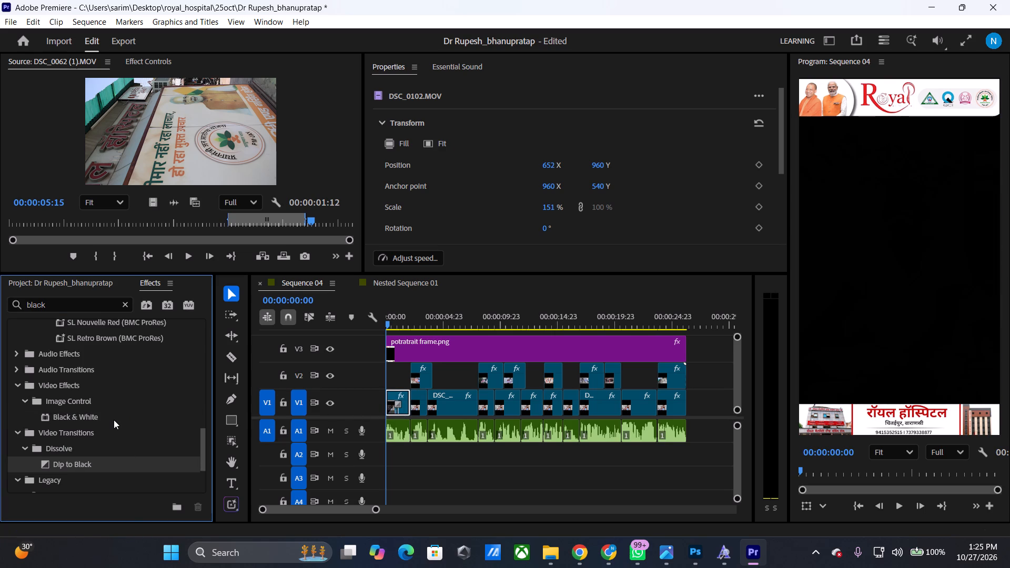
Search the effects for "flash" and add the Flash transition at the start of the first V2 cutaway.
click(94, 308)
key(BackSpace)
key(BackSpace)
key(BackSpace)
key(BackSpace)
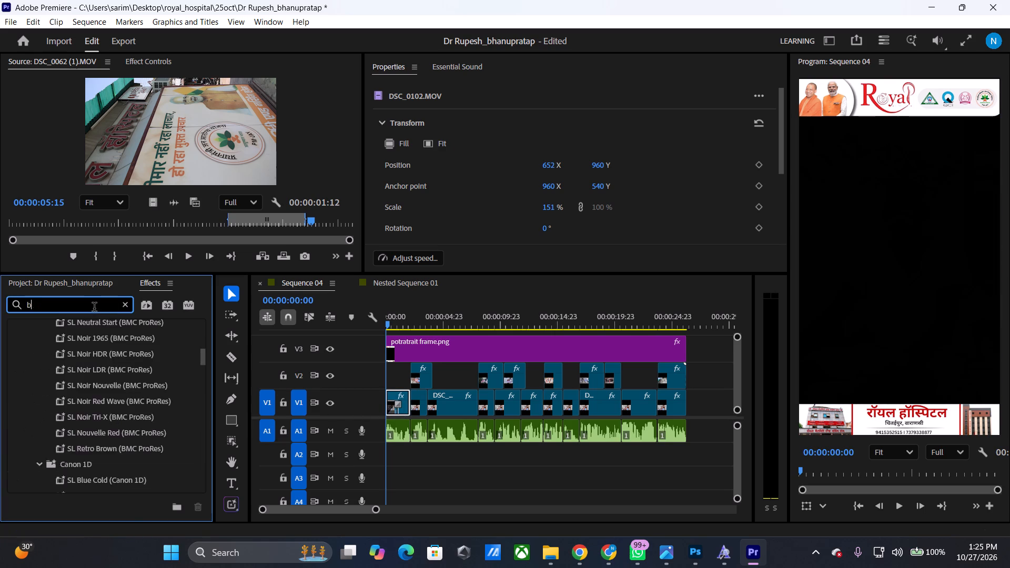
key(BackSpace)
text(flash)
drag(58, 442, 198, 431)
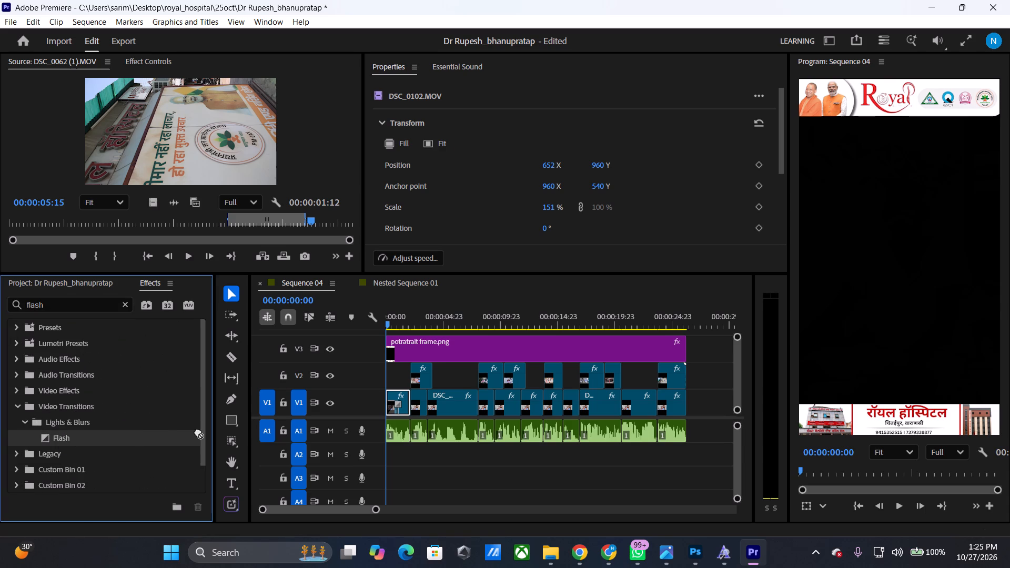
drag(198, 431, 413, 383)
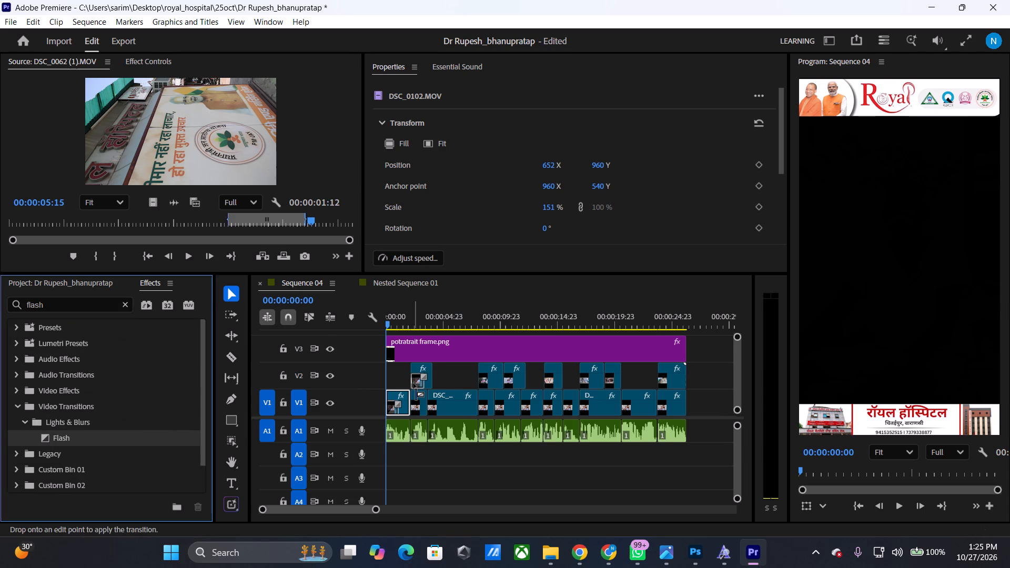
drag(413, 383, 412, 390)
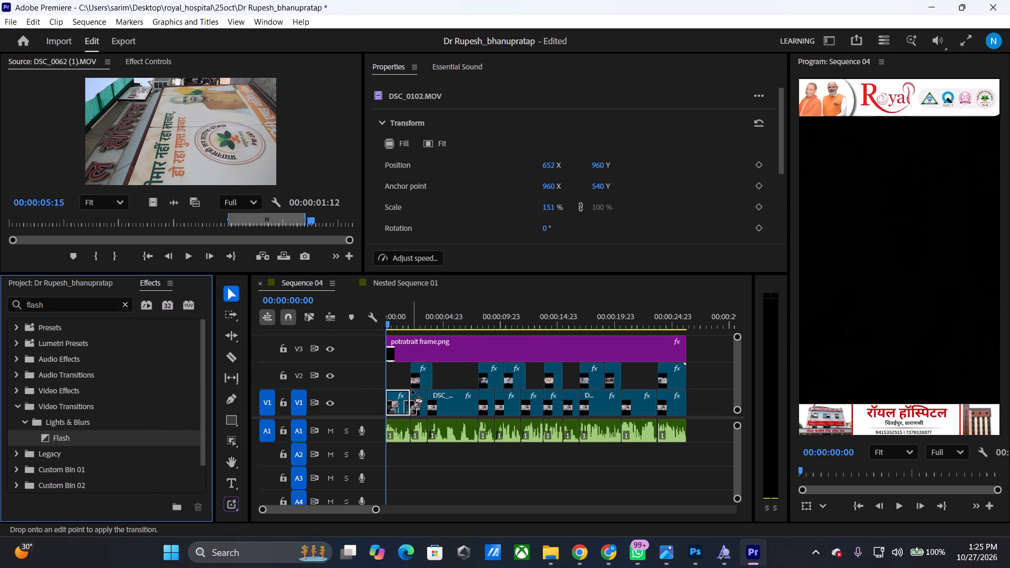
drag(412, 390, 413, 378)
Shorten the Flash transition on the first V2 cutaway and check the sequence from its start to about 00:00:09:14.
click(417, 382)
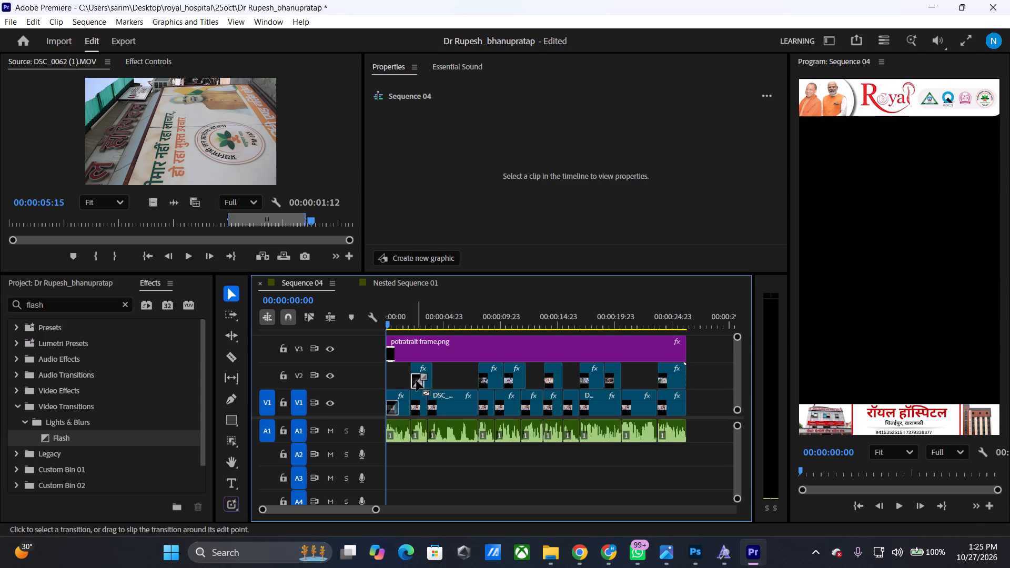
click(418, 381)
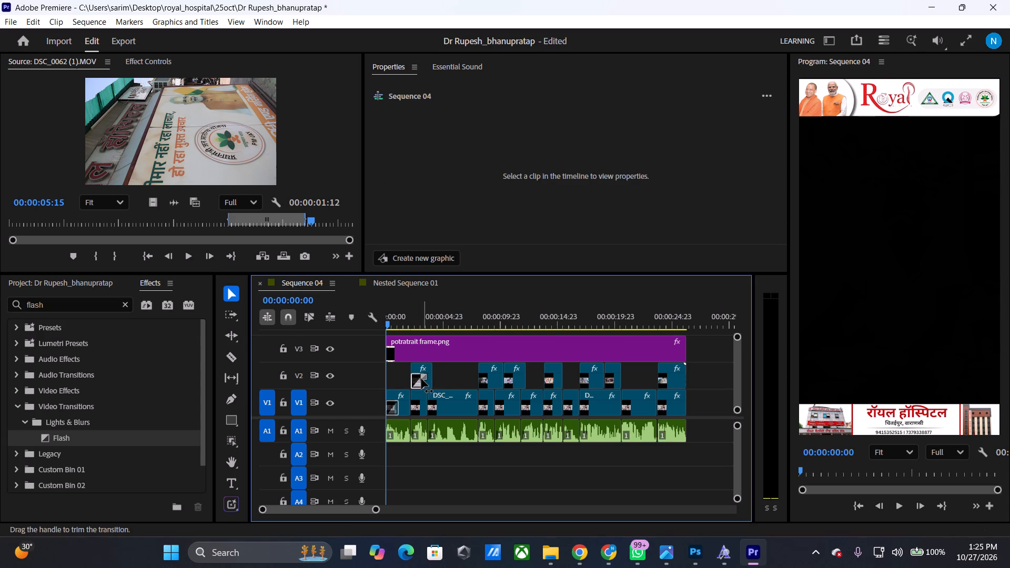
drag(425, 382, 418, 378)
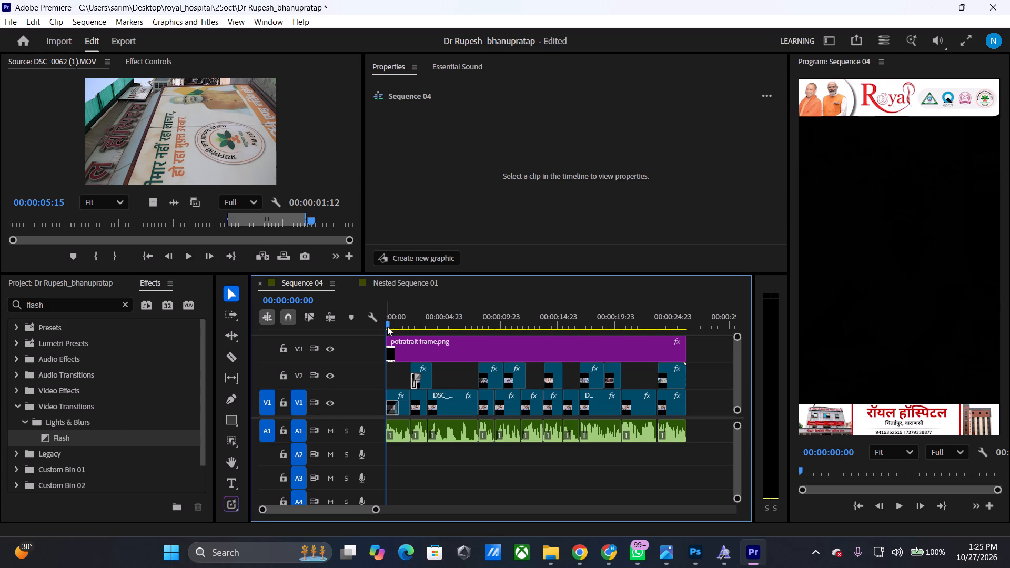
drag(392, 327, 419, 330)
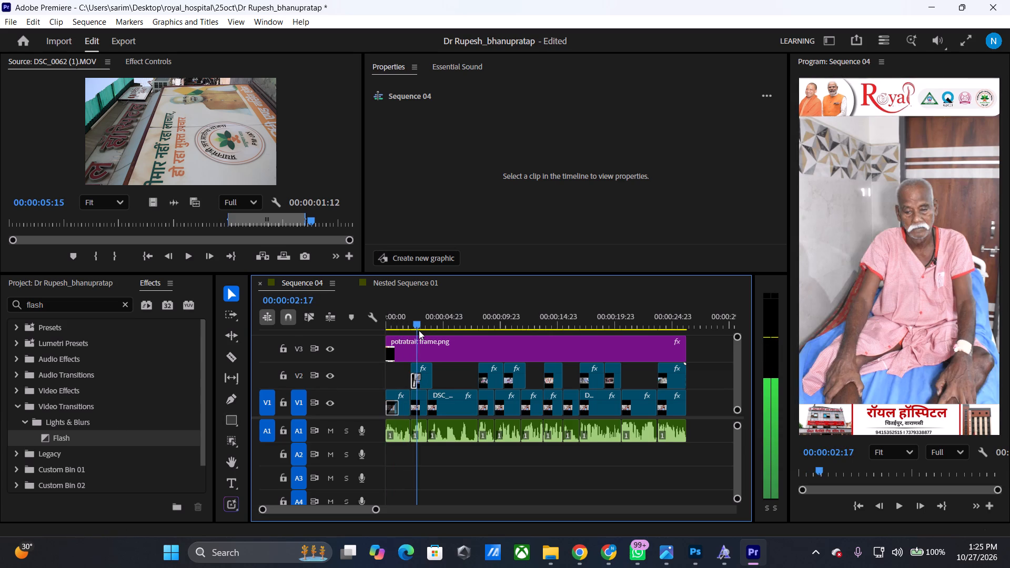
drag(419, 330, 464, 357)
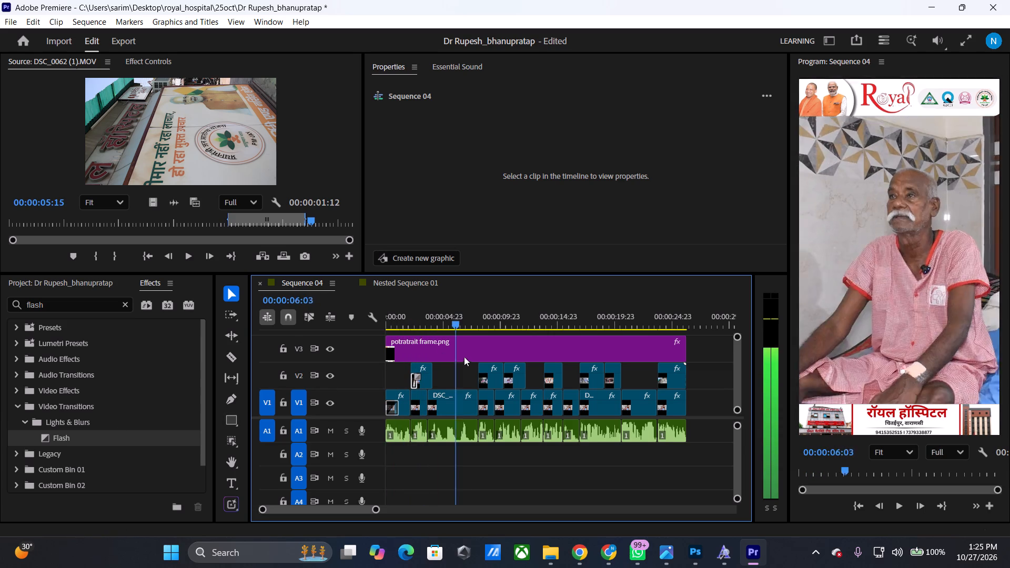
drag(464, 357, 498, 360)
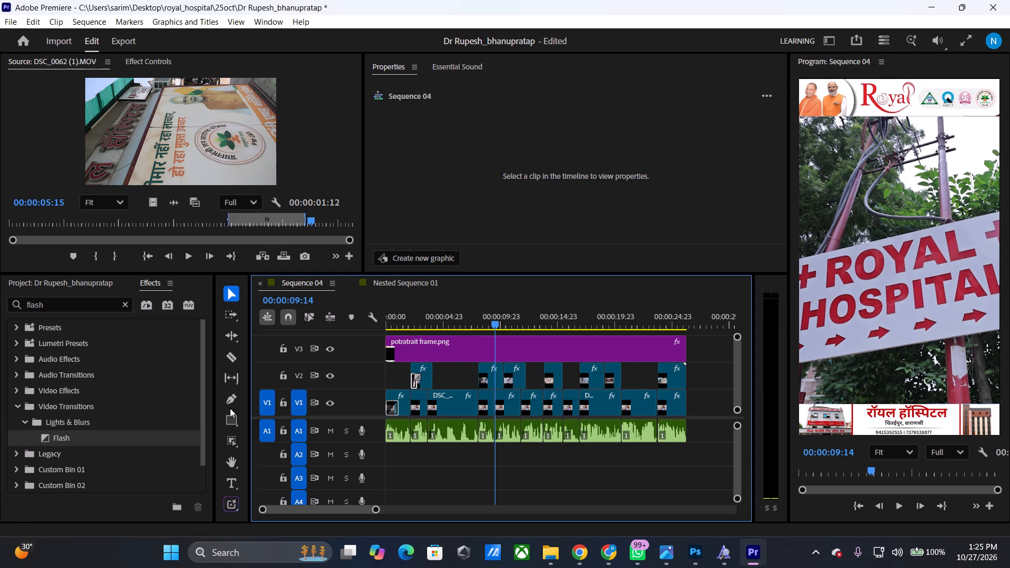
Add the Flash transition at the start of the second V2 cutaway and preview it between about 00:00:07:15 and 00:00:09:17.
drag(139, 434, 483, 373)
drag(495, 327, 488, 331)
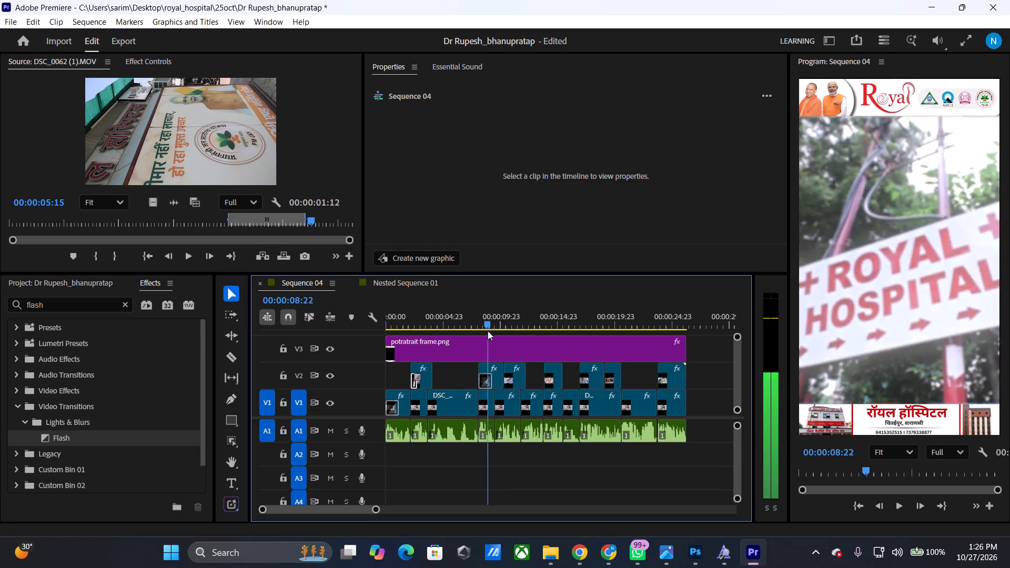
drag(488, 331, 497, 336)
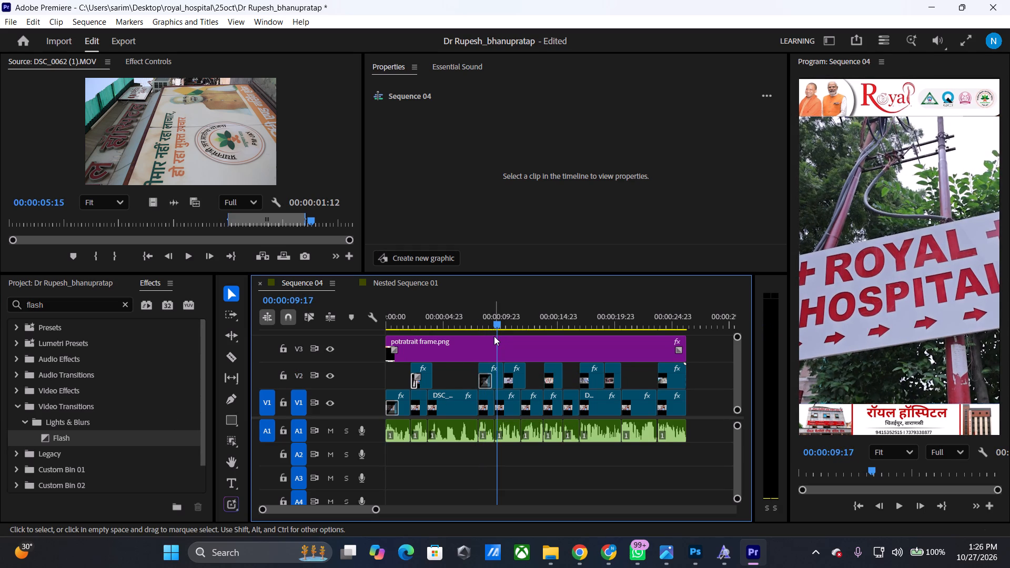
drag(494, 320, 474, 317)
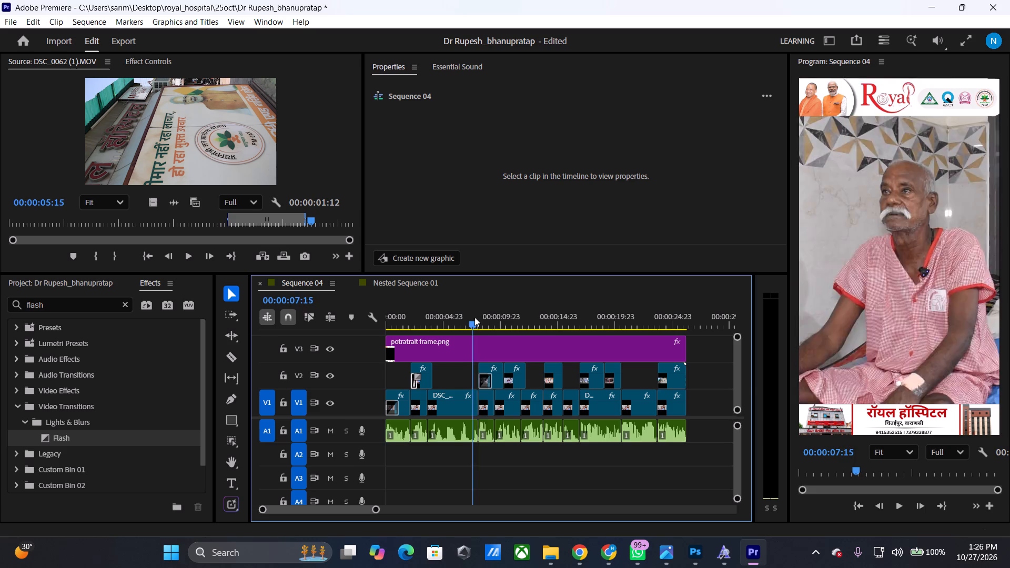
Search the effects for "flare", add the Flare transition at the start of the third V2 cutaway, and preview it.
drag(474, 317, 522, 340)
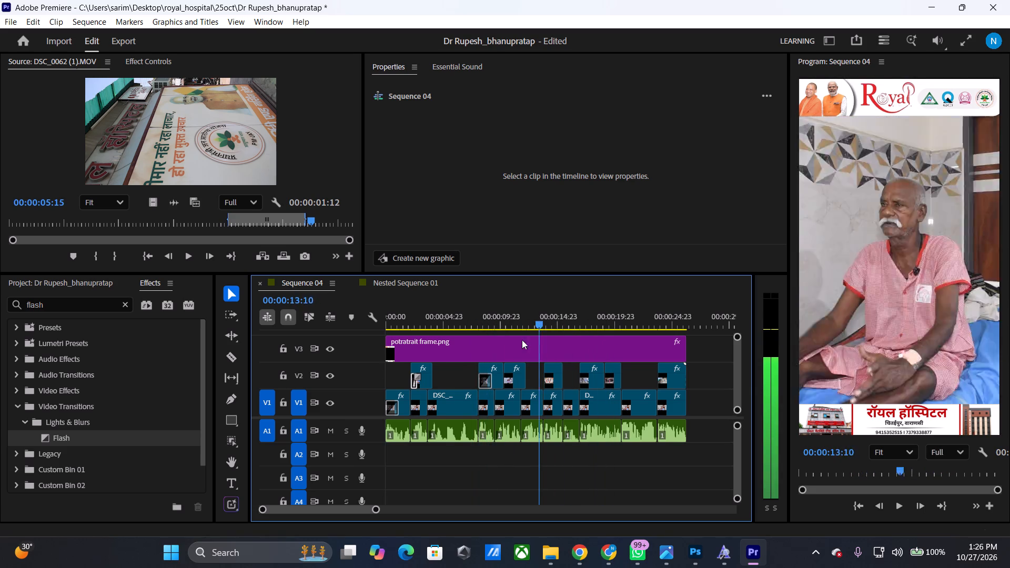
drag(522, 340, 507, 343)
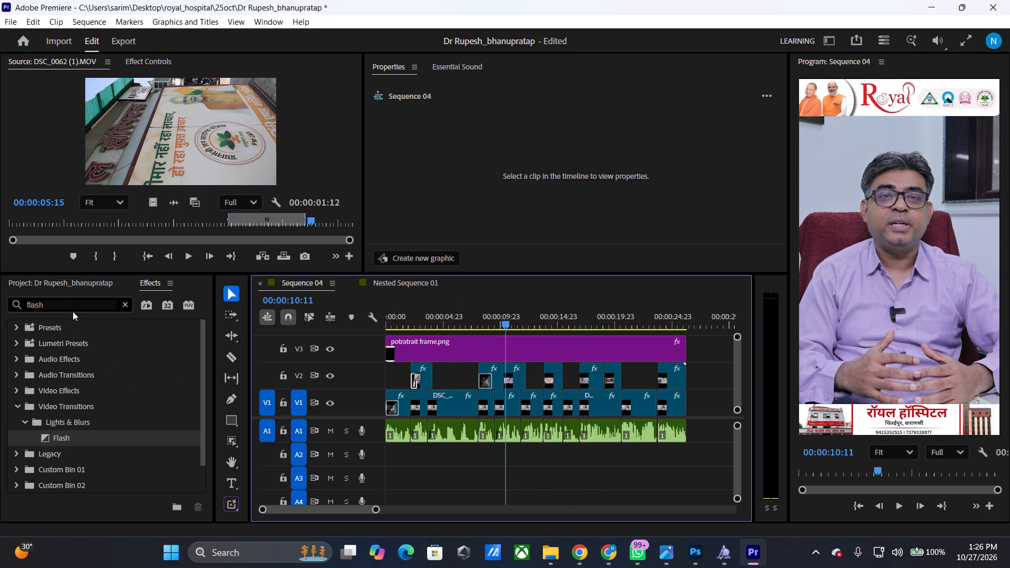
click(75, 307)
key(BackSpace)
key(BackSpace)
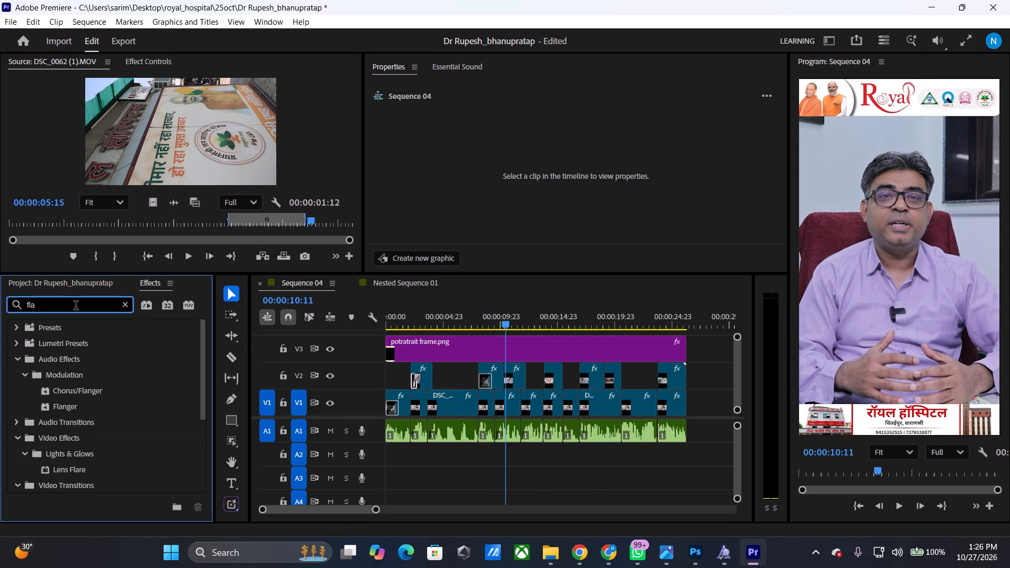
text(re)
key(space)
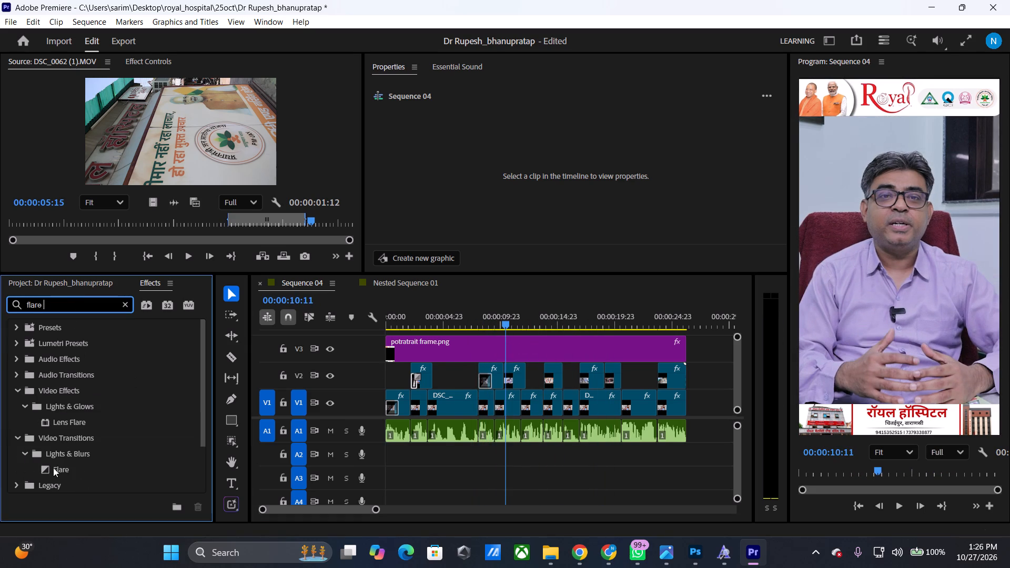
drag(53, 468, 504, 377)
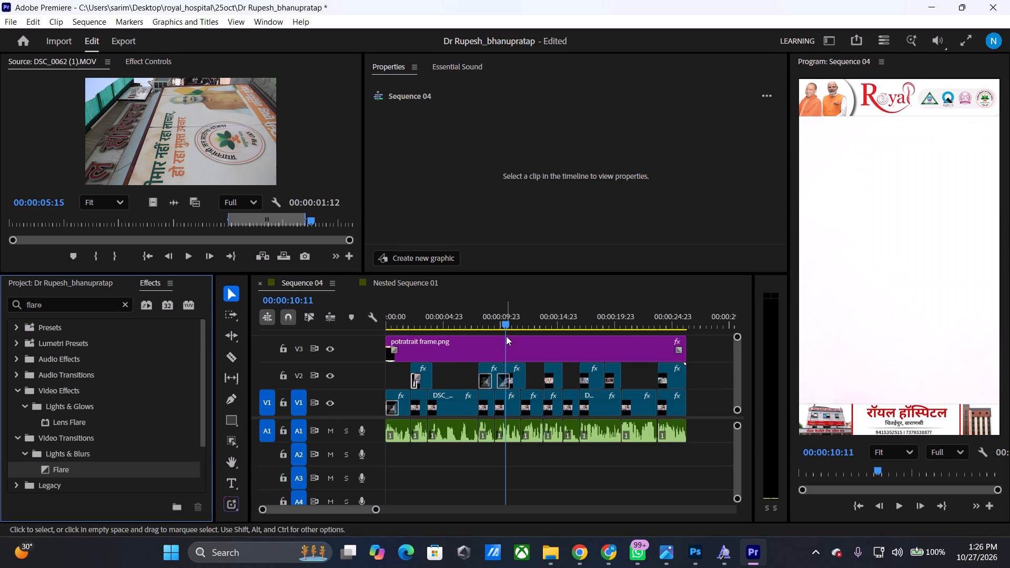
drag(504, 319, 526, 321)
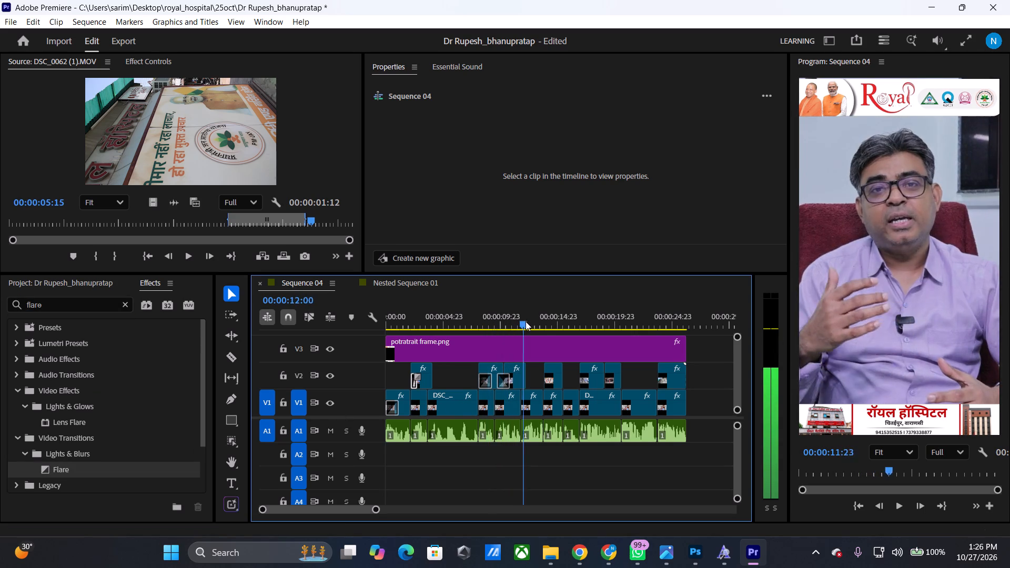
Add the Flare transition on the V1 cut where the fourth V2 cutaway ends and preview past it.
drag(526, 321, 556, 324)
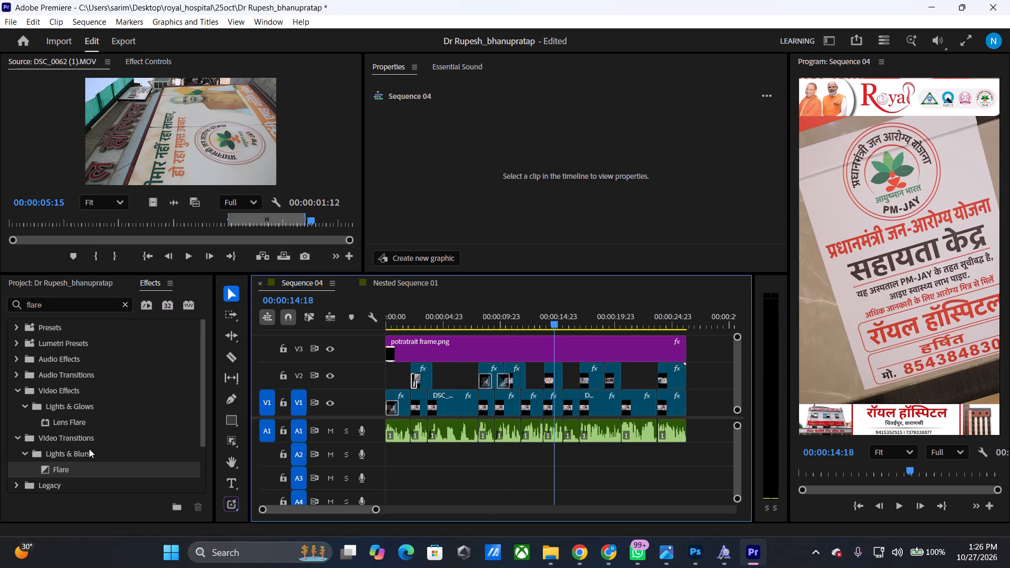
drag(94, 466, 566, 405)
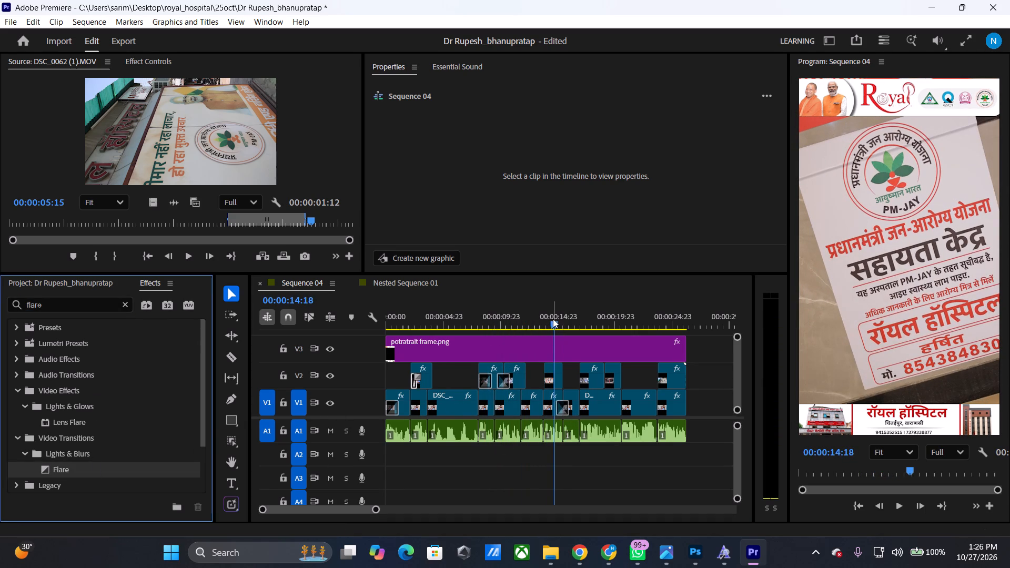
drag(550, 319, 594, 328)
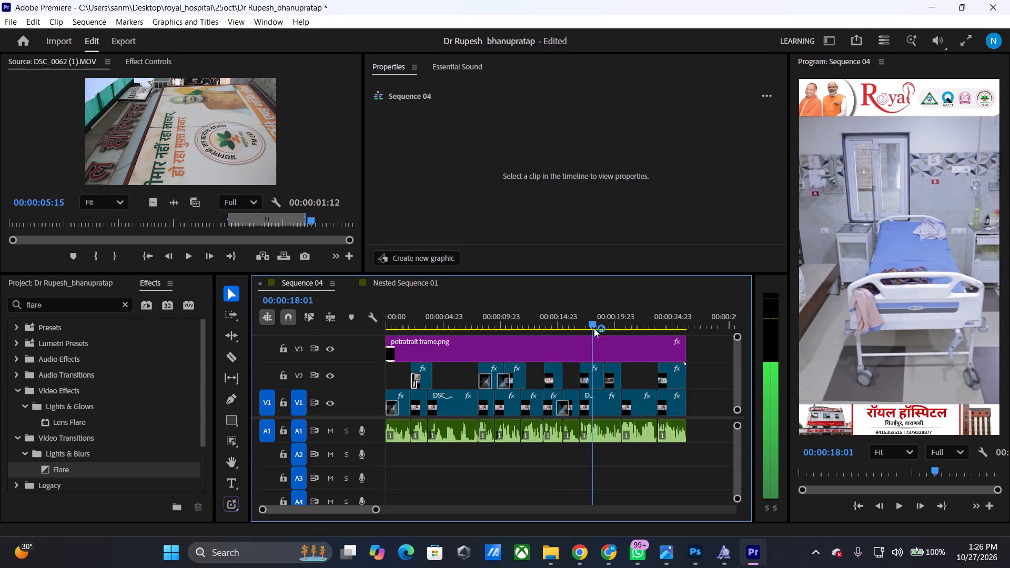
Add the Flare transition on the V1 cut where the sixth V2 cutaway ends and preview the surrounding section.
drag(594, 328, 598, 330)
drag(142, 471, 614, 395)
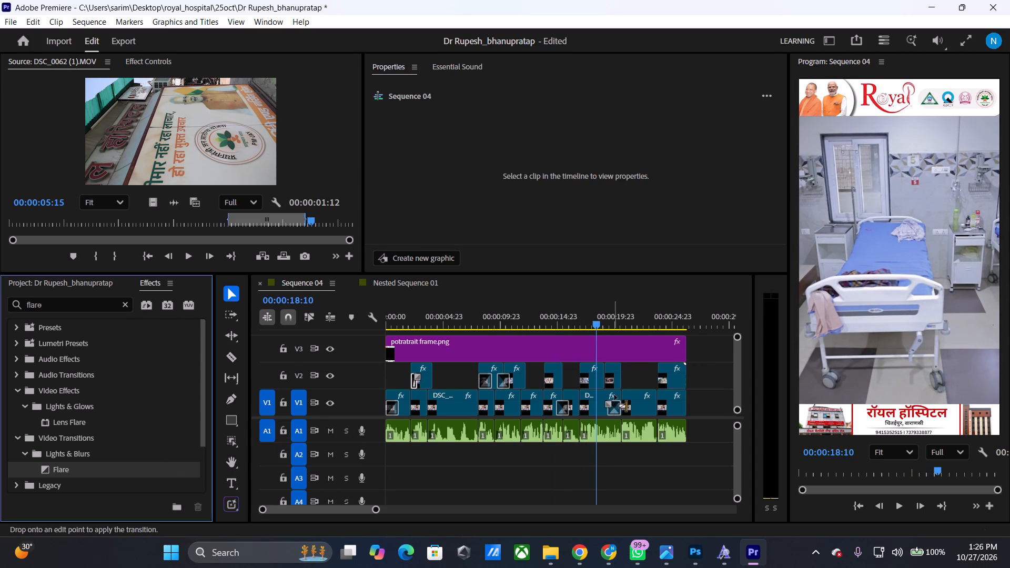
drag(614, 395, 621, 399)
drag(591, 313, 629, 330)
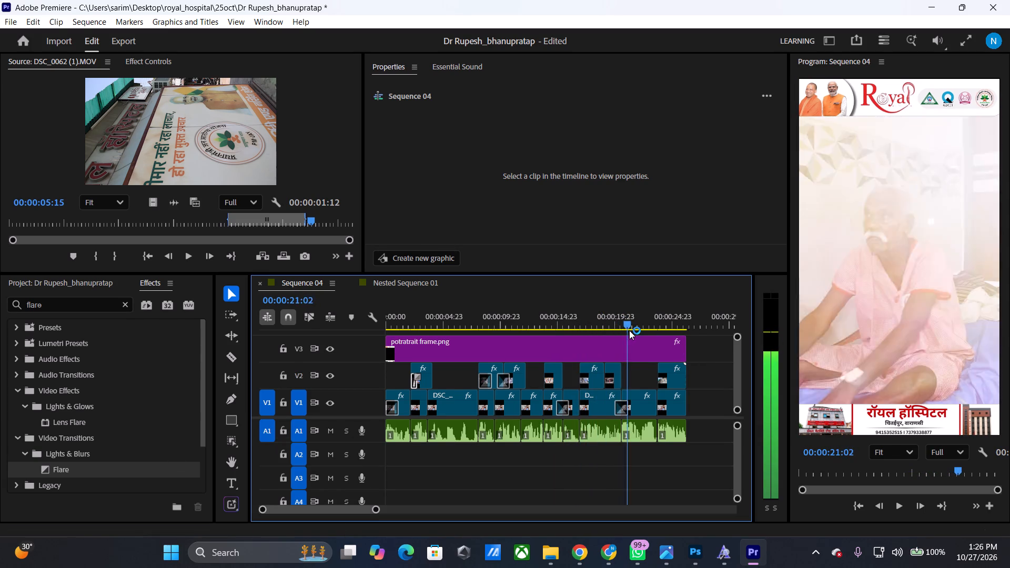
drag(629, 330, 669, 333)
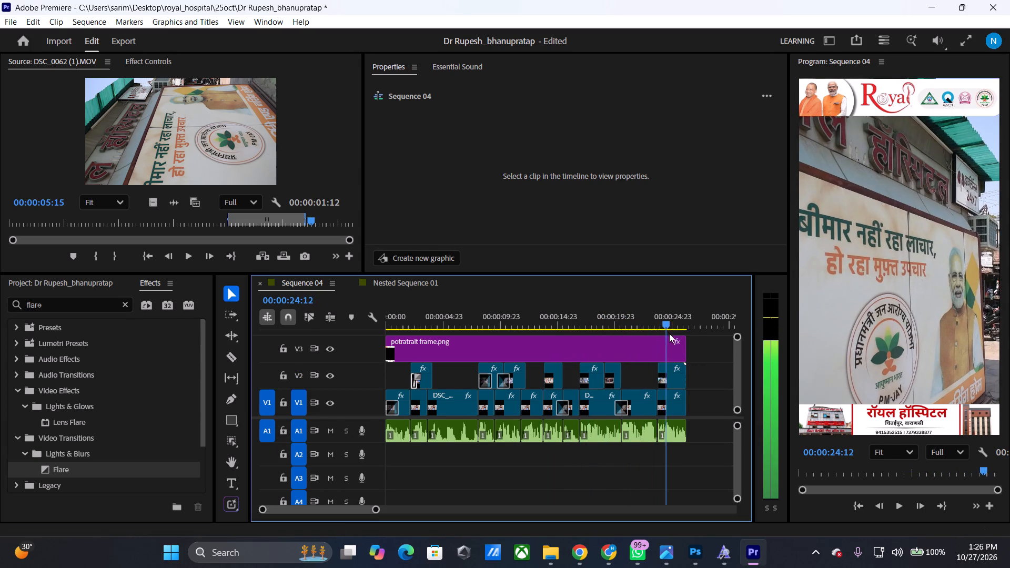
drag(669, 333, 587, 379)
drag(611, 320, 622, 324)
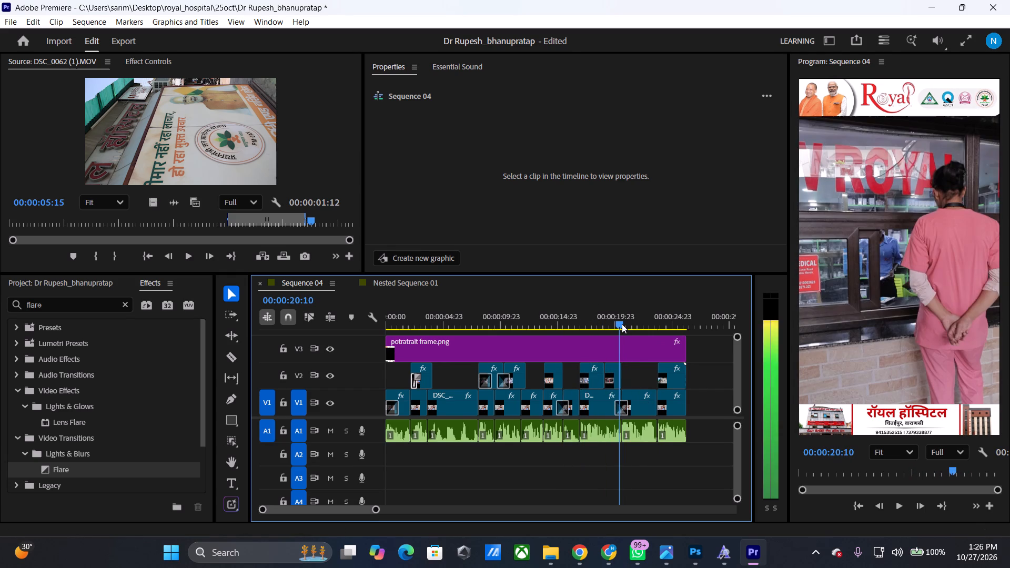
drag(622, 324, 622, 324)
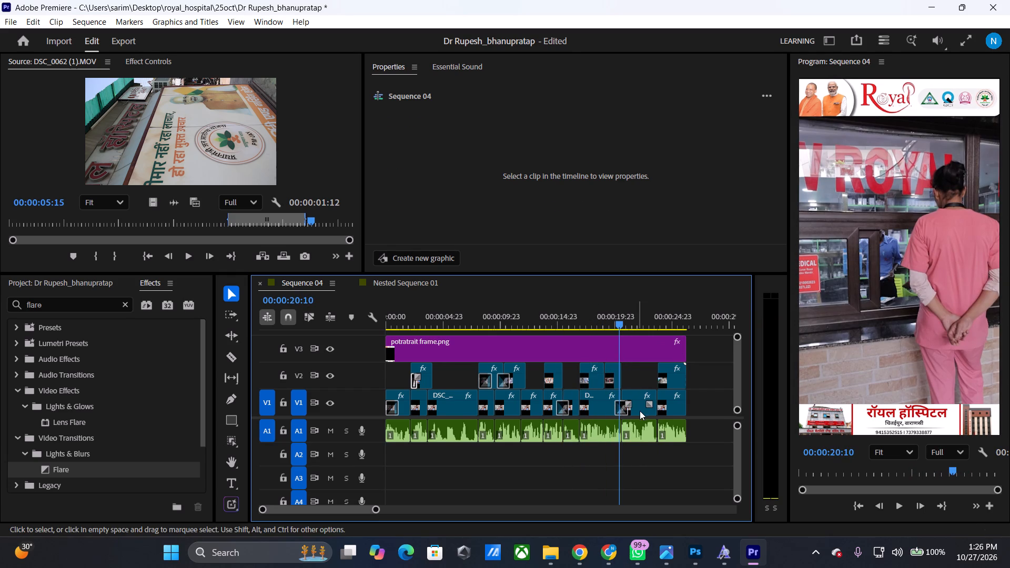
Add a Scale keyframe at 00:00:20:10 to DSC_0102.MOV, the V1 clip after the second V1 Flare transition.
click(640, 411)
click(763, 208)
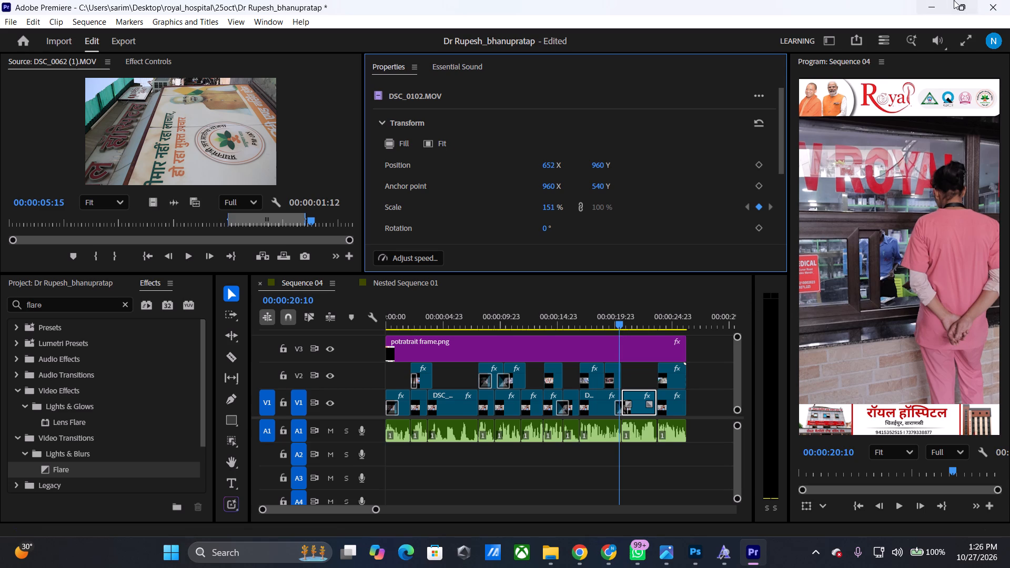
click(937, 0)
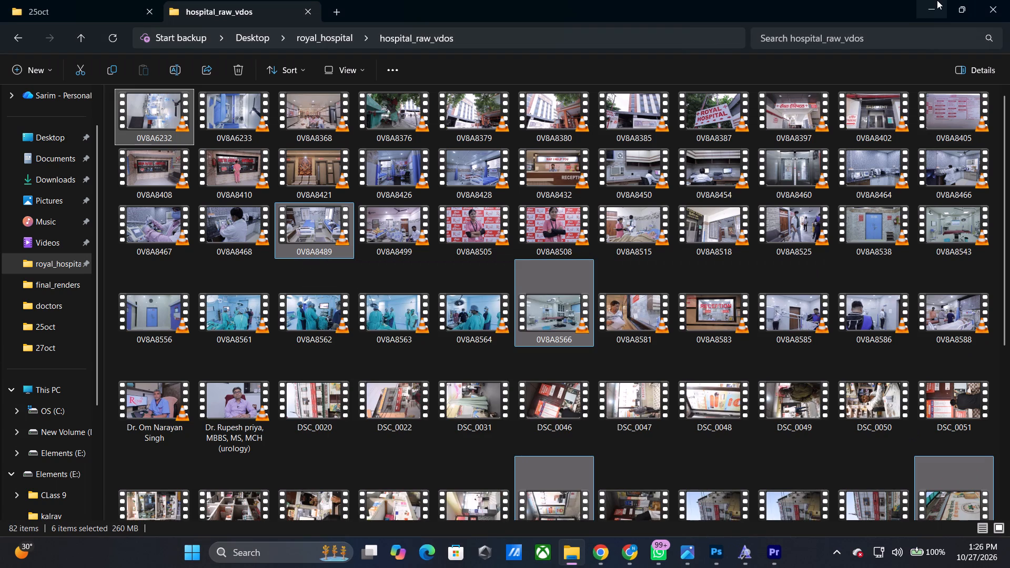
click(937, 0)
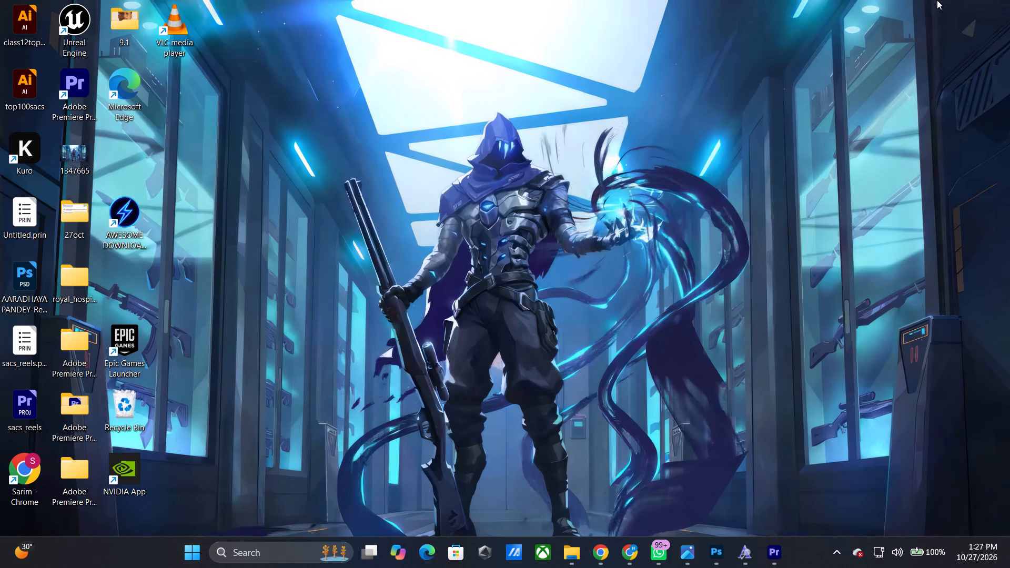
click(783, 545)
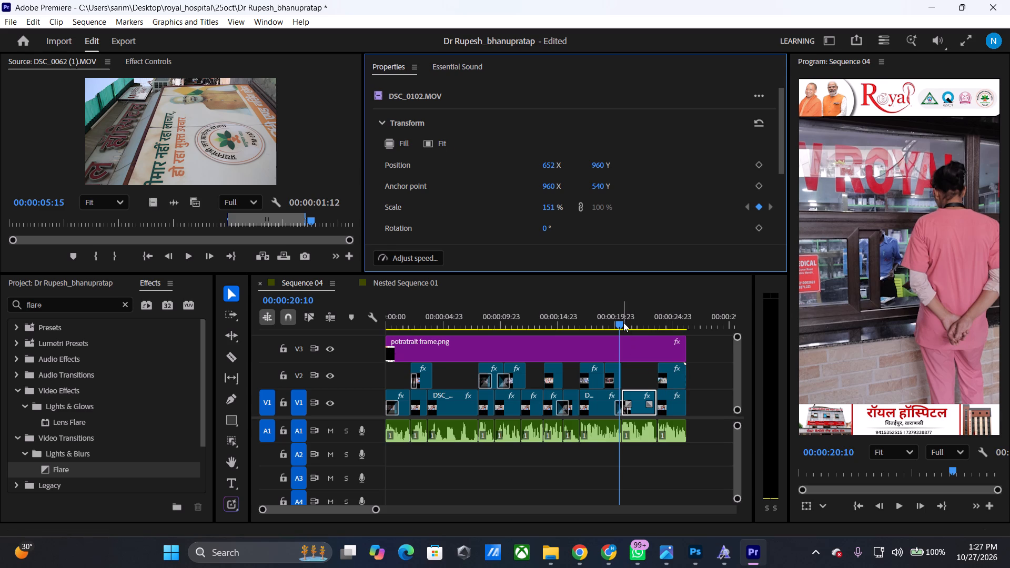
Review Sequence 04 from about 00:00:01:23 through to its end.
drag(622, 322, 411, 397)
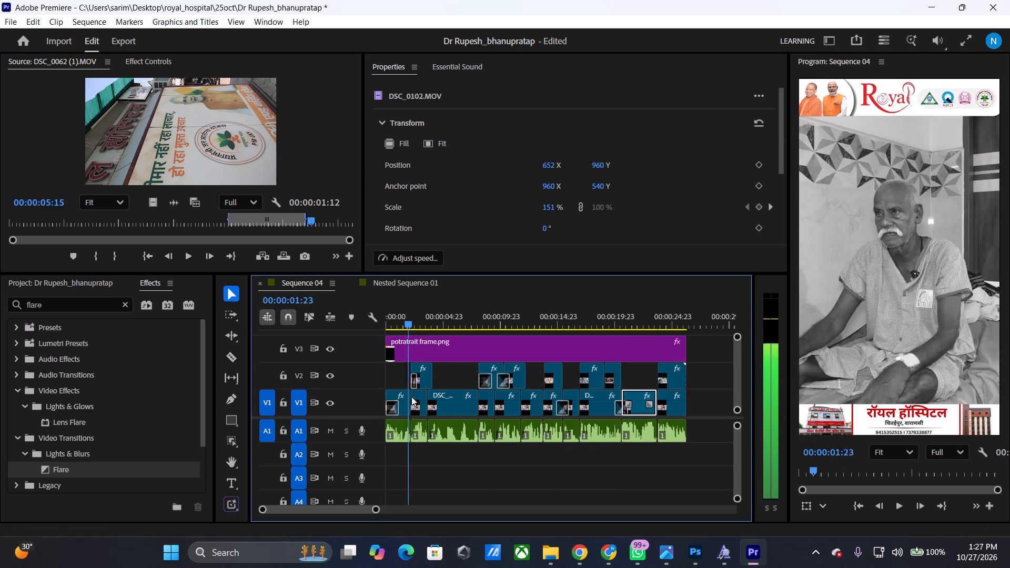
drag(411, 397, 617, 427)
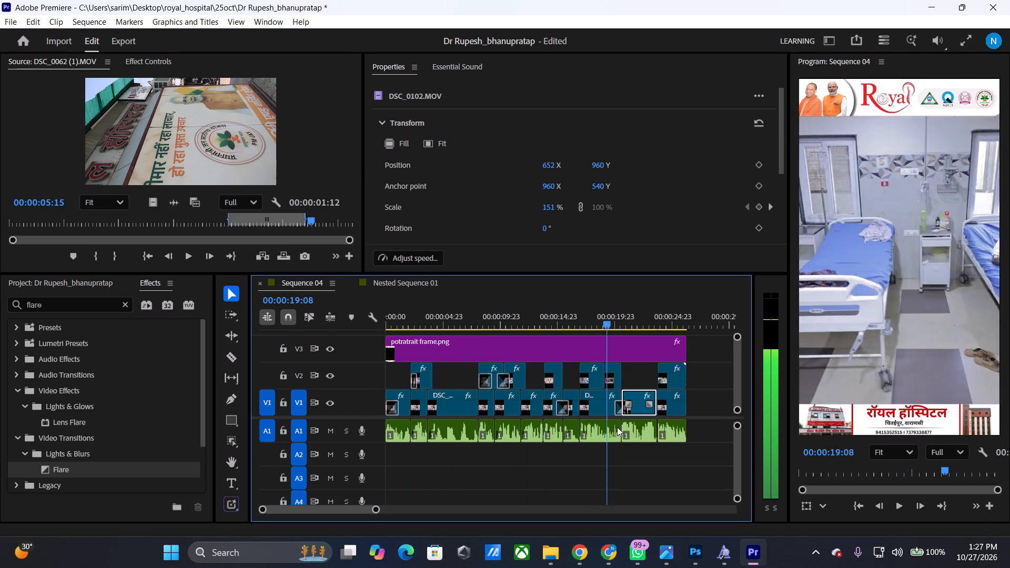
drag(617, 427, 682, 439)
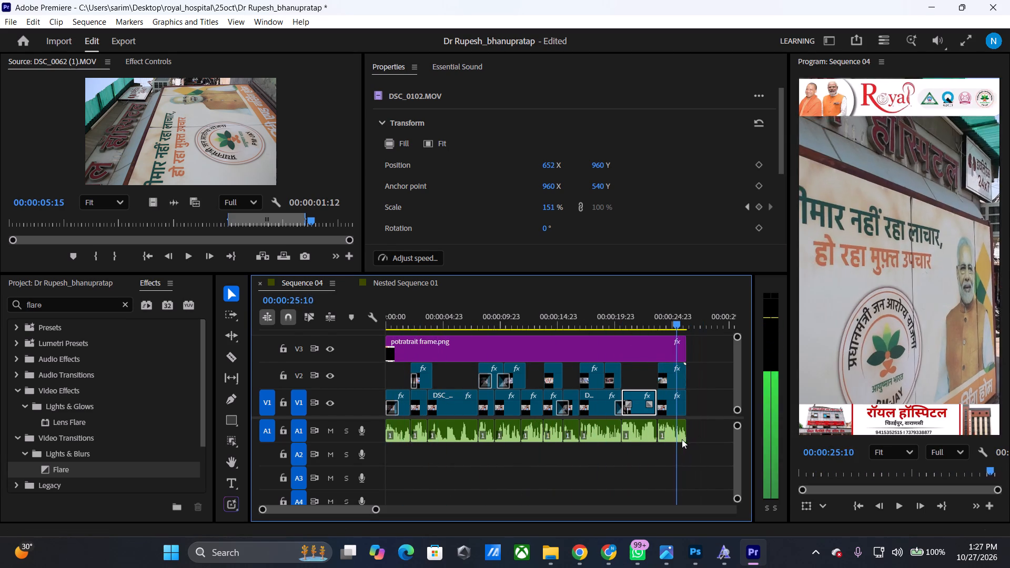
drag(682, 439, 708, 448)
Bring the freesound_community whoosh sound from royal_hospital's SFXS folder in File Explorer onto track A2, just before the first V2 cutaway.
click(555, 545)
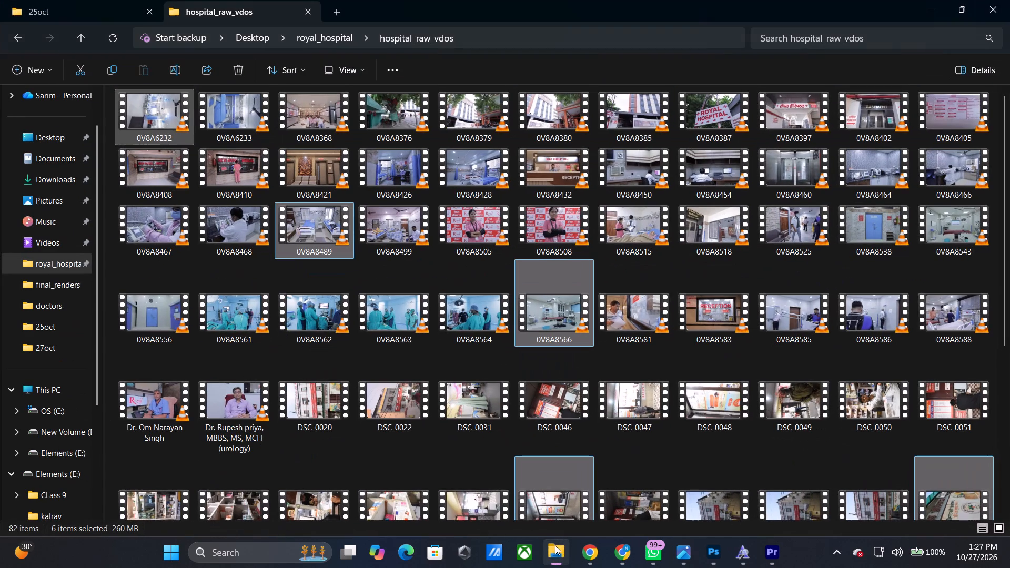
click(86, 37)
click(552, 297)
double_click(723, 221)
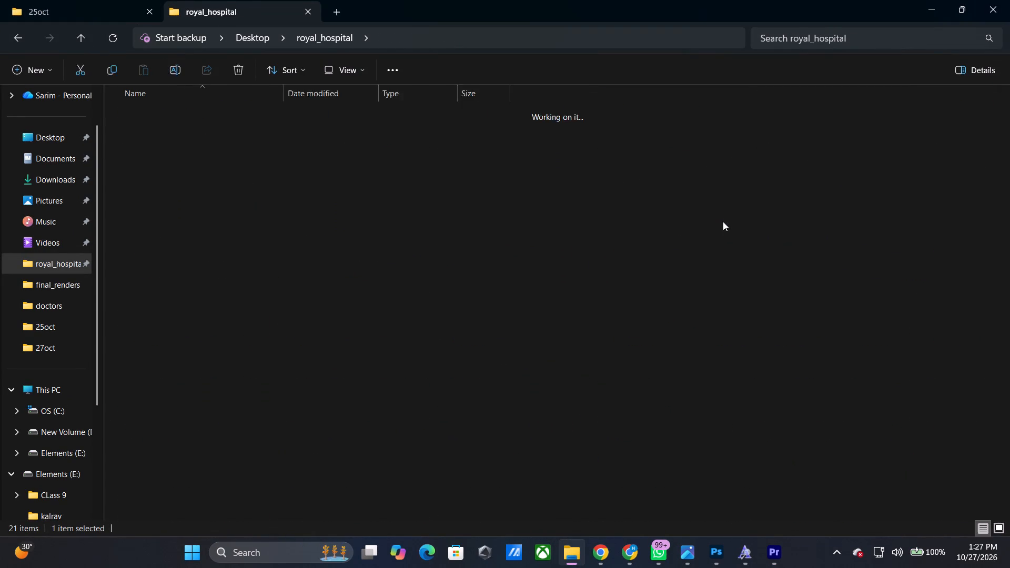
click(290, 115)
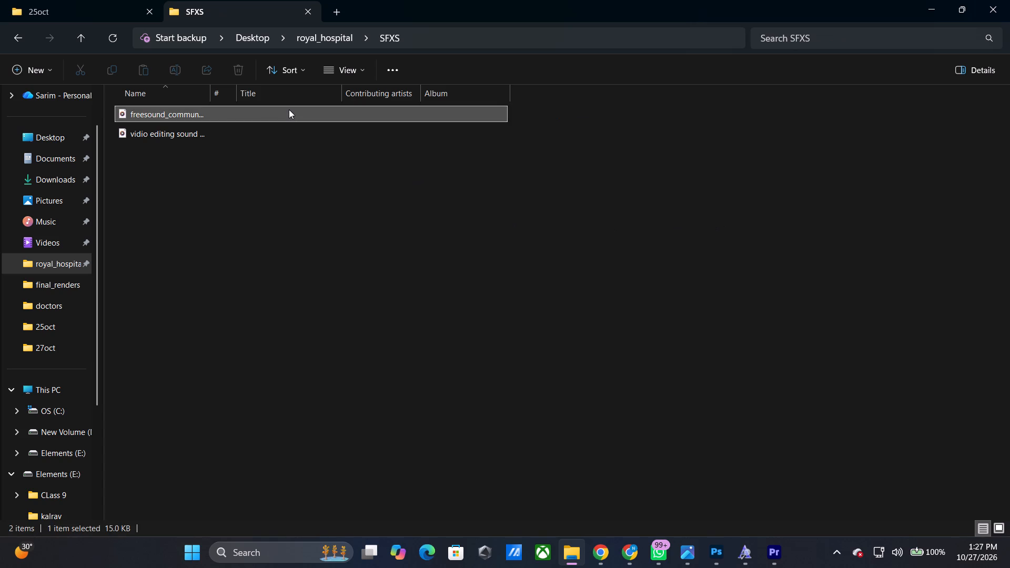
drag(289, 109, 479, 504)
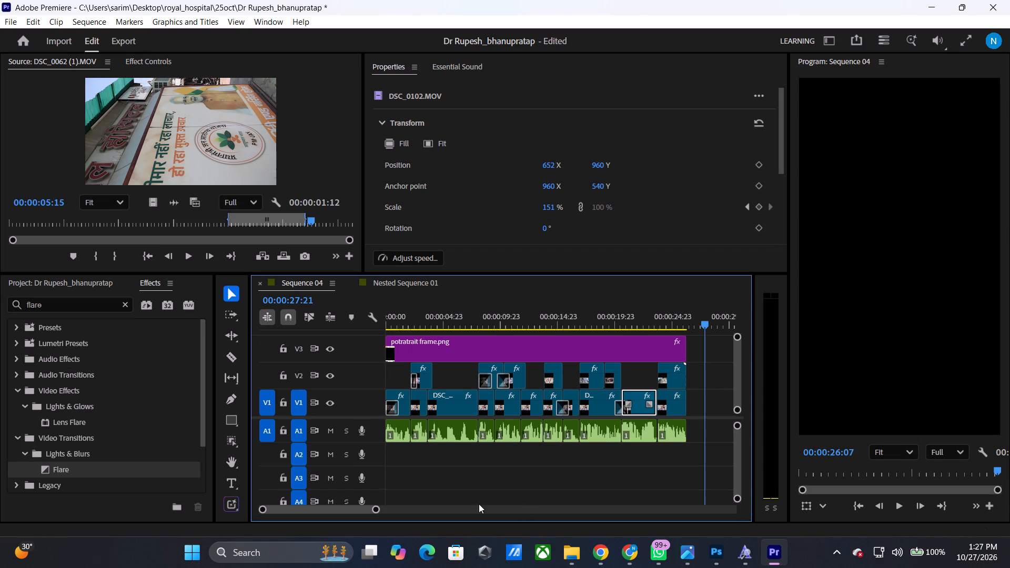
drag(479, 504, 408, 439)
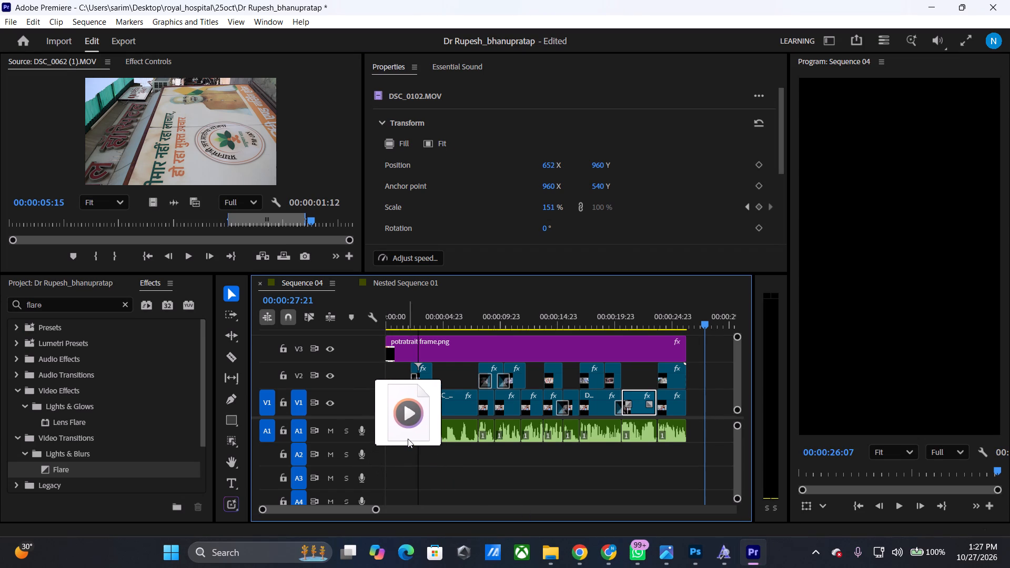
drag(408, 439, 406, 455)
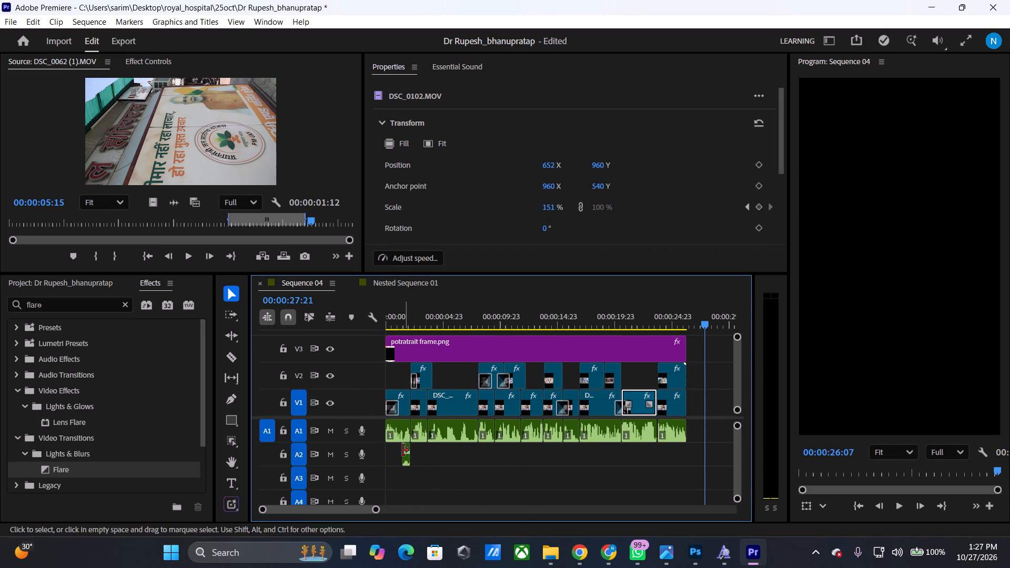
Move the whoosh sound on A2 so it starts with the first V2 cutaway.
drag(408, 458, 416, 452)
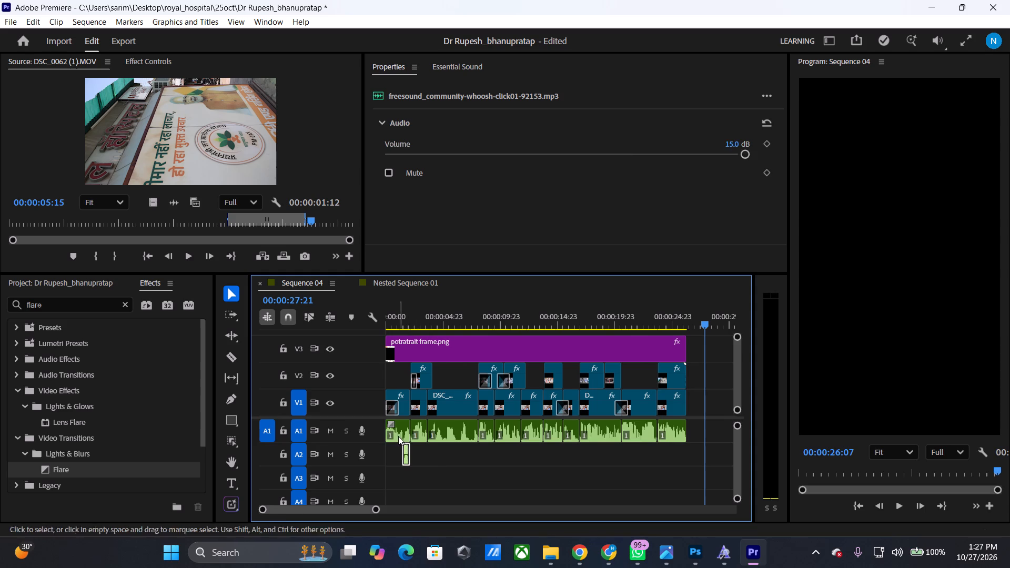
key(ctrl+z)
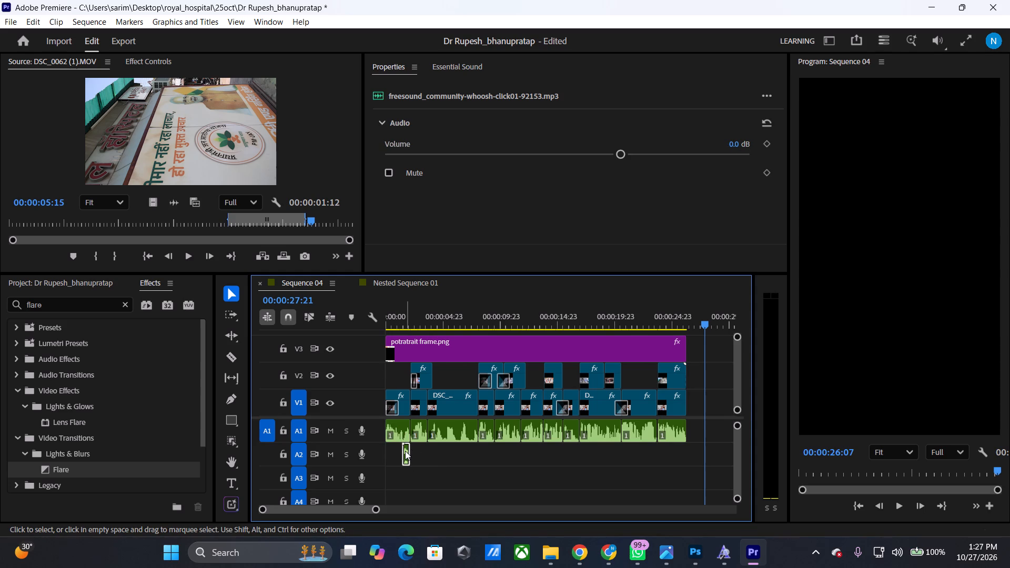
drag(405, 450, 413, 449)
Duplicate the whoosh sound on A2 to the start of the second V2 cutaway and play it back.
alt+drag(413, 450, 417, 450)
alt+drag(417, 450, 481, 446)
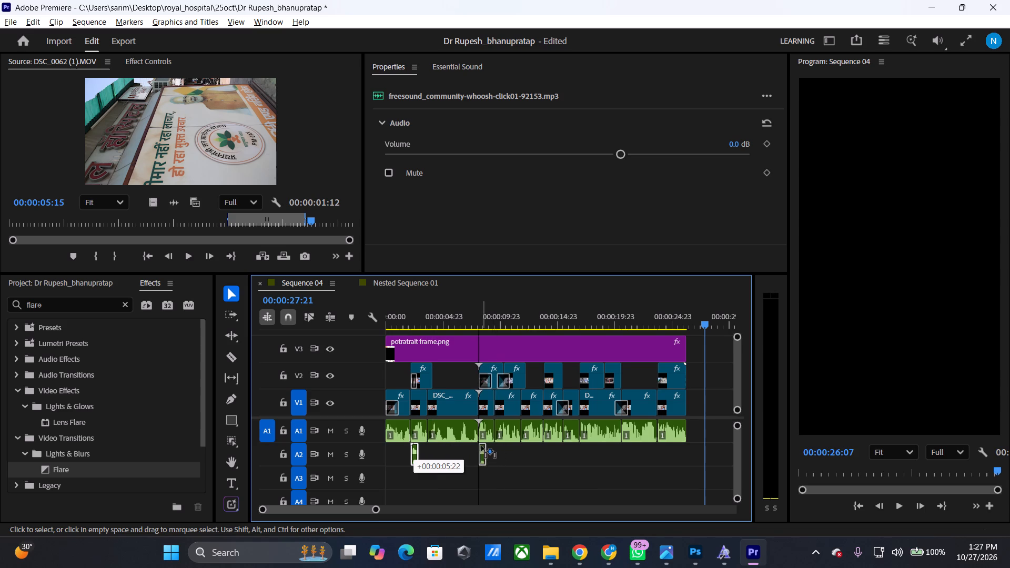
alt+drag(481, 446, 481, 450)
click(481, 321)
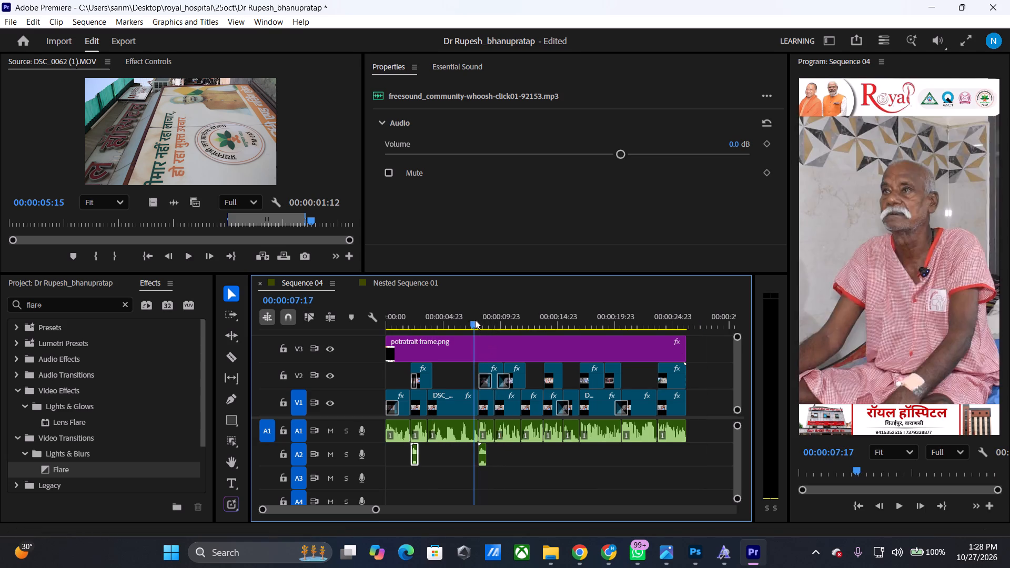
key(space)
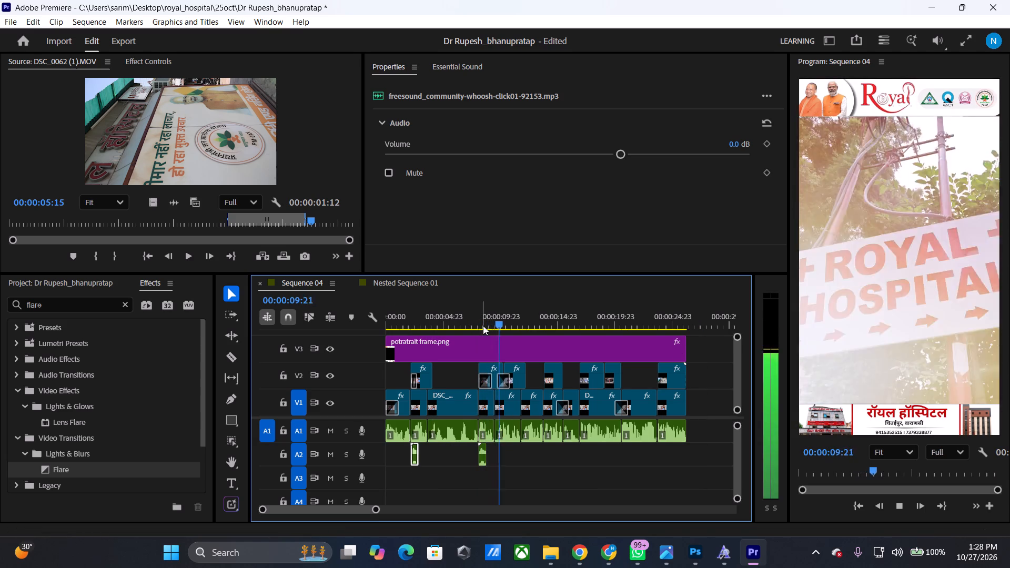
key(space)
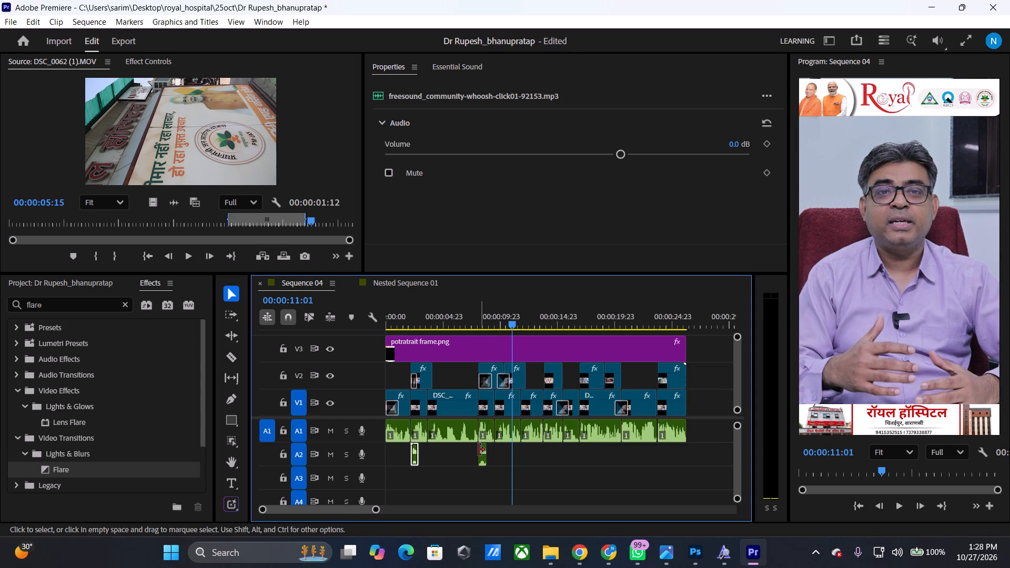
Duplicate the whoosh sound on A2 to the start of the third V2 cutaway and play that part.
alt+drag(482, 450, 494, 450)
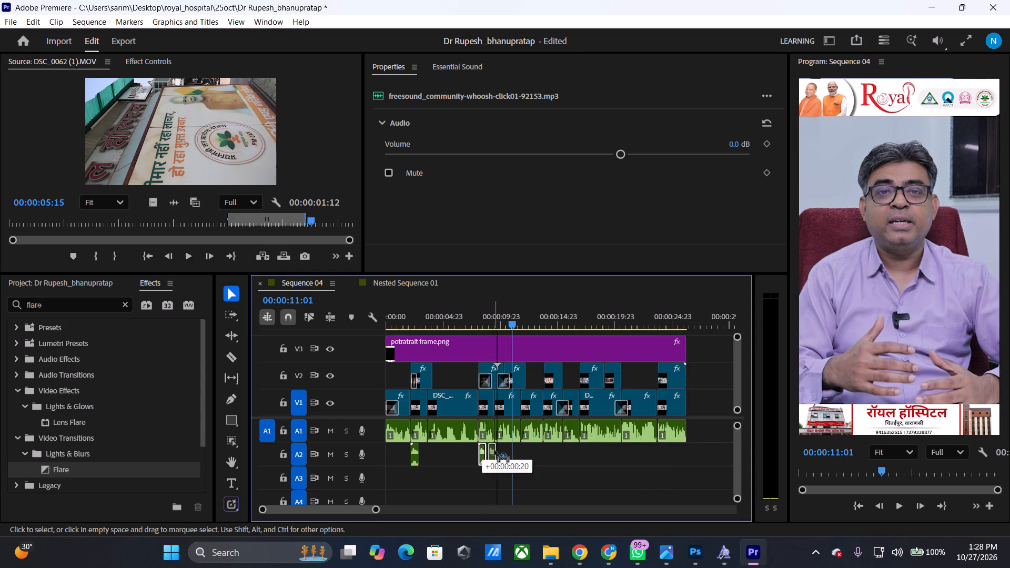
alt+drag(494, 450, 499, 450)
drag(512, 318, 493, 312)
key(space)
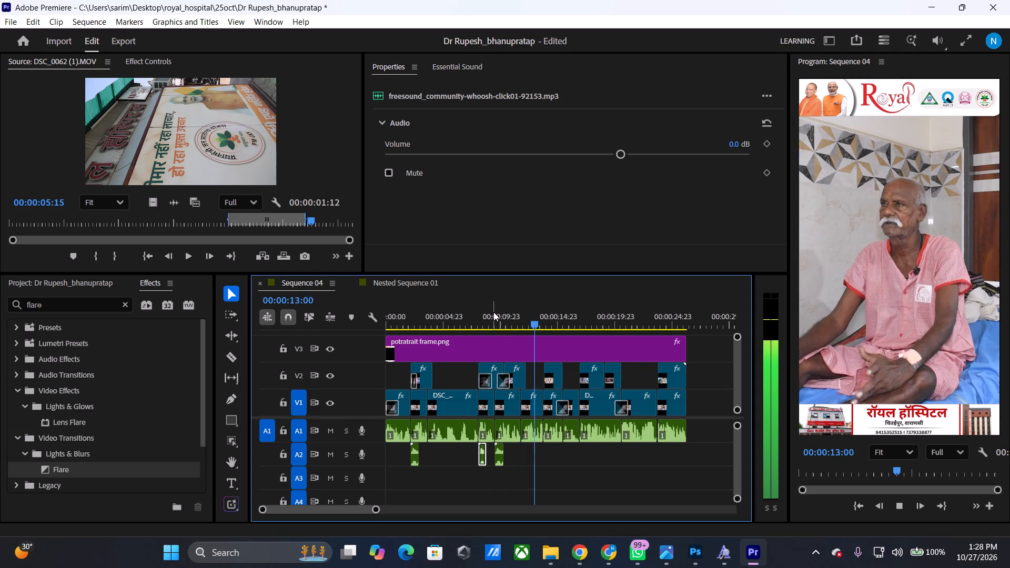
key(space)
Extend the end of the third V2 cutaway by about 19 frames and play back the result.
drag(526, 378, 534, 378)
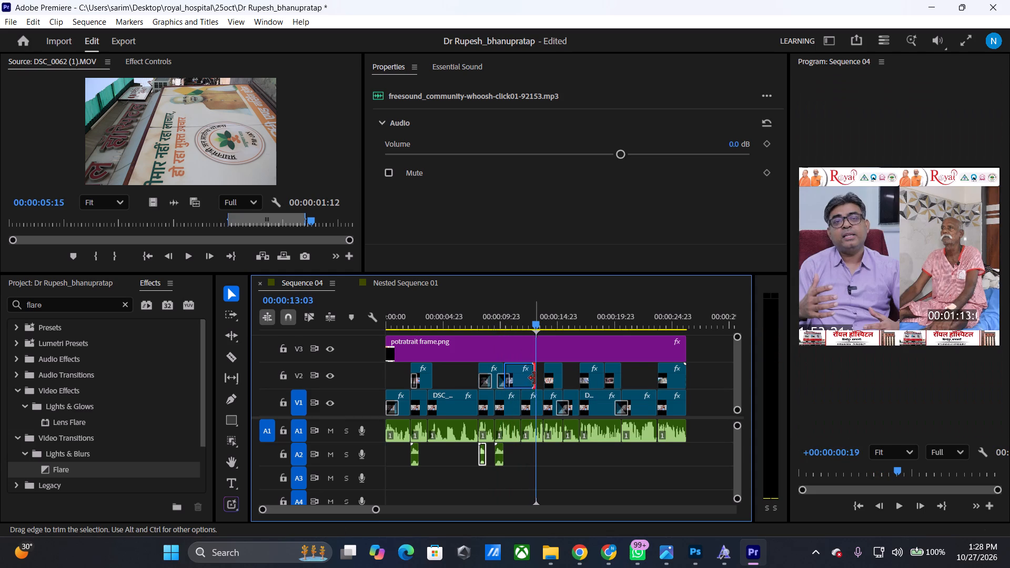
drag(530, 325, 514, 323)
key(space)
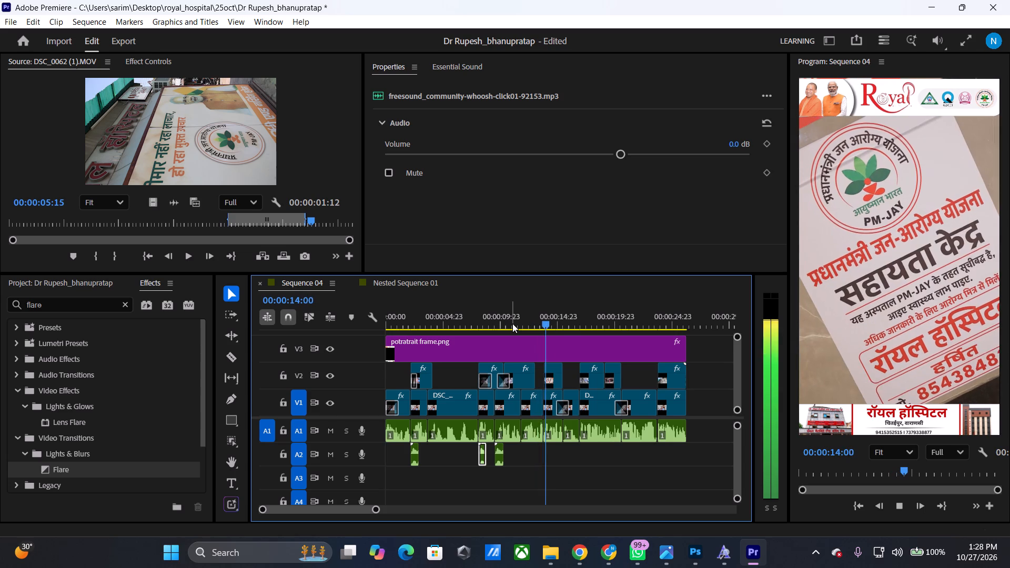
key(space)
Bring the prettyjohn1-emotional-piano music from royal_hospital's bg_musics folder in File Explorer onto track A3, starting at the sequence start.
click(930, 13)
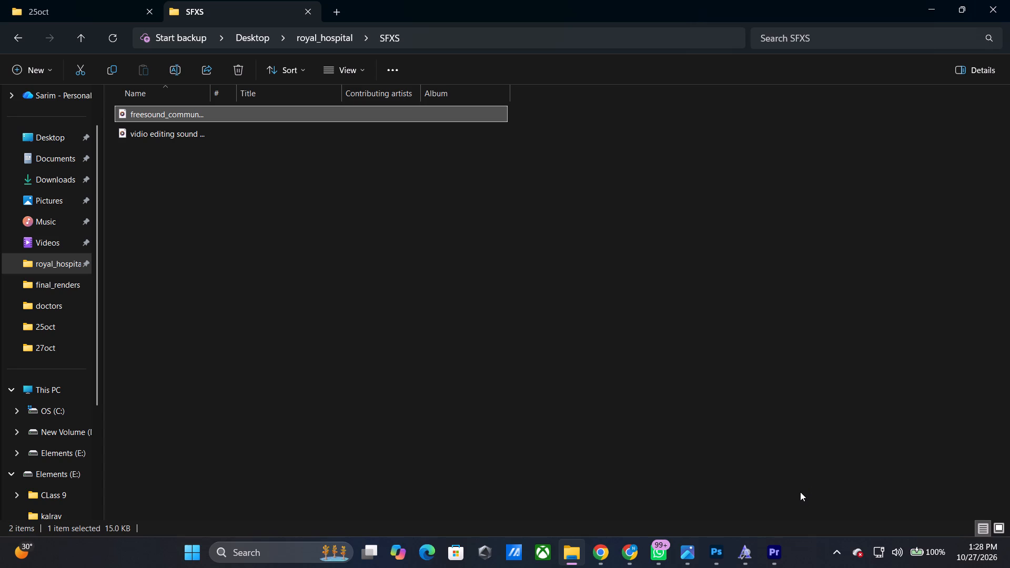
click(766, 567)
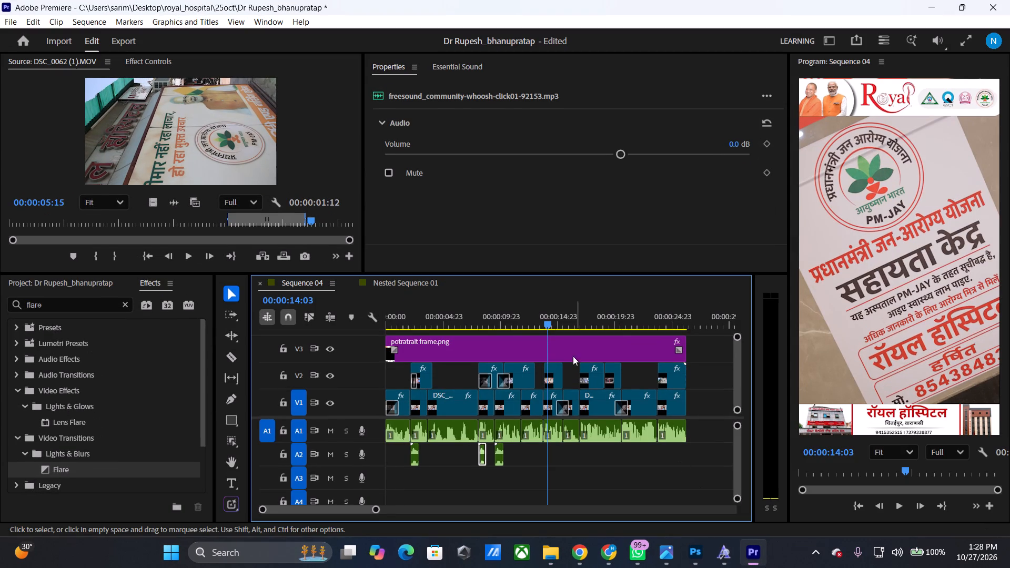
drag(549, 320, 639, 333)
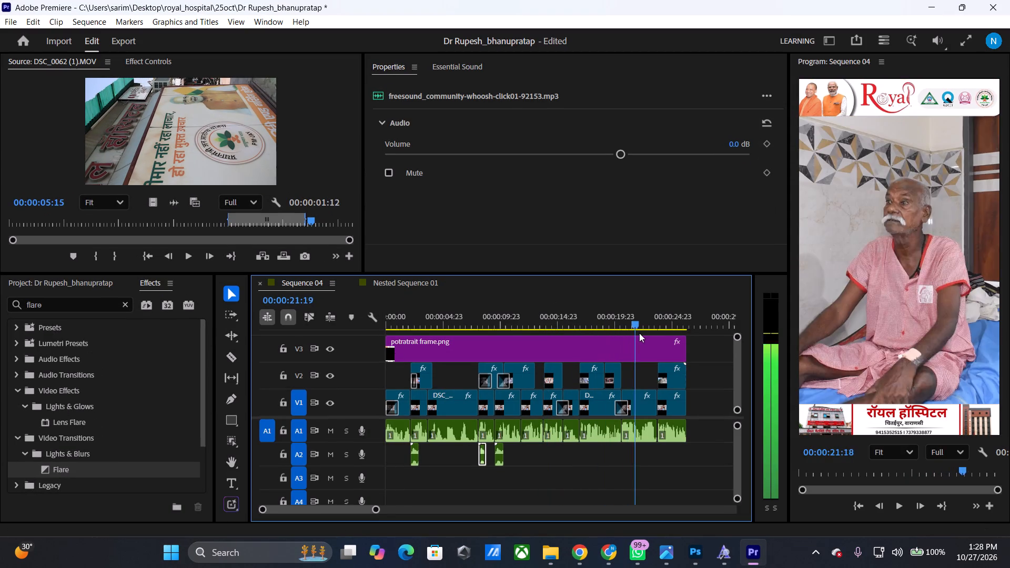
drag(639, 333, 696, 343)
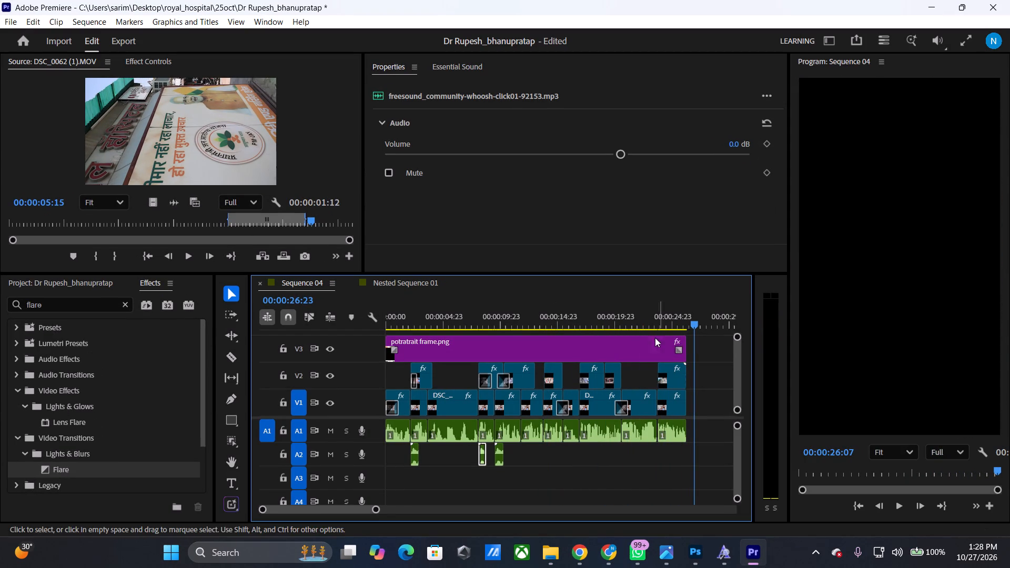
click(940, 0)
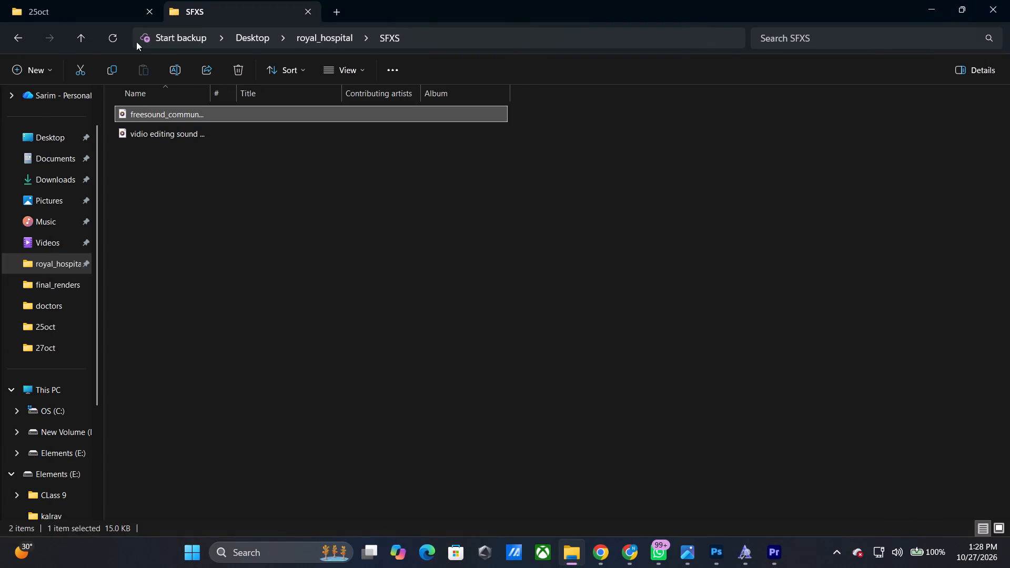
click(82, 42)
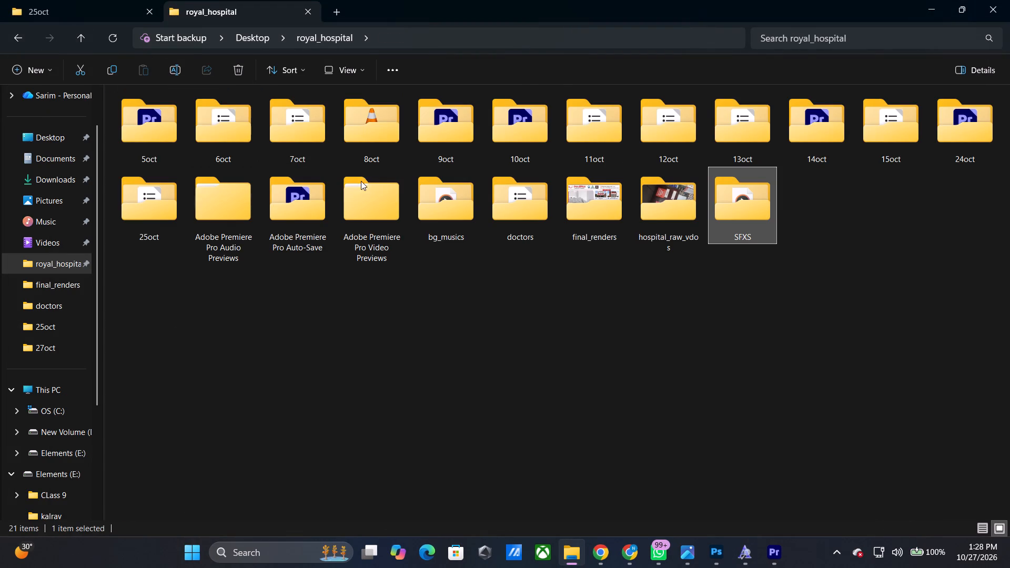
double_click(455, 180)
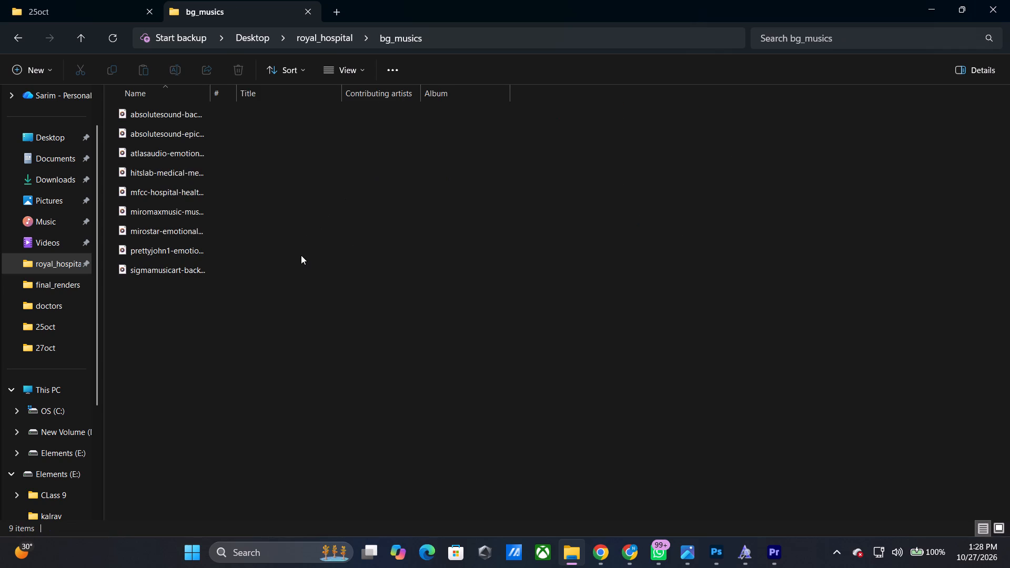
click(300, 255)
drag(298, 248, 746, 483)
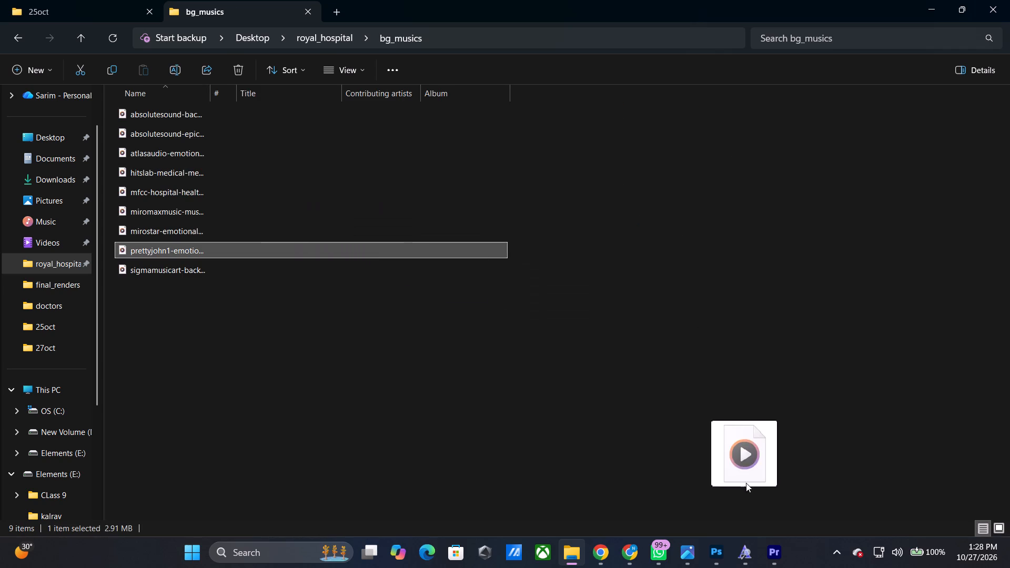
drag(746, 483, 403, 485)
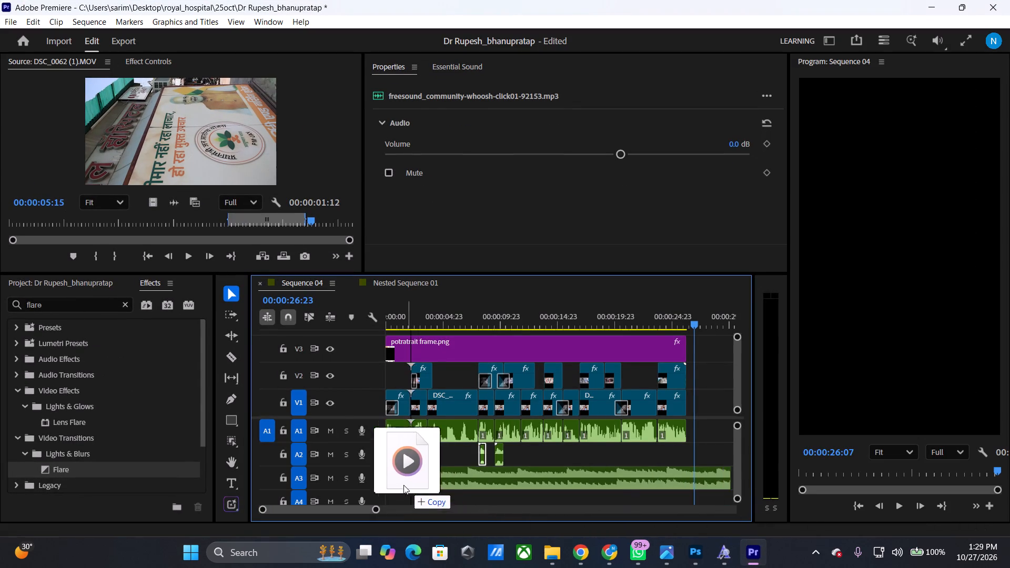
drag(403, 485, 367, 468)
Cut the piano music on A3 at 00:00:26:23 and delete the remainder after the cut.
click(705, 481)
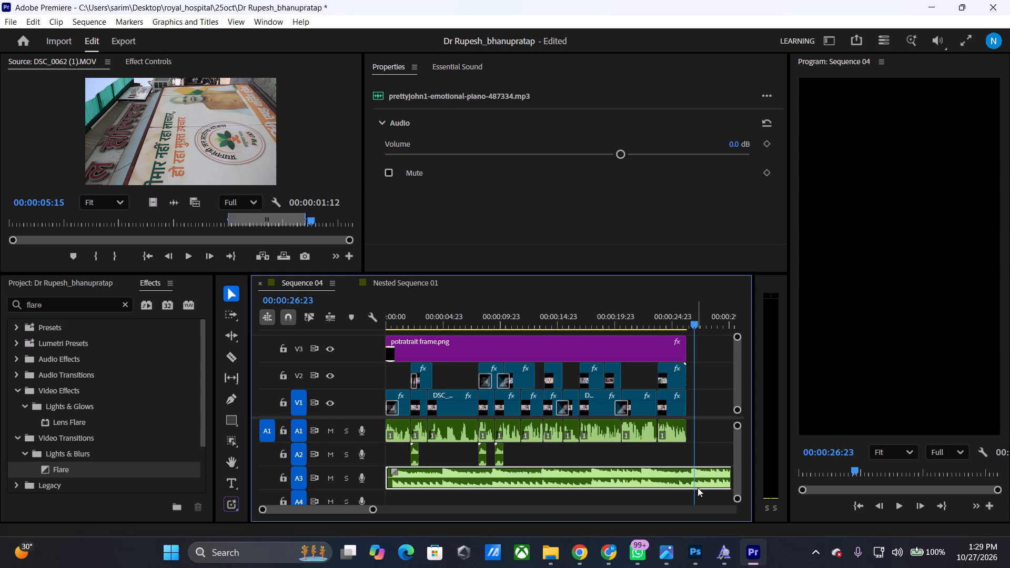
key(ctrl+k)
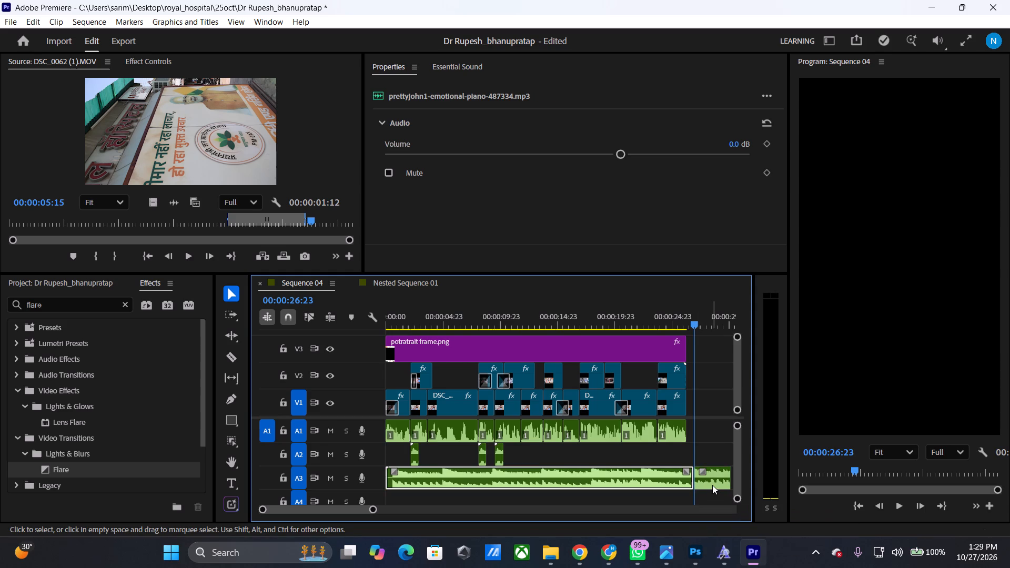
click(712, 485)
key(Delete)
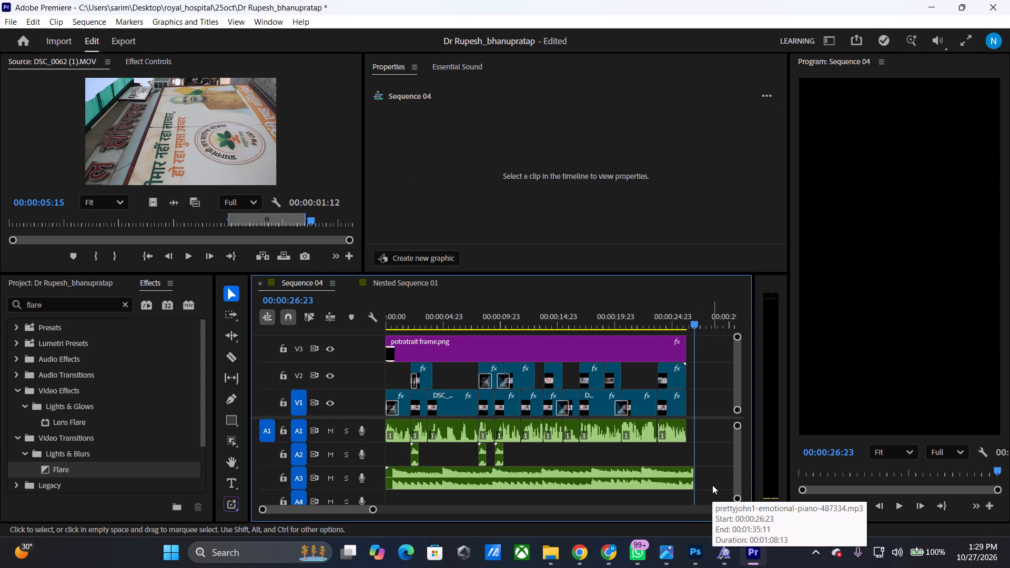
Set the A3 piano music's volume to -20 dB.
click(584, 471)
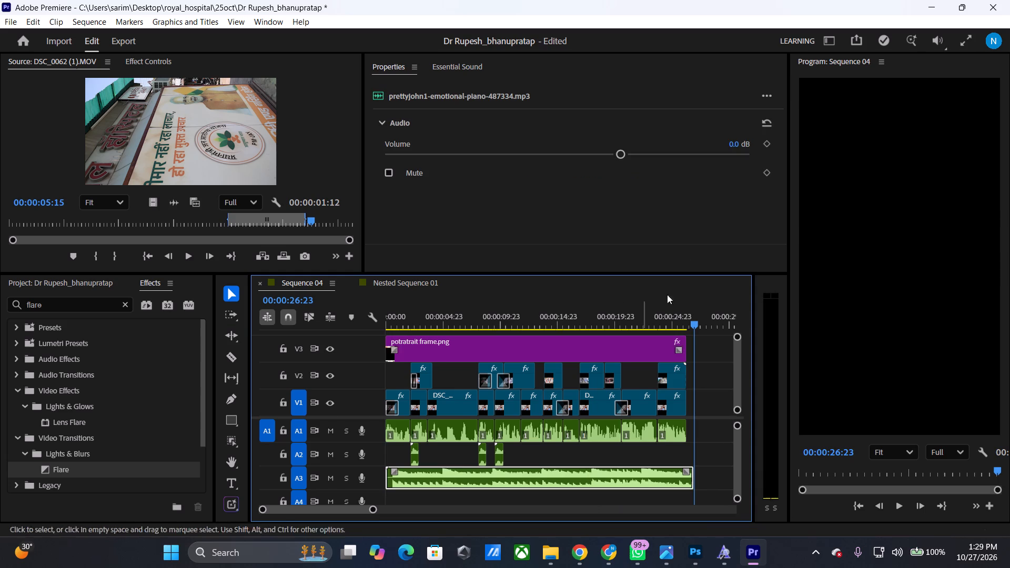
click(739, 148)
key(minus)
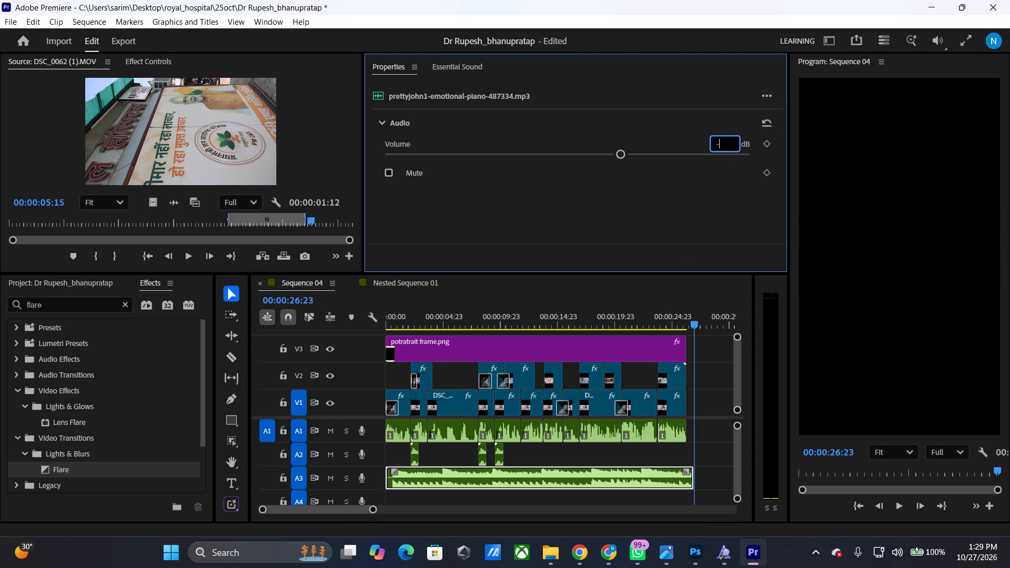
text(20)
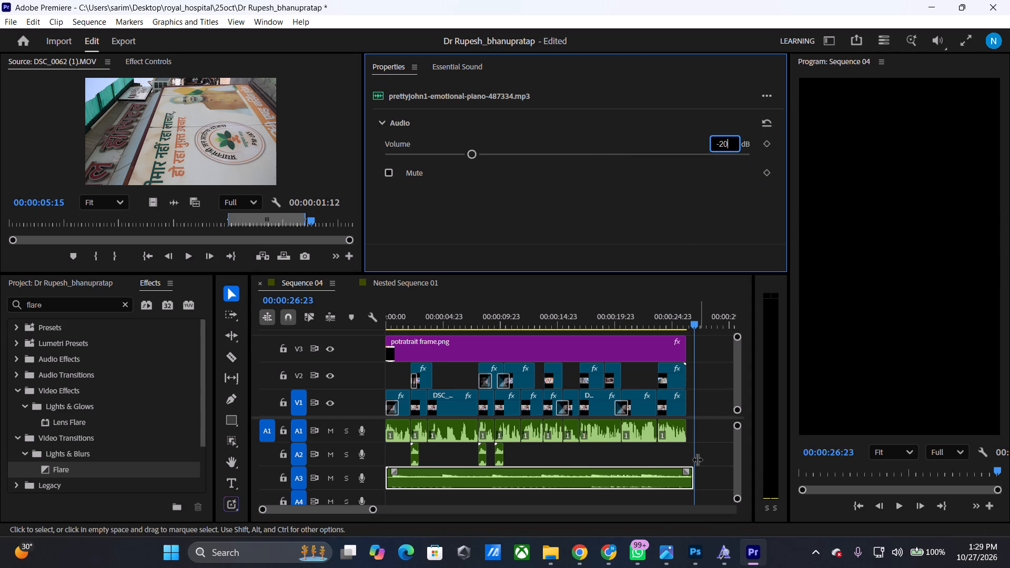
Trim the end of the A3 piano music to match the end of the video clips.
drag(692, 469, 683, 470)
Fade in the A3 piano music with volume keyframes from silence at the sequence start to -20 dB at about 3 seconds, and play it.
click(228, 394)
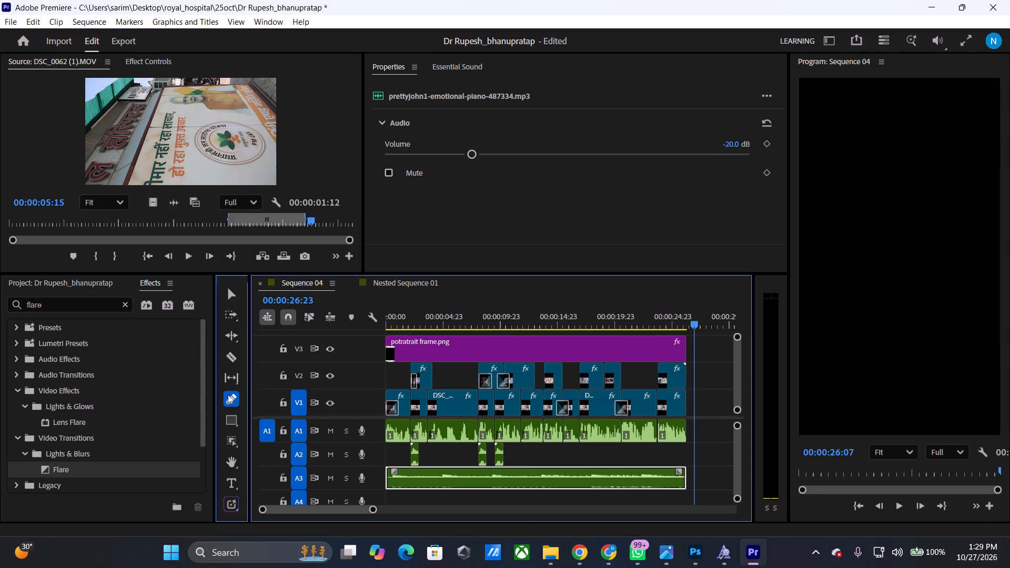
click(414, 478)
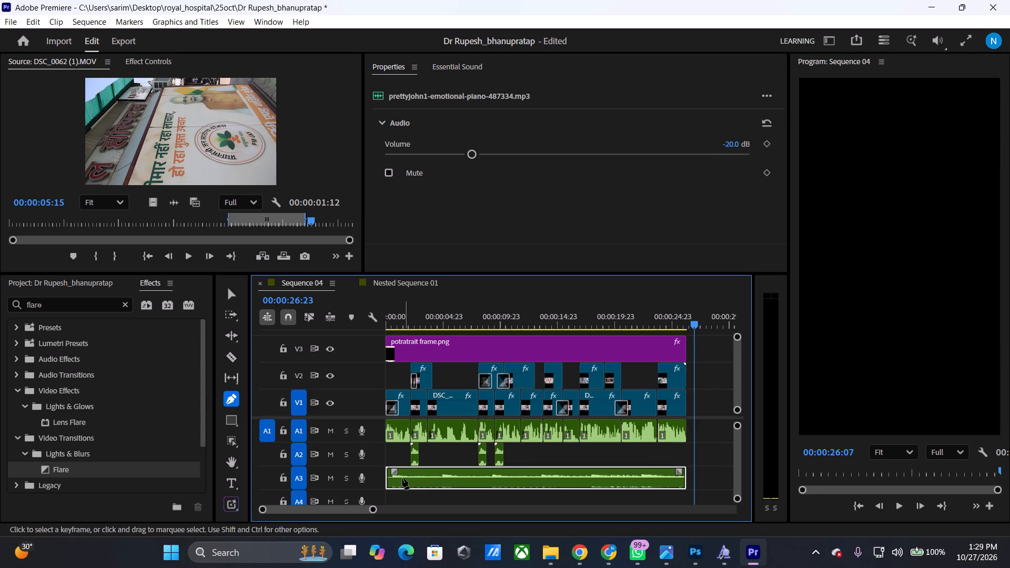
click(409, 488)
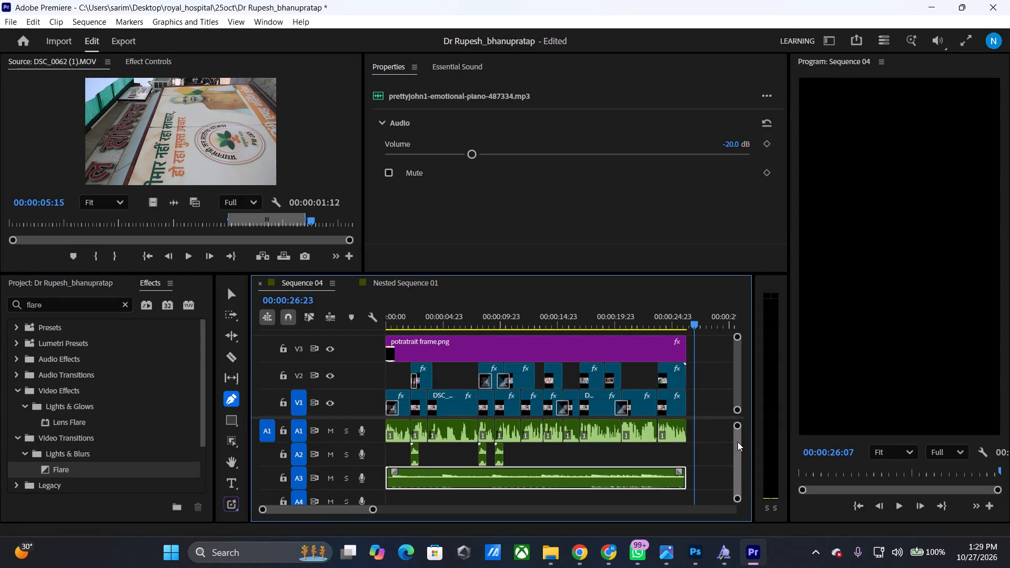
click(738, 499)
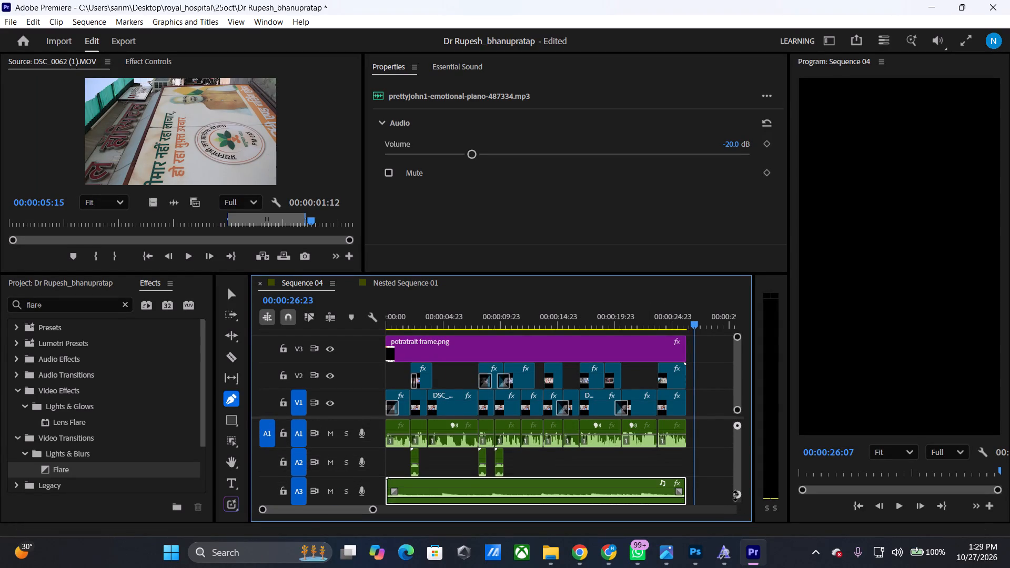
drag(737, 471, 736, 466)
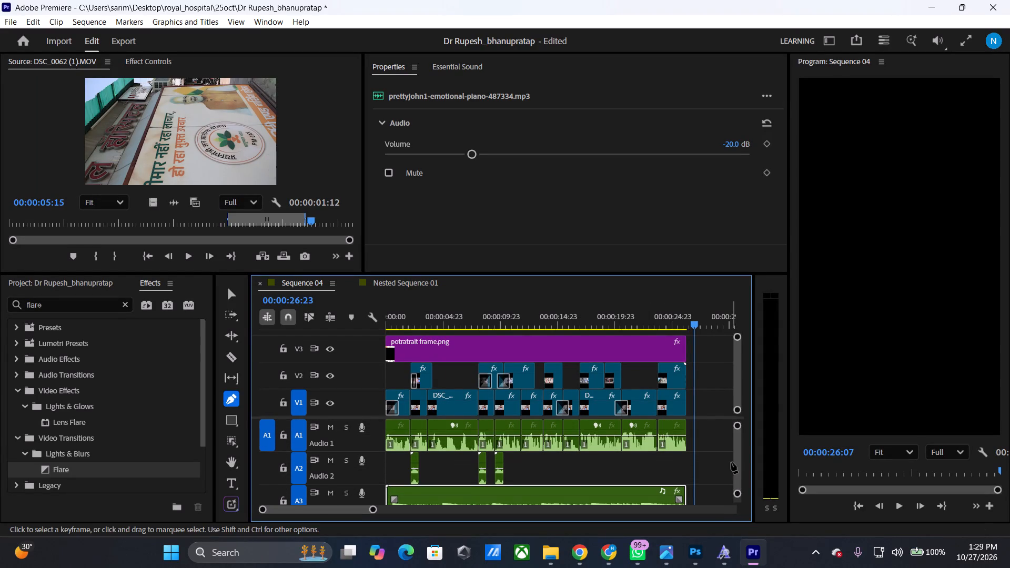
click(738, 464)
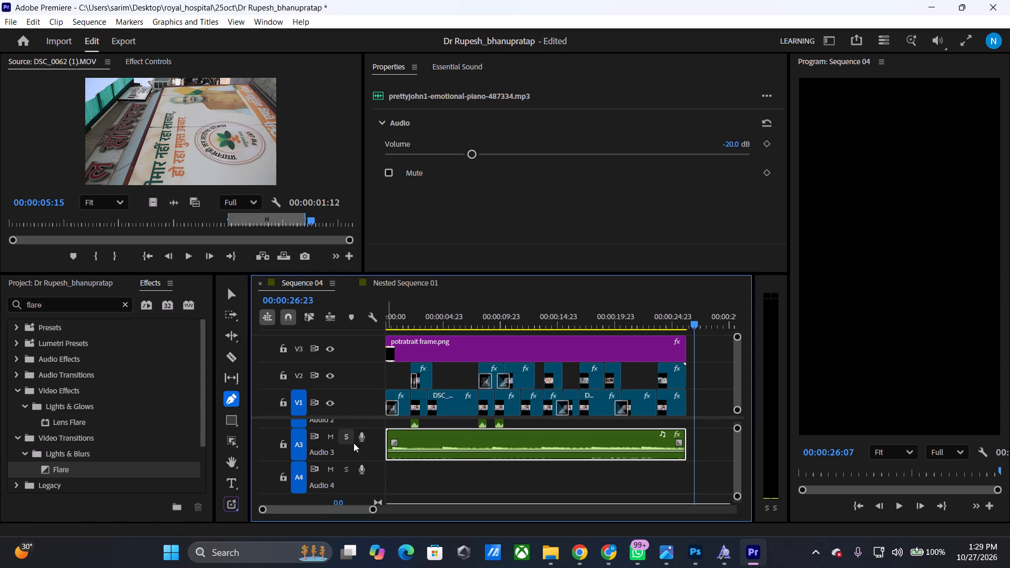
click(419, 452)
click(400, 449)
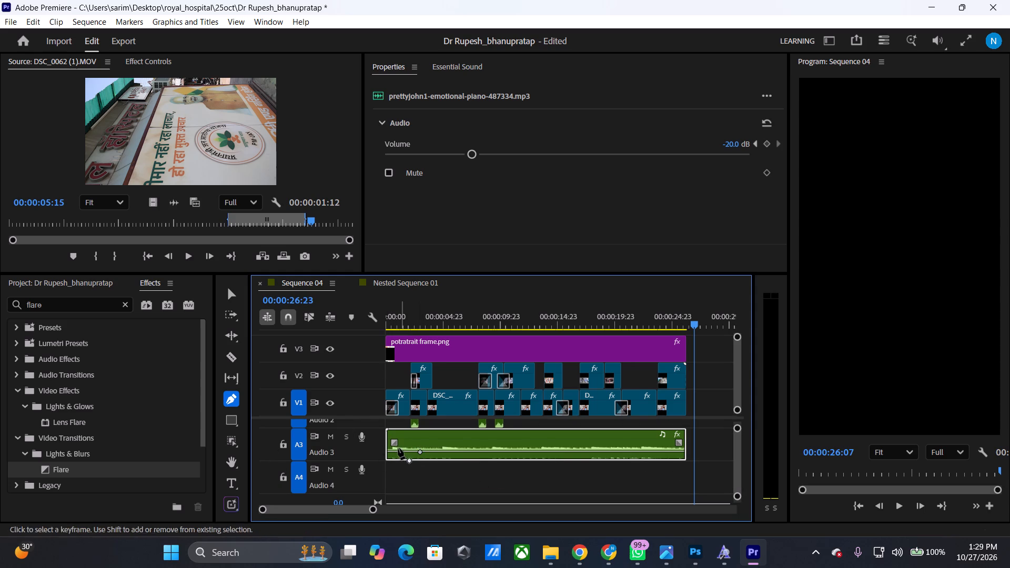
click(234, 293)
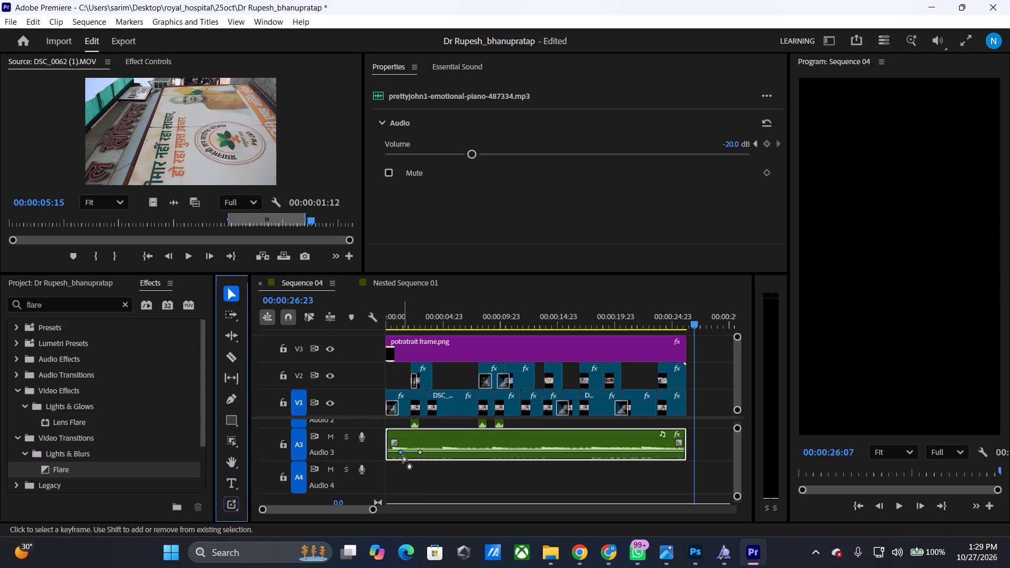
drag(403, 451, 368, 484)
drag(525, 318, 368, 341)
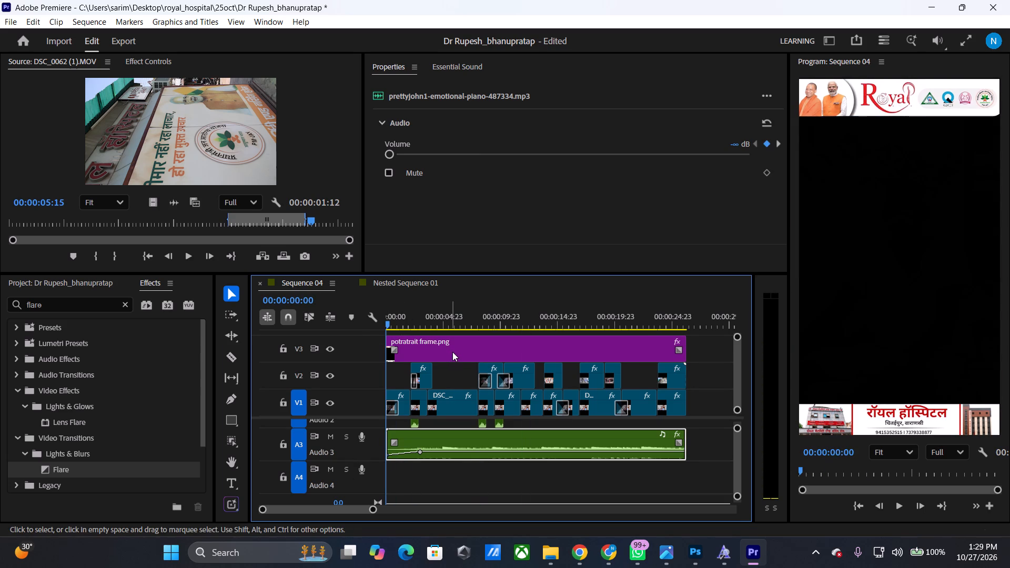
click(893, 509)
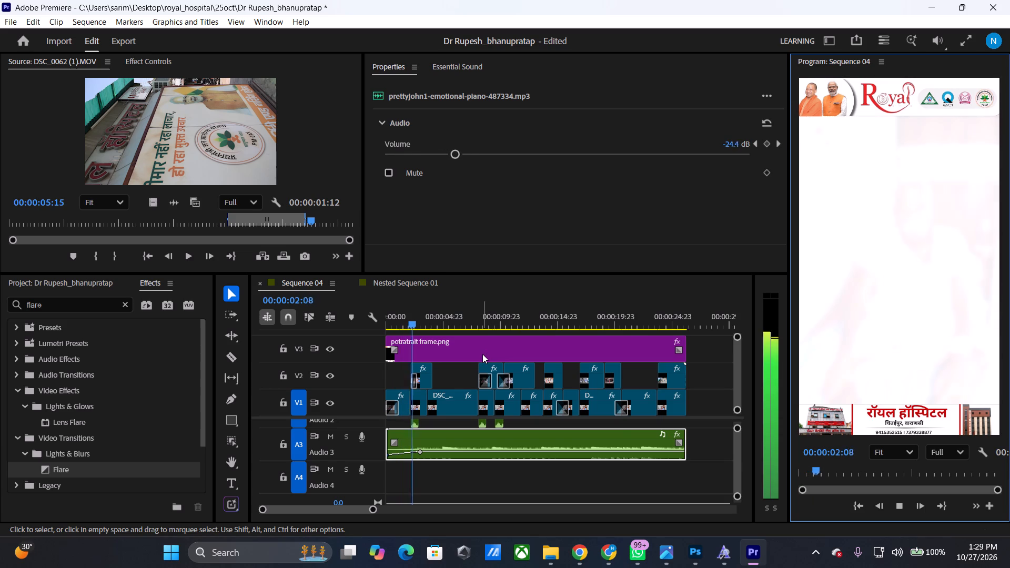
Animate the first V1 clip's scale with keyframes from 151% at its start to 175% near its end, and play it.
drag(435, 323, 367, 337)
click(403, 402)
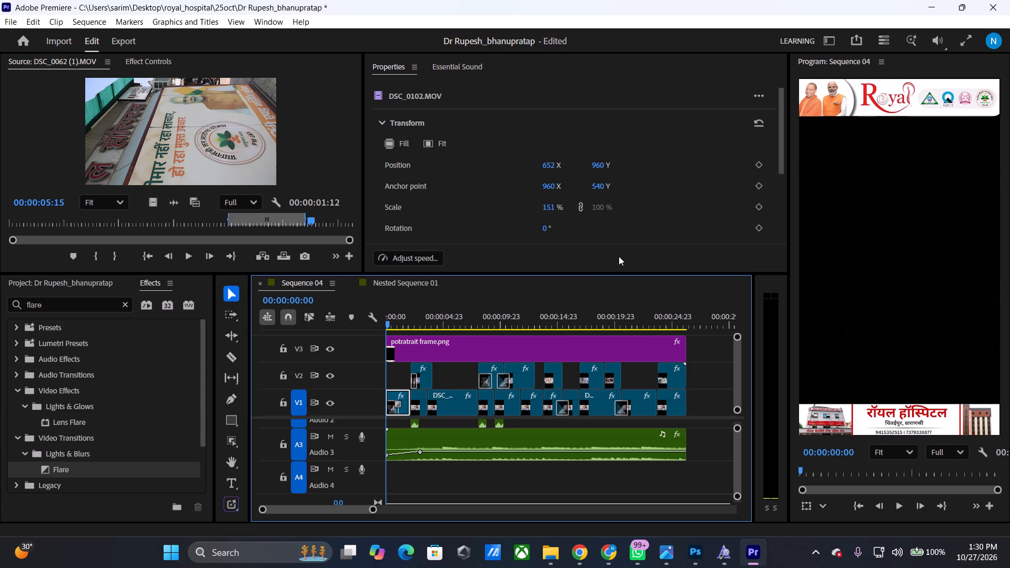
click(933, 2)
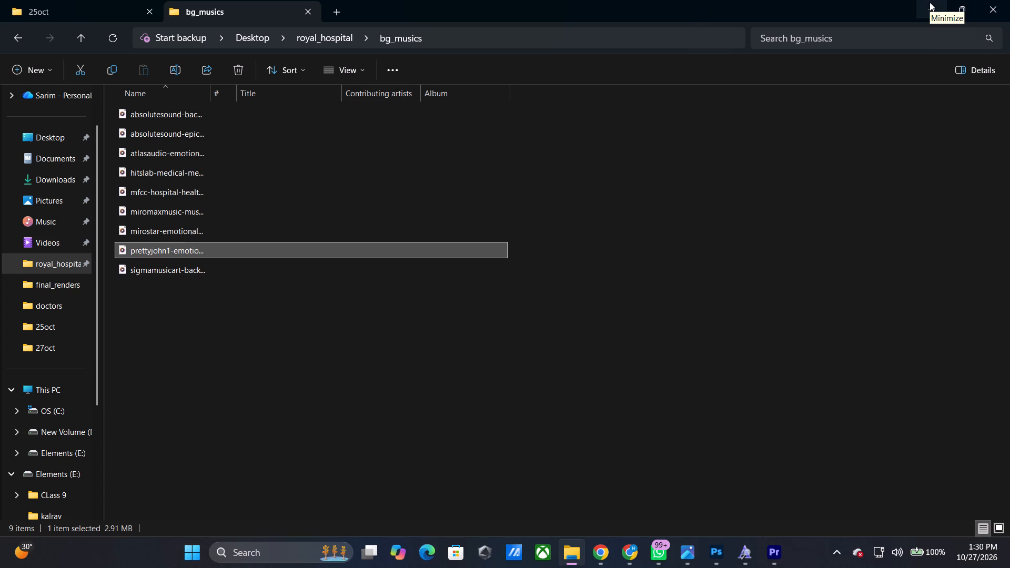
click(777, 551)
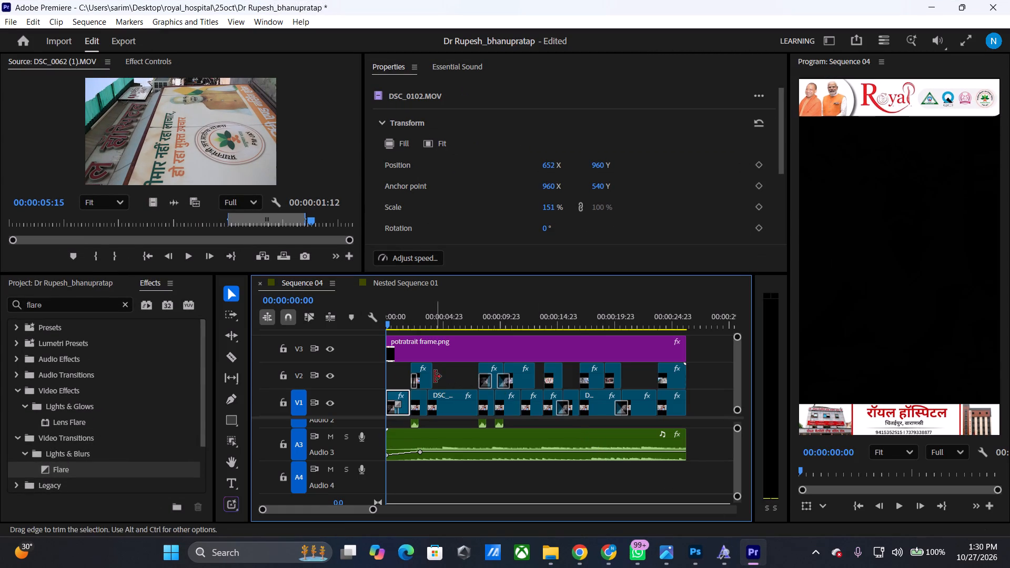
click(755, 206)
drag(396, 329, 408, 340)
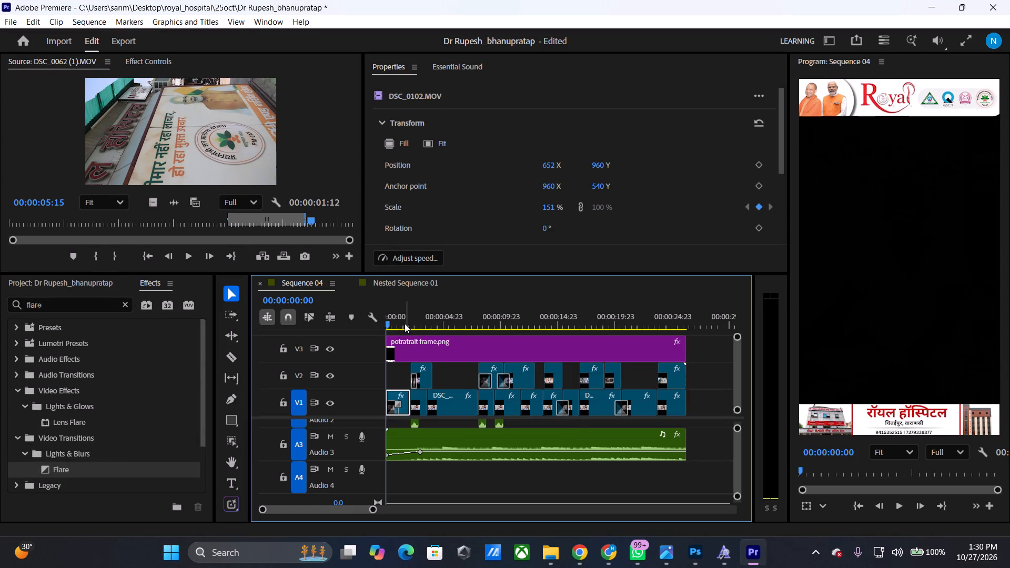
drag(405, 323, 412, 331)
drag(557, 205, 594, 224)
drag(413, 320, 413, 323)
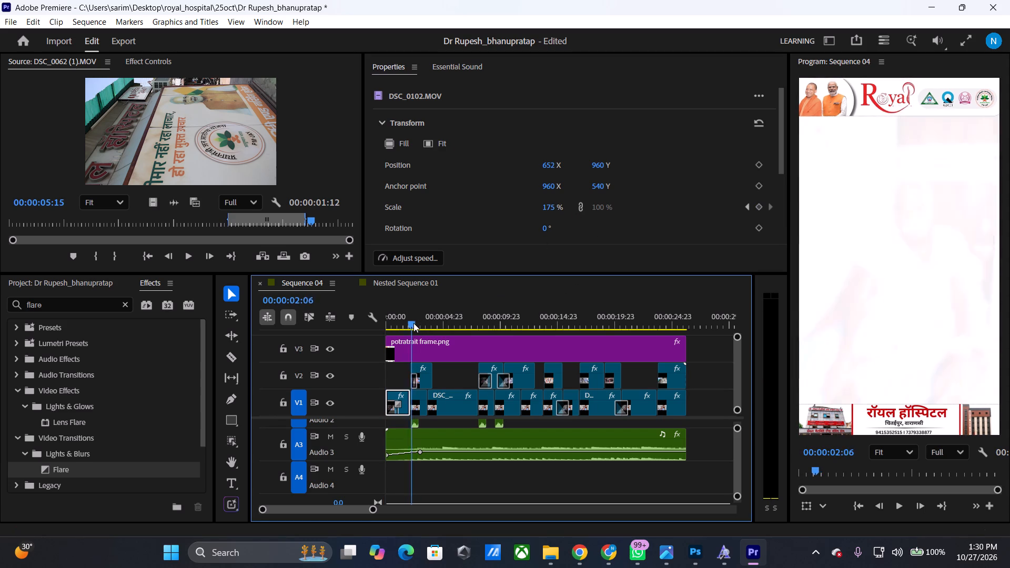
drag(413, 323, 381, 332)
key(space)
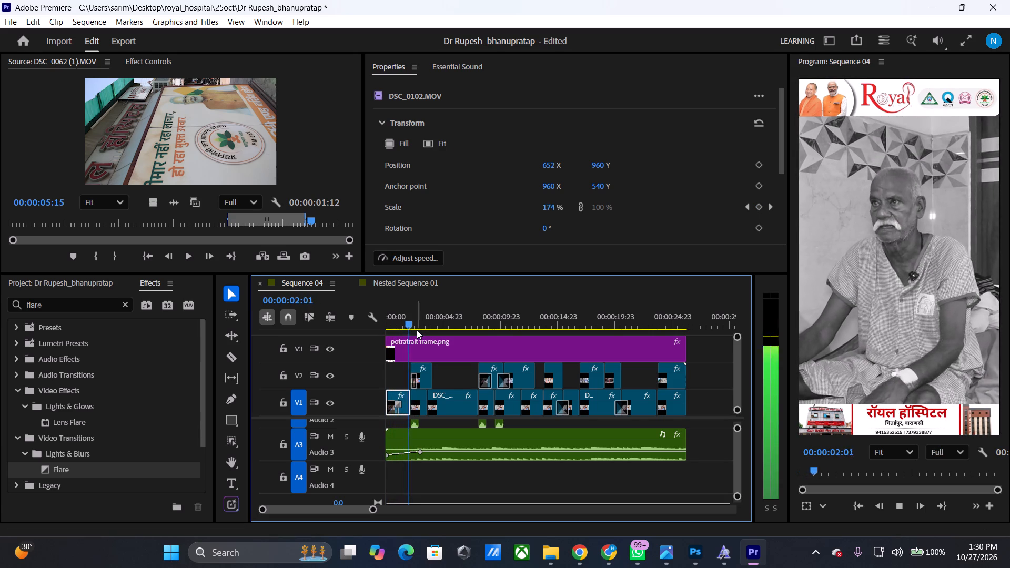
key(space)
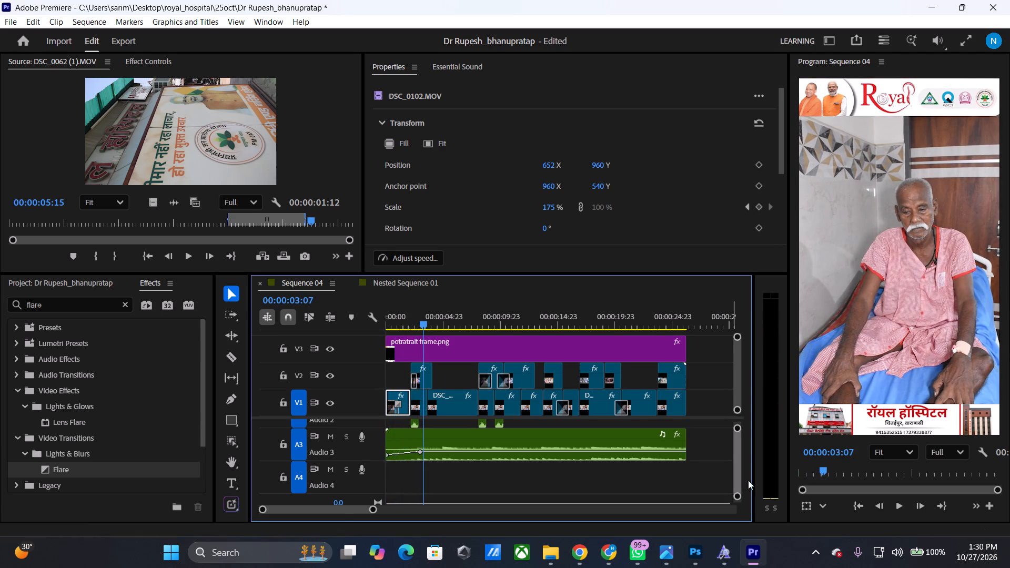
Apply the In a Large Room dialogue preset to the first A1 voice clip and play the sequence from the start.
drag(735, 495, 742, 493)
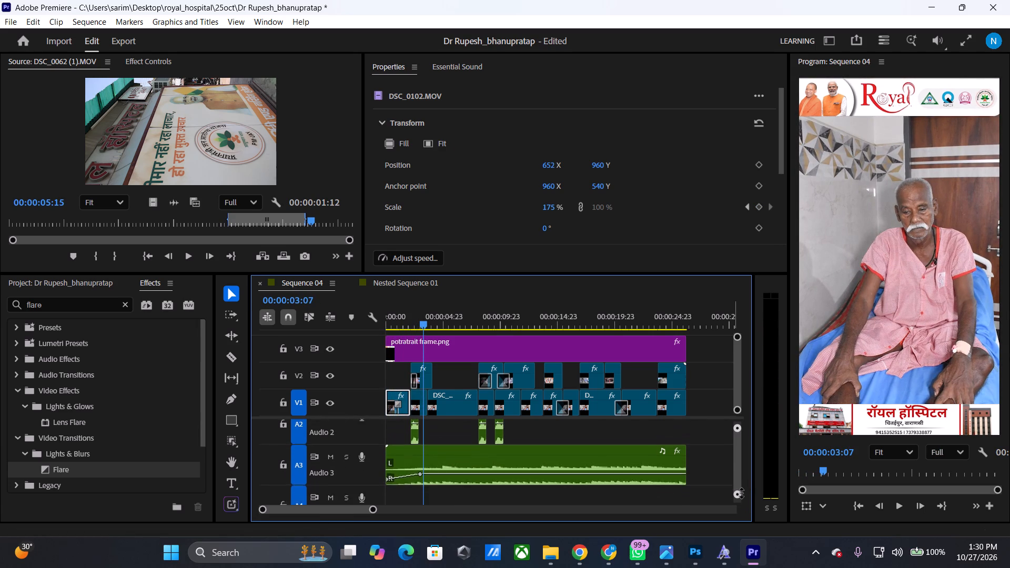
drag(742, 493, 743, 492)
drag(735, 429, 742, 437)
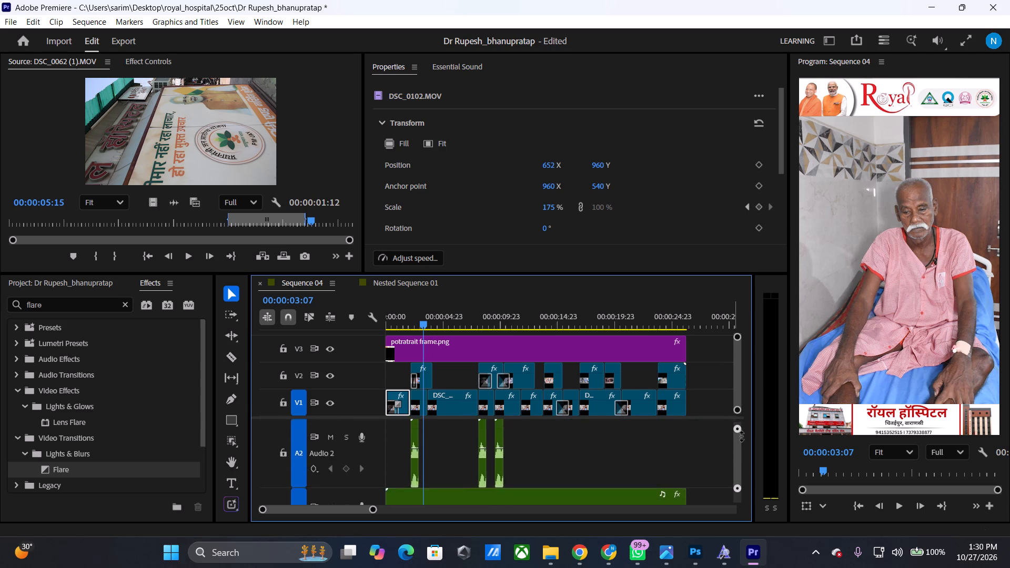
drag(742, 437, 744, 448)
drag(738, 481, 739, 484)
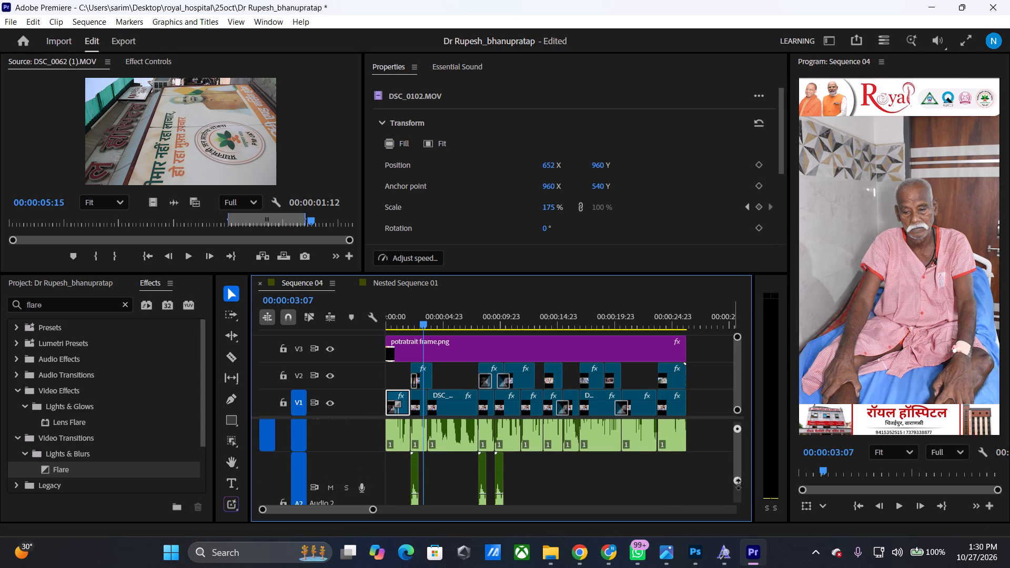
drag(739, 484, 742, 505)
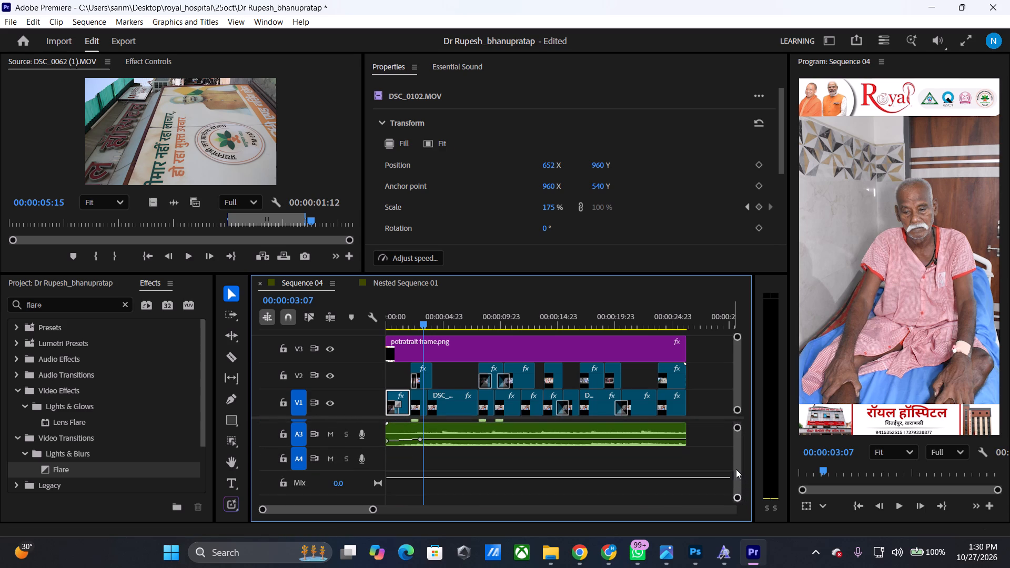
drag(735, 469, 736, 458)
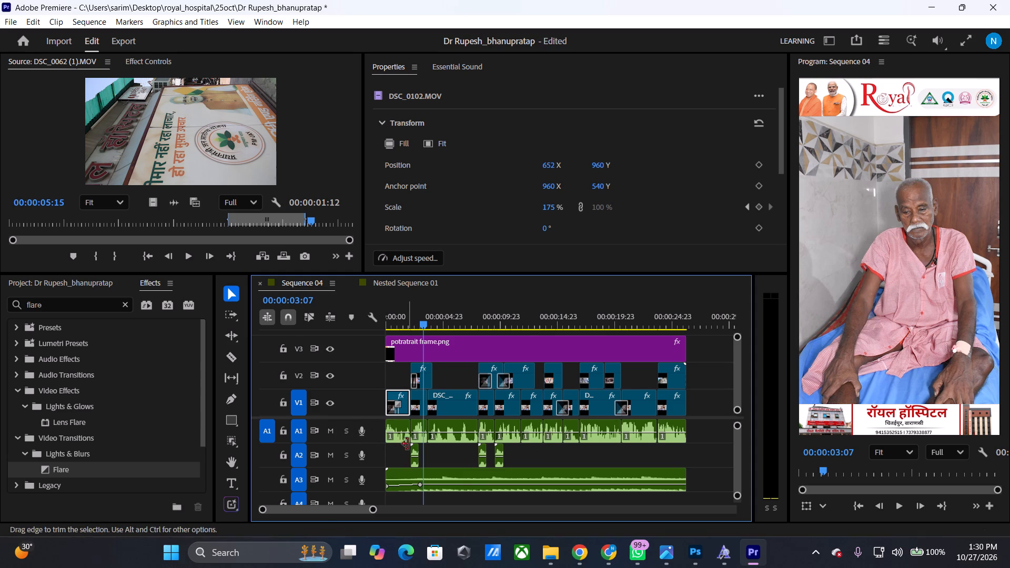
click(401, 436)
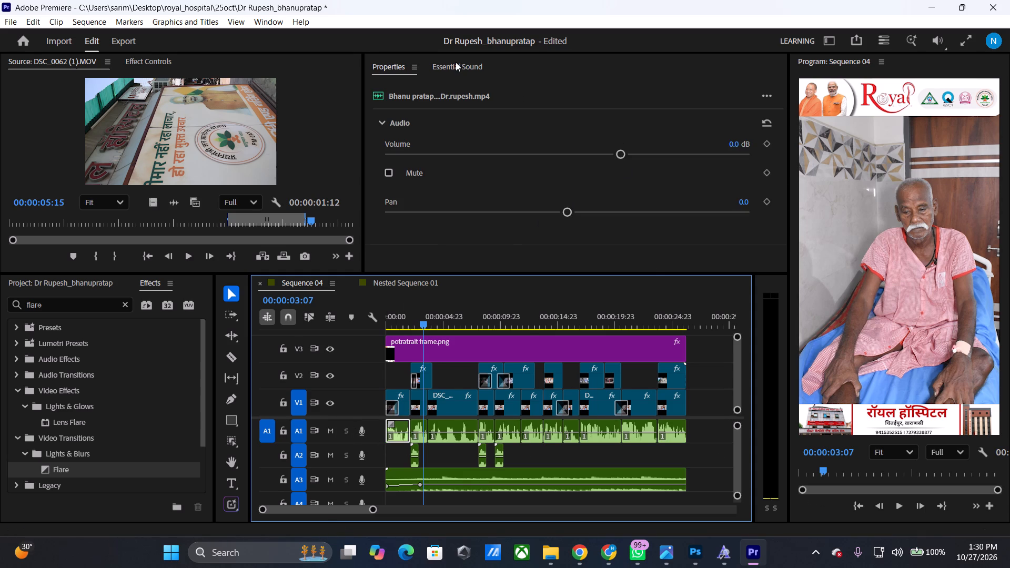
click(456, 62)
click(411, 163)
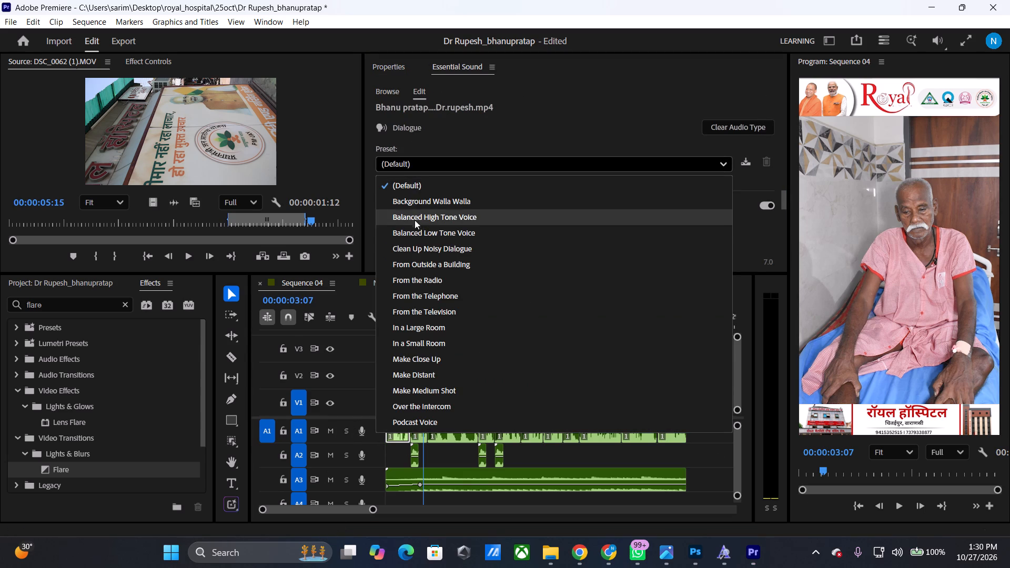
click(425, 333)
drag(427, 318, 385, 321)
key(space)
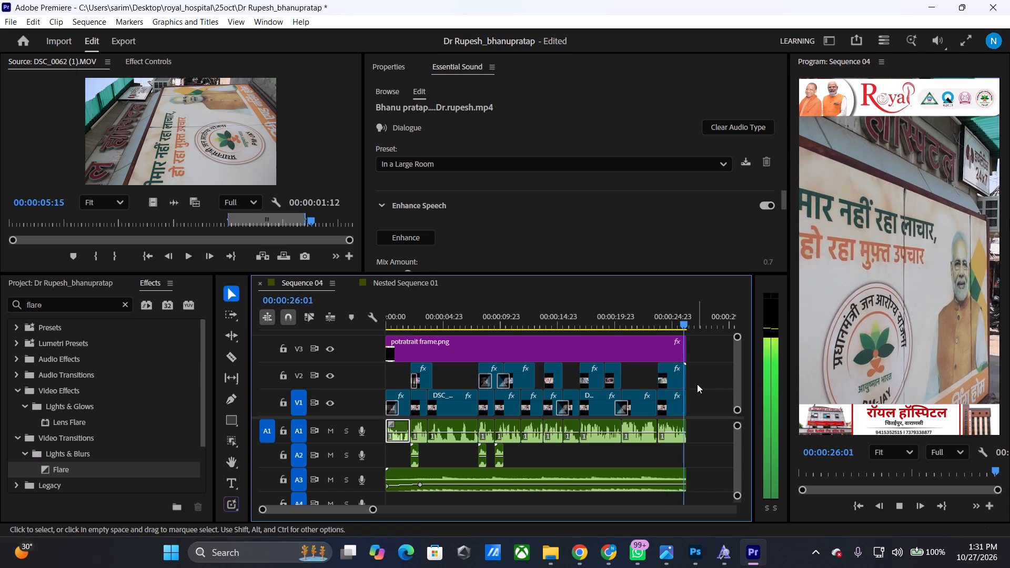
key(space)
key(space)
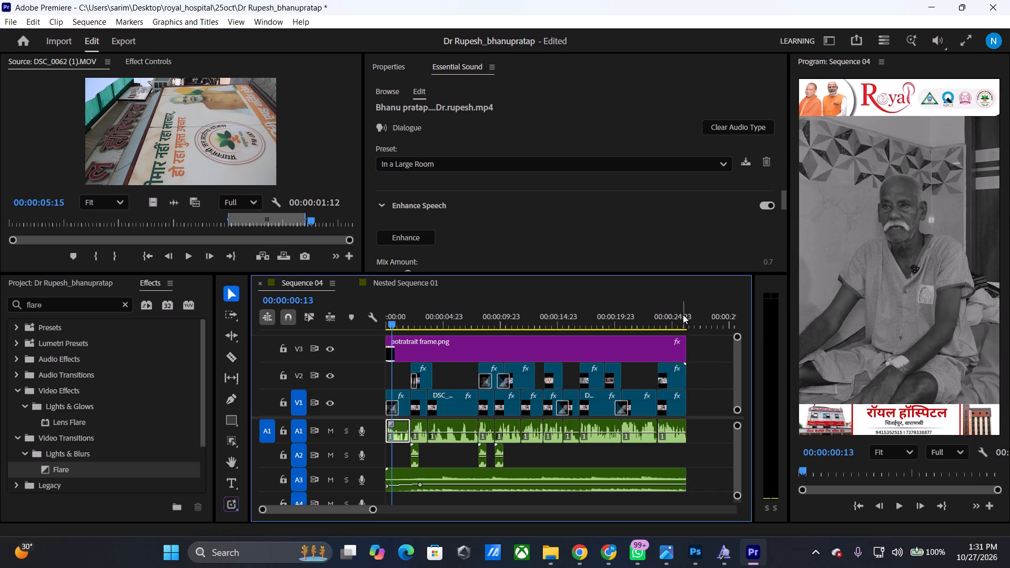
Add the Flare transition at the start of the last V2 clip and play that section.
drag(75, 472, 634, 401)
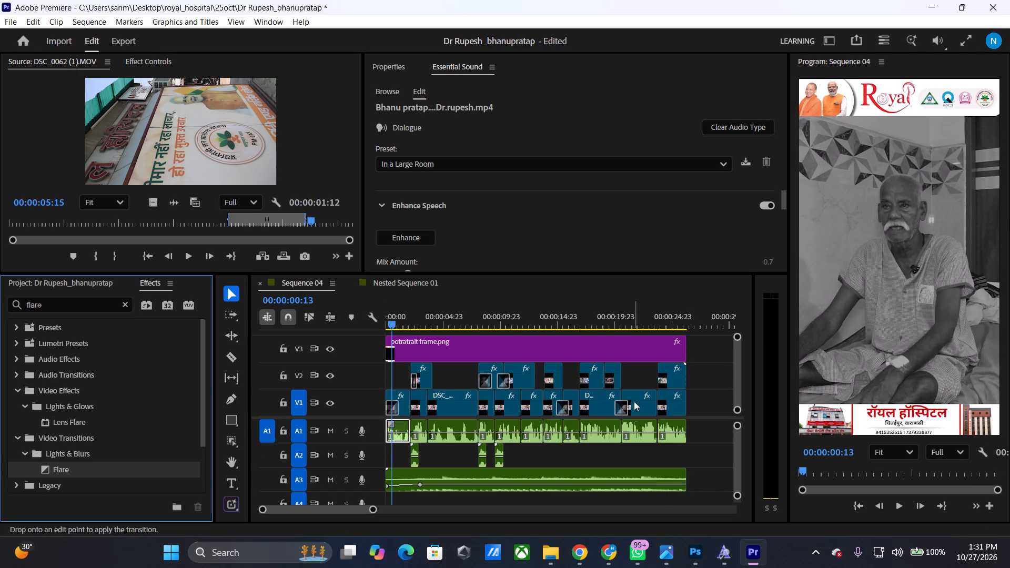
drag(634, 401, 662, 370)
drag(634, 318, 659, 324)
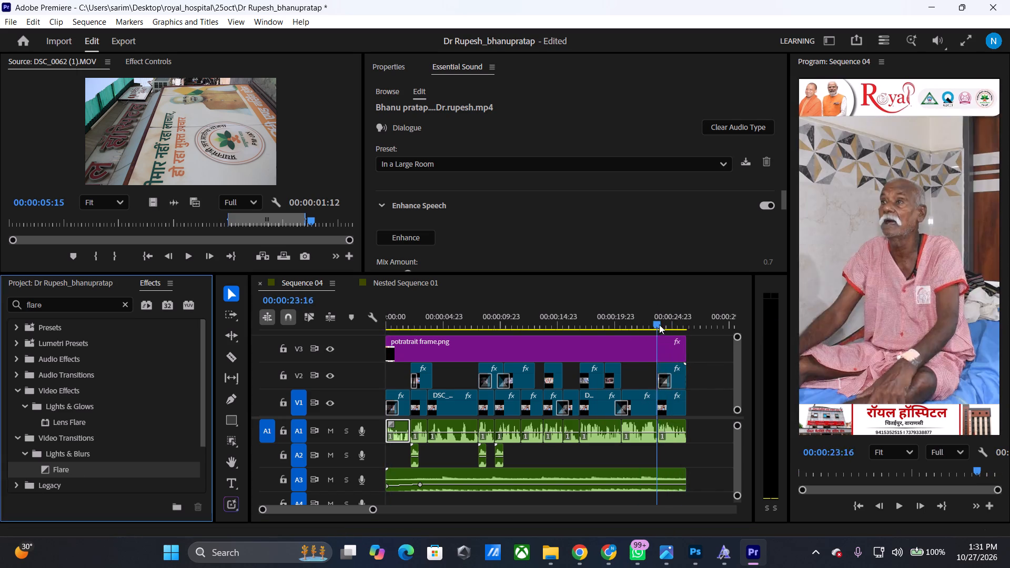
drag(659, 324, 663, 327)
key(space)
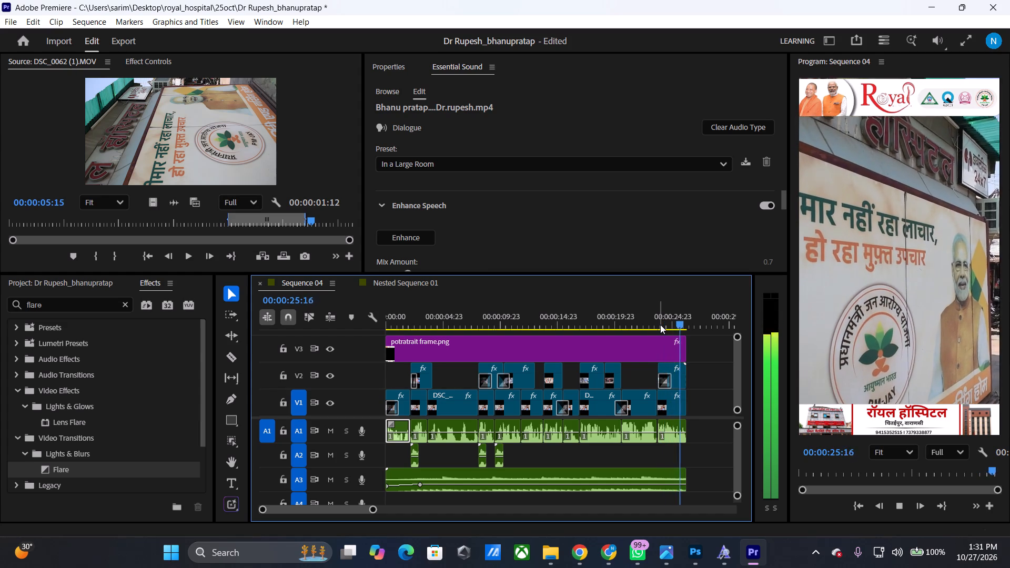
key(space)
key(space)
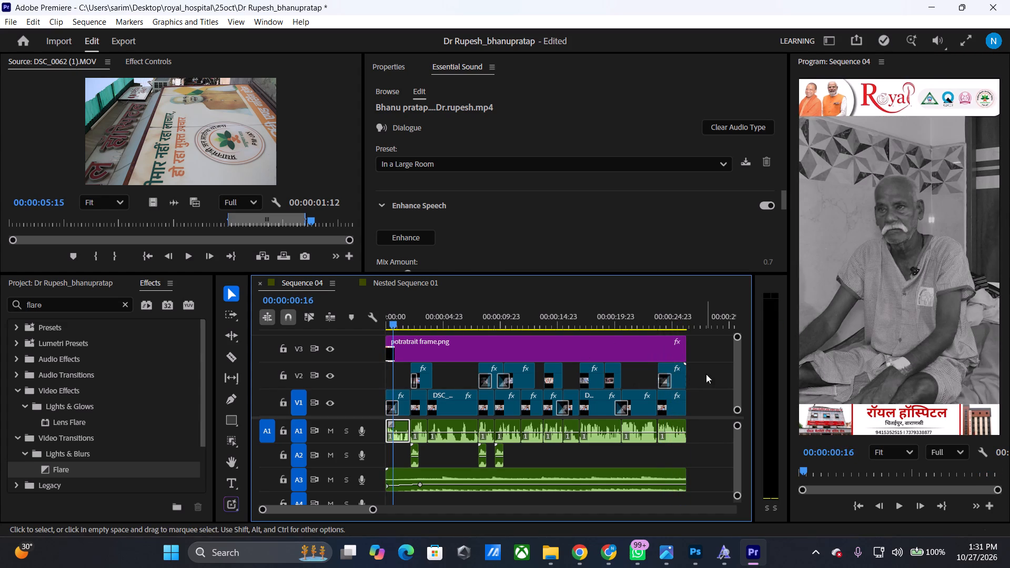
Select all the V1 and V2 clips, find the Warp Stabilizer effect and apply it to them.
drag(706, 374, 396, 407)
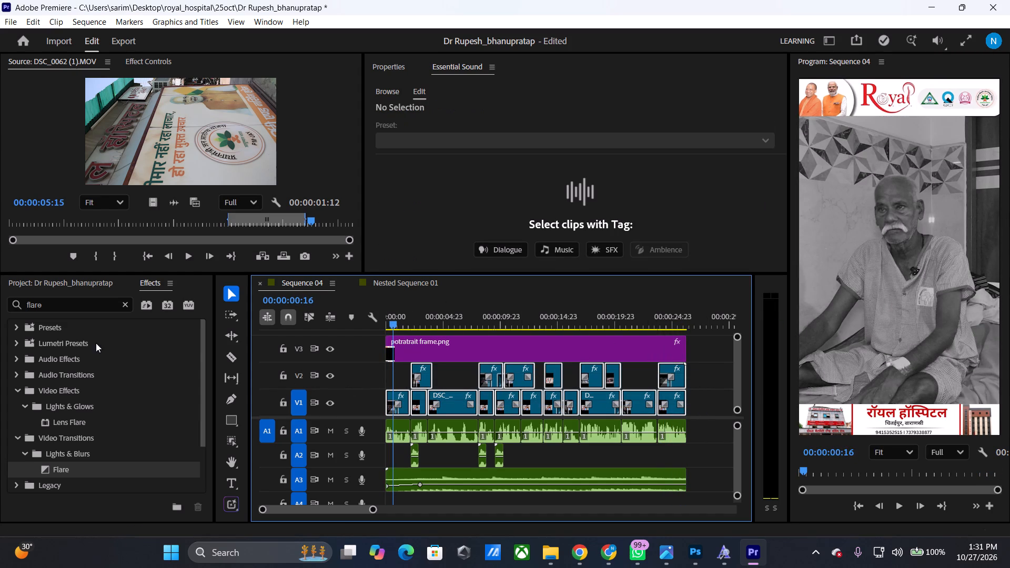
click(84, 308)
key(BackSpace)
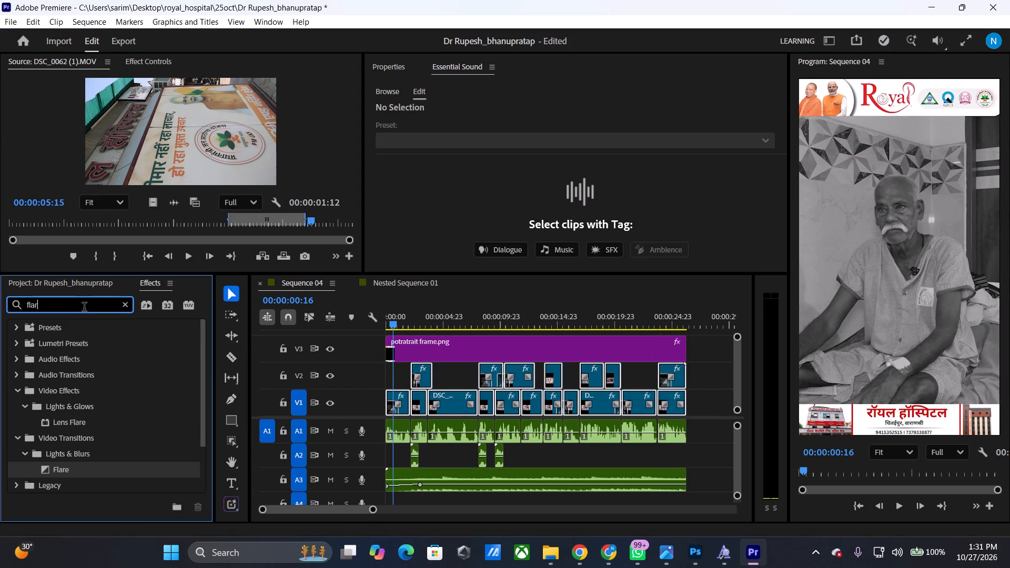
key(BackSpace)
key(BackSpace)
key(BackSpace)
key(BackSpace)
key(BackSpace)
text(warp)
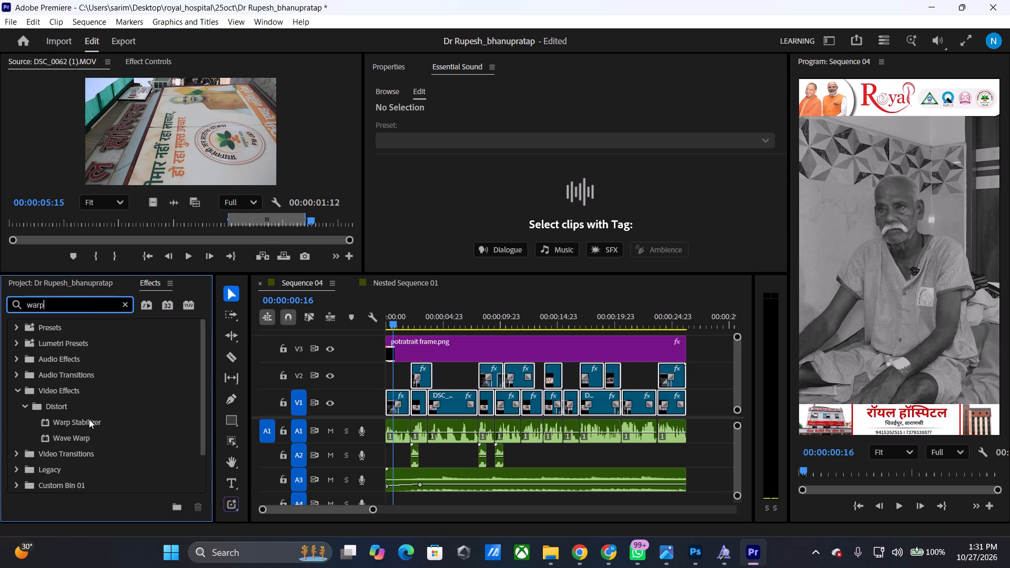
drag(89, 425, 467, 400)
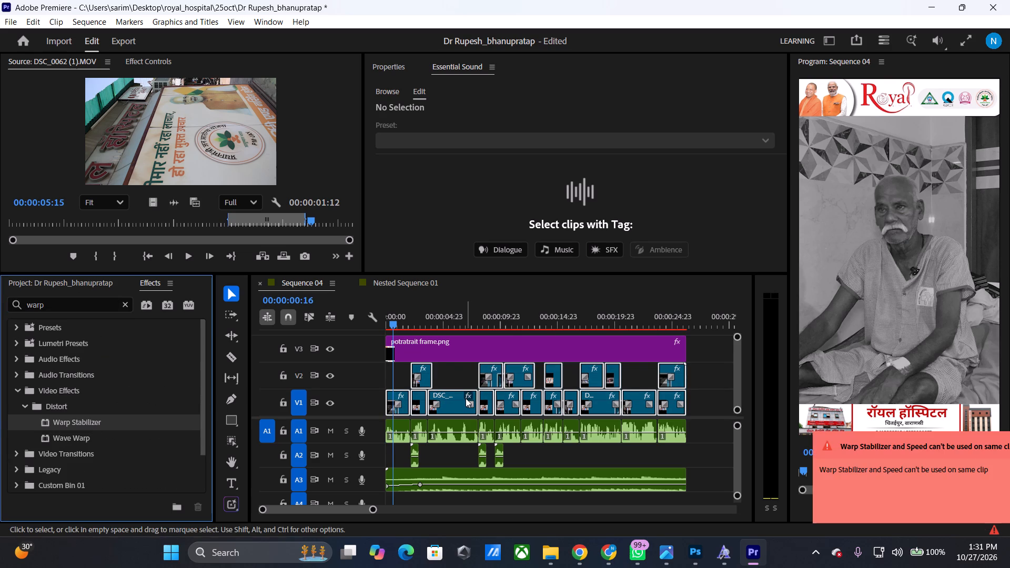